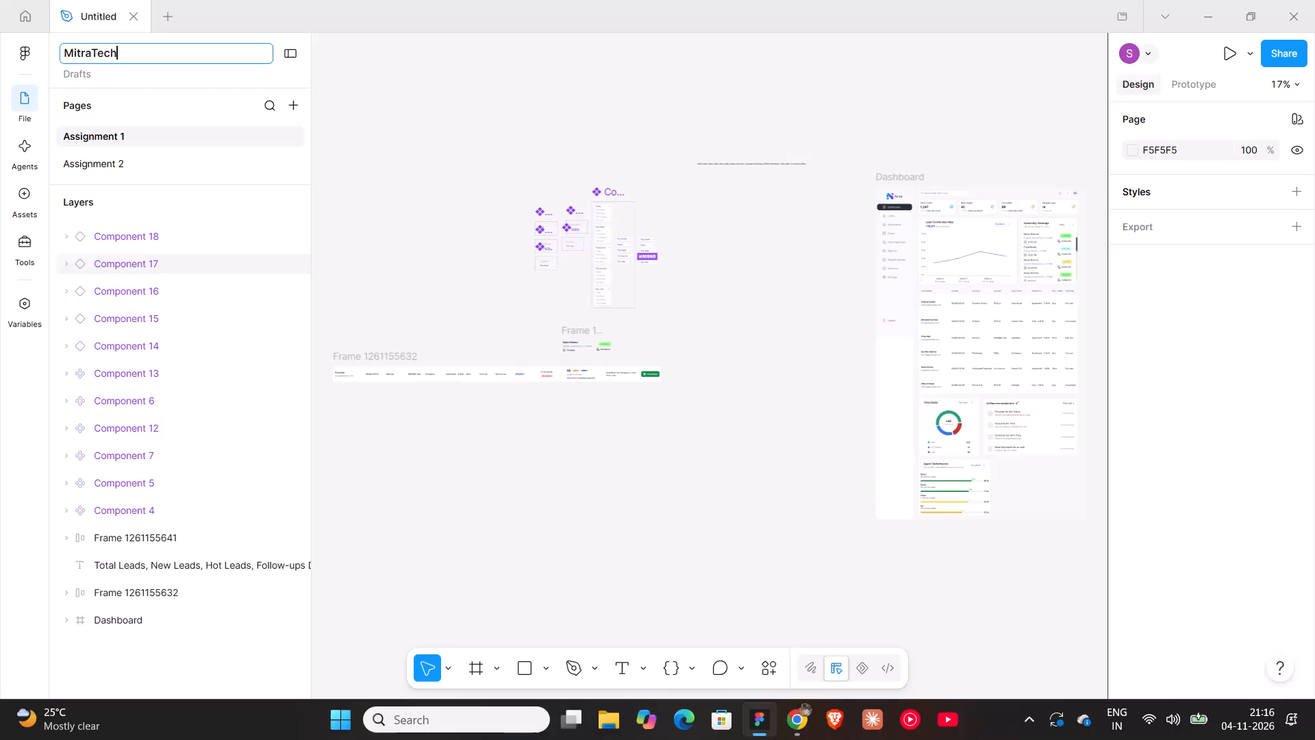
Finish renaming the file as MitraTechgroup Assignment.
text(group Assignment)
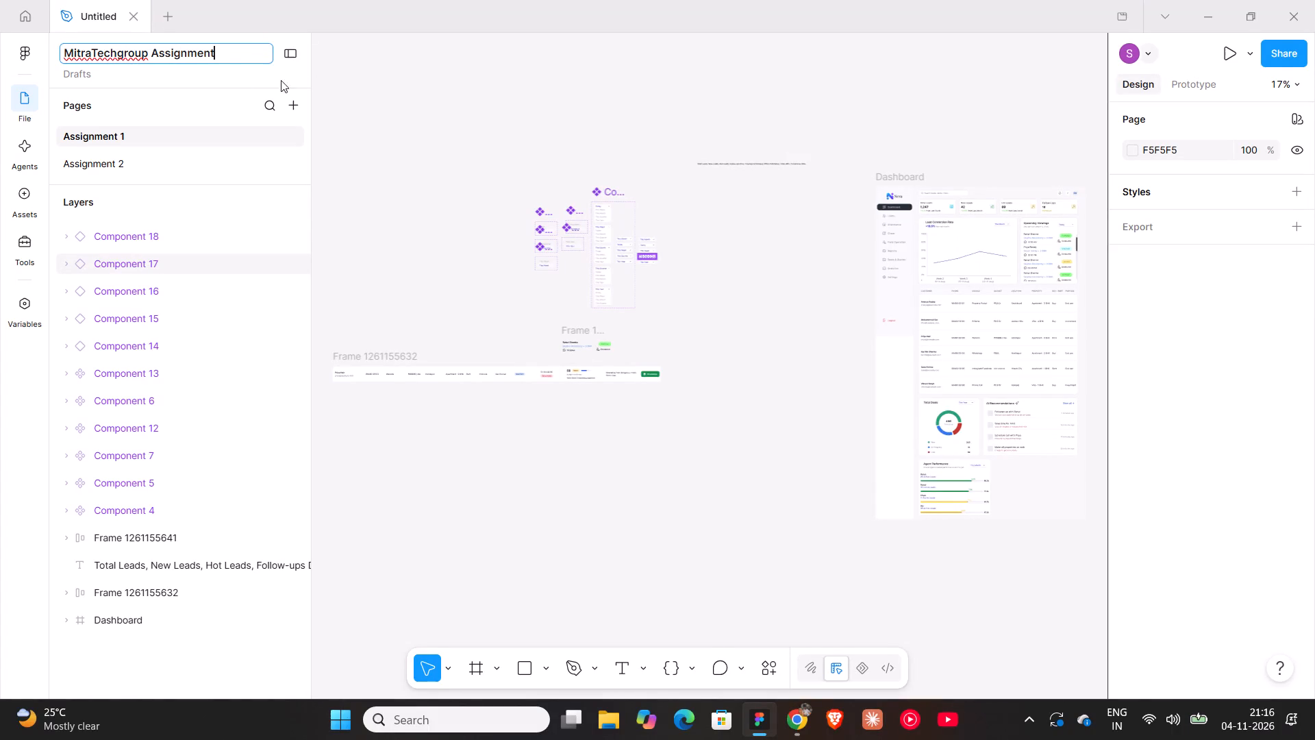
click(403, 112)
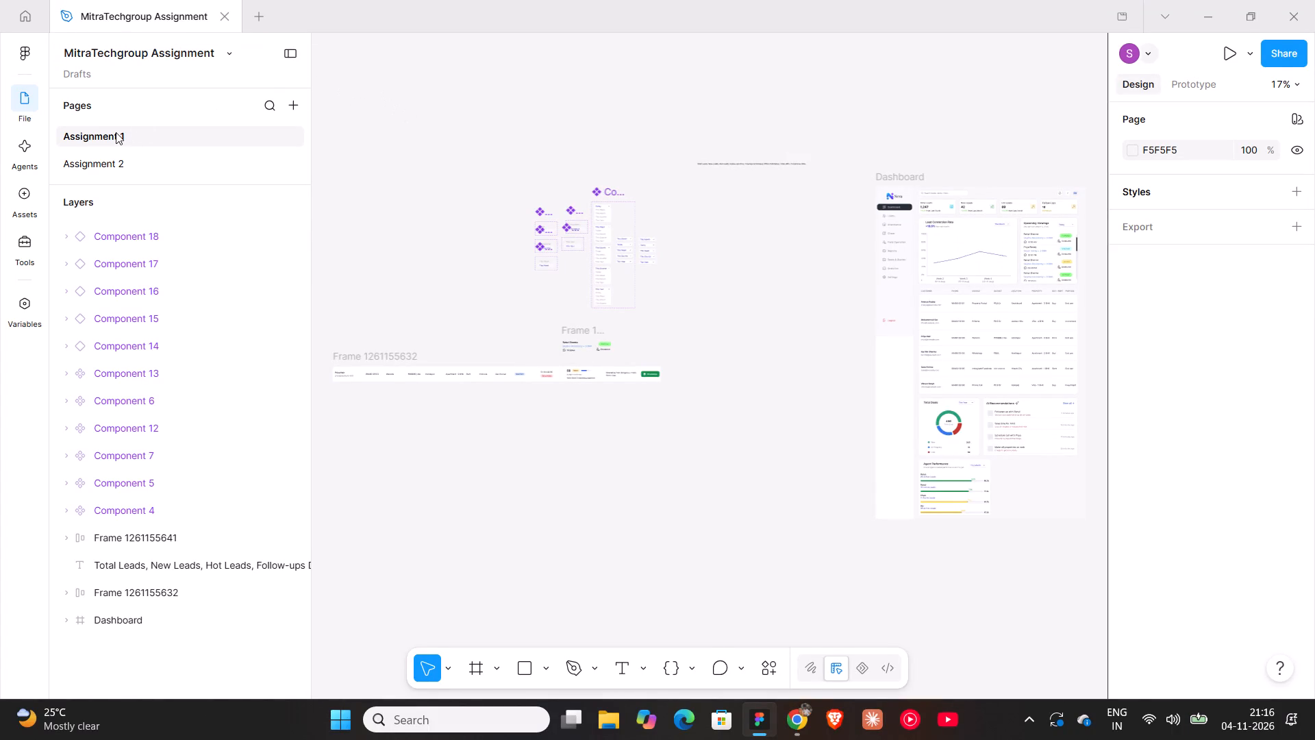
Switch to the Assignment 2 page and rename it as Assignment 3.
click(123, 173)
double_click(122, 167)
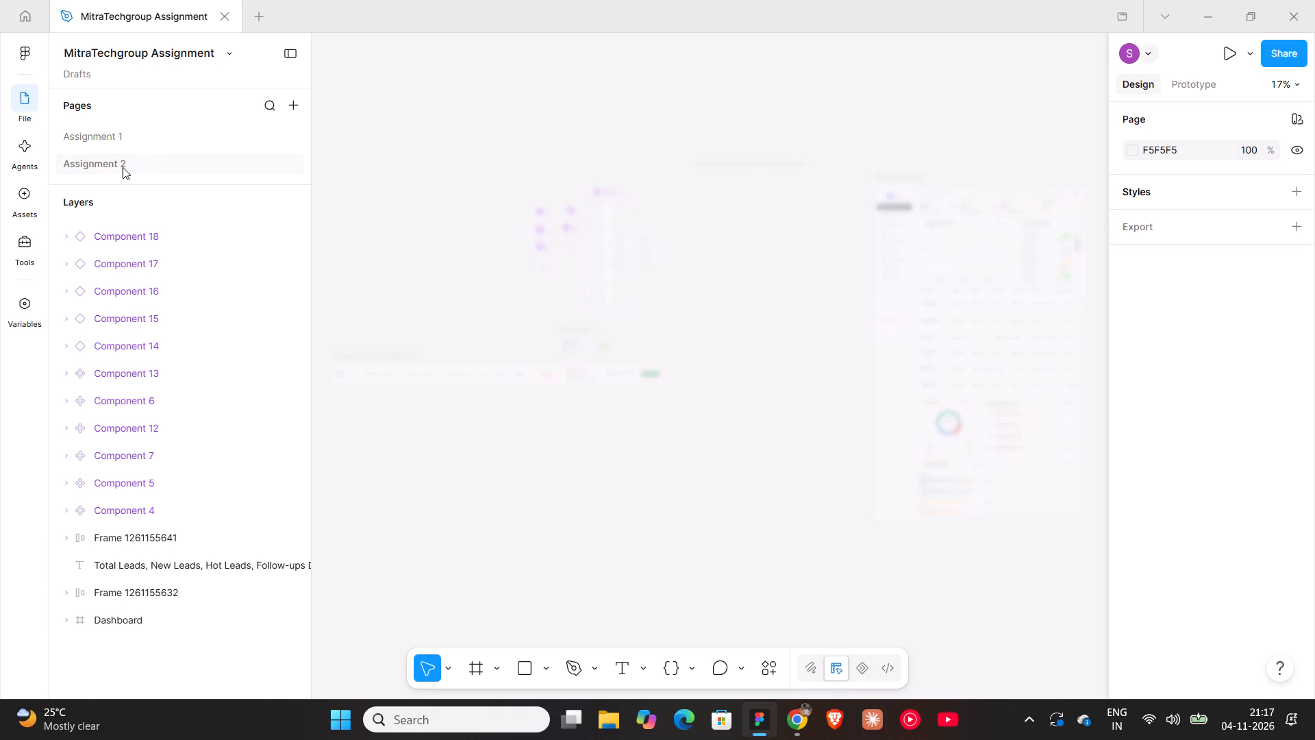
click(125, 167)
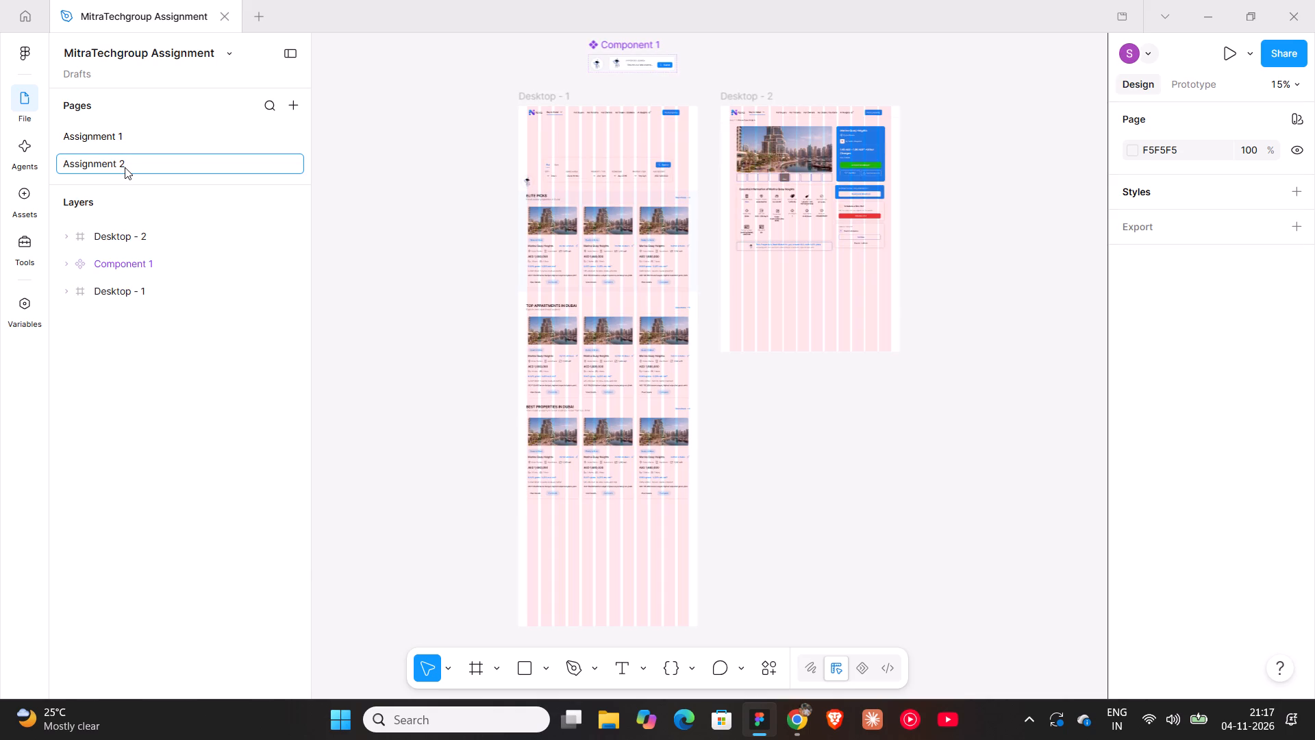
key(BackSpace)
key(3)
click(480, 135)
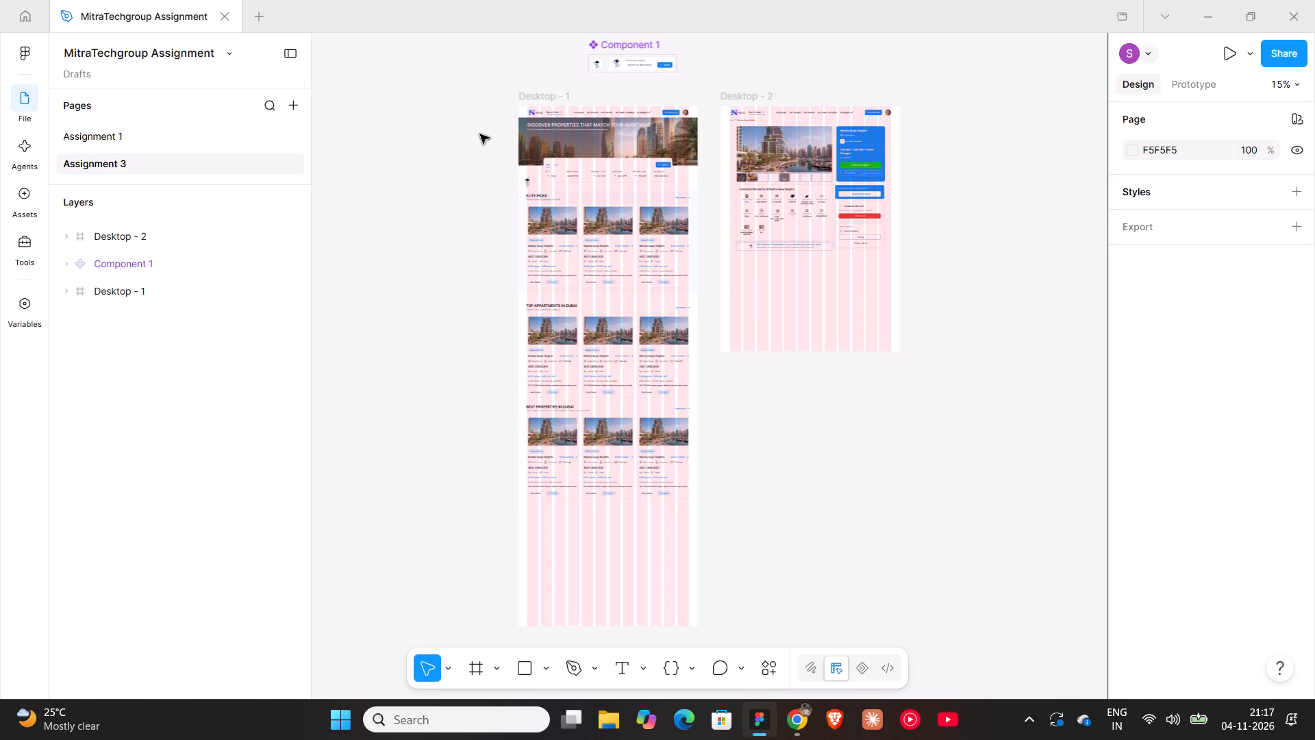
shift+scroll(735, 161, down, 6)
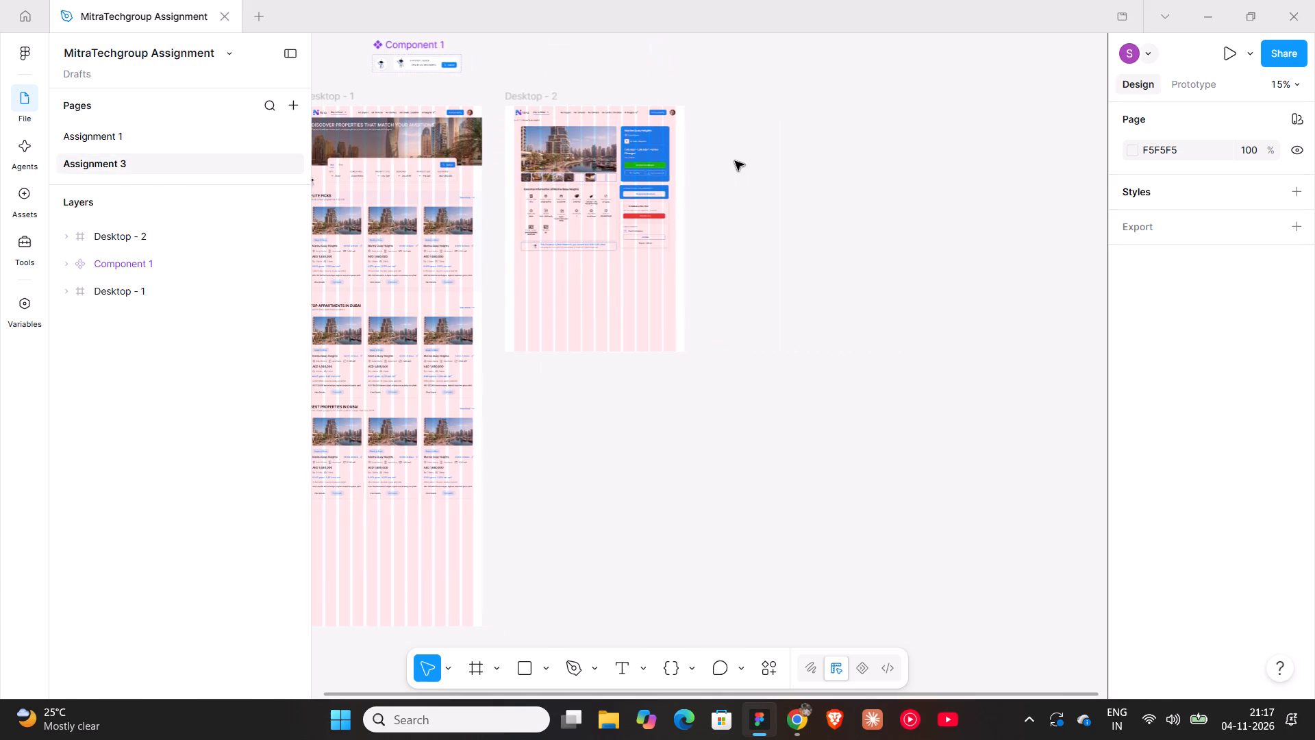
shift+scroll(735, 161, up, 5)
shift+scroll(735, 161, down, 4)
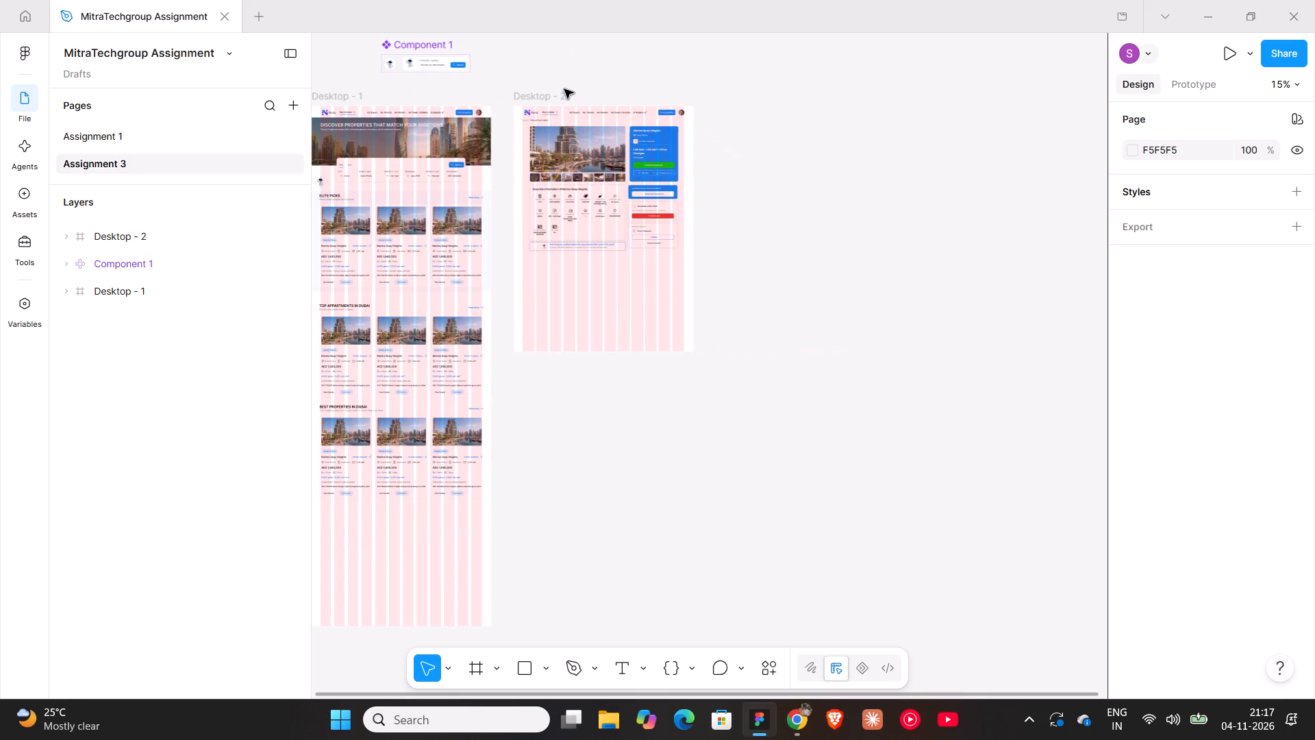
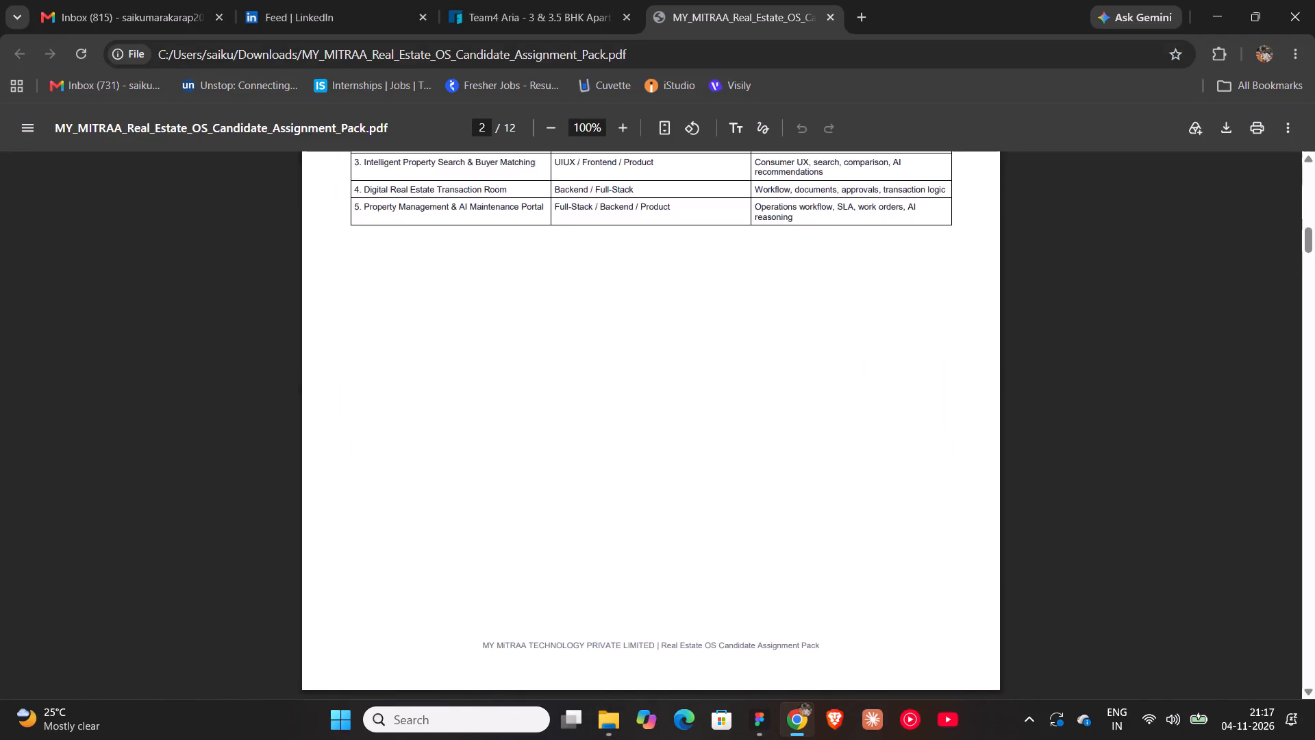
Read the Assignment 3 brief in the candidate assignment pack PDF.
scroll(441, 494, down, 12)
scroll(441, 494, down, 13)
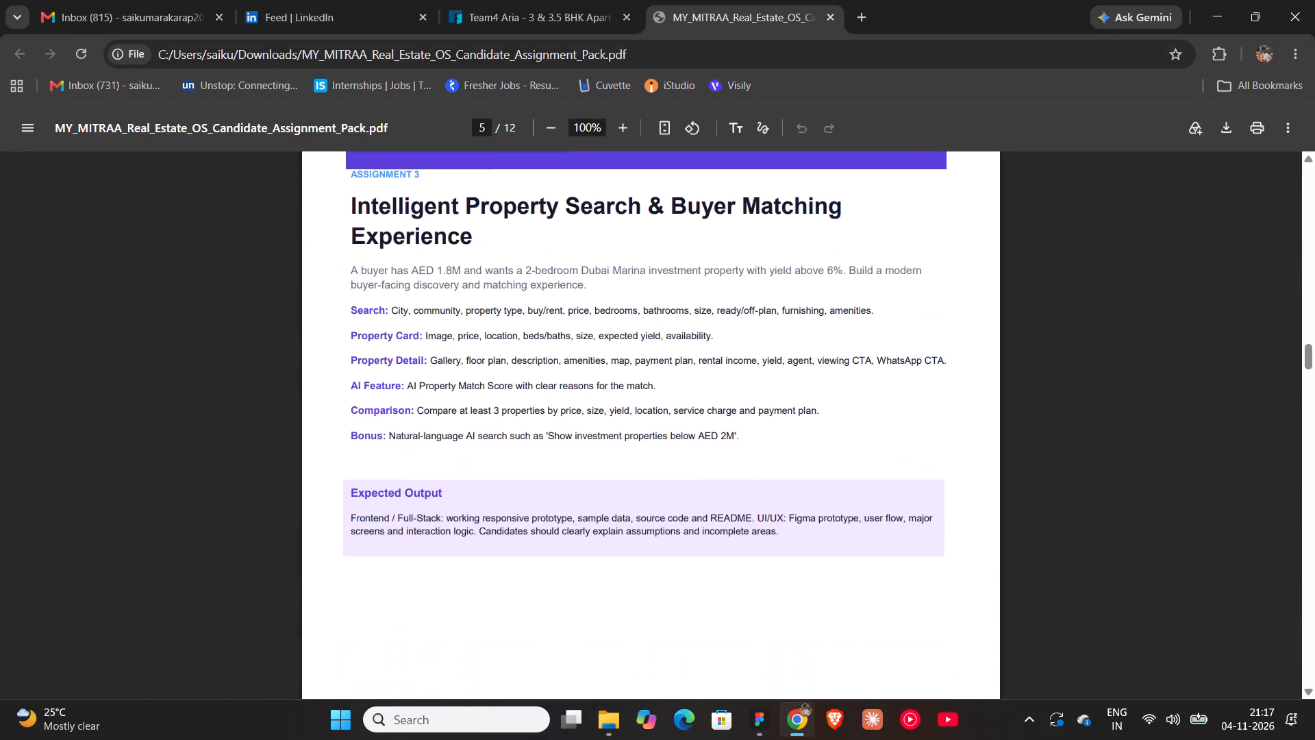
scroll(441, 494, down, 1)
scroll(441, 494, up, 1)
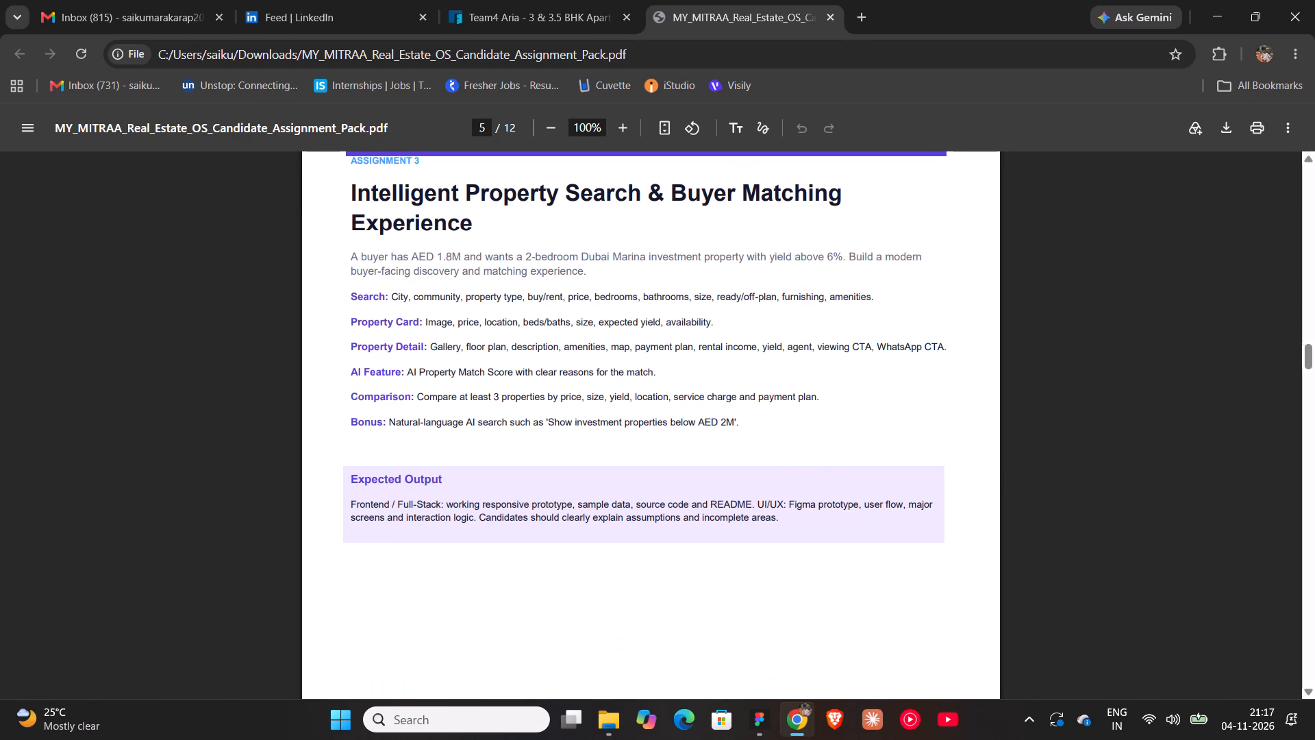
Switch to Figma and open the Camex Landing Page Redesign file from the recent files.
click(751, 706)
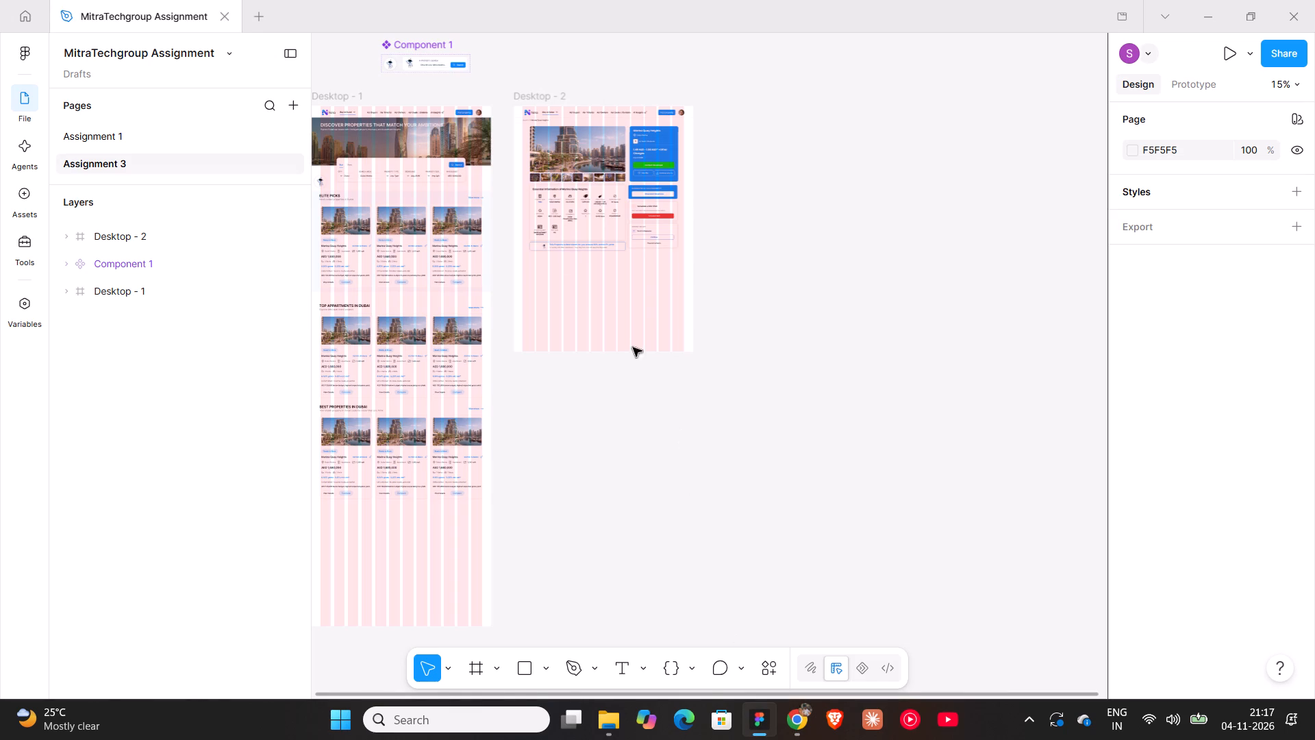
ctrl+scroll(516, 265, down, 15)
shift+scroll(540, 264, up, 2)
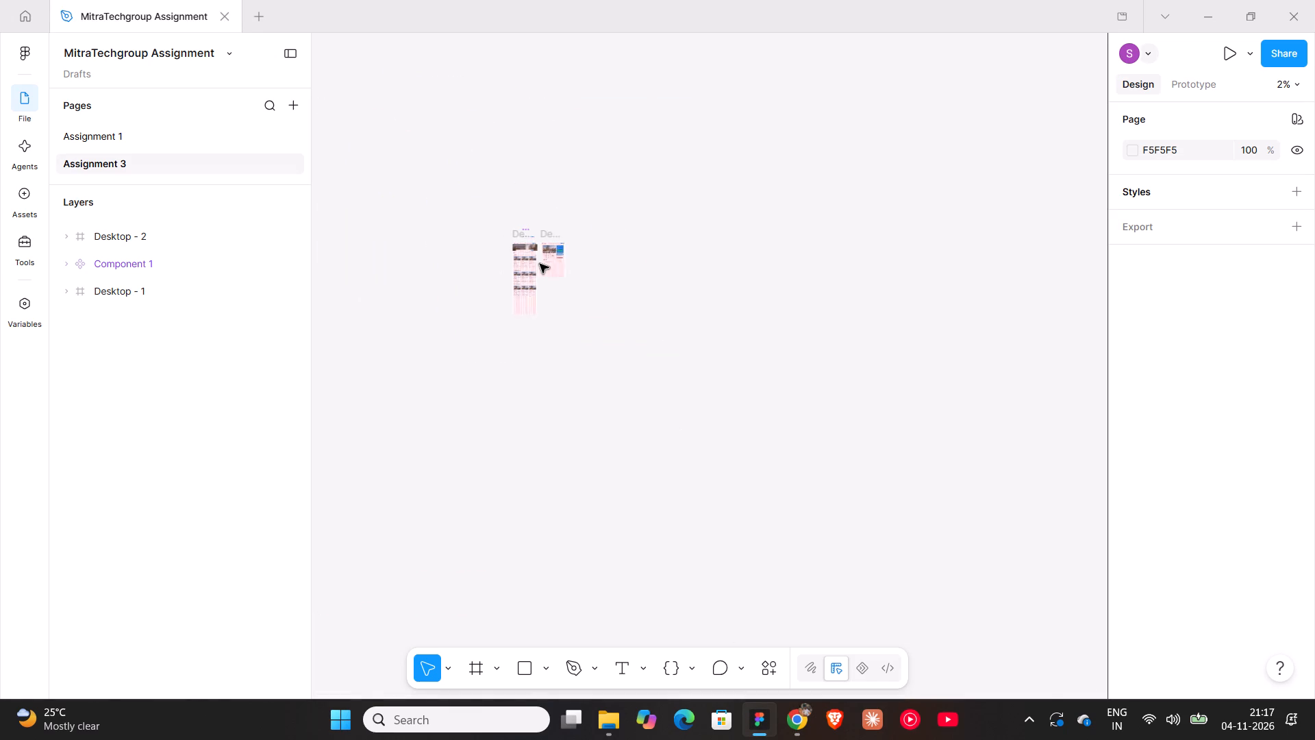
shift+scroll(540, 264, up, 6)
ctrl+scroll(540, 264, down, 9)
click(34, 12)
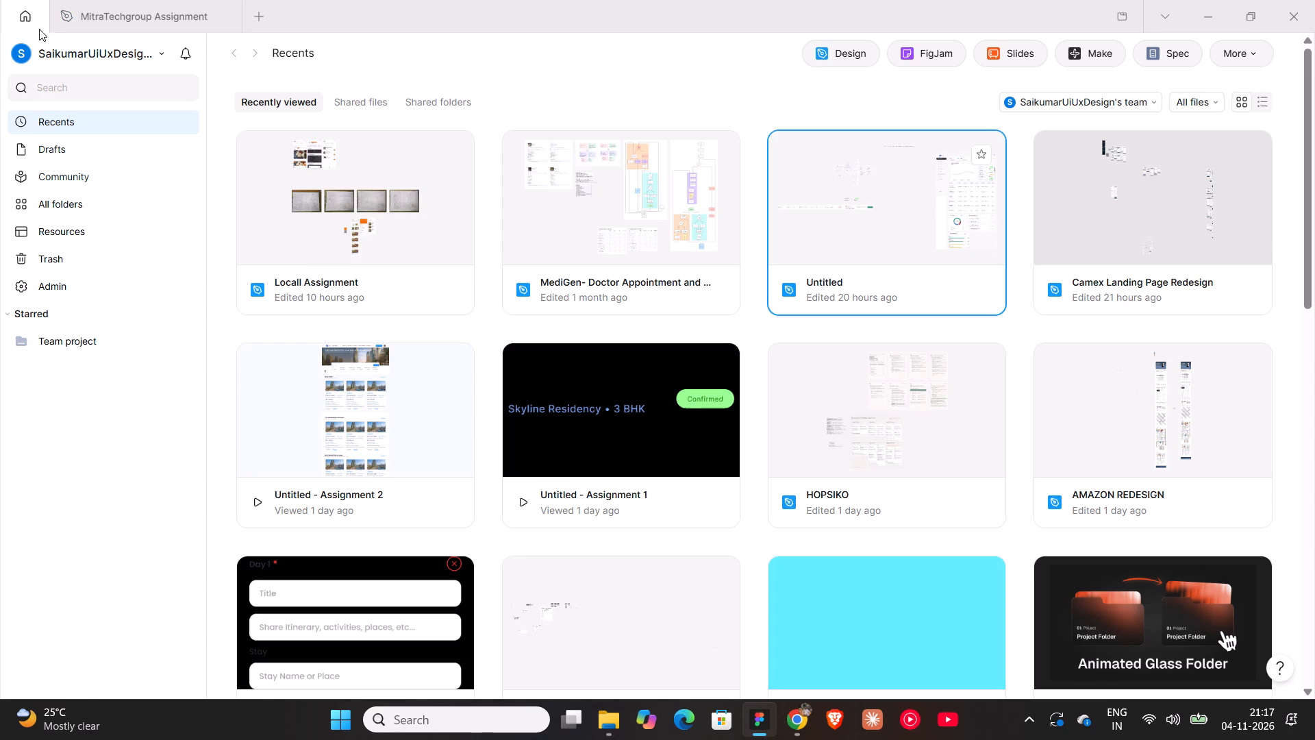
double_click(1162, 255)
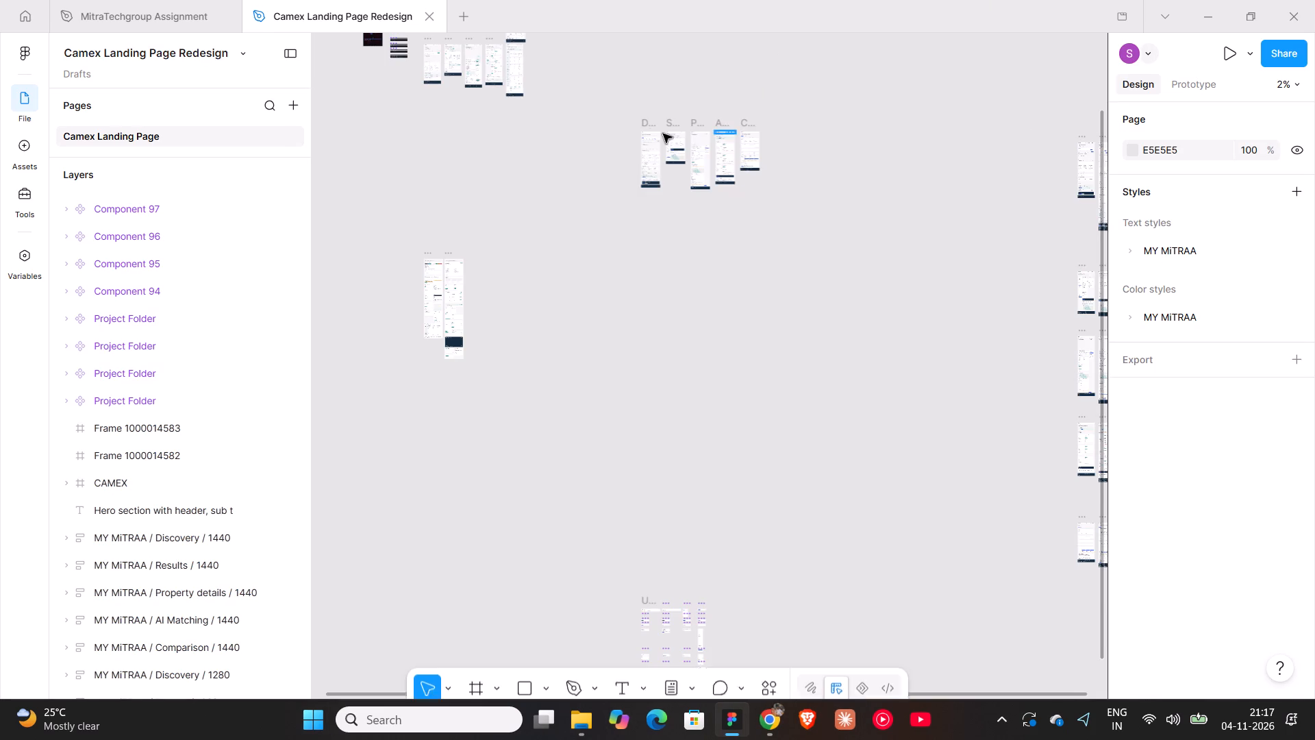
Examine the Discover, Search results and Property details 1440 reference frames in the Camex Landing Page Redesign file.
ctrl+scroll(663, 134, up, 7)
scroll(668, 138, up, 6)
ctrl+scroll(671, 331, up, 2)
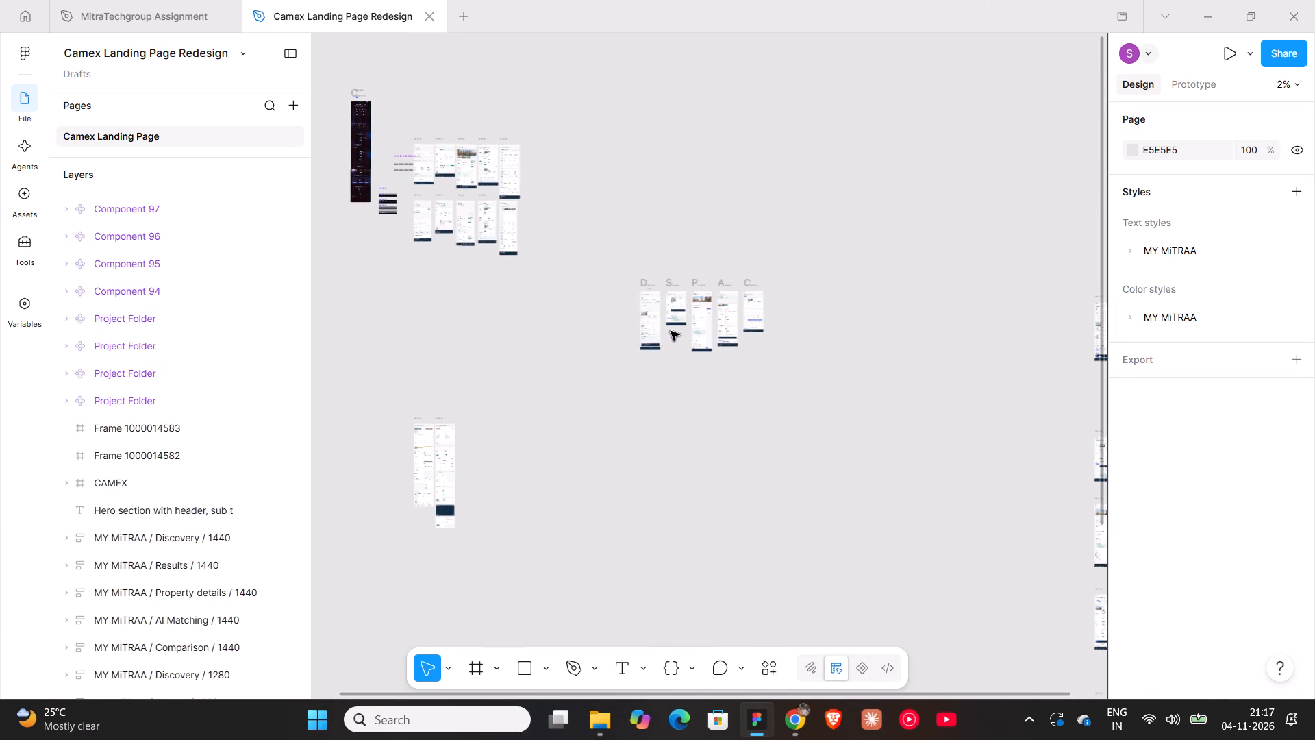
ctrl+scroll(671, 331, up, 17)
ctrl+scroll(675, 221, up, 19)
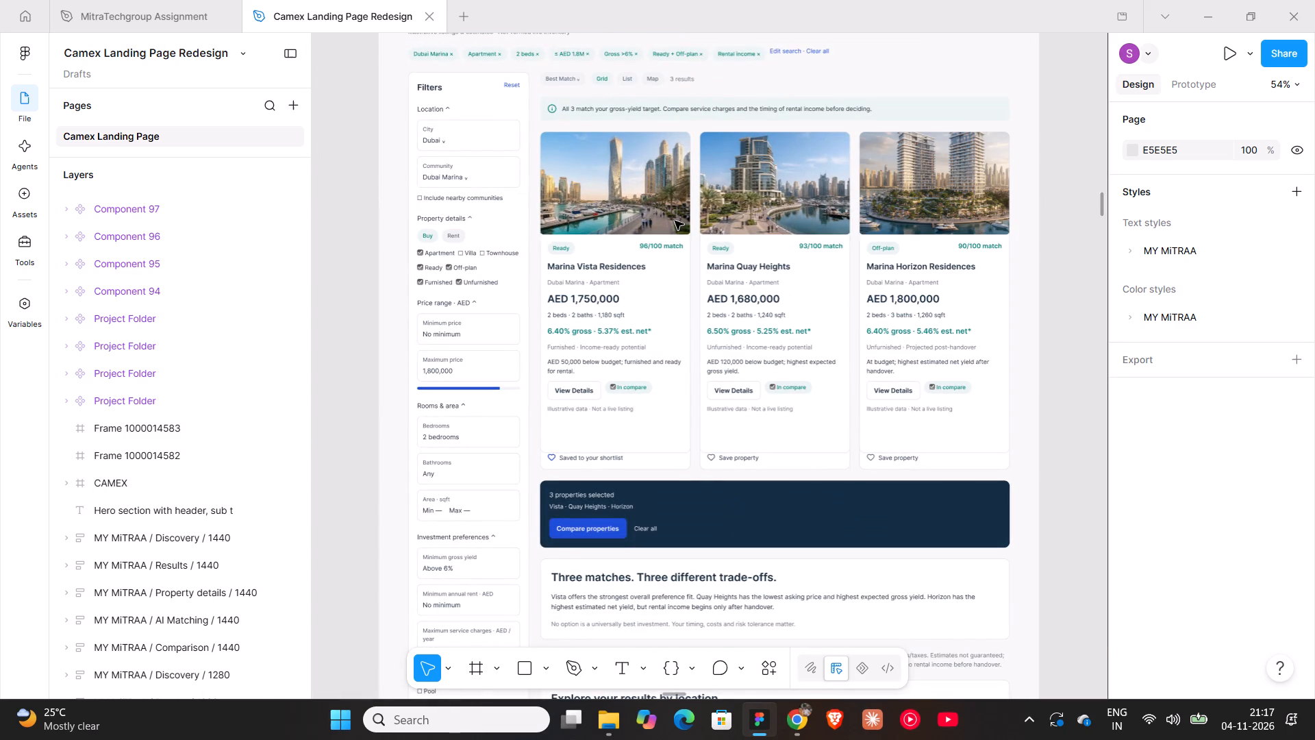
ctrl+scroll(675, 221, down, 5)
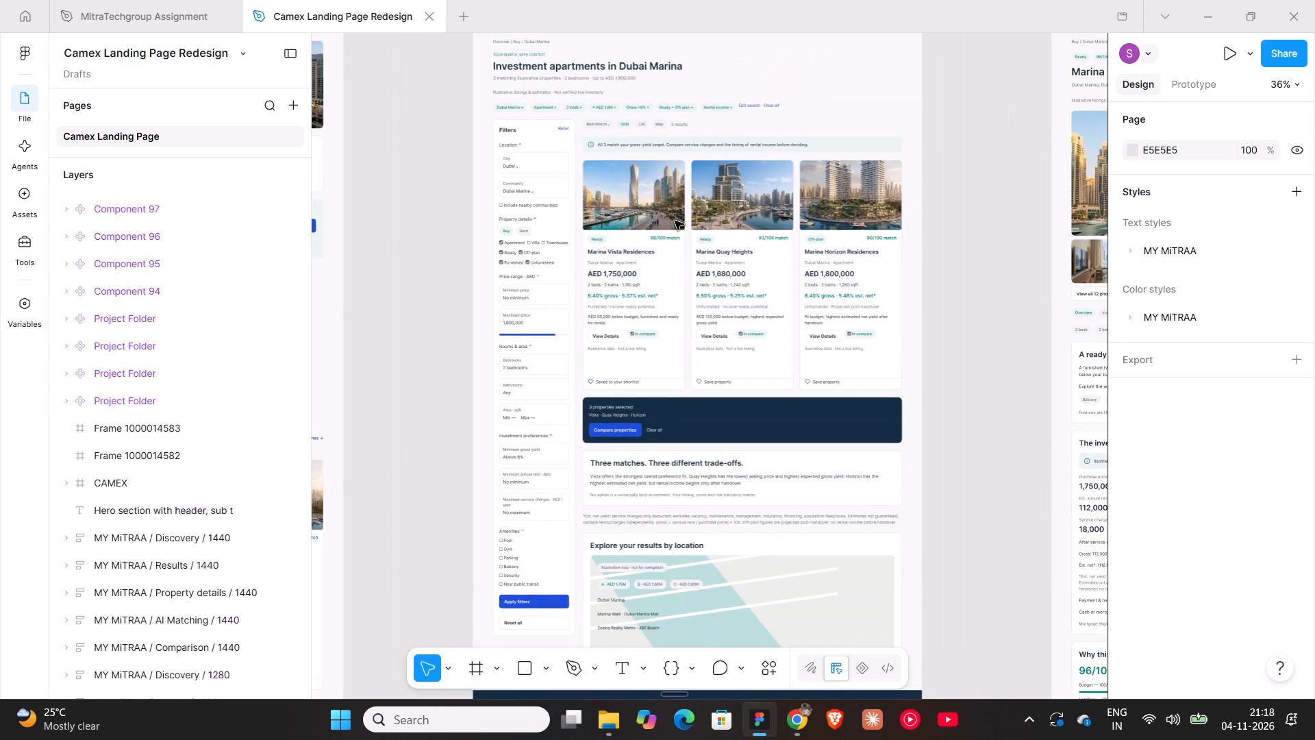
scroll(675, 221, down, 3)
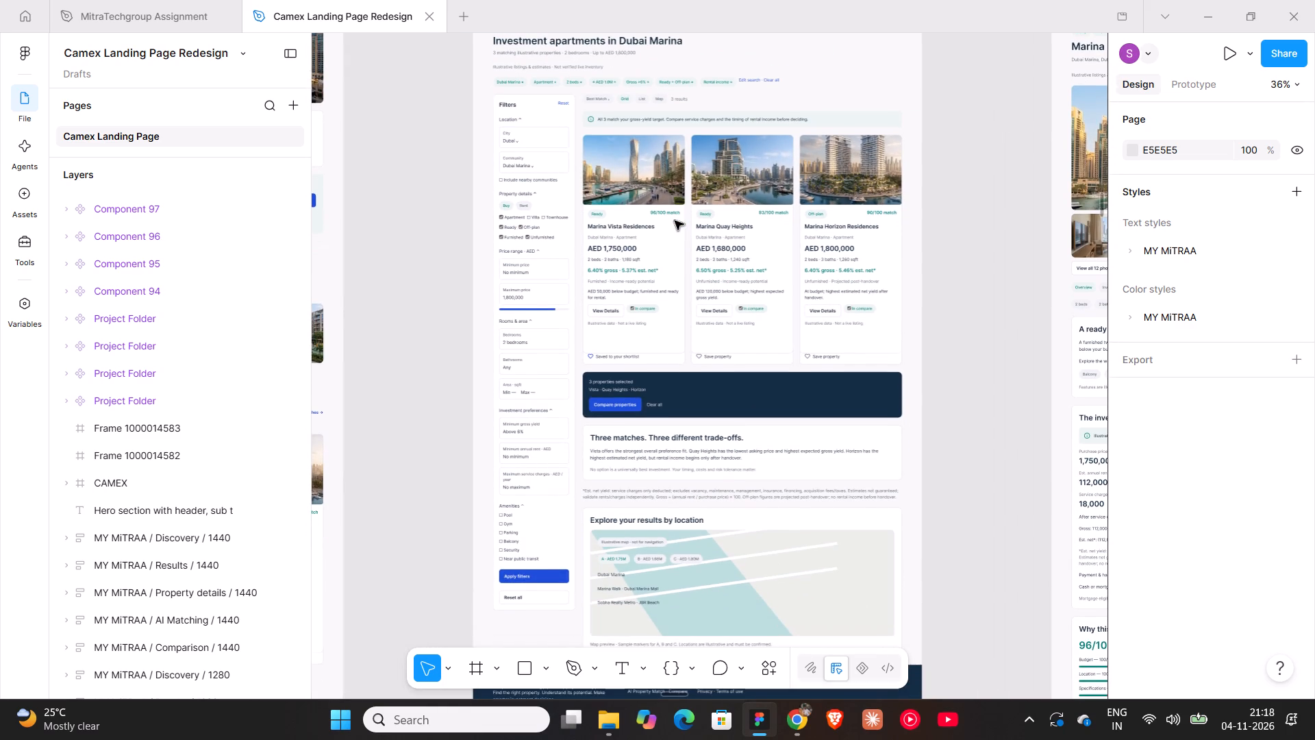
ctrl+scroll(675, 221, down, 7)
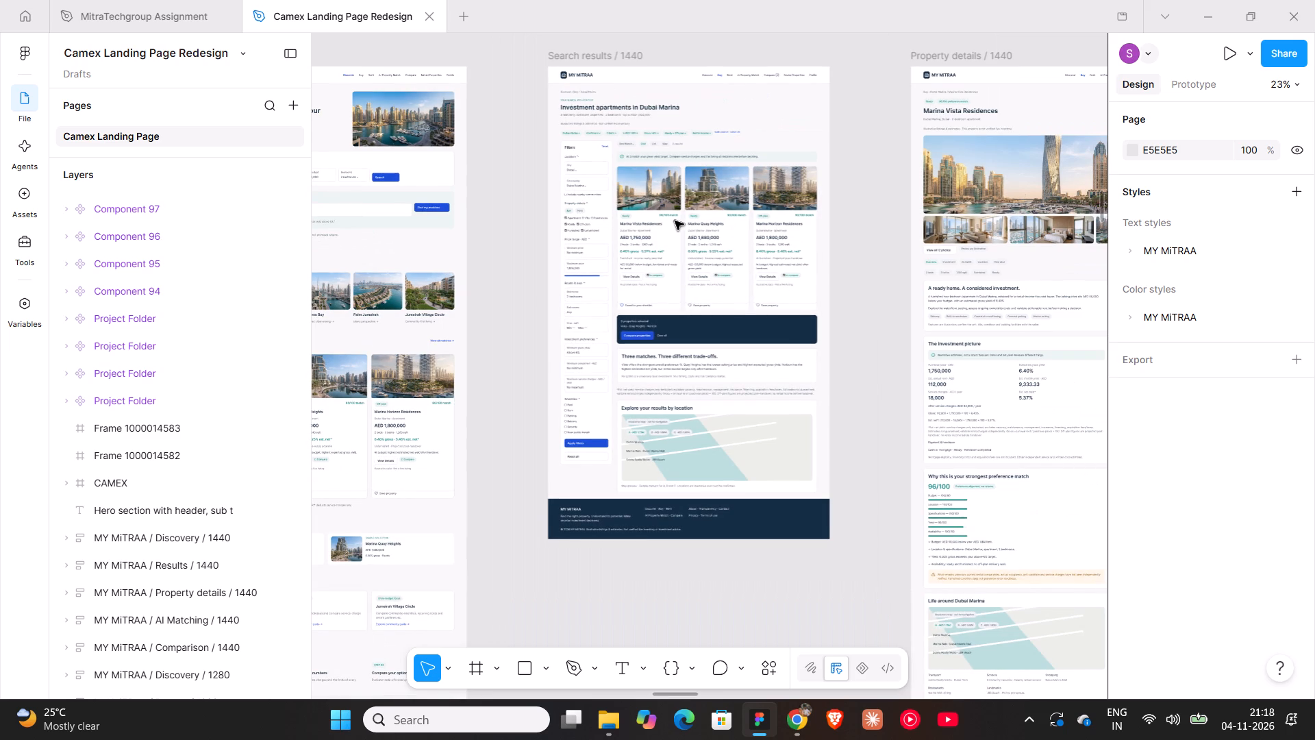
ctrl+scroll(675, 221, down, 6)
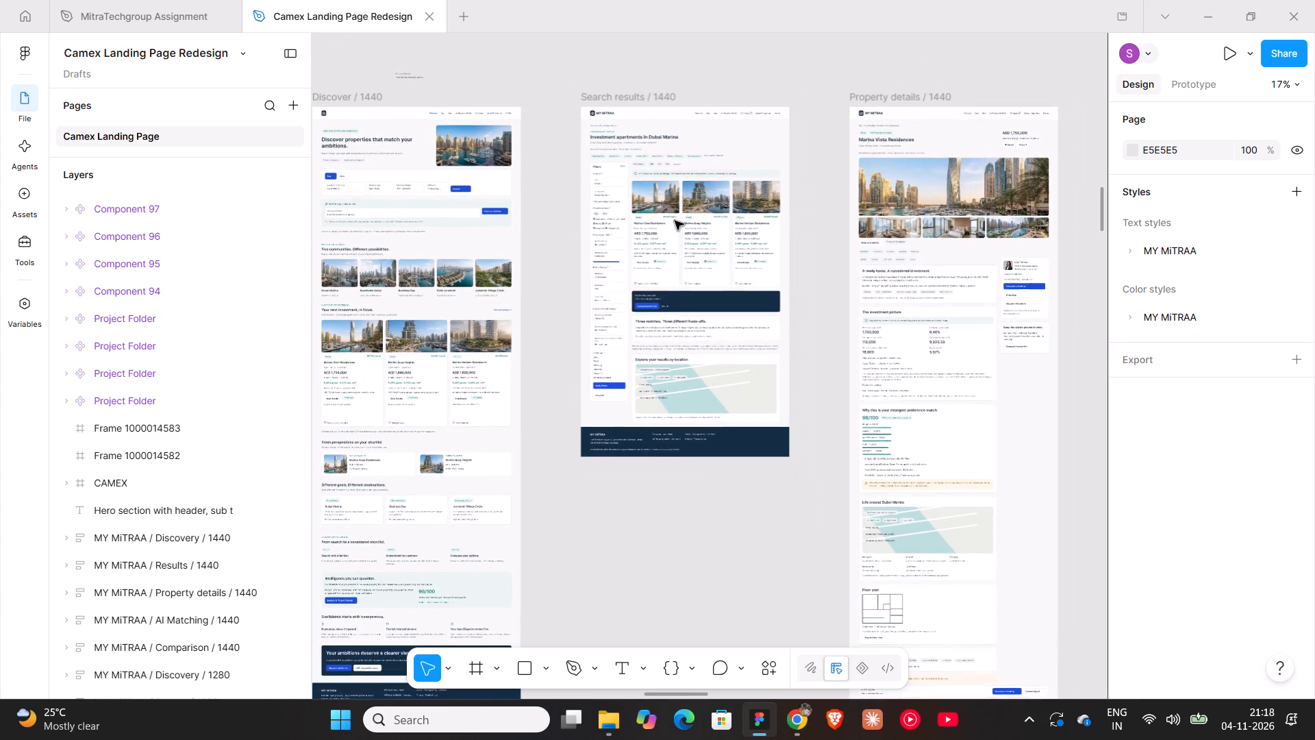
Return to the MitraTechgroup Assignment file, examine the property details on Desktop - 2 and select its "Interested in this property?" card.
click(805, 718)
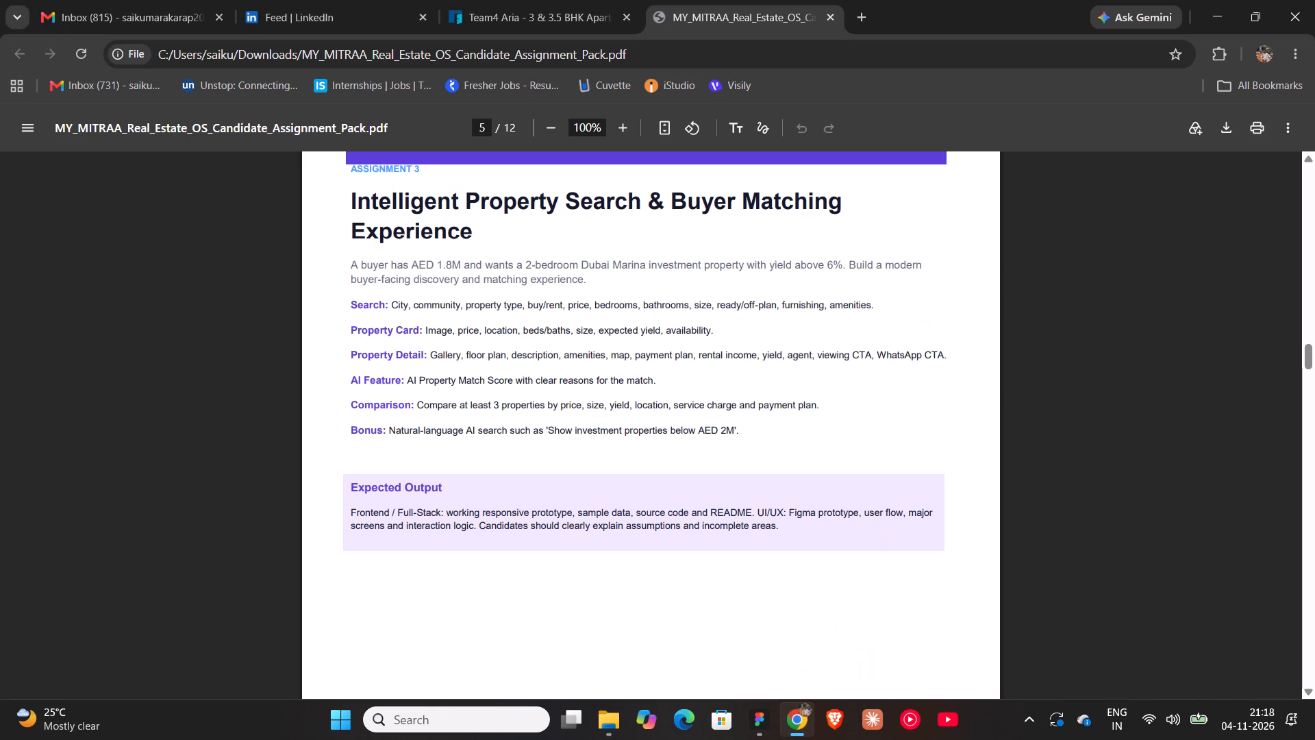
click(768, 737)
click(123, 0)
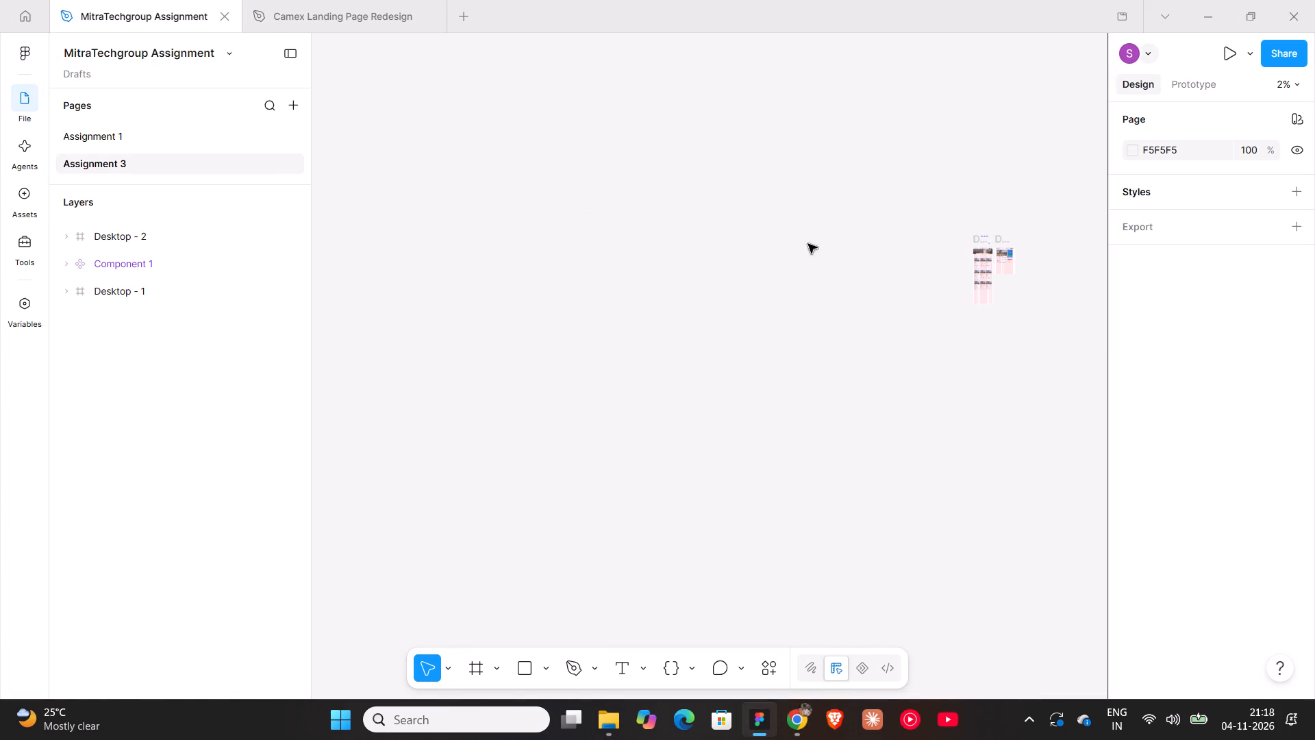
shift+scroll(935, 261, down, 5)
ctrl+scroll(934, 261, up, 11)
shift+scroll(933, 261, down, 6)
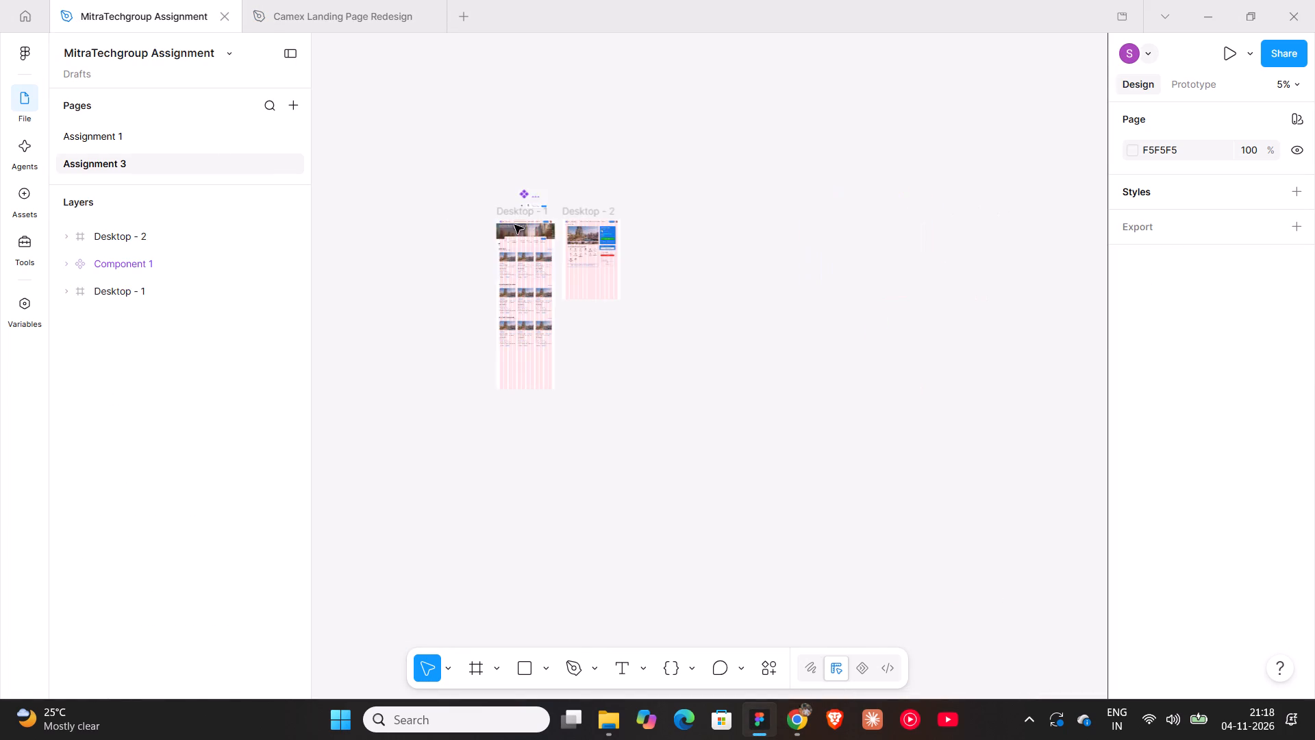
ctrl+scroll(468, 219, up, 9)
shift+scroll(788, 263, down, 5)
ctrl+scroll(699, 313, up, 10)
ctrl+scroll(699, 313, down, 5)
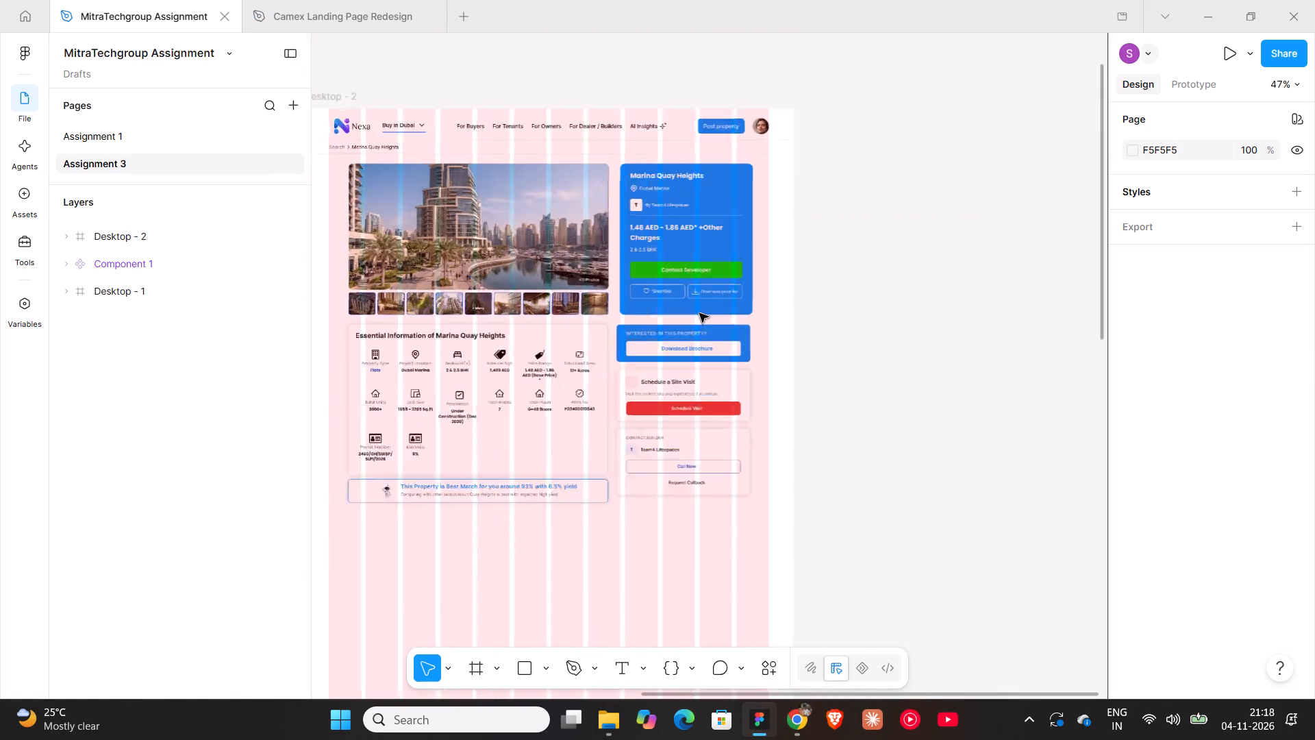
ctrl+scroll(699, 313, down, 2)
scroll(699, 313, down, 2)
ctrl+scroll(687, 327, up, 6)
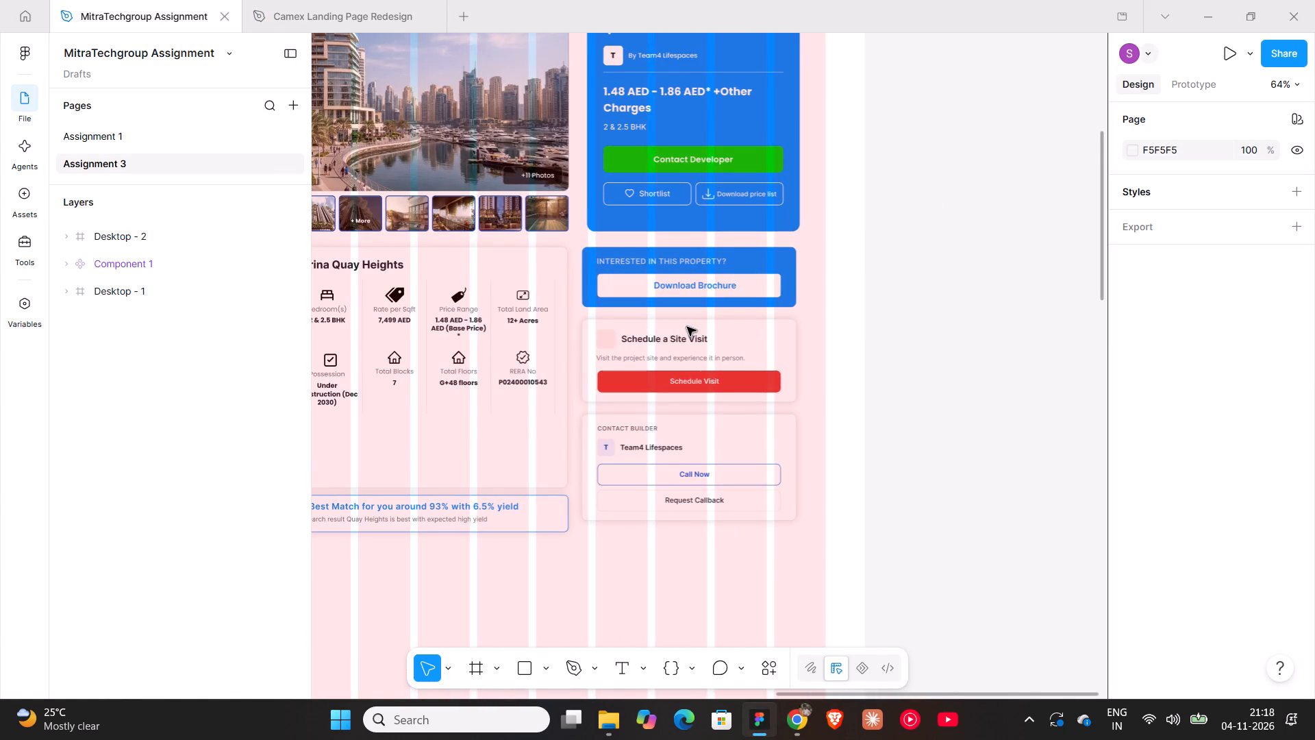
scroll(687, 327, down, 6)
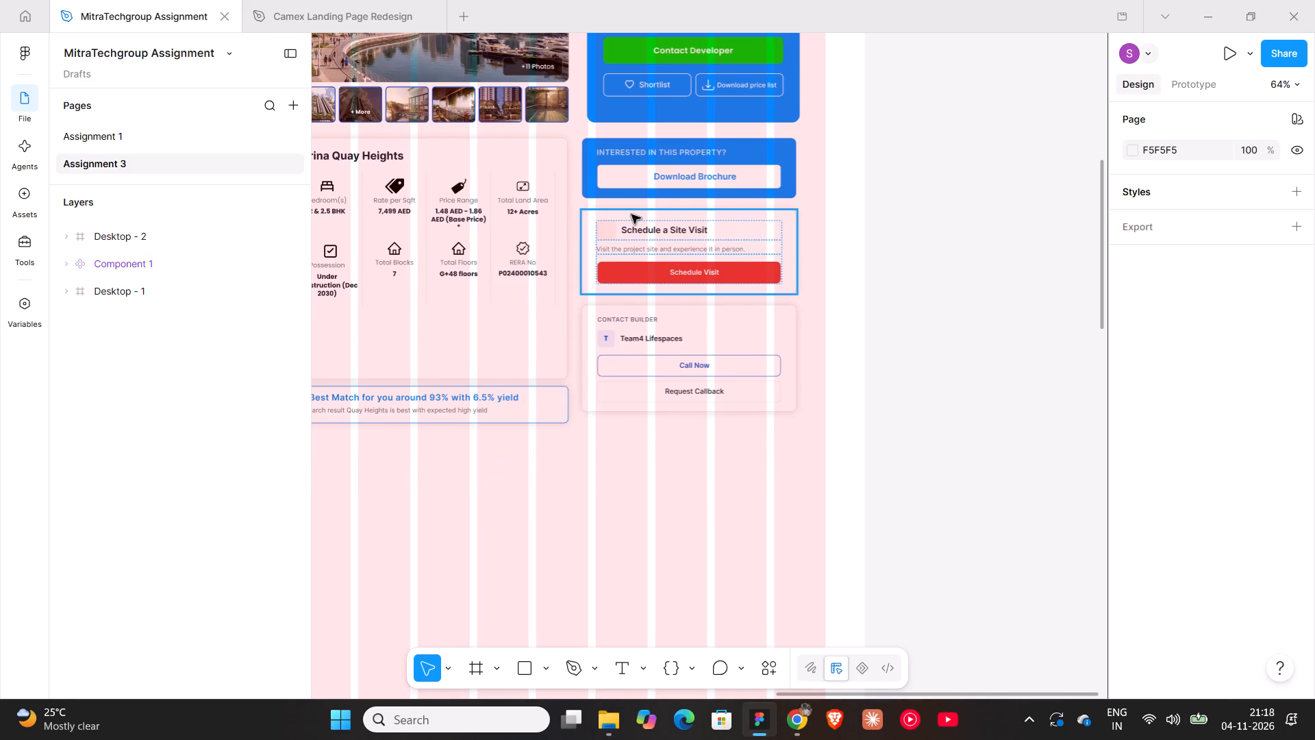
scroll(641, 246, up, 7)
double_click(679, 269)
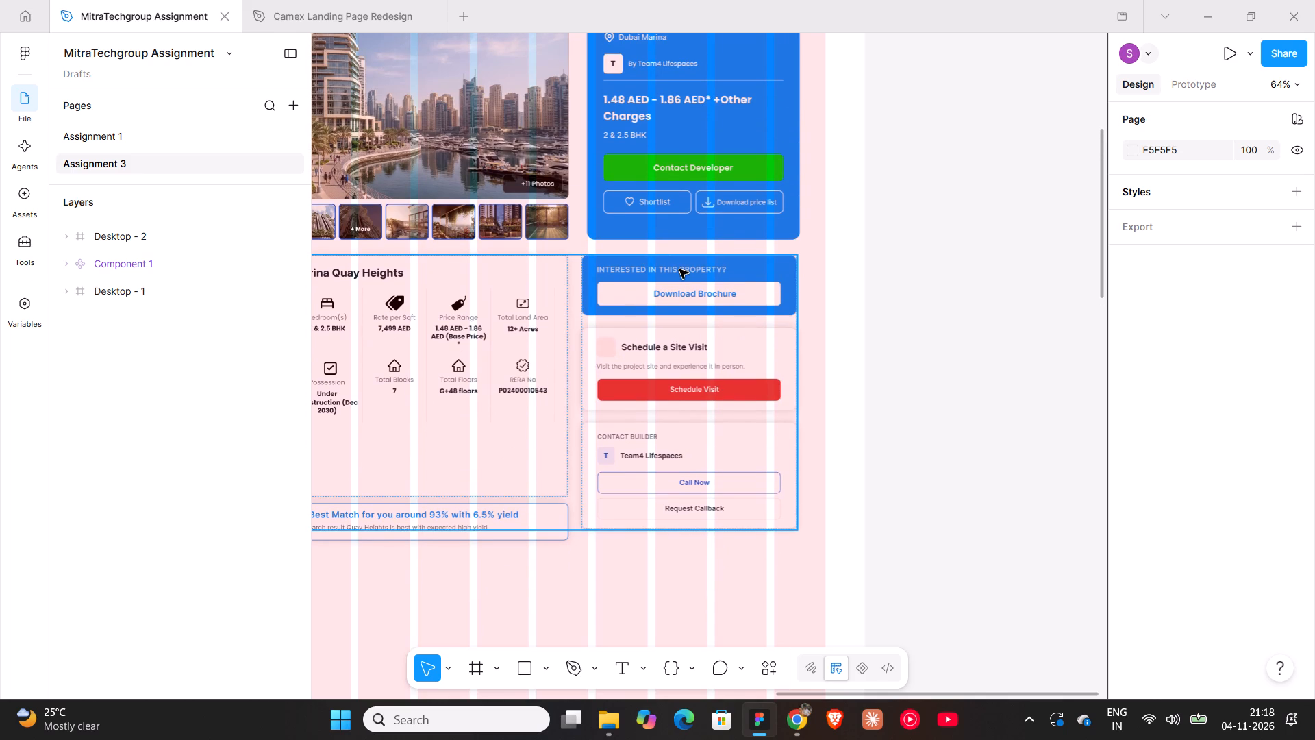
double_click(679, 269)
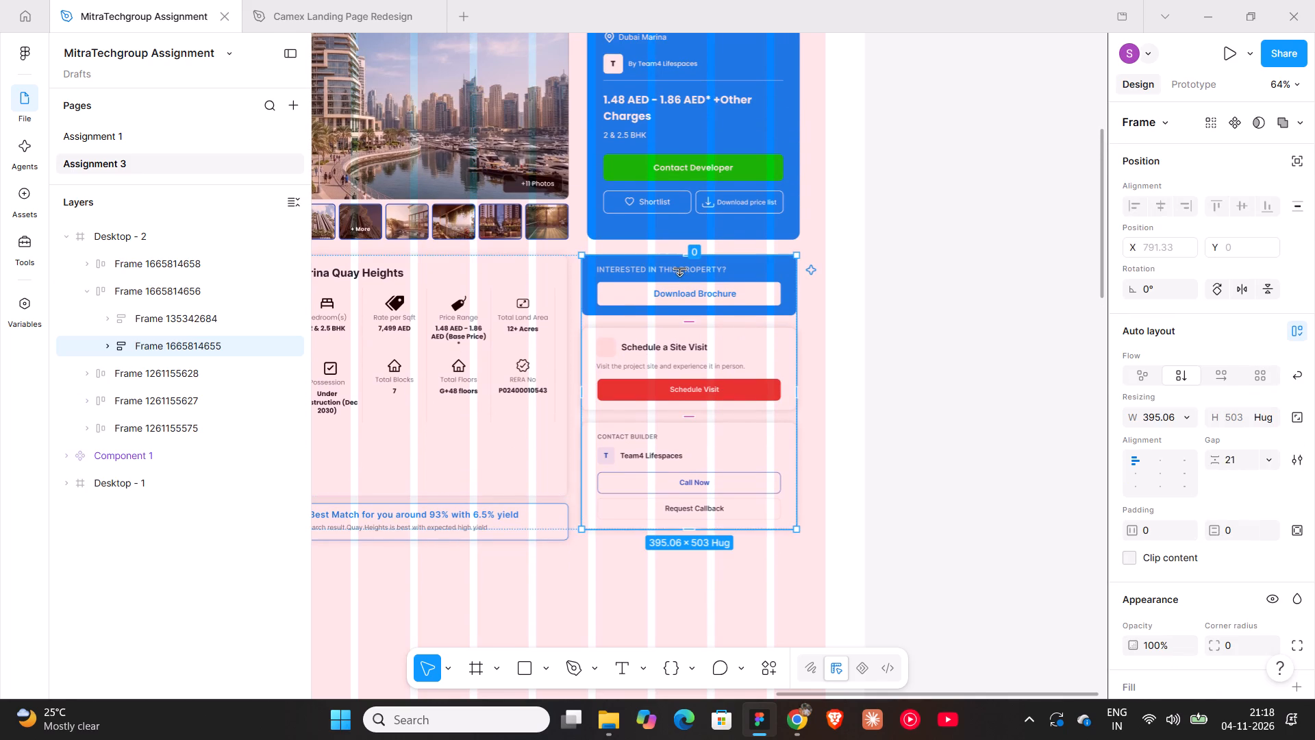
double_click(766, 274)
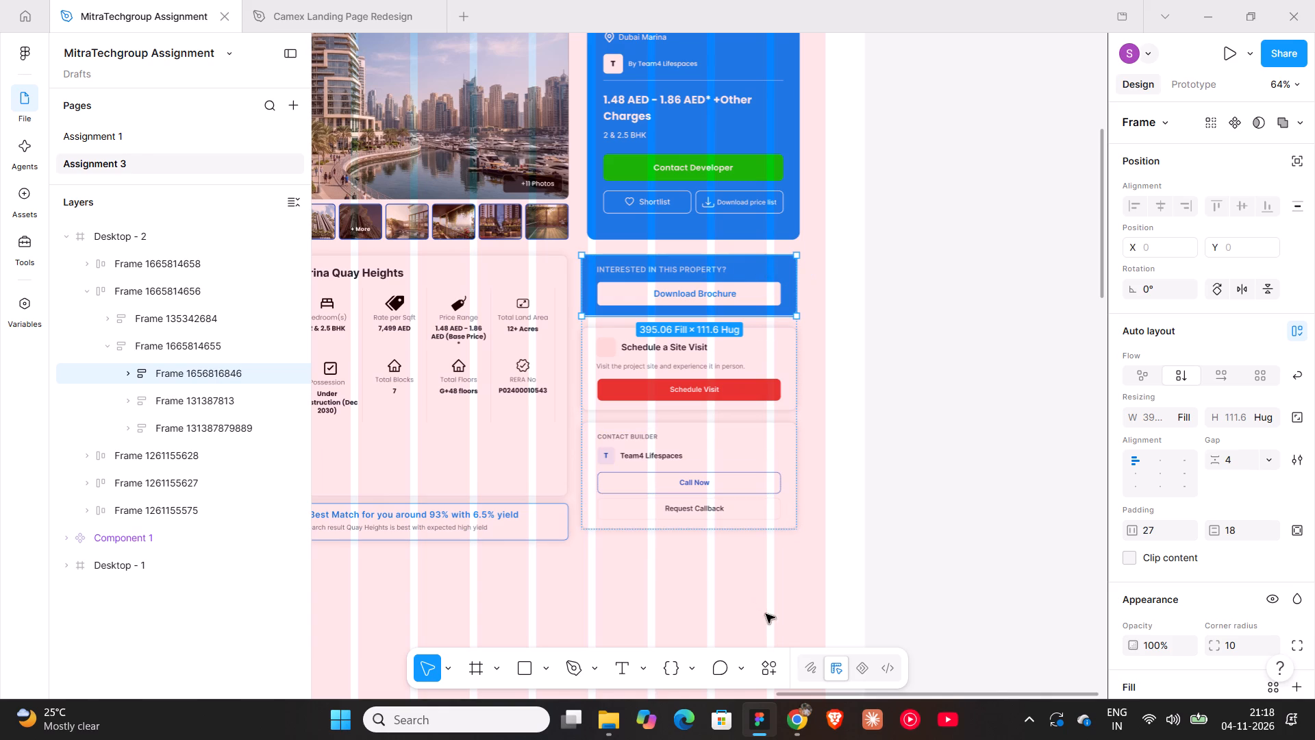
Review the Search results and Property details frames in Camex Landing Page Redesign, then recheck the Assignment 3 brief in Chrome.
click(347, 0)
shift+scroll(585, 330, up, 4)
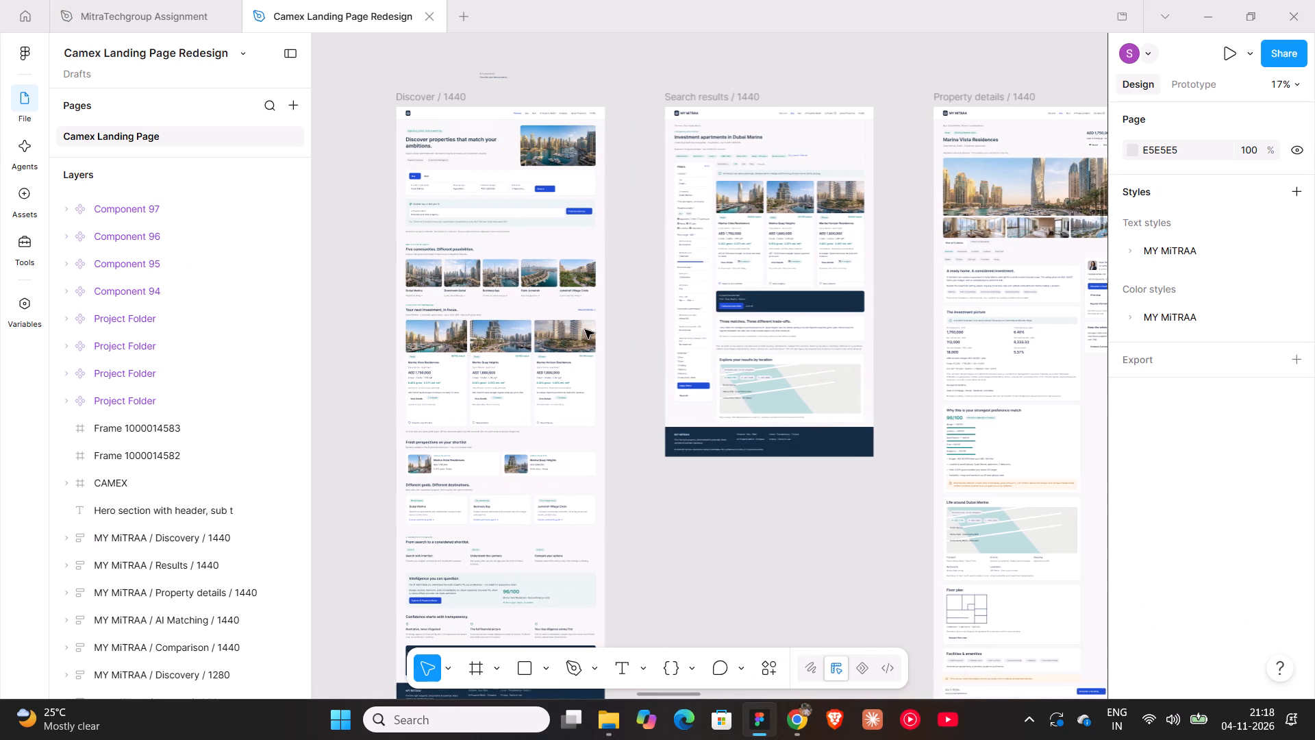
shift+scroll(585, 330, up, 1)
ctrl+scroll(566, 268, up, 1)
scroll(840, 214, up, 4)
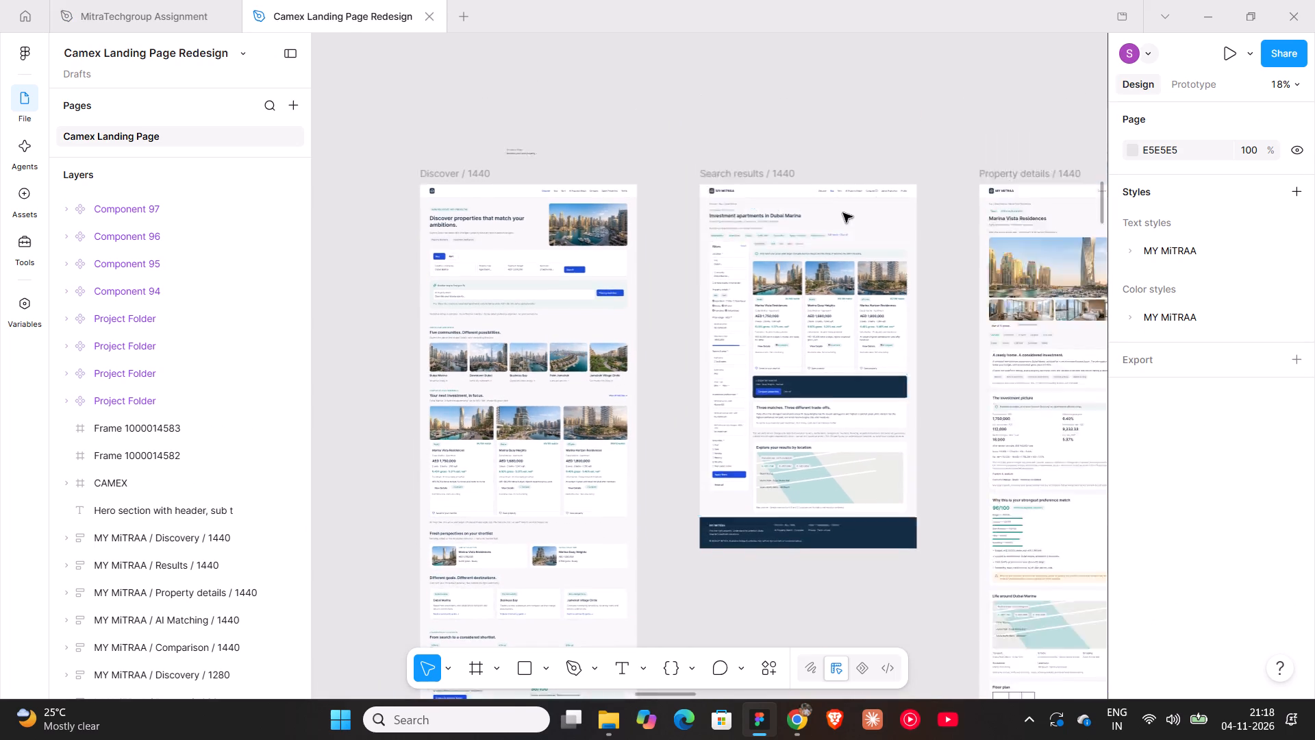
scroll(843, 213, up, 3)
scroll(843, 213, down, 7)
ctrl+scroll(826, 236, up, 8)
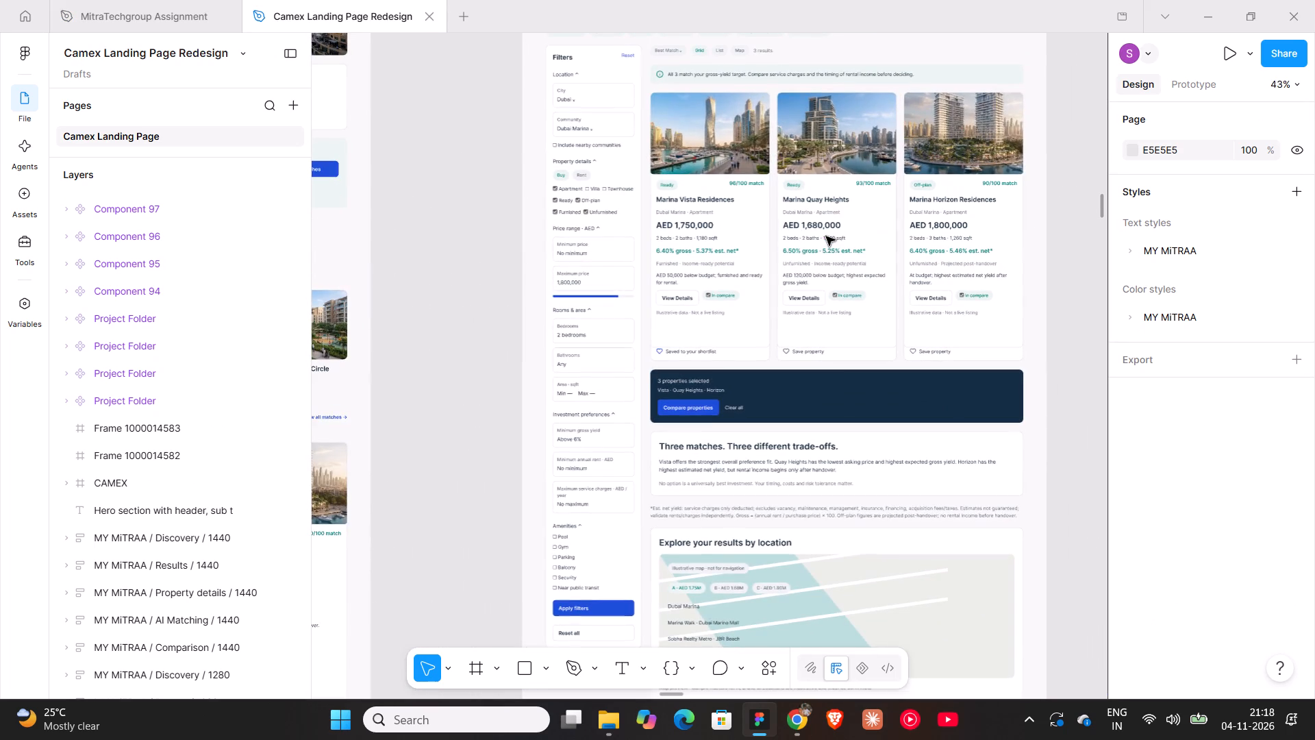
scroll(826, 236, up, 4)
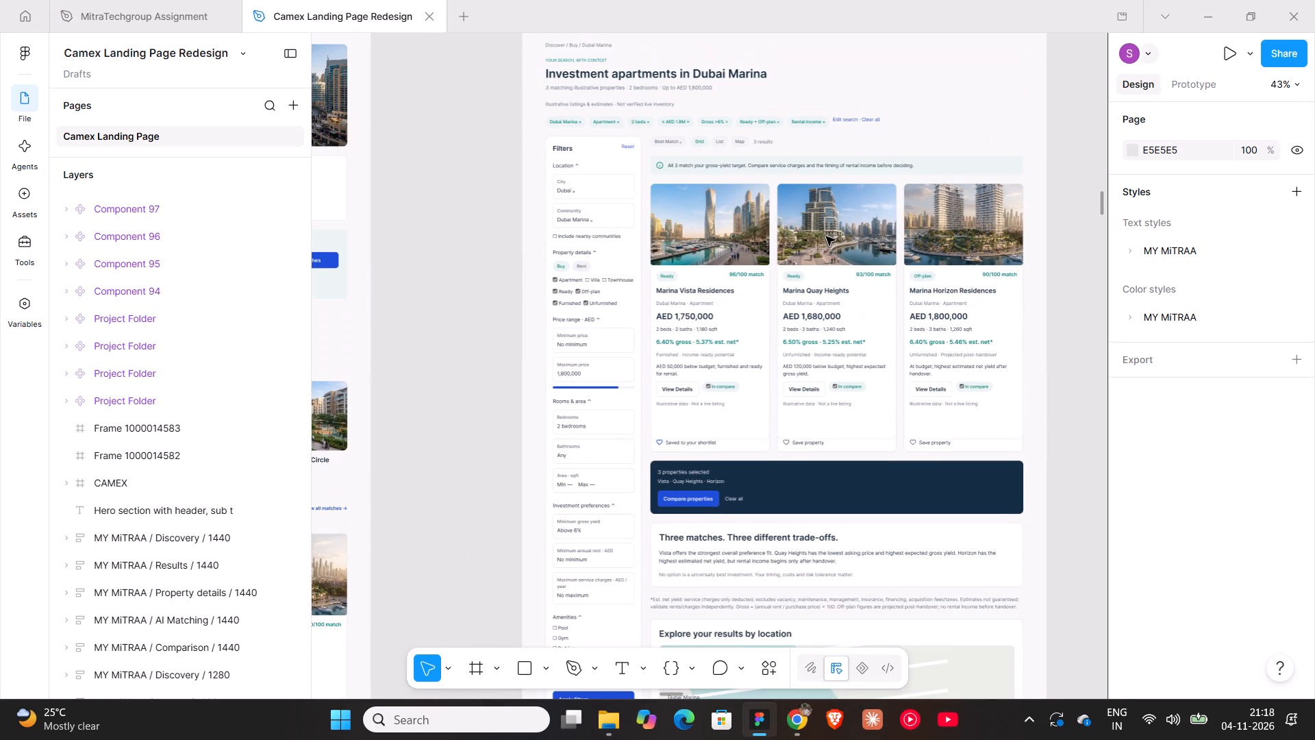
shift+scroll(826, 236, down, 12)
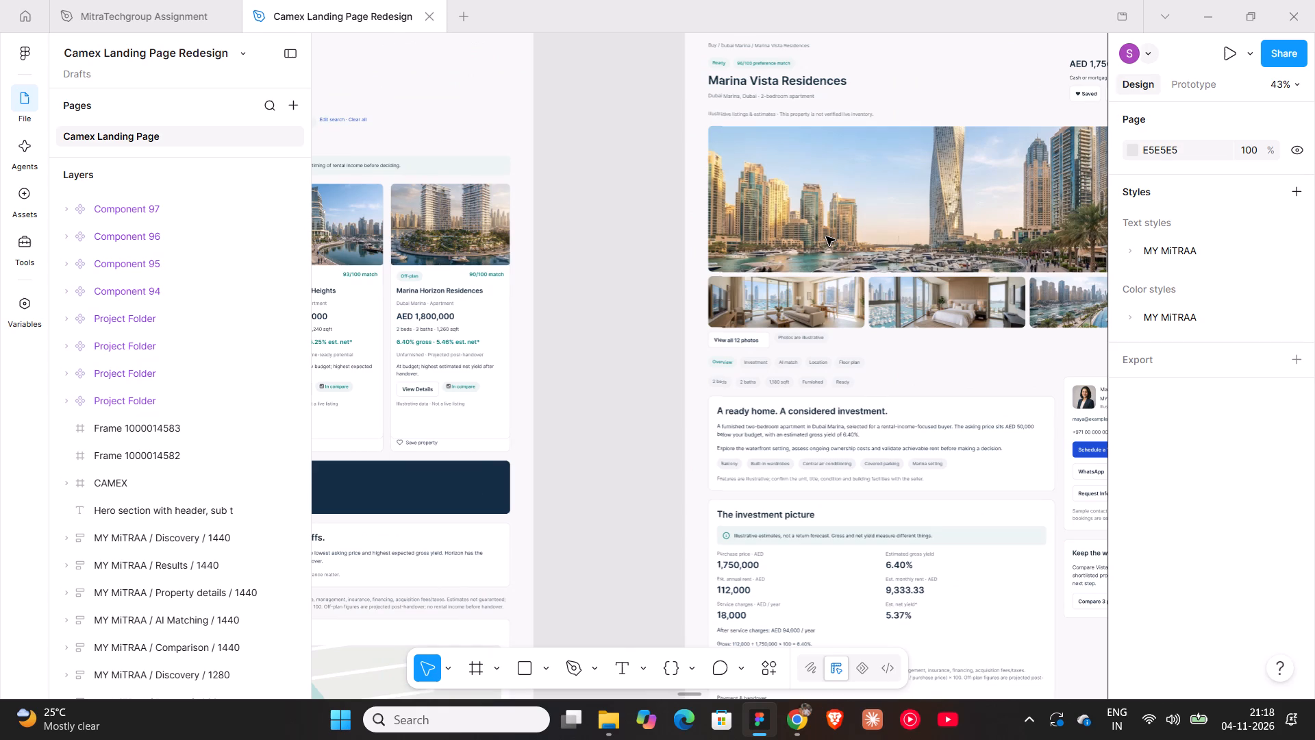
ctrl+scroll(826, 236, down, 6)
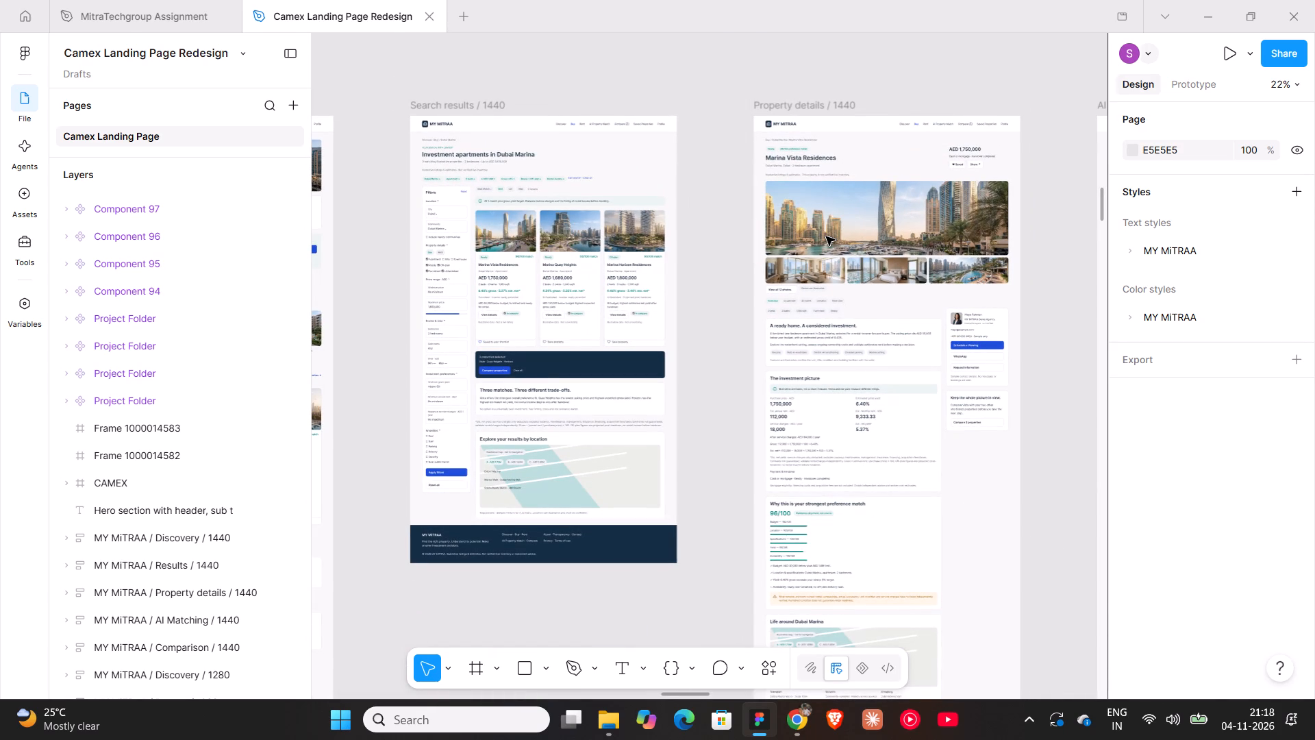
ctrl+scroll(747, 257, down, 1)
ctrl+scroll(494, 320, up, 10)
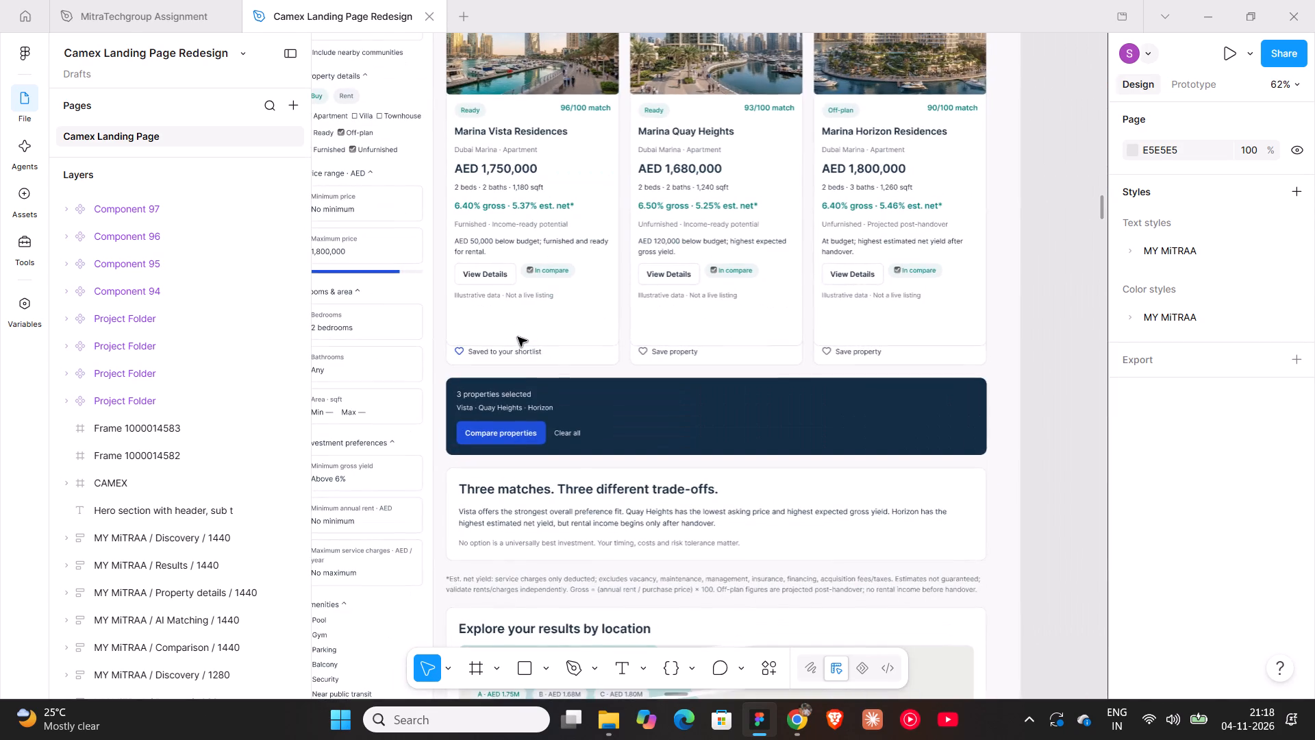
ctrl+scroll(518, 337, down, 7)
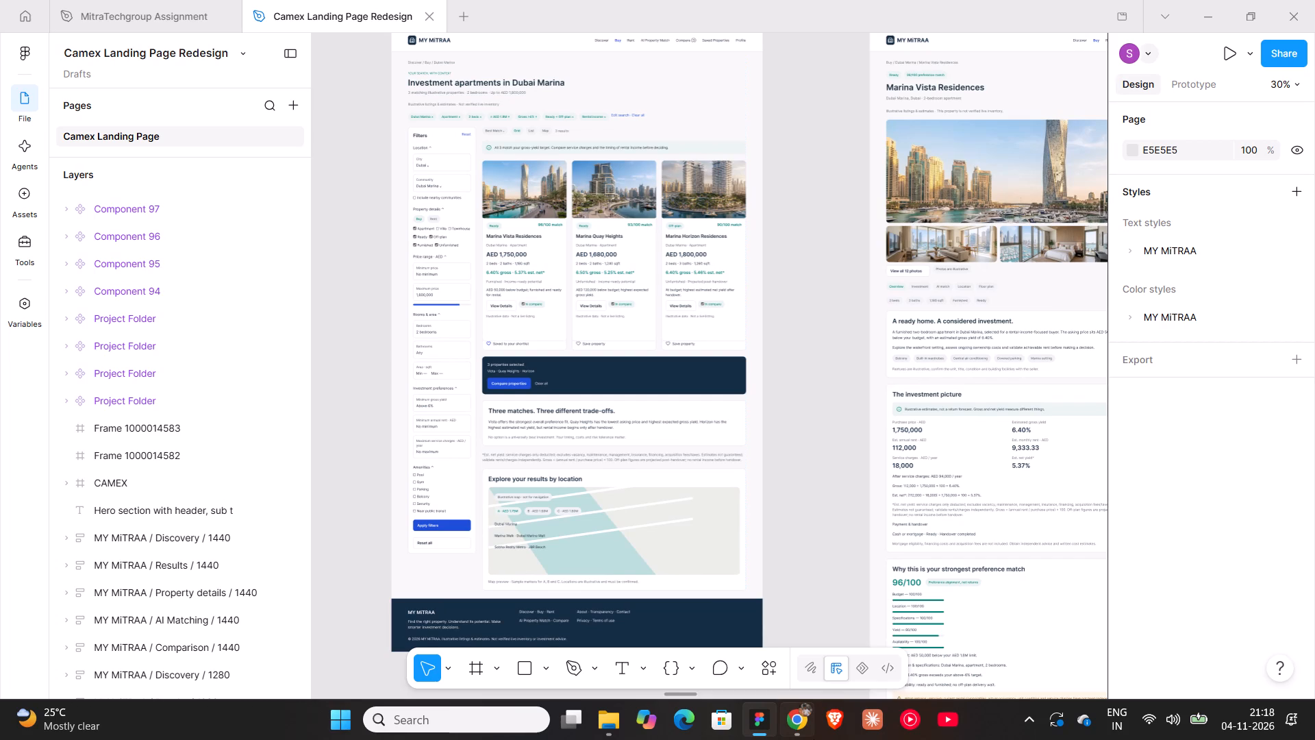
click(805, 728)
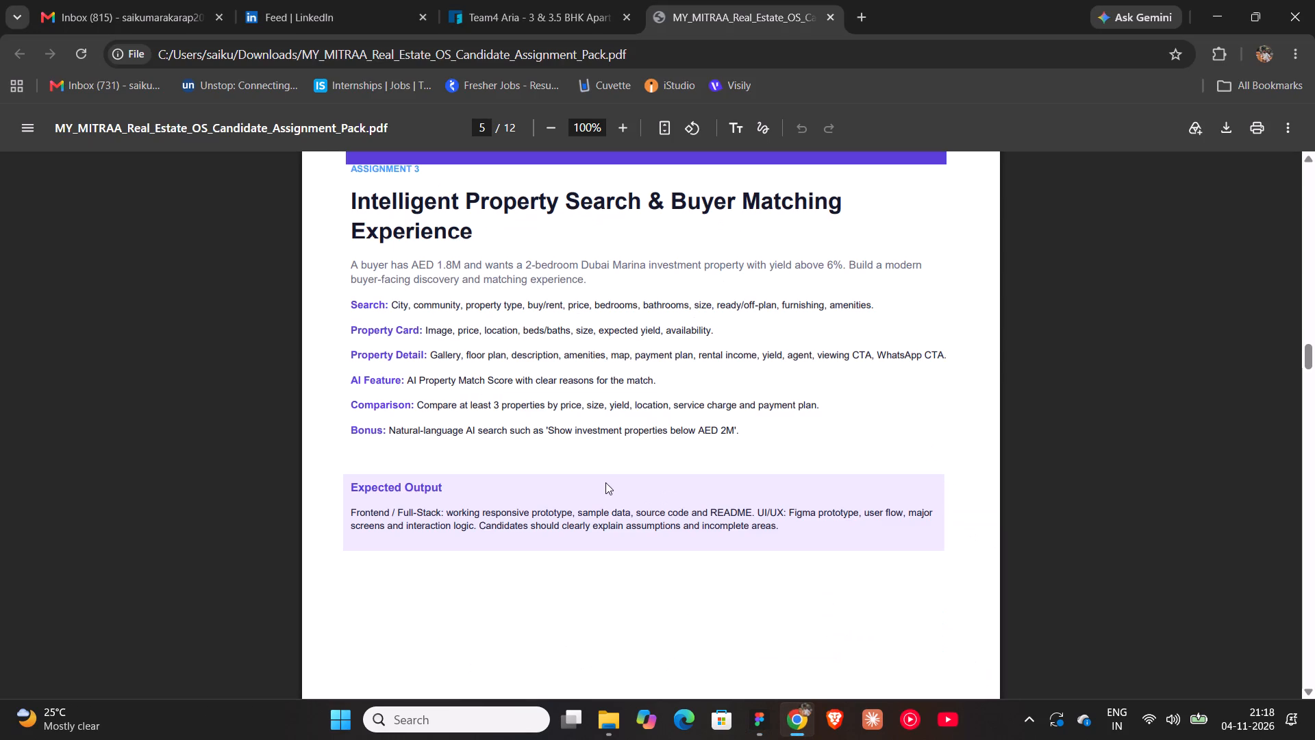
click(776, 713)
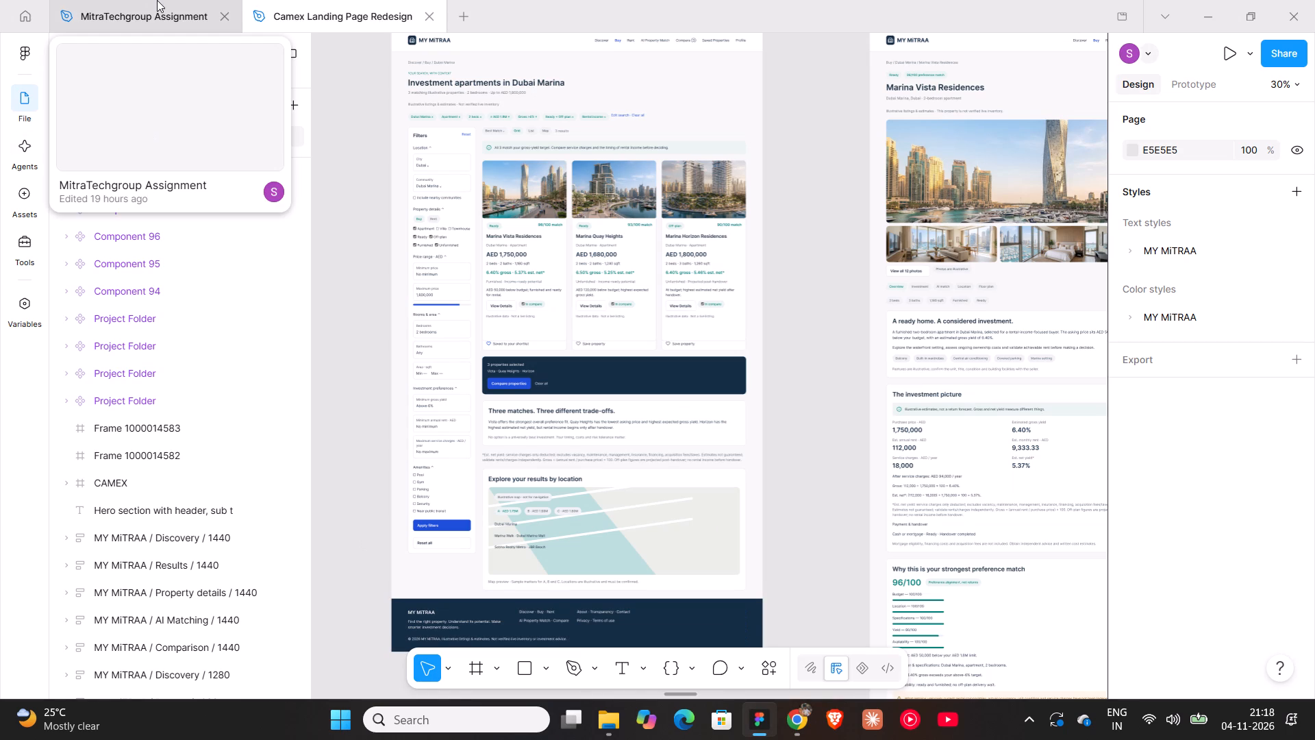
In the MitraTechgroup Assignment file, change the "Interested in this property?" card title to "Compare this property with other?".
click(159, 0)
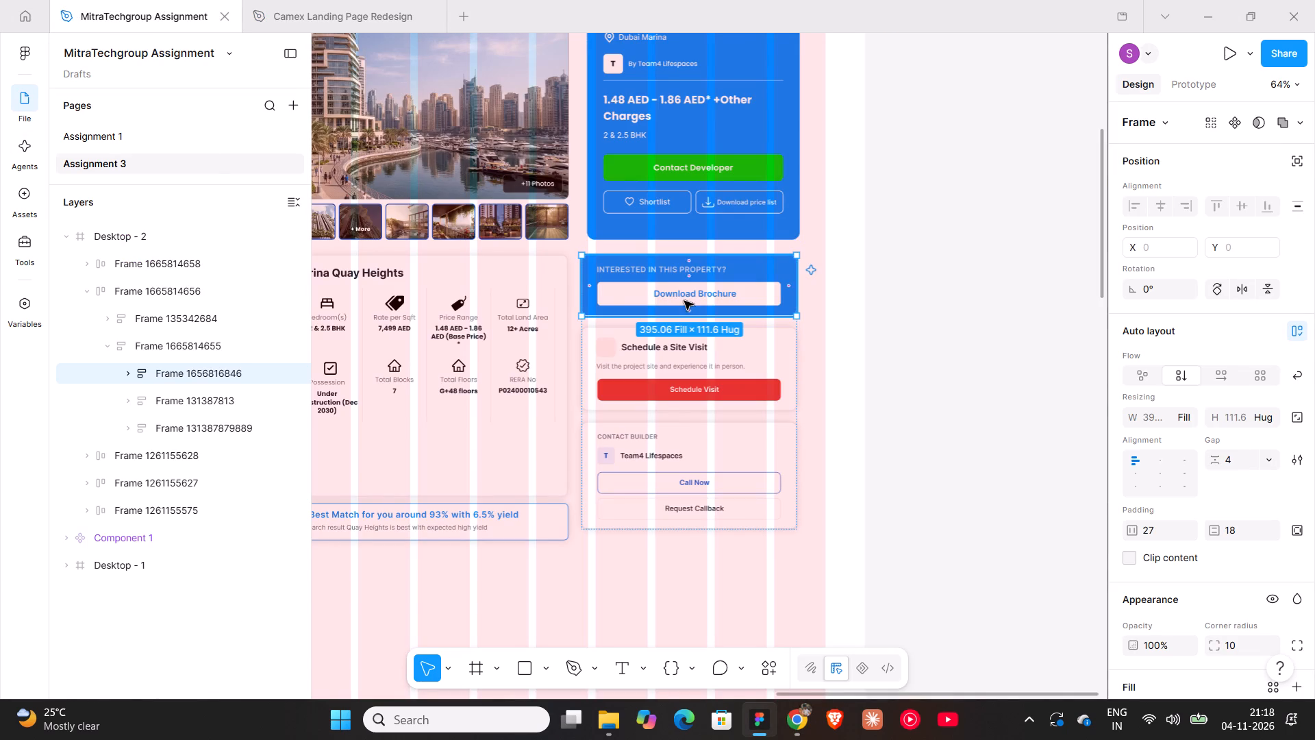
triple_click(662, 267)
click(662, 267)
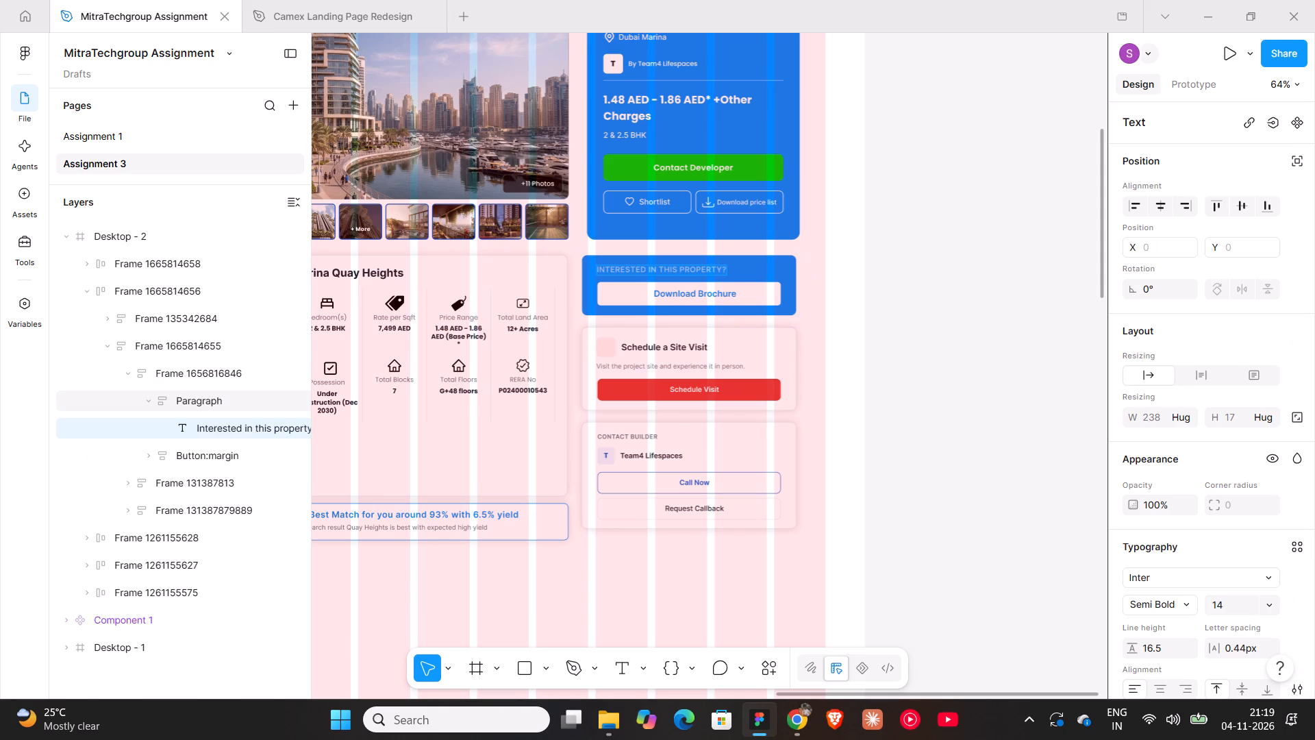
key(shift+y)
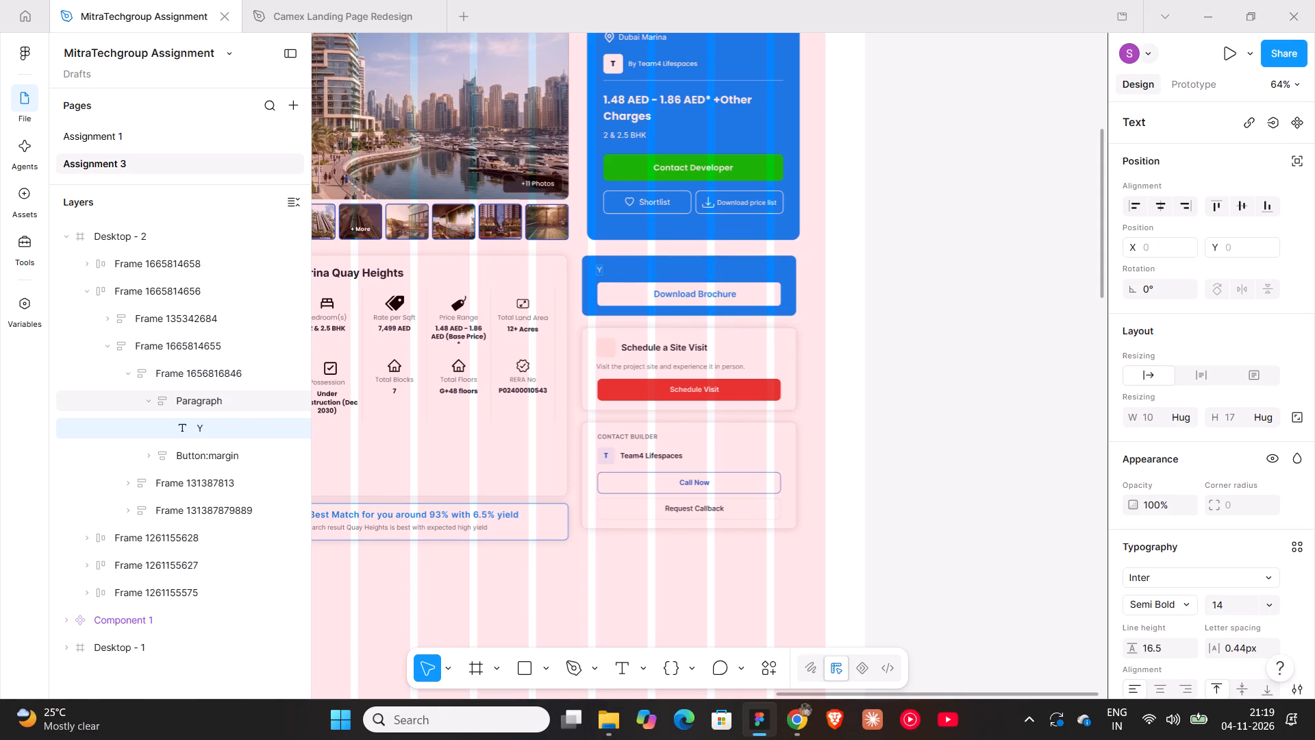
key(ctrl+z)
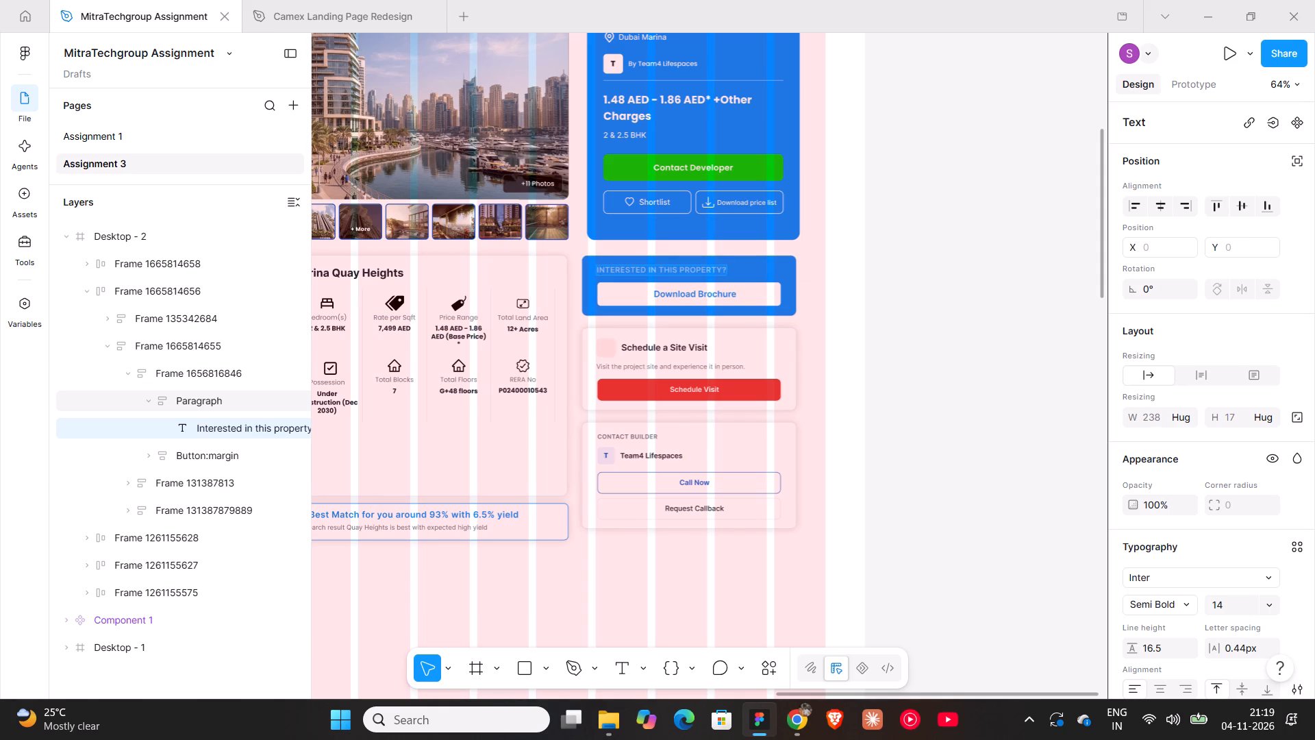
key(BackSpace)
text(Compare)
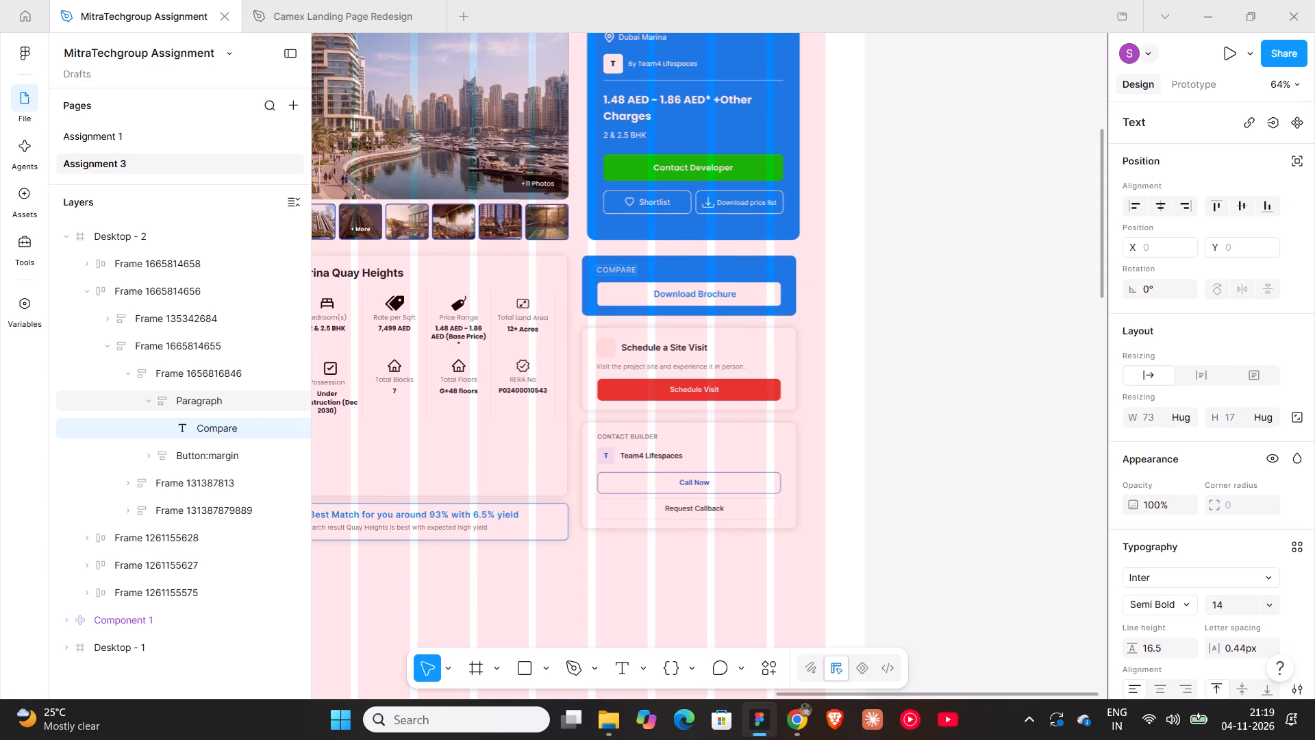
key(space)
text(this property with other)
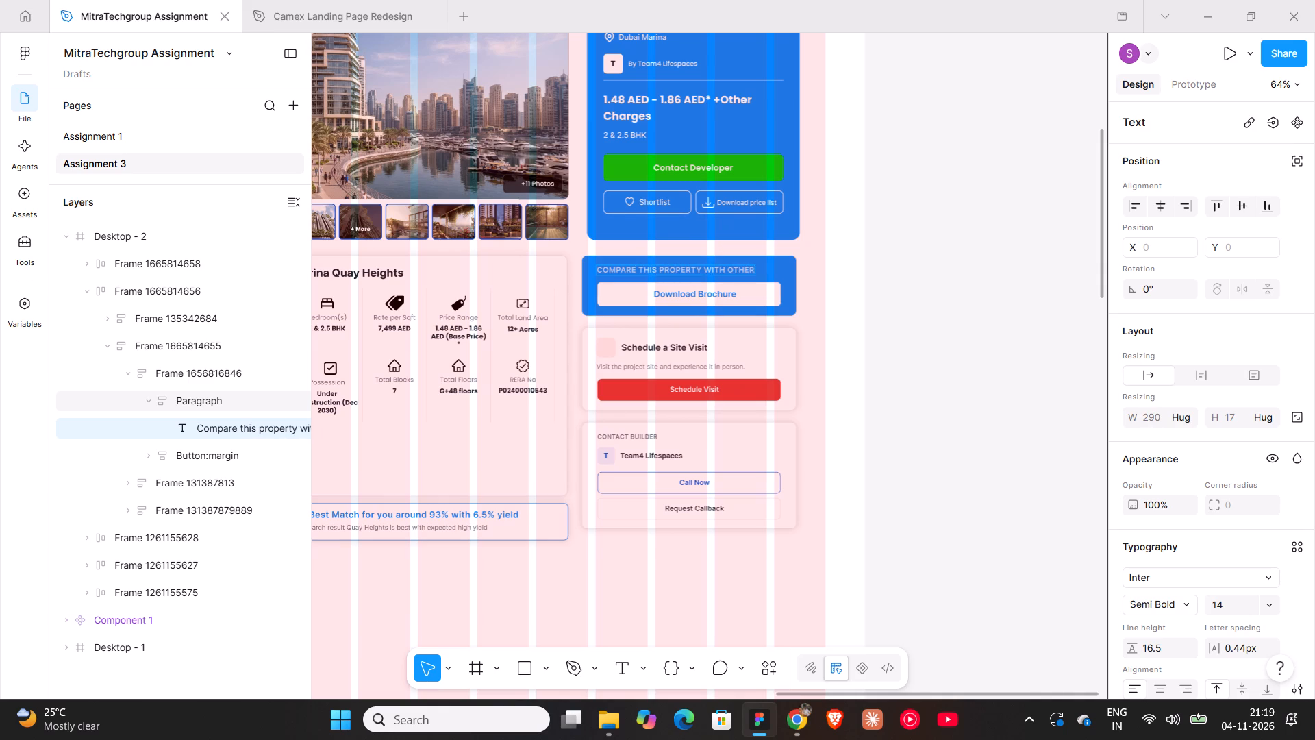
key(shift+question)
Change the "Download Brochure" label in the same card to "Compare".
triple_click(707, 297)
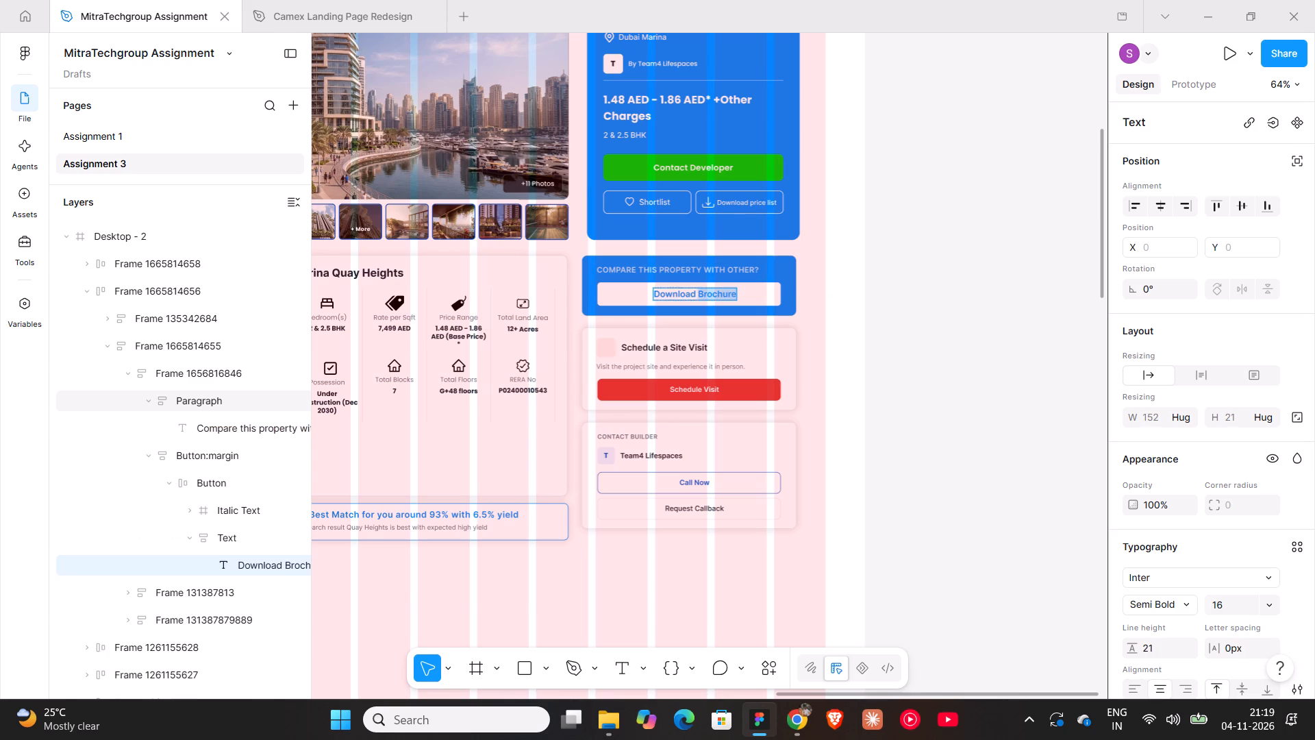
text(Compare)
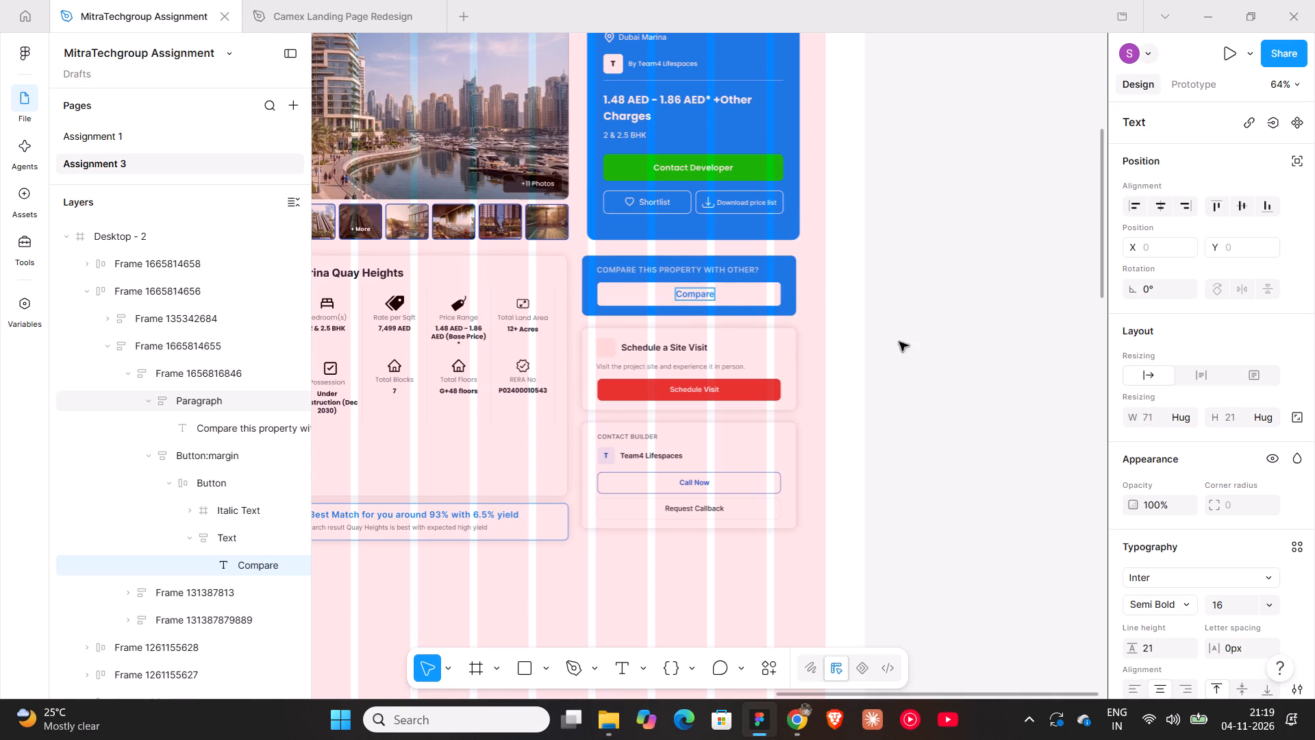
double_click(938, 334)
Review the Desktop - 2 layout, then check the Assignment 3 brief and the Team4 Aria reference page in Chrome for further property detail sections.
ctrl+scroll(938, 334, down, 2)
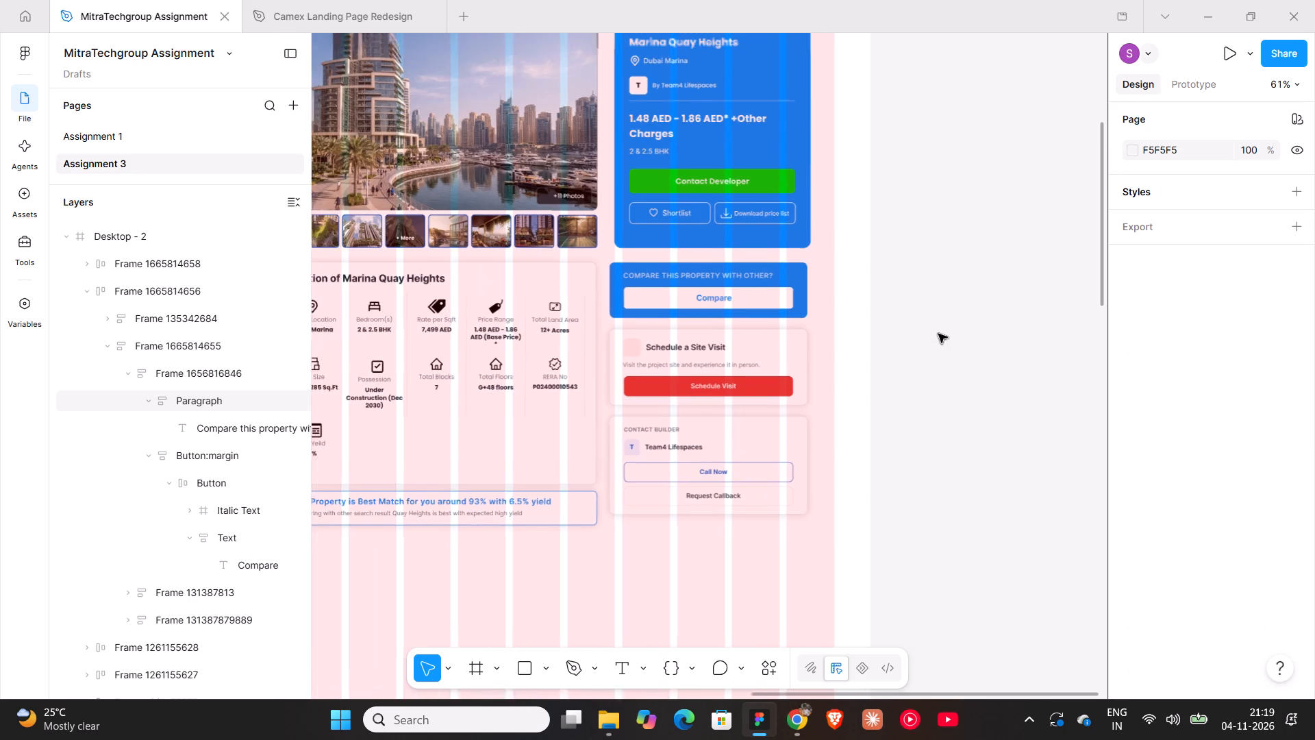
ctrl+scroll(938, 334, down, 10)
shift+scroll(938, 334, down, 3)
scroll(872, 328, down, 2)
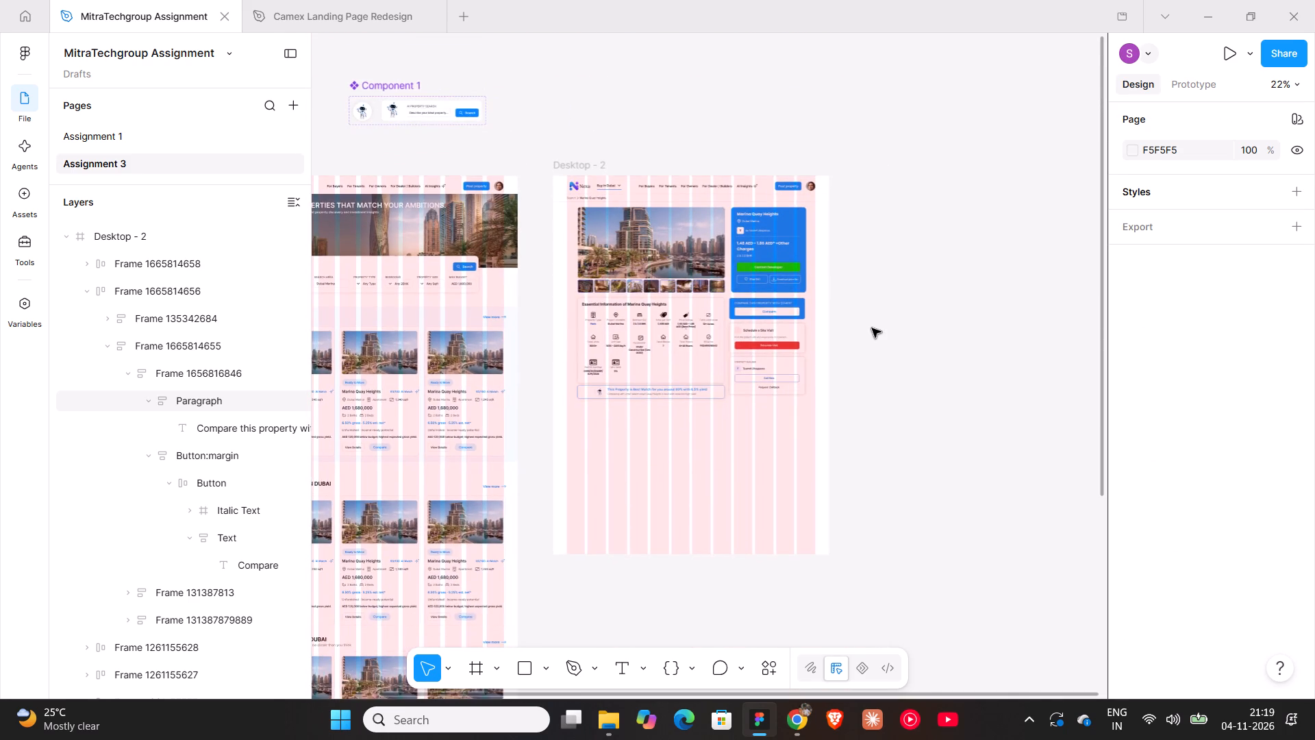
scroll(872, 328, down, 2)
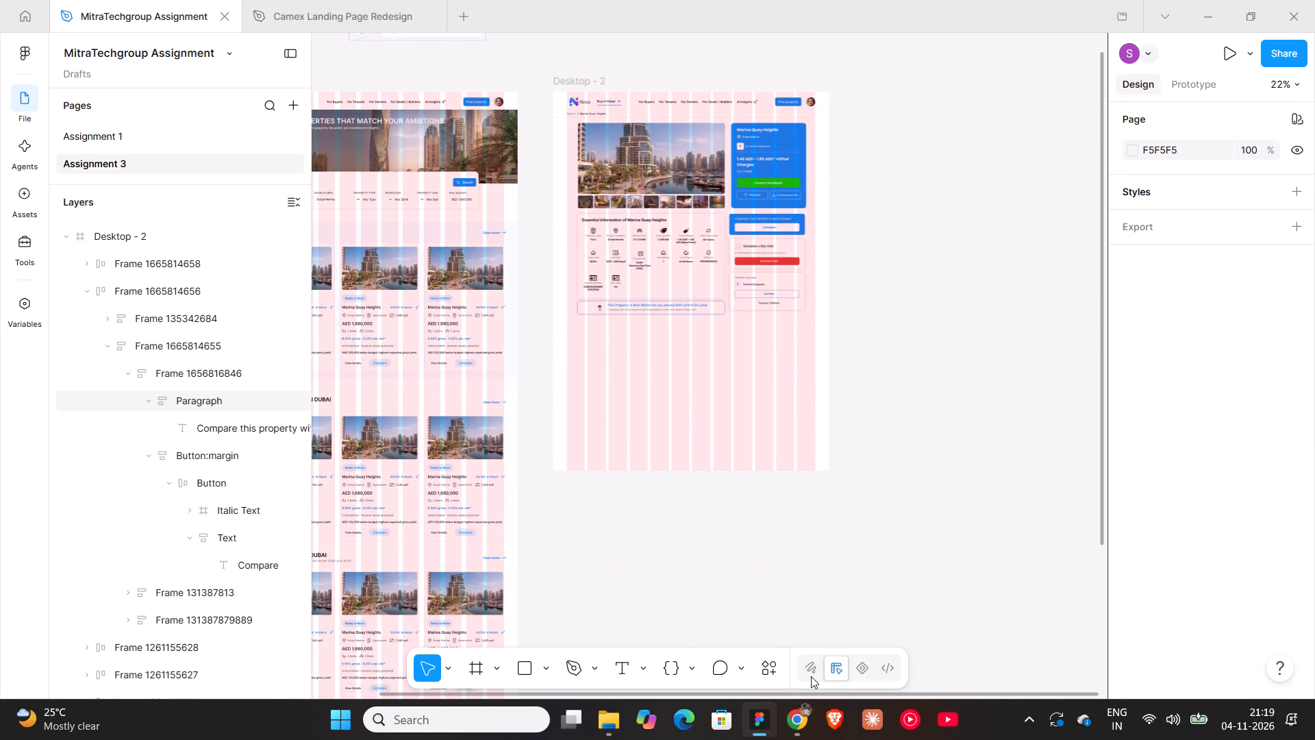
click(800, 719)
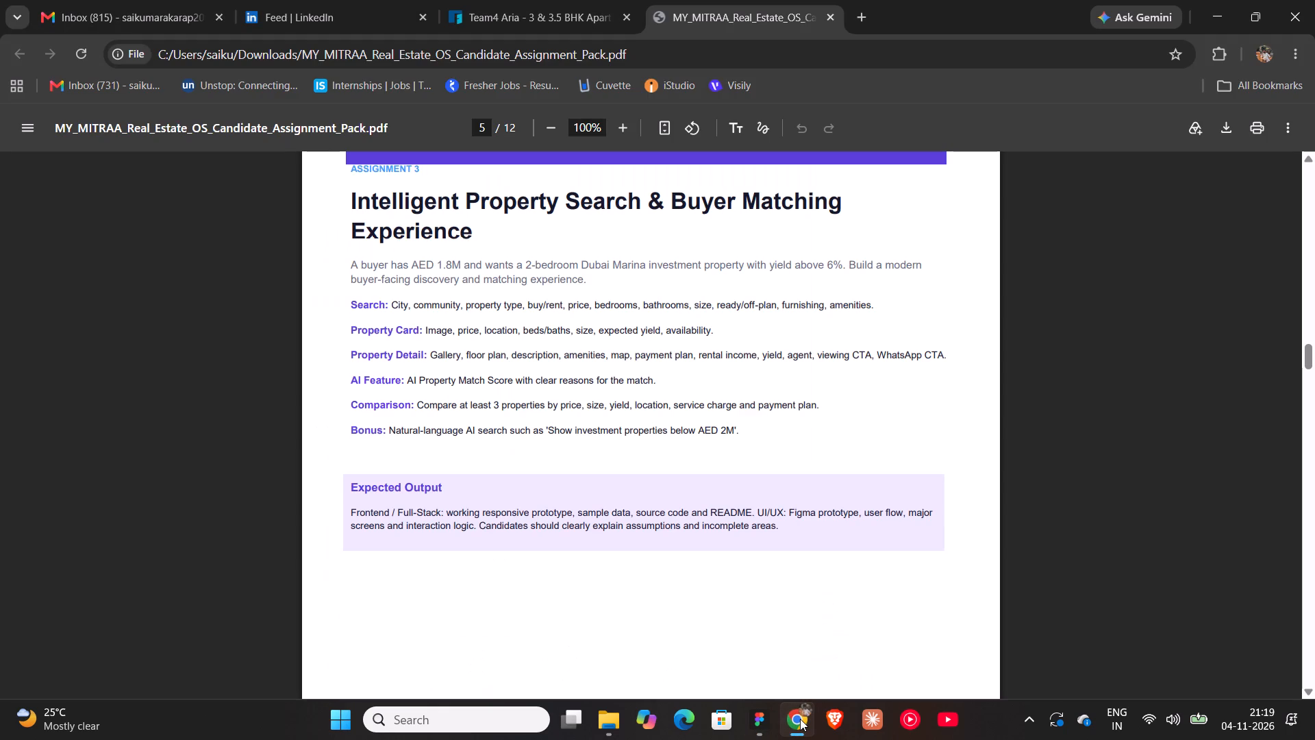
click(479, 0)
scroll(459, 378, up, 6)
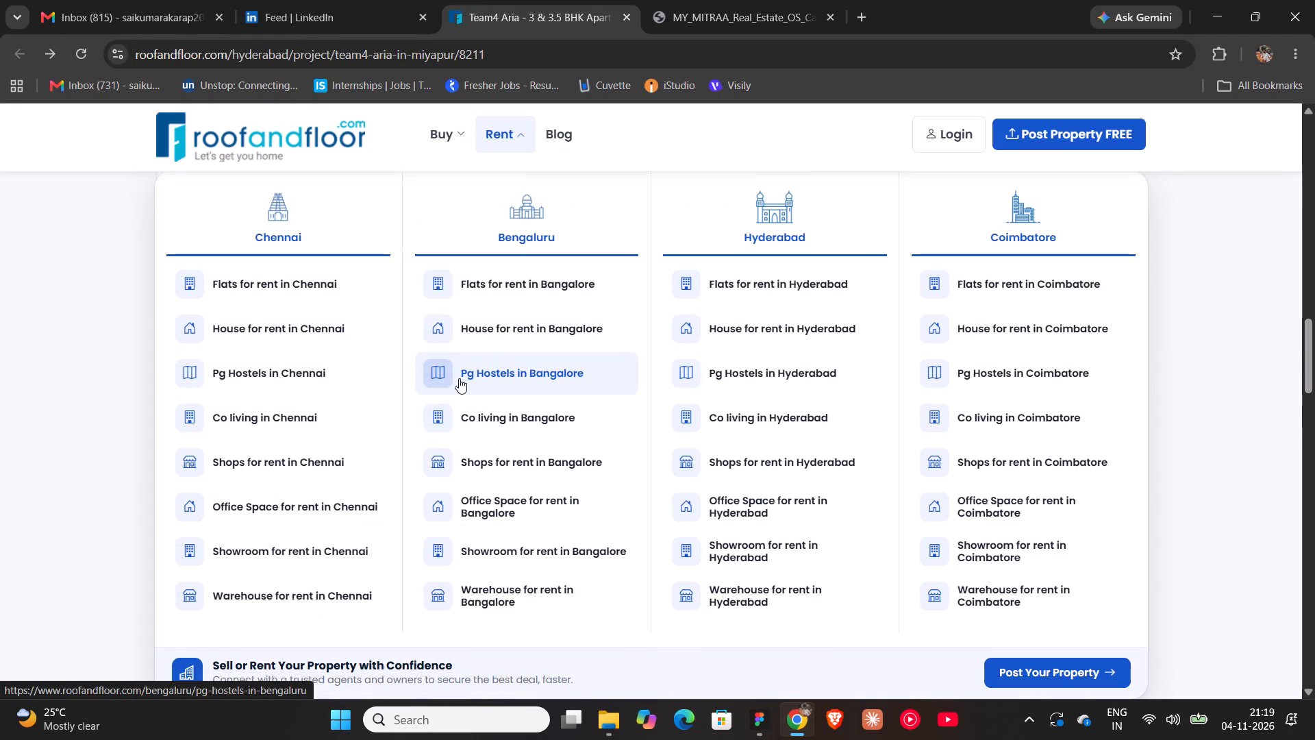
scroll(1029, 360, up, 15)
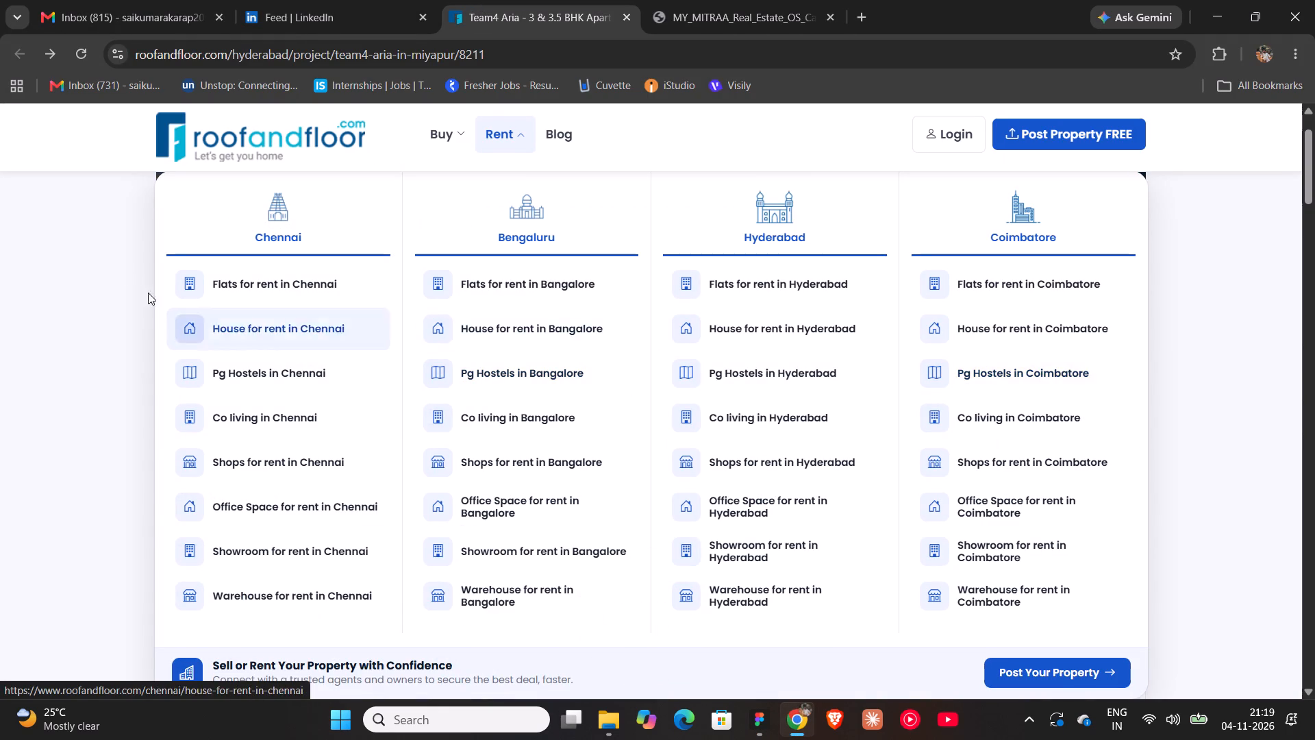
scroll(377, 412, down, 7)
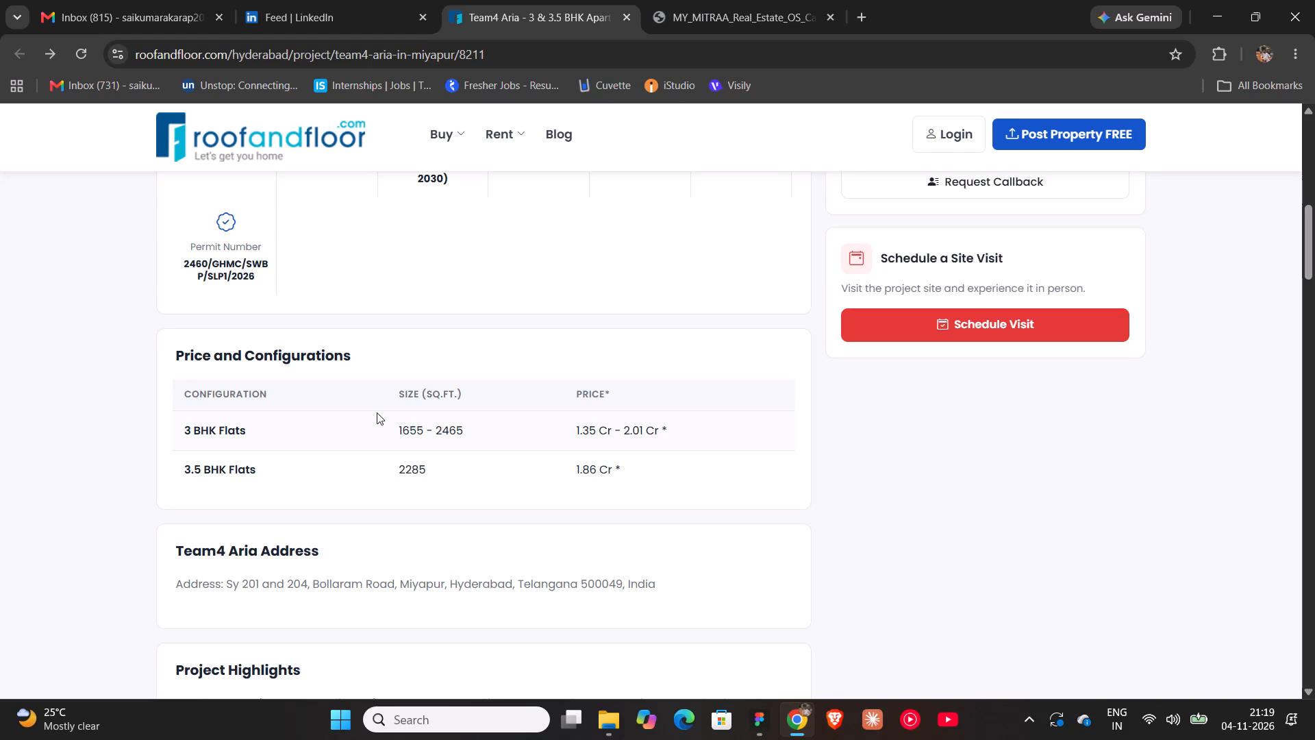
Capture the Price and Configurations section of the Team4 Aria page as a design element with the Figma browser extension.
click(1212, 53)
click(1076, 223)
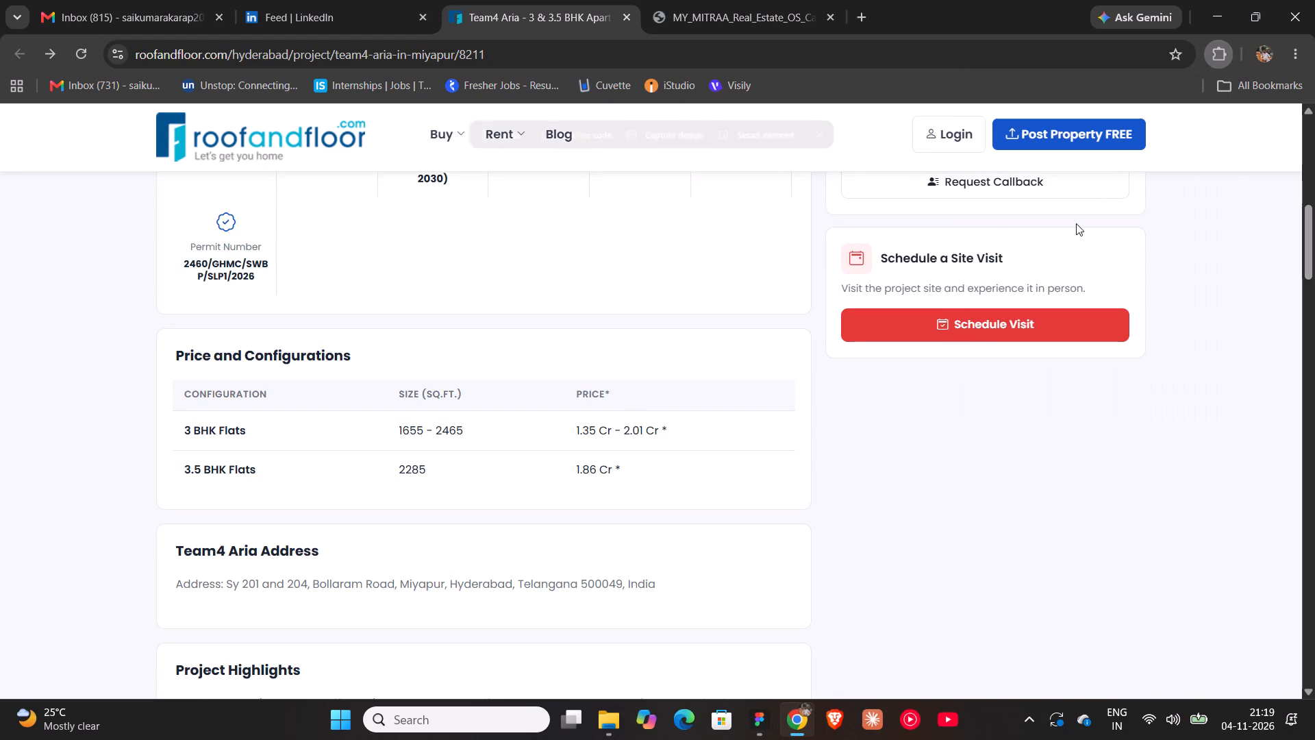
scroll(603, 356, down, 3)
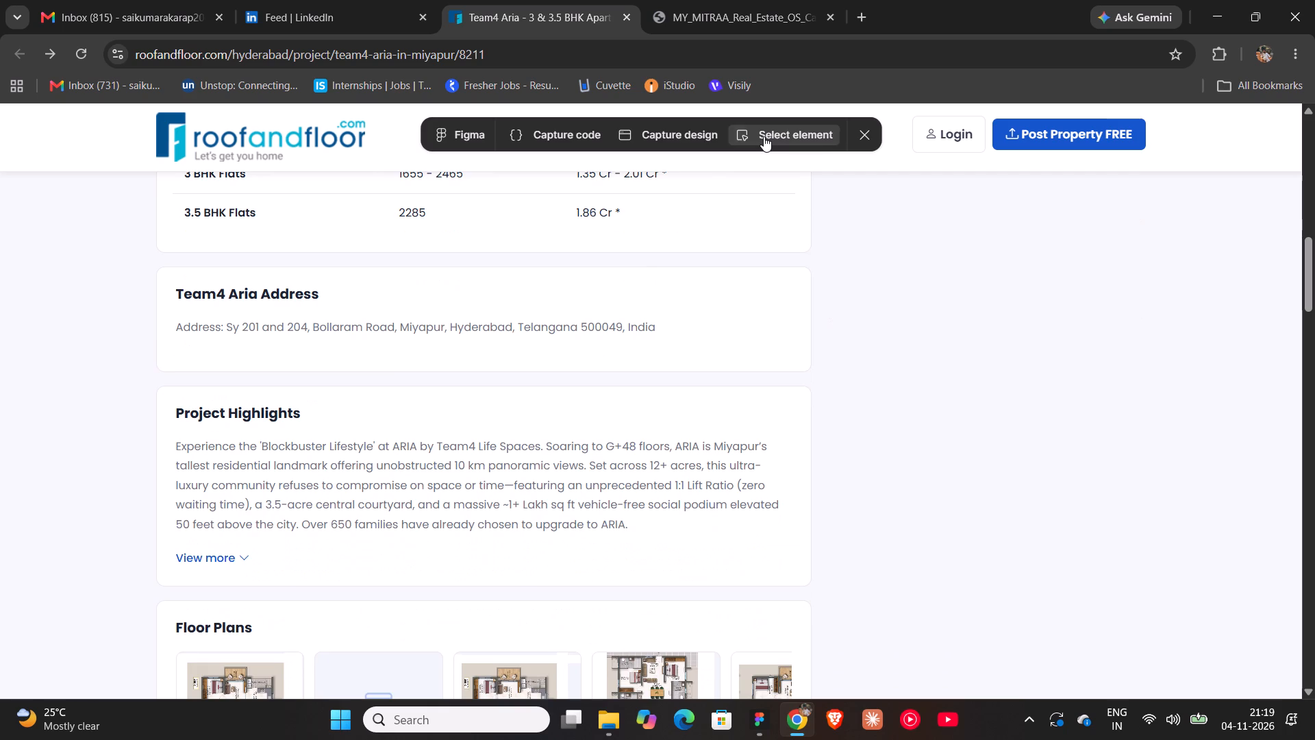
click(764, 136)
scroll(383, 473, up, 3)
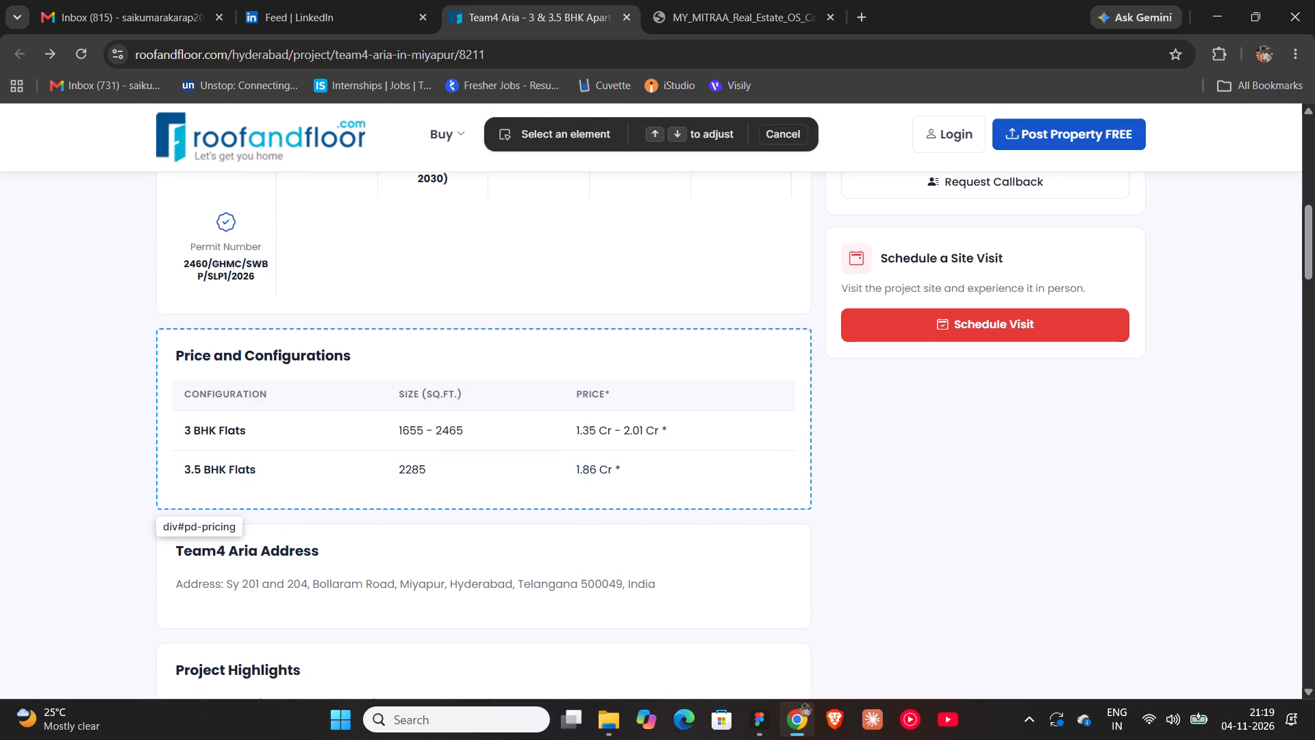
click(761, 499)
Paste the captured section into the Figma file and place it on Desktop - 2 beneath the best-match banner at X 128, Y 1186.
click(767, 713)
right_click(847, 312)
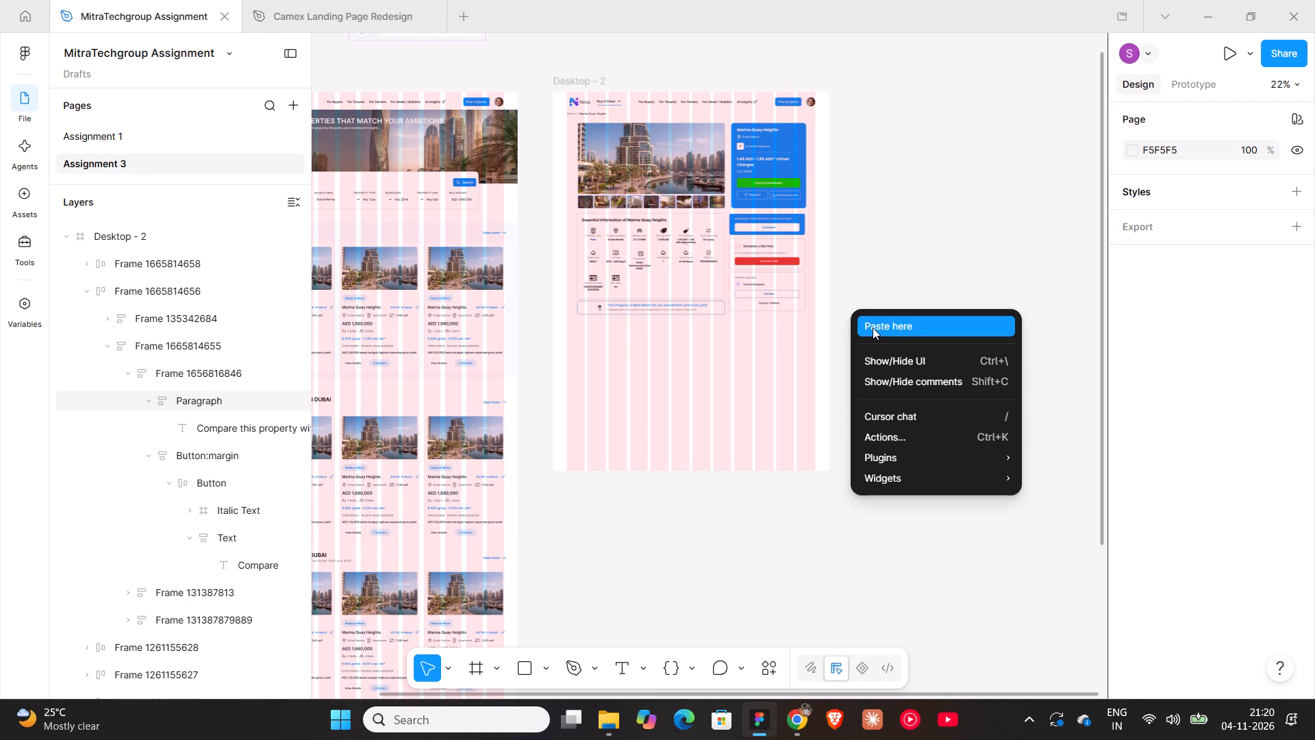
click(873, 328)
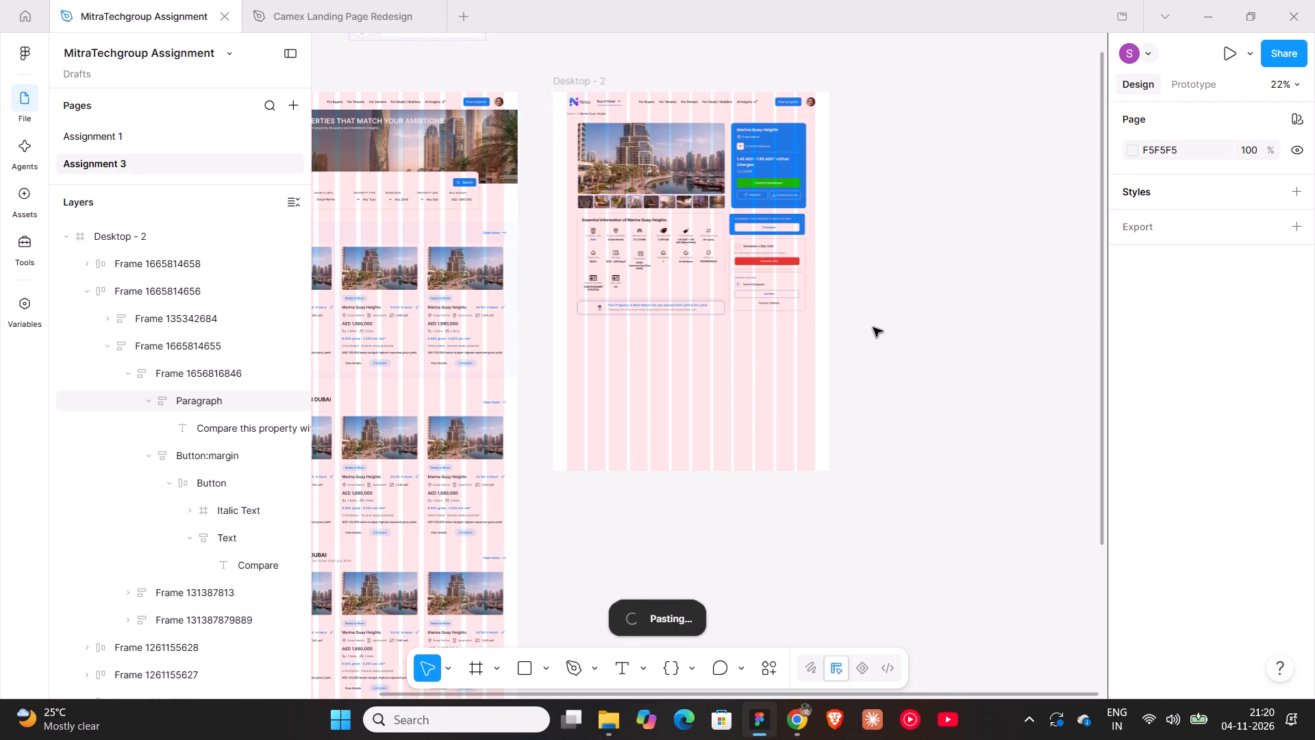
ctrl+scroll(531, 251, down, 4)
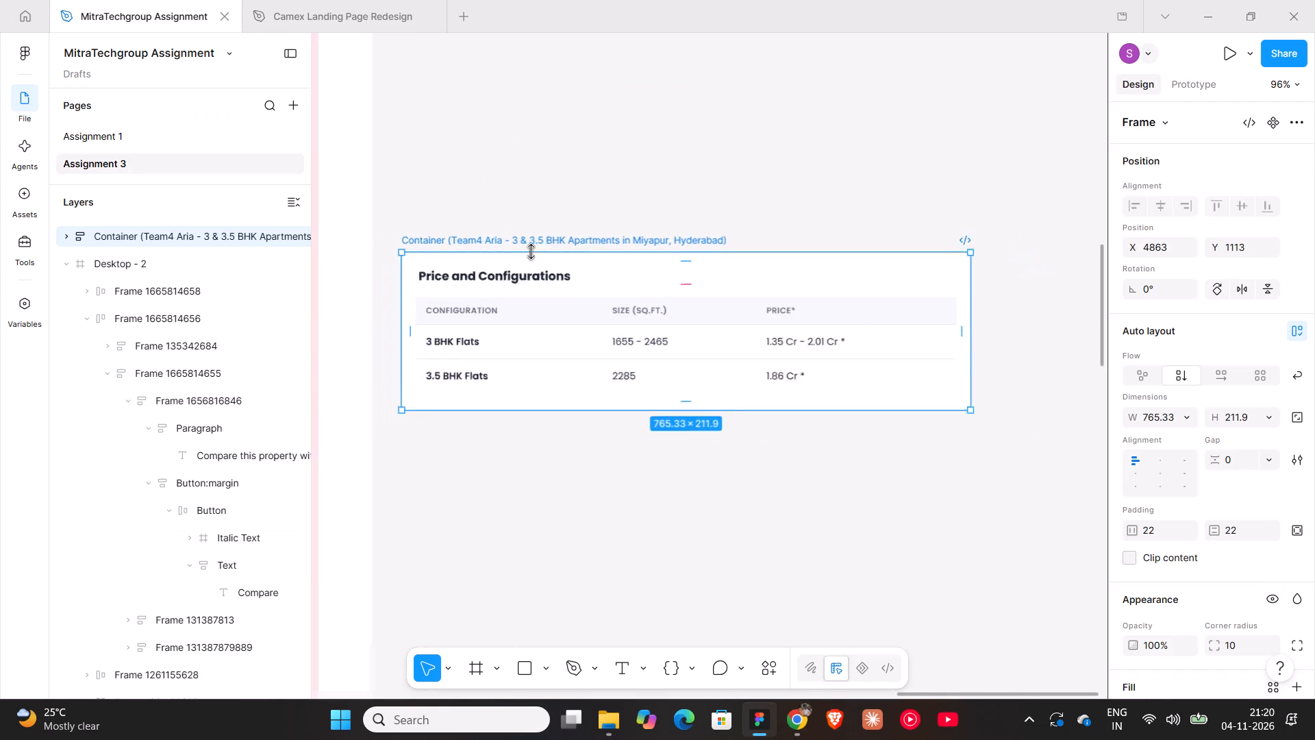
ctrl+scroll(531, 251, down, 5)
shift+scroll(635, 280, up, 5)
drag(863, 238, 520, 223)
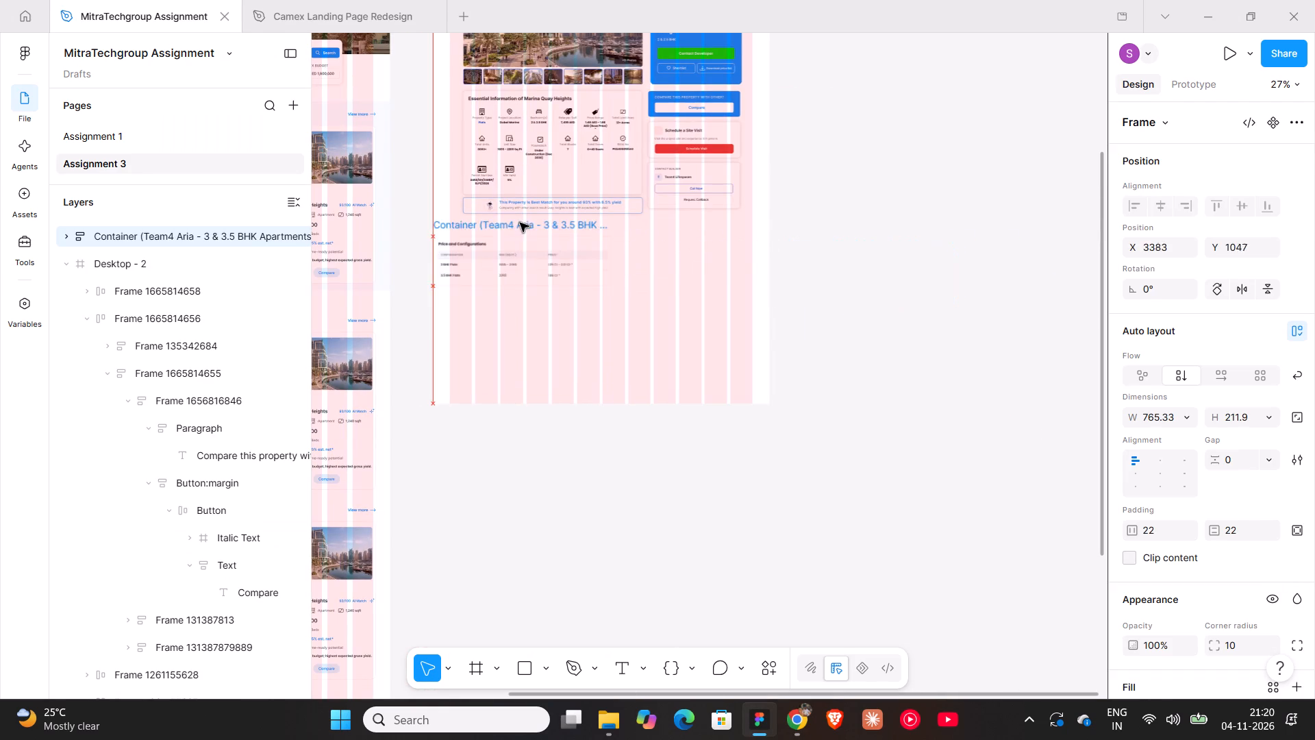
drag(520, 223, 544, 224)
ctrl+scroll(519, 234, up, 10)
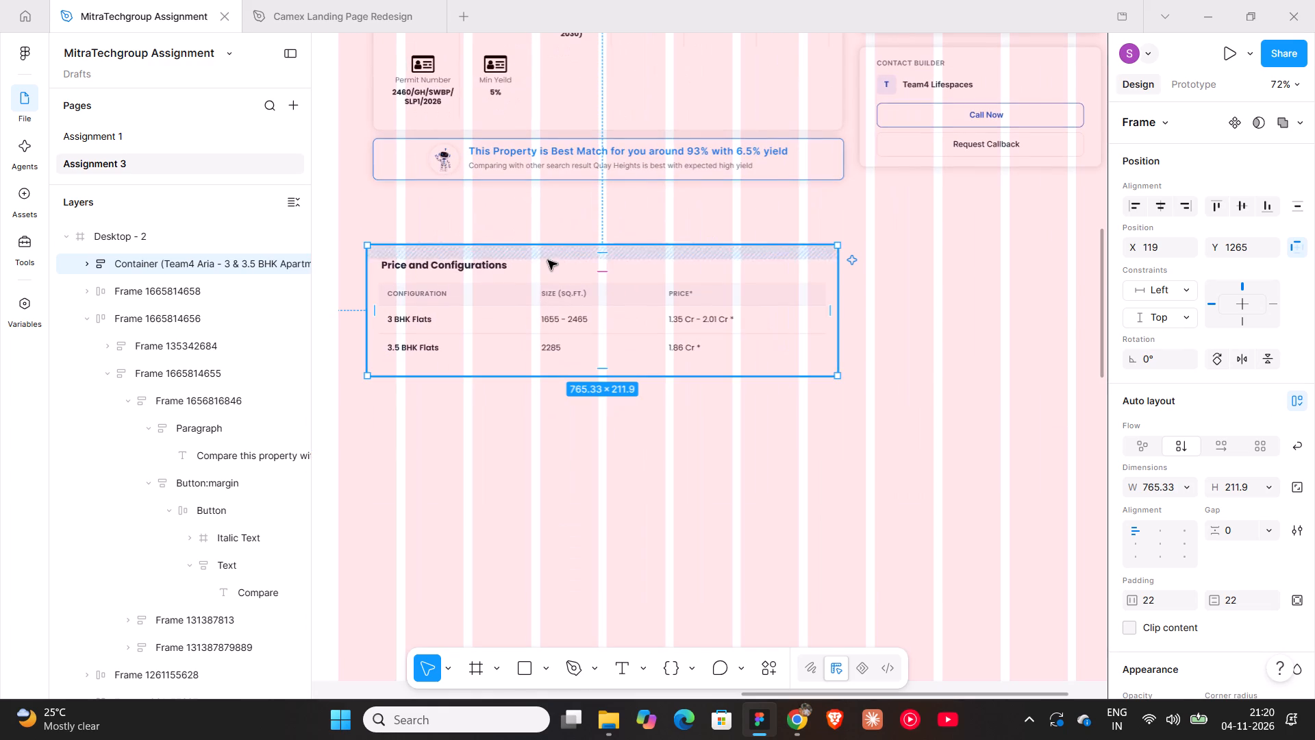
drag(548, 260, 553, 212)
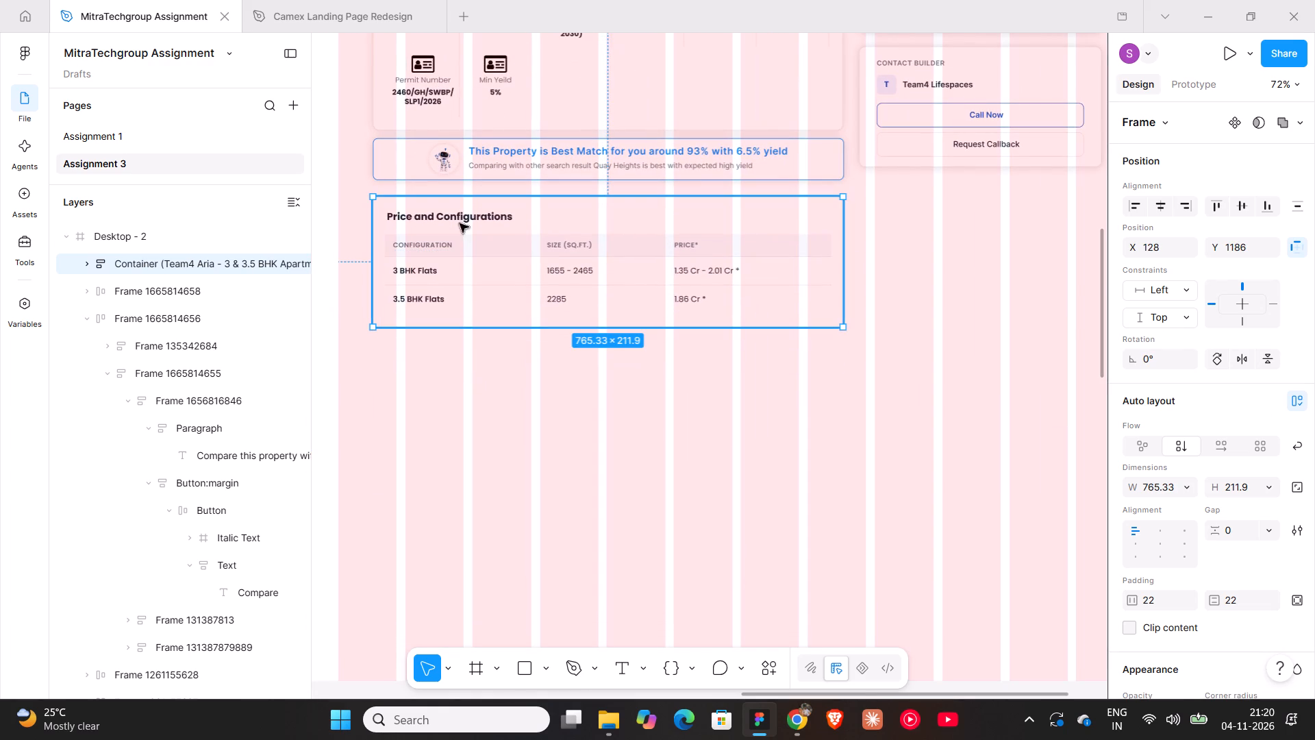
Check the font of the Price and Configurations heading against that of the best-match banner title.
triple_click(455, 219)
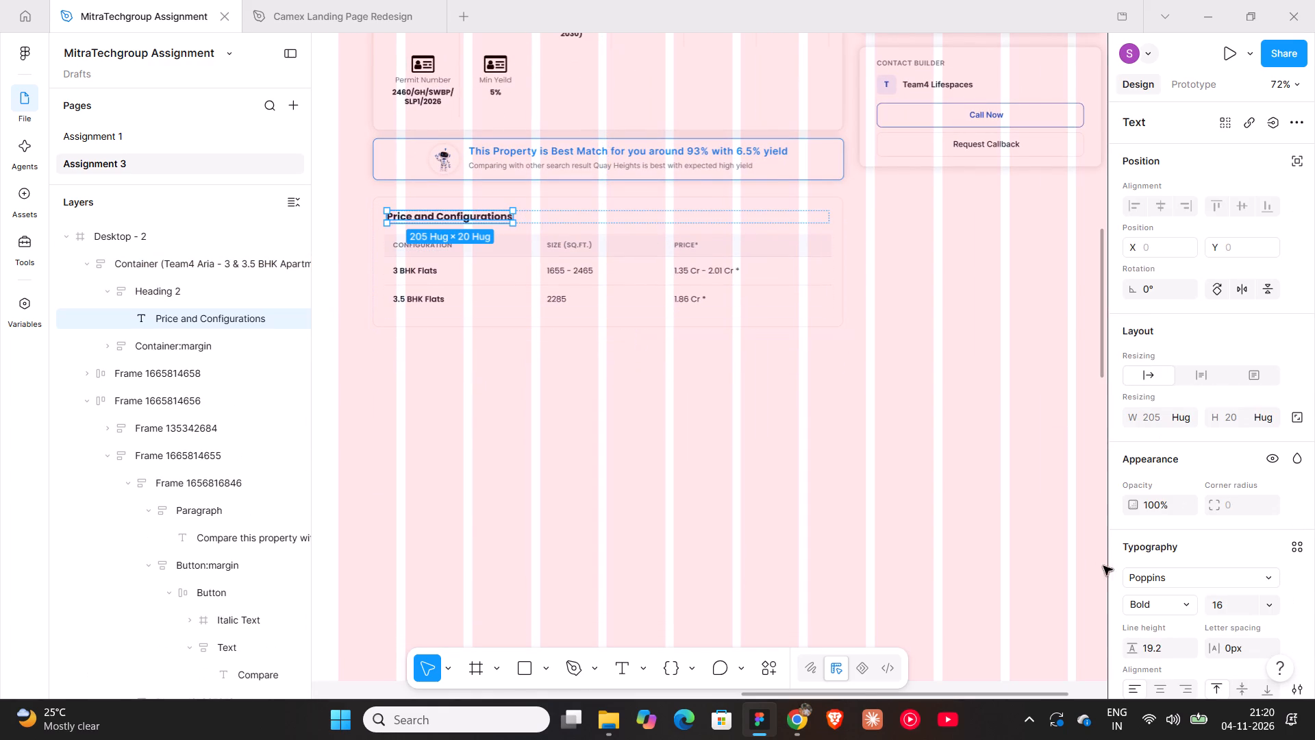
click(1147, 572)
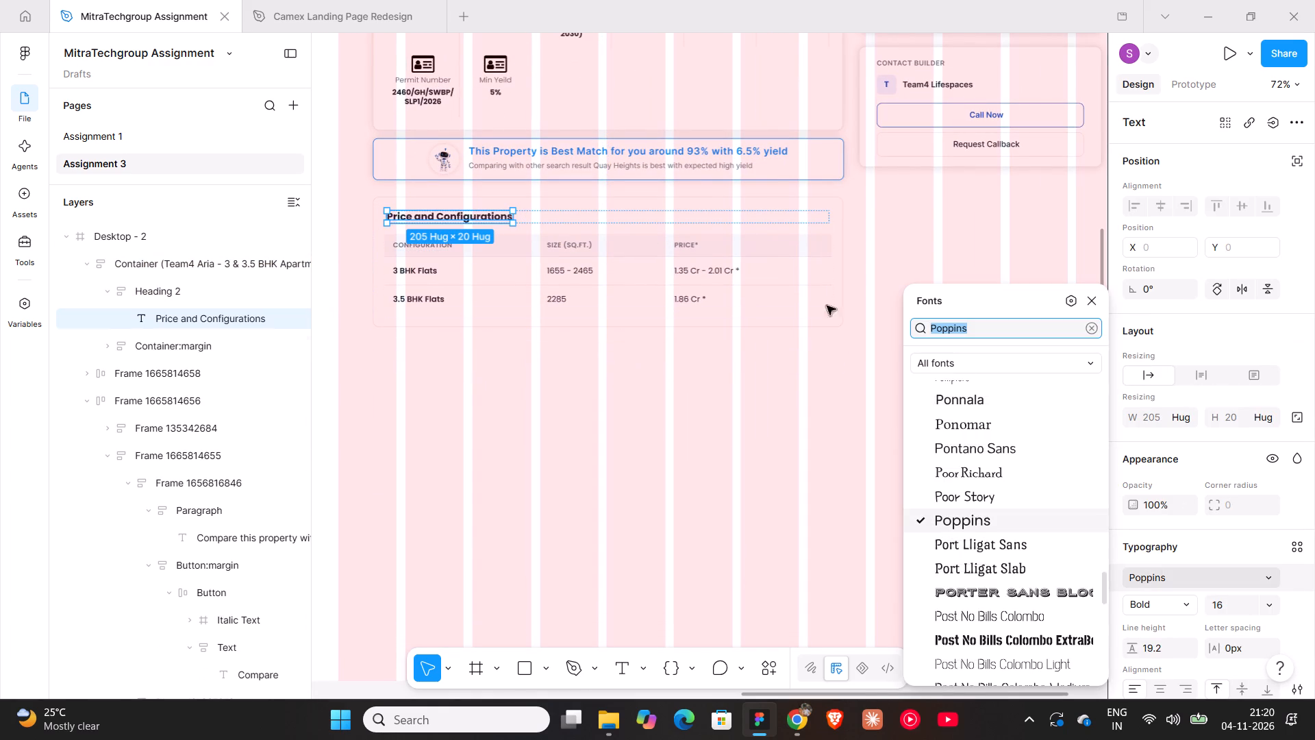
triple_click(755, 154)
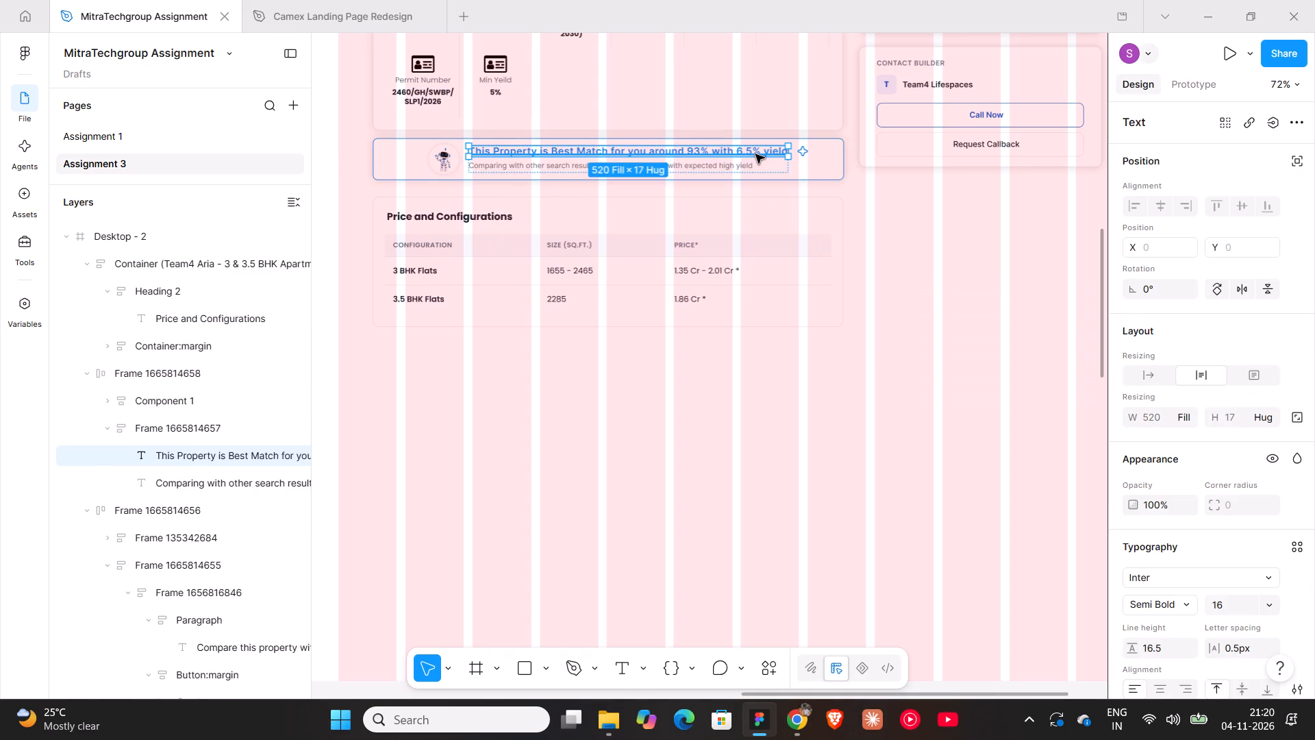
Change the font of the Price and Configurations heading and all header and cell texts in its table to Inter.
triple_click(458, 217)
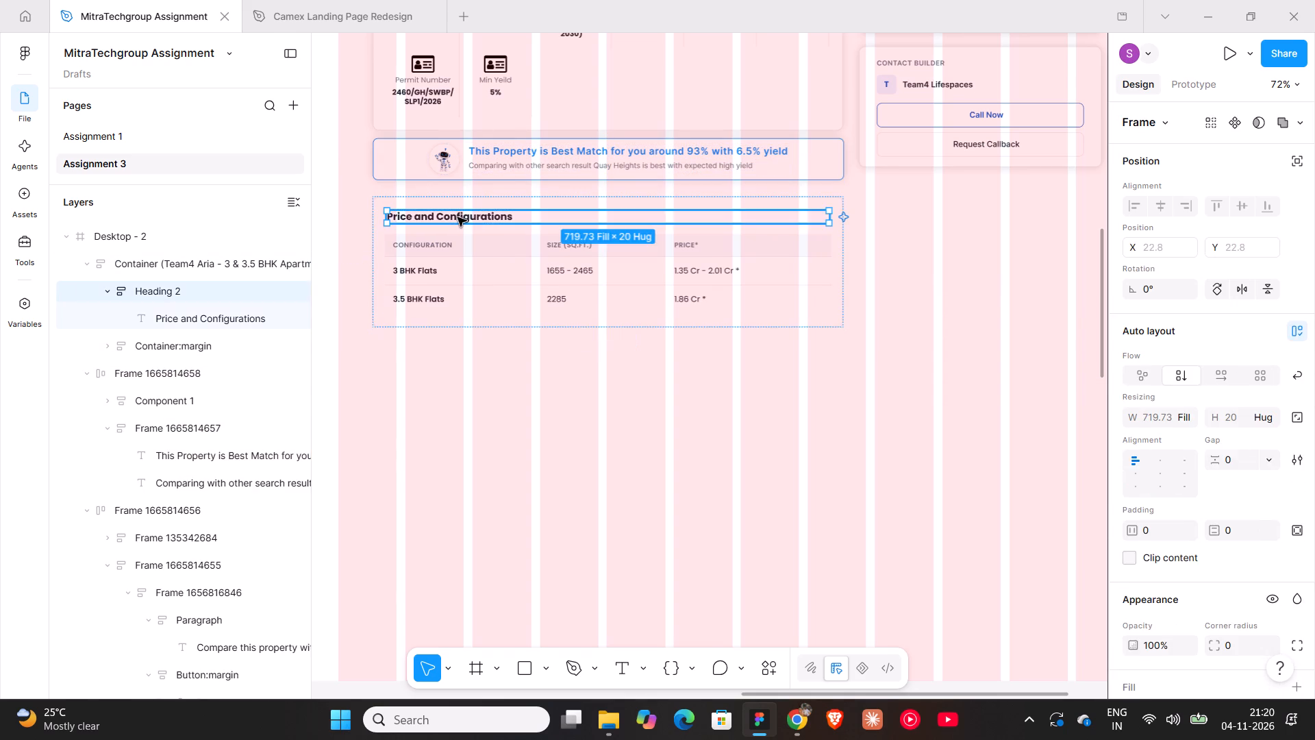
double_click(458, 217)
click(507, 400)
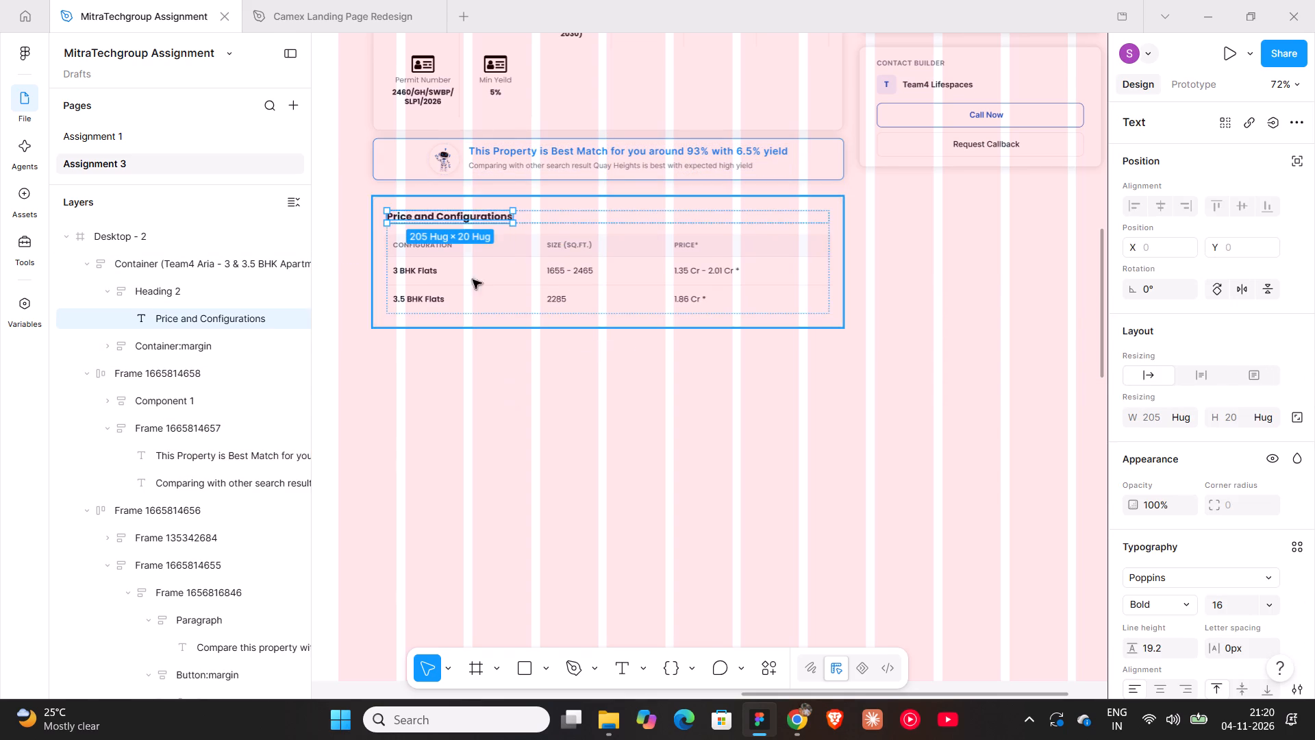
ctrl+scroll(464, 261, up, 5)
shift+triple_click(422, 236)
shift+triple_click(422, 236)
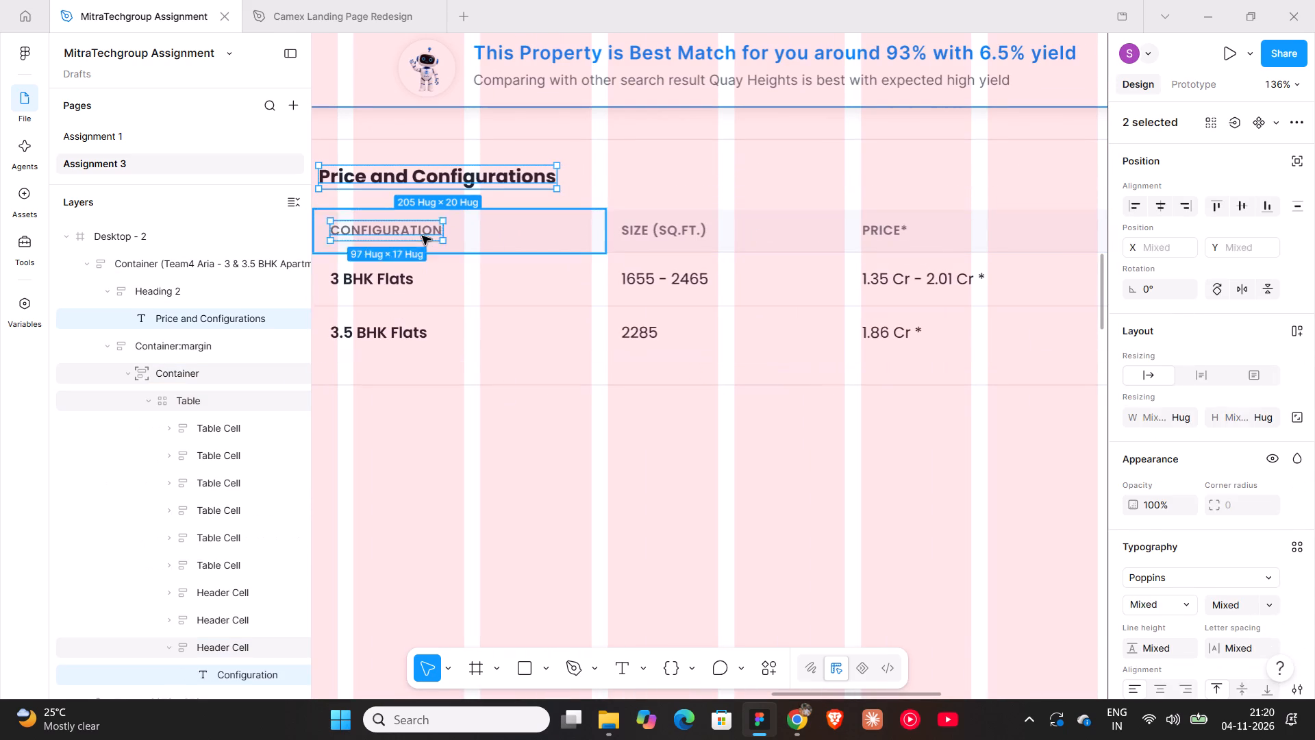
shift+triple_click(422, 236)
shift+click(422, 236)
shift+triple_click(422, 236)
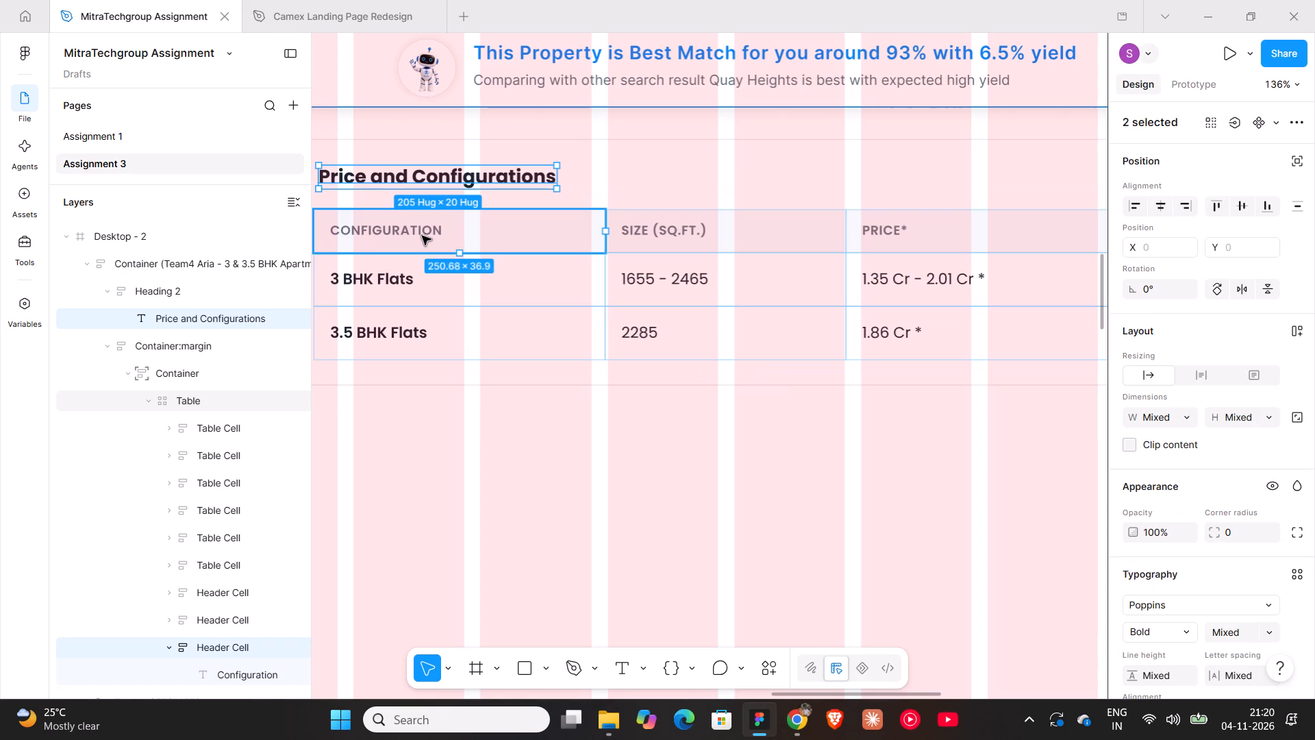
shift+triple_click(422, 236)
shift+triple_click(658, 236)
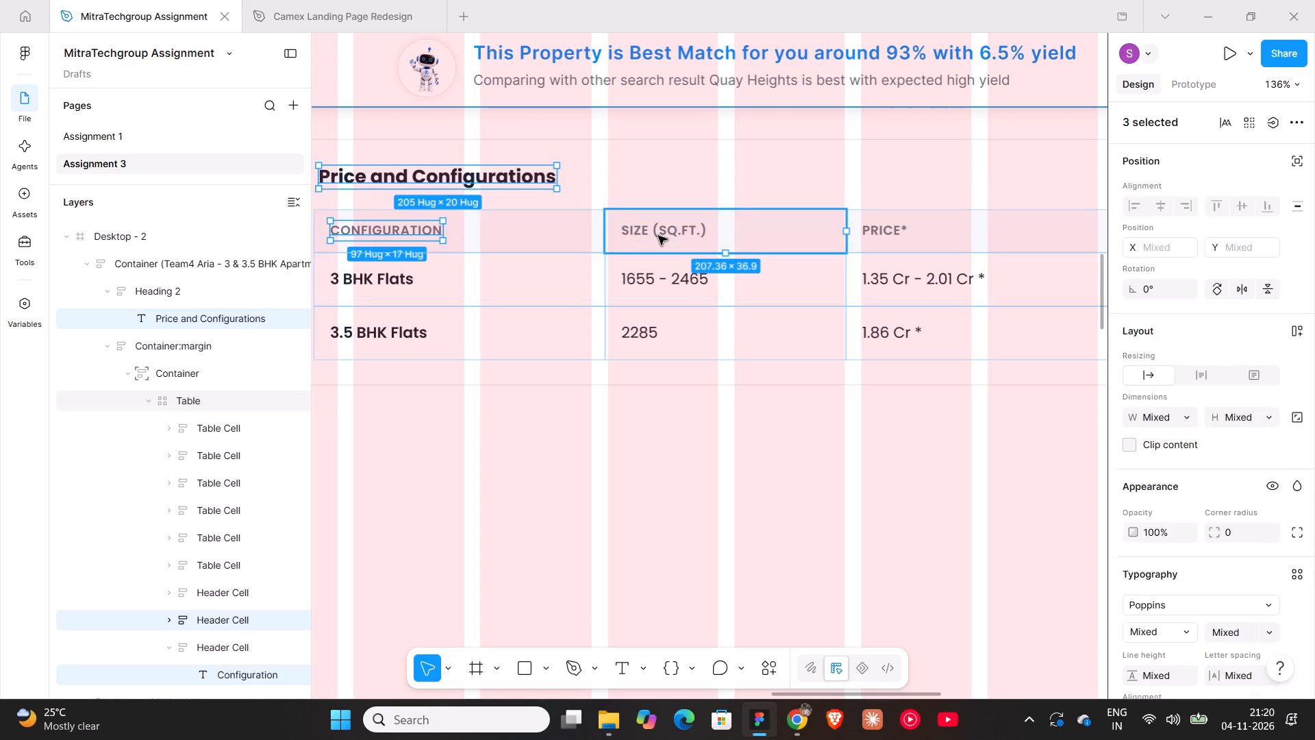
shift+double_click(658, 236)
shift+double_click(901, 232)
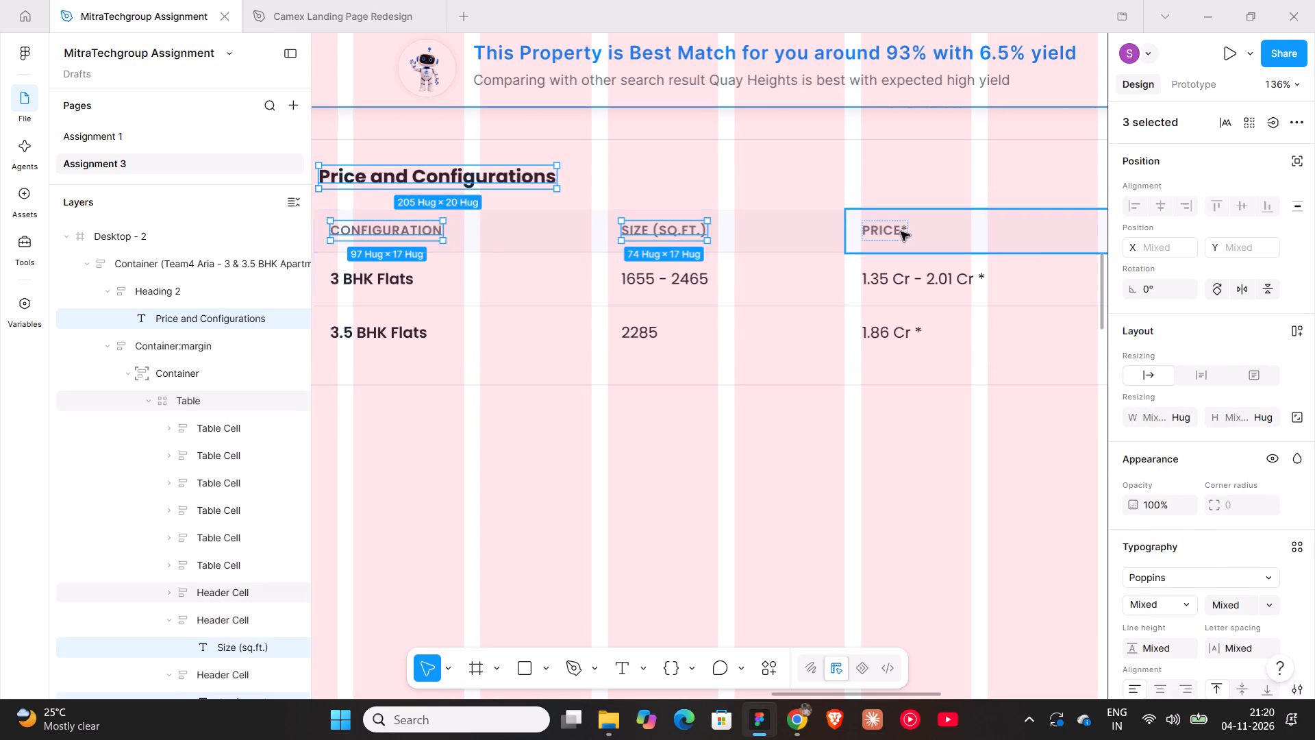
shift+double_click(903, 284)
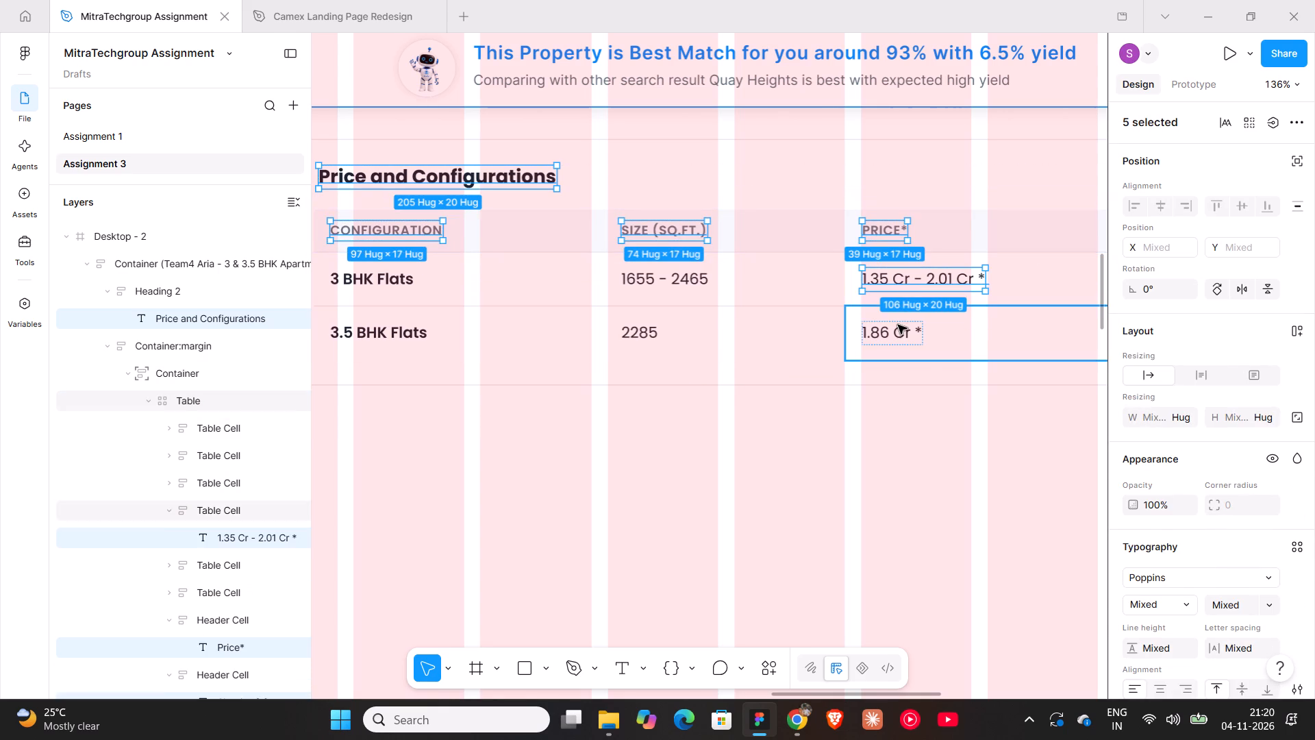
shift+double_click(895, 331)
shift+double_click(647, 335)
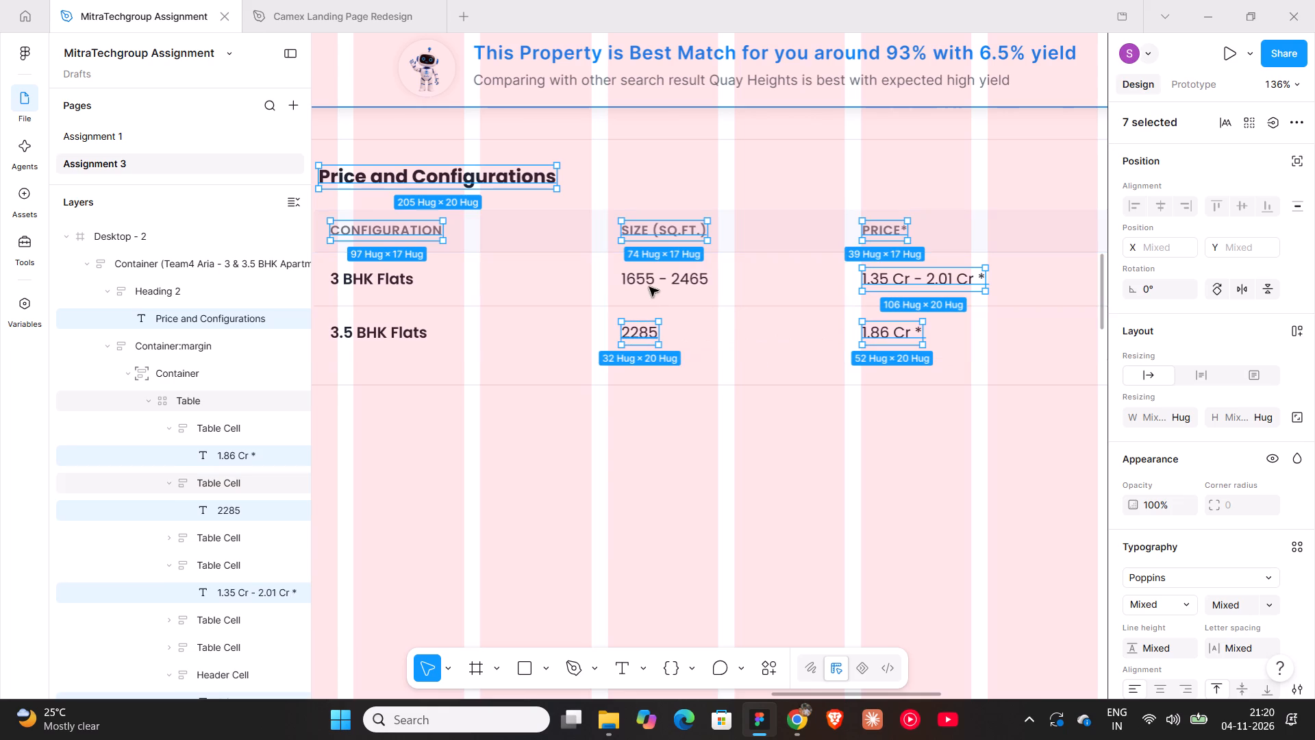
shift+double_click(653, 277)
shift+double_click(384, 278)
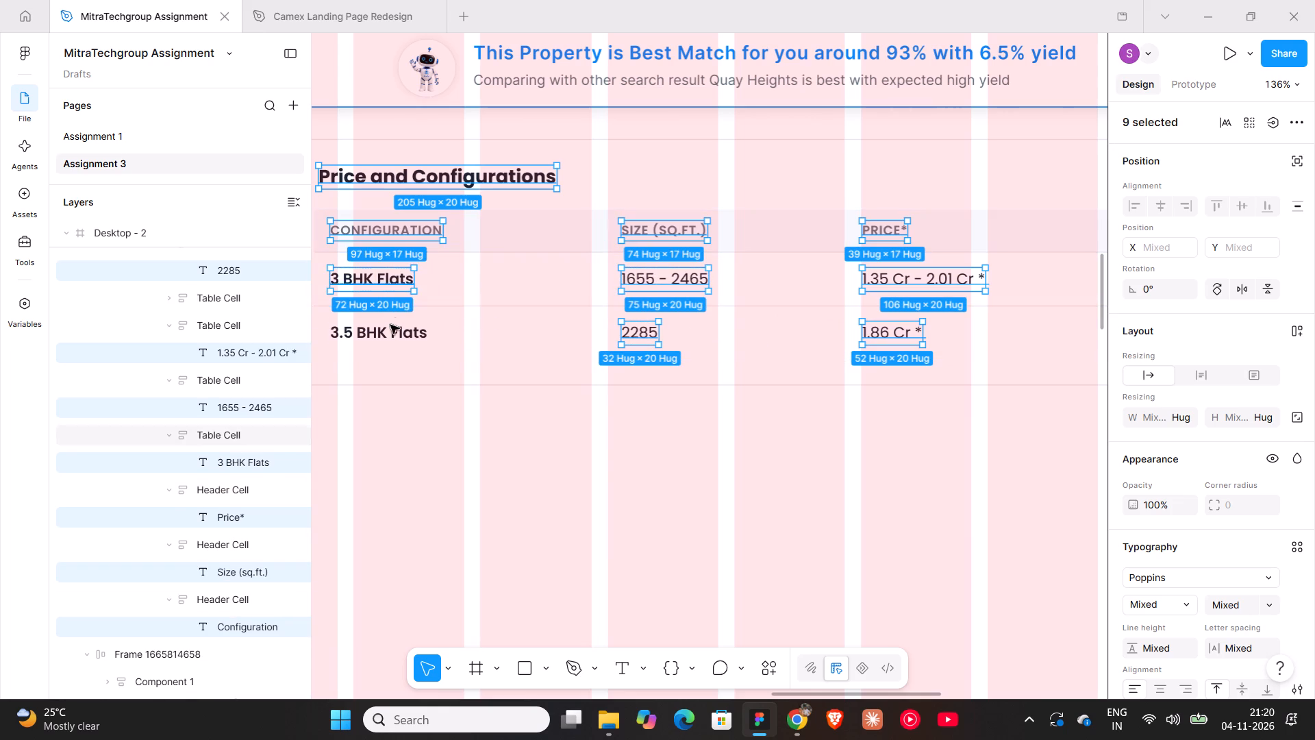
shift+double_click(388, 334)
click(1175, 575)
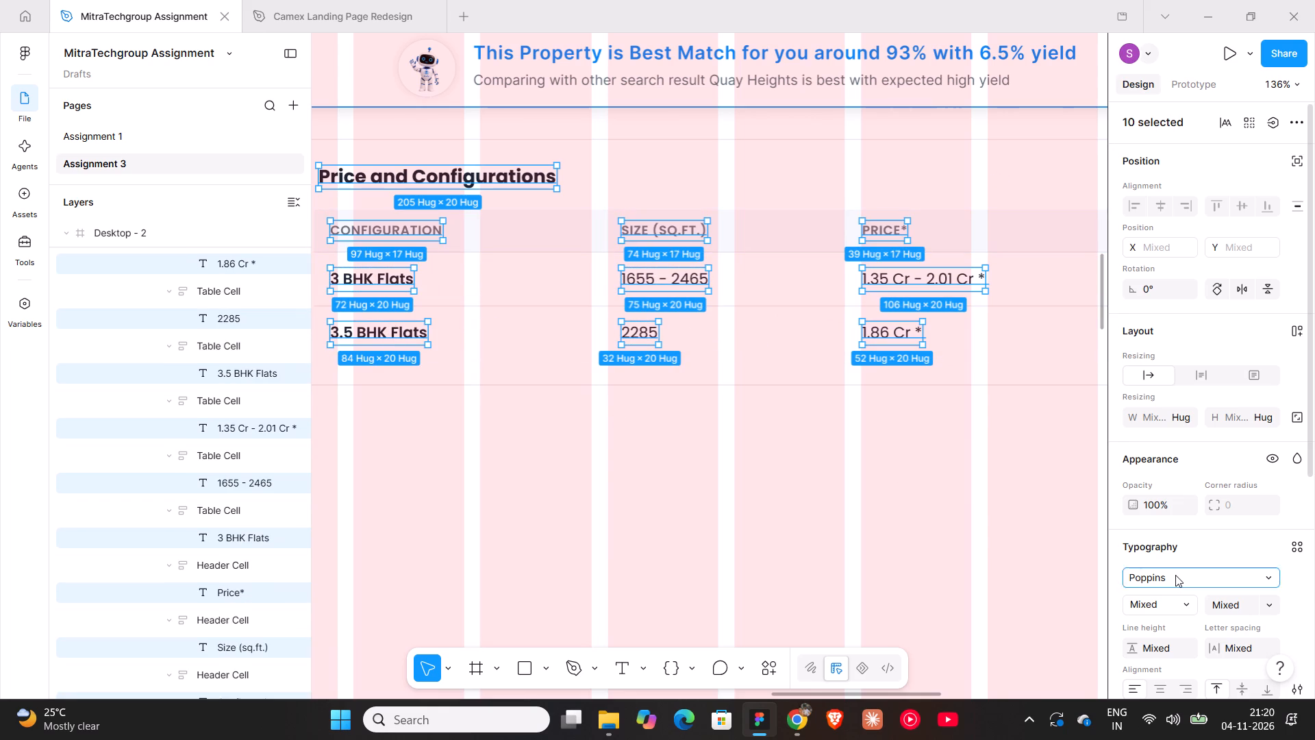
text(inter)
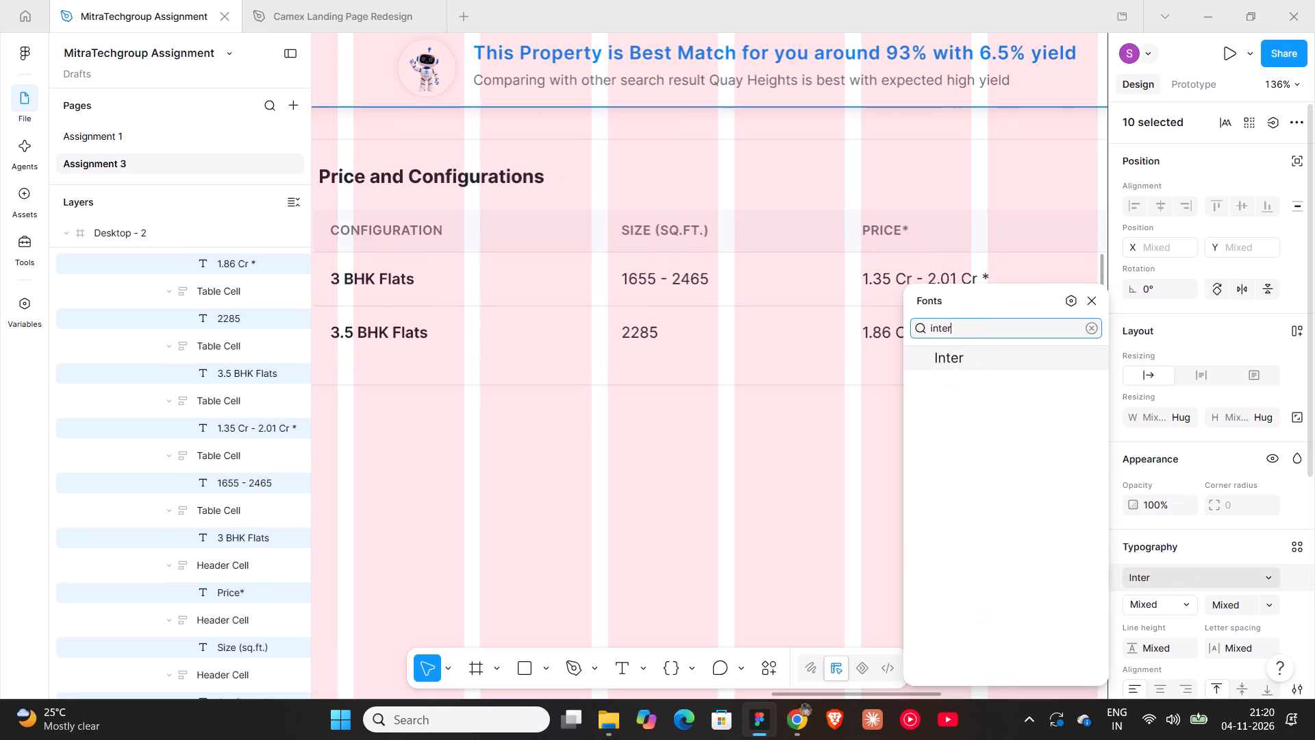
key(Return)
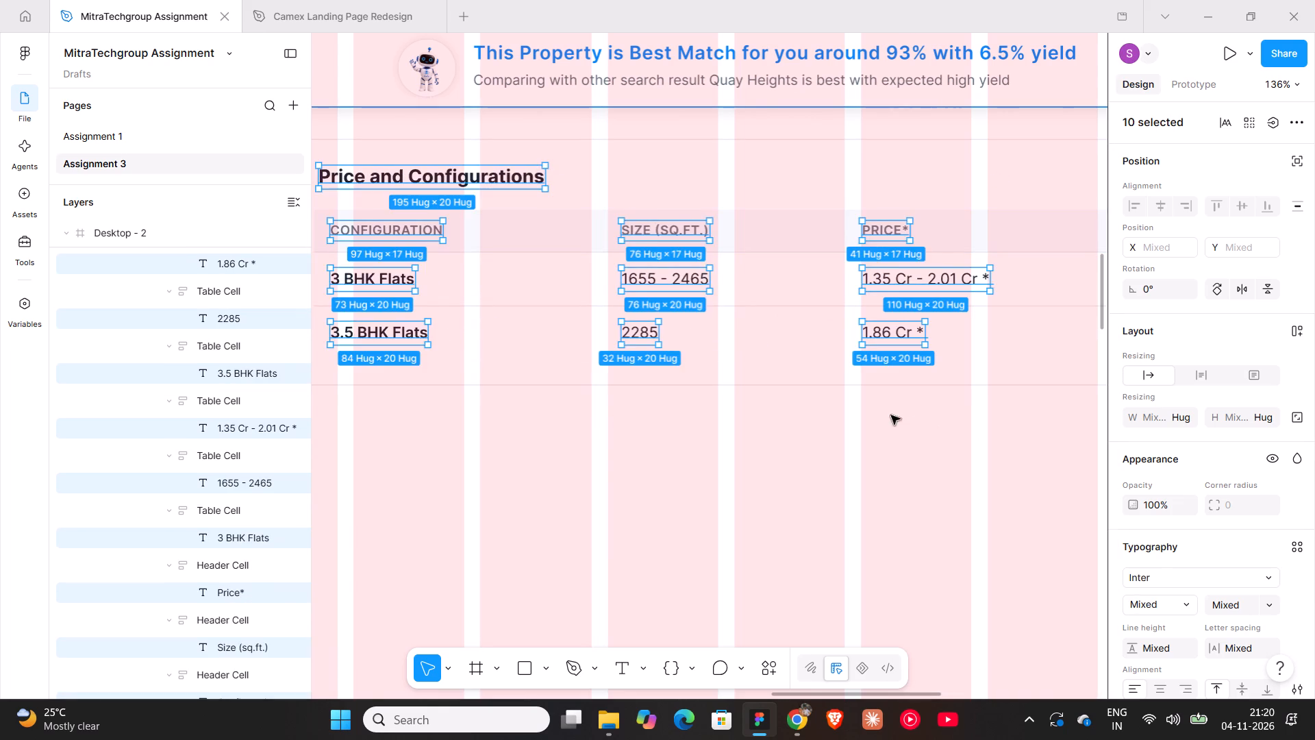
ctrl+scroll(844, 413, down, 5)
click(670, 458)
Rename the outer container layer of the Price and Configurations section as Frame 151668141.
click(642, 261)
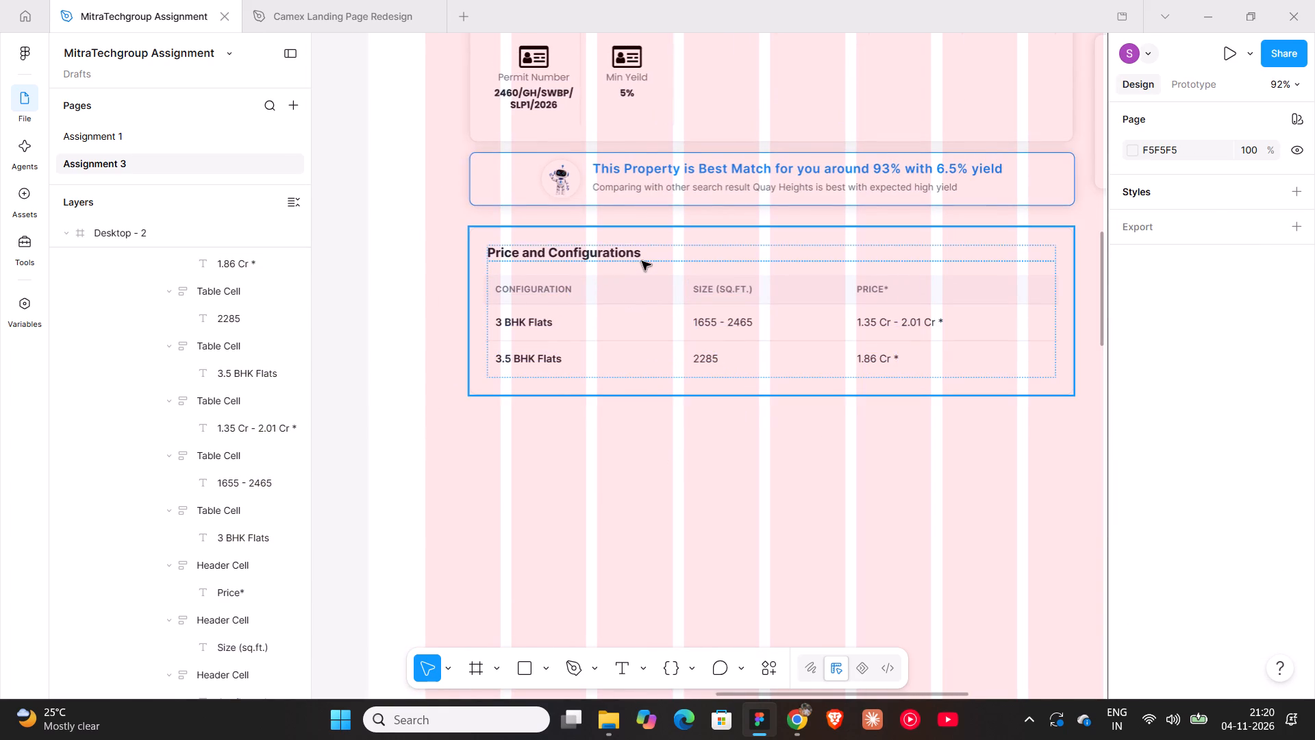
double_click(212, 263)
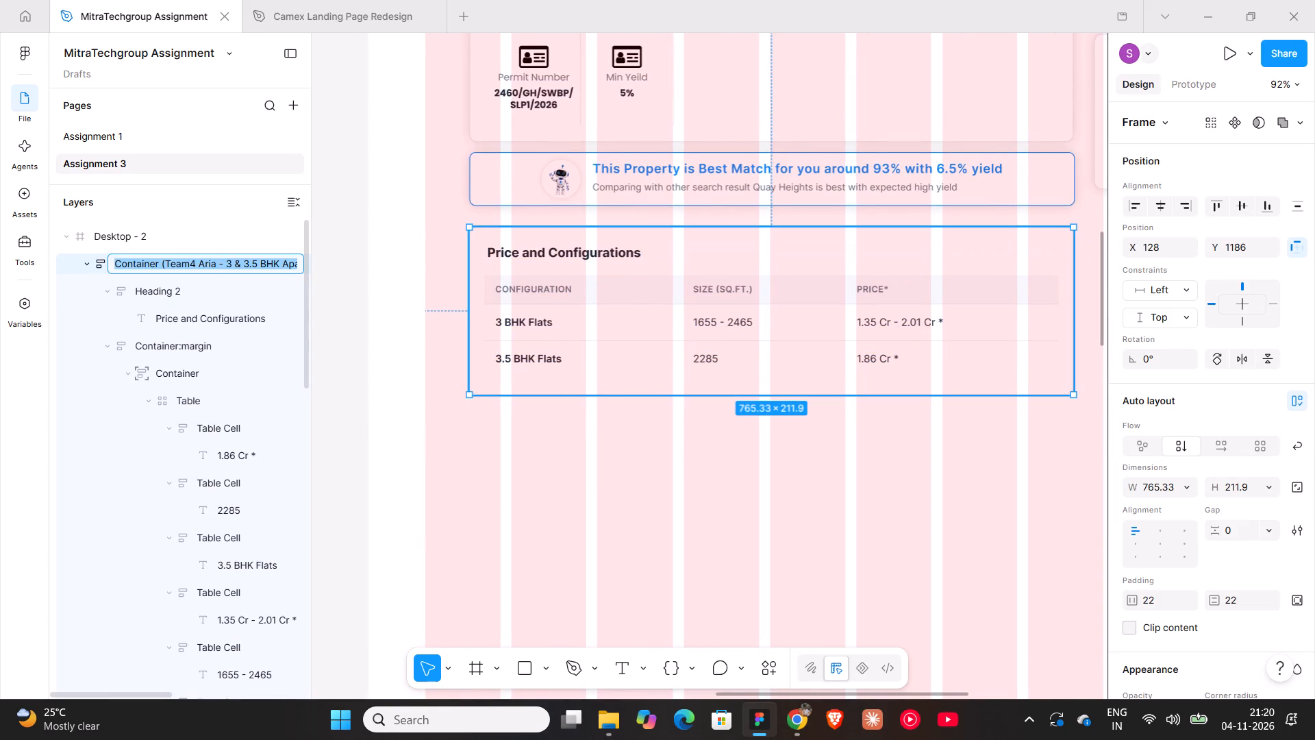
text(Frame)
key(space)
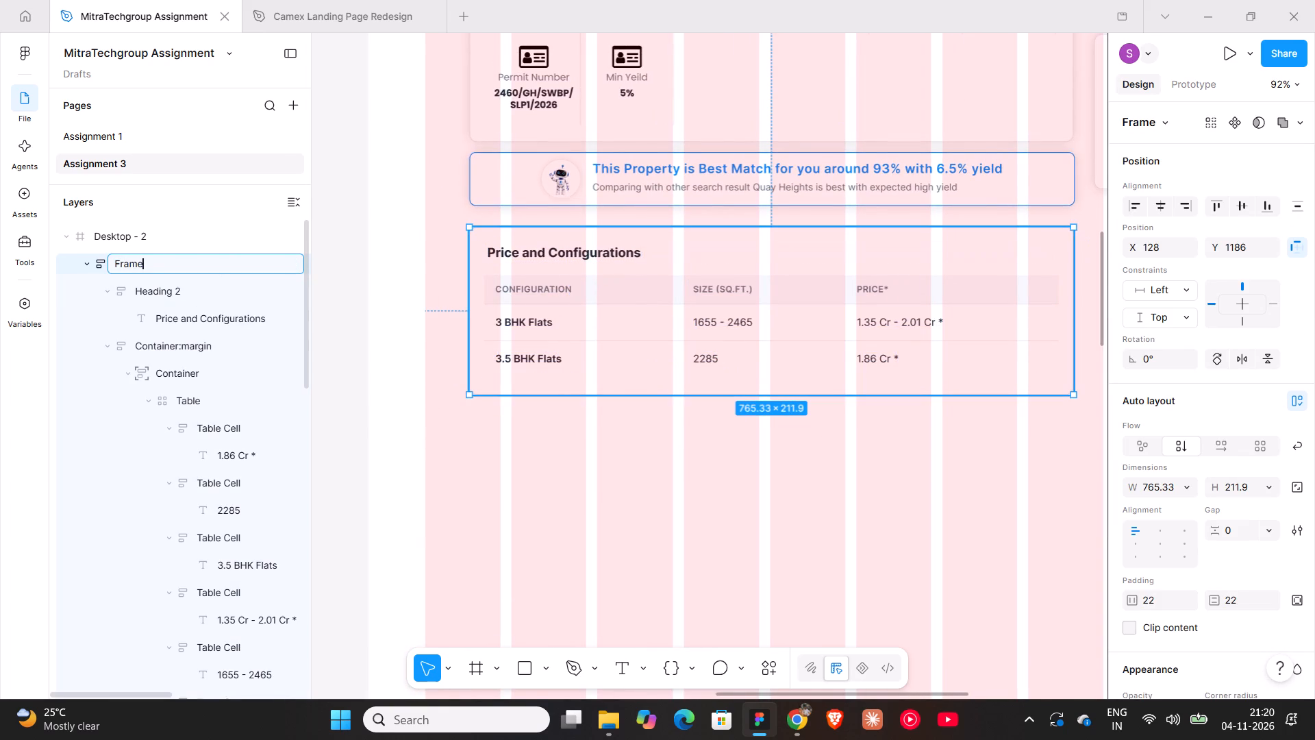
key(ctrl+a)
key(ctrl+c)
click(161, 265)
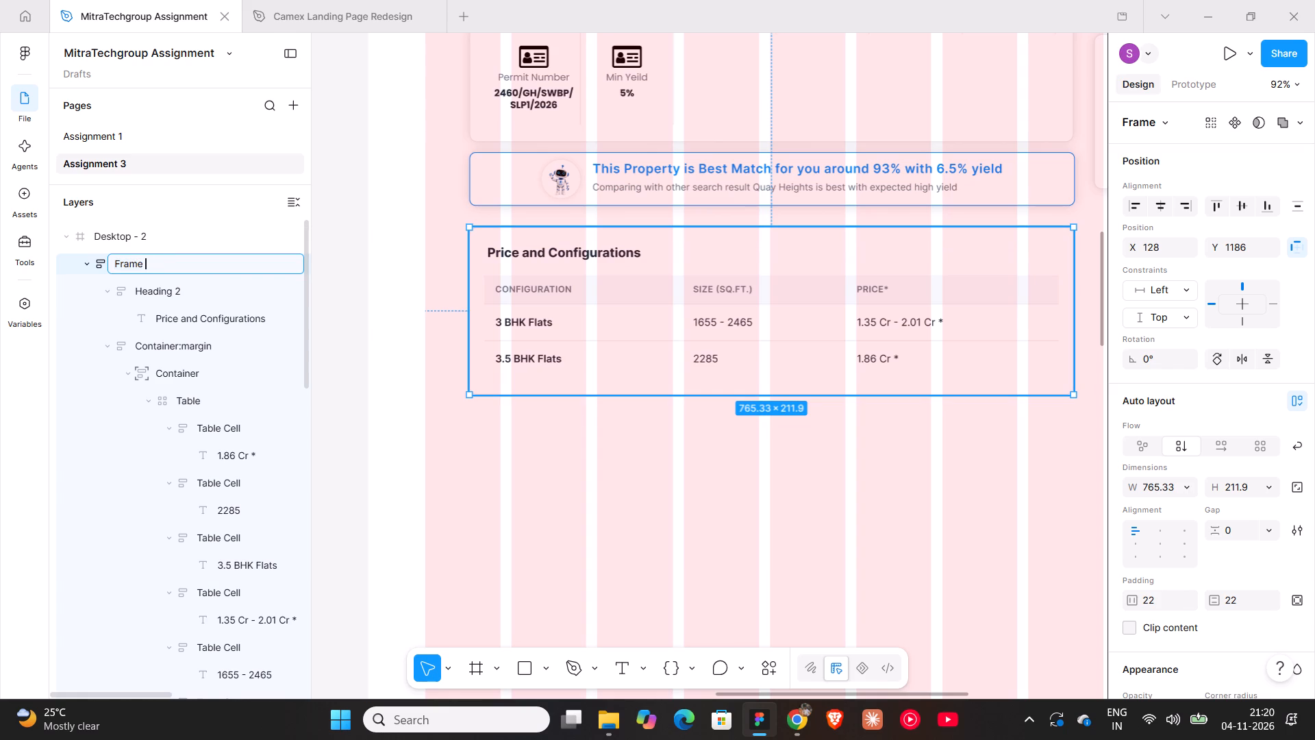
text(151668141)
Rename the Heading 2 layer as Frame 1165651 and the Container:margin layer as Frame 141651616.
double_click(151, 293)
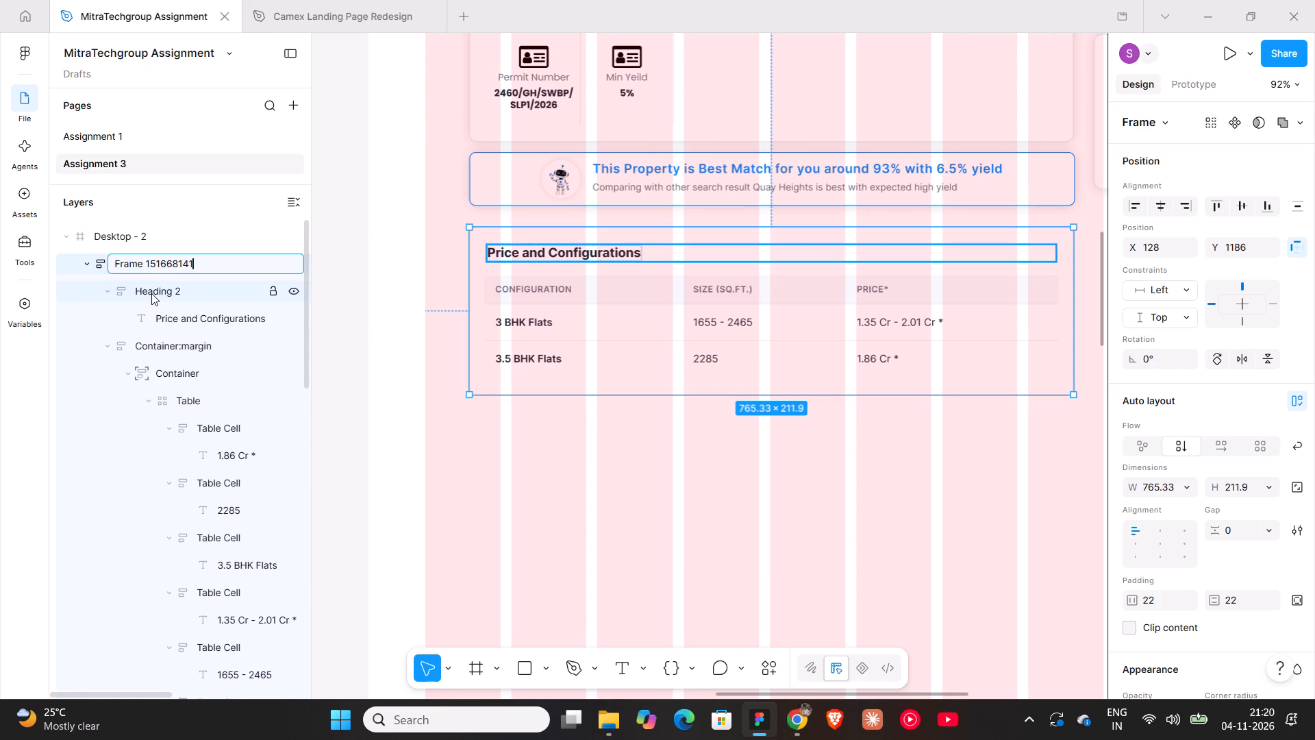
key(ctrl+v)
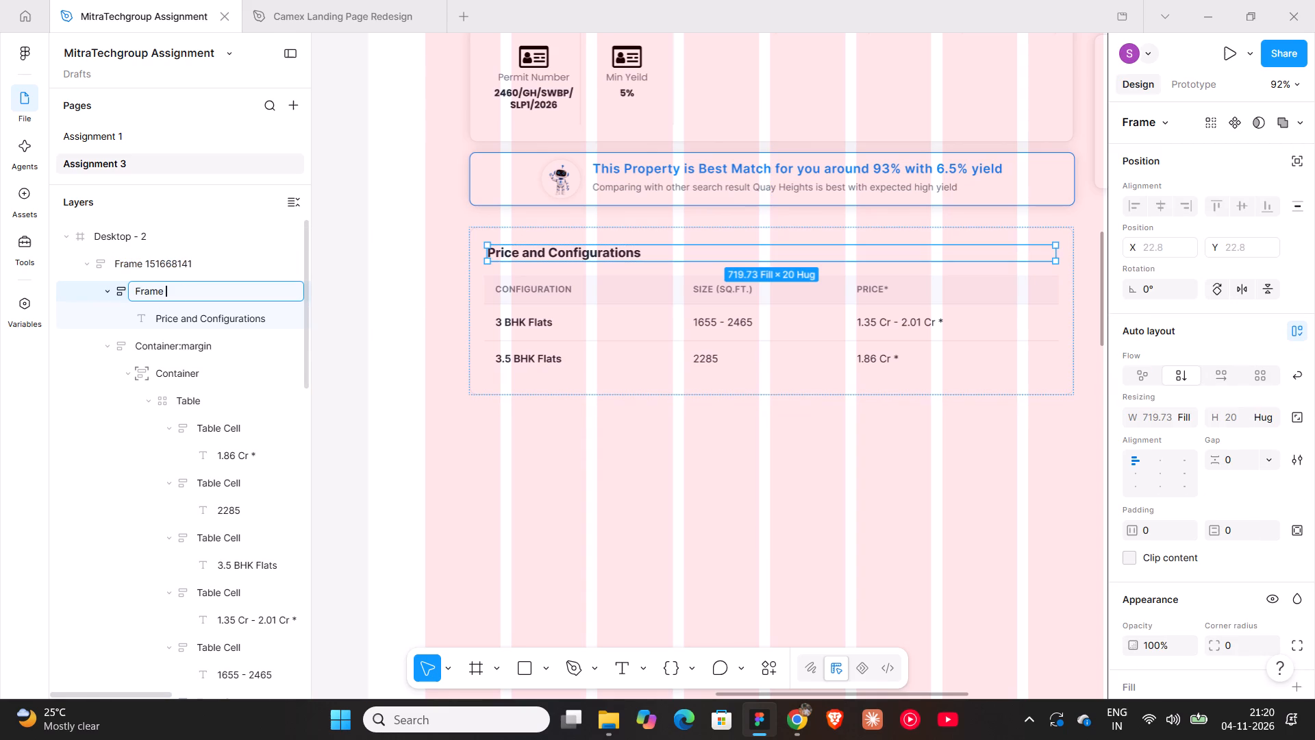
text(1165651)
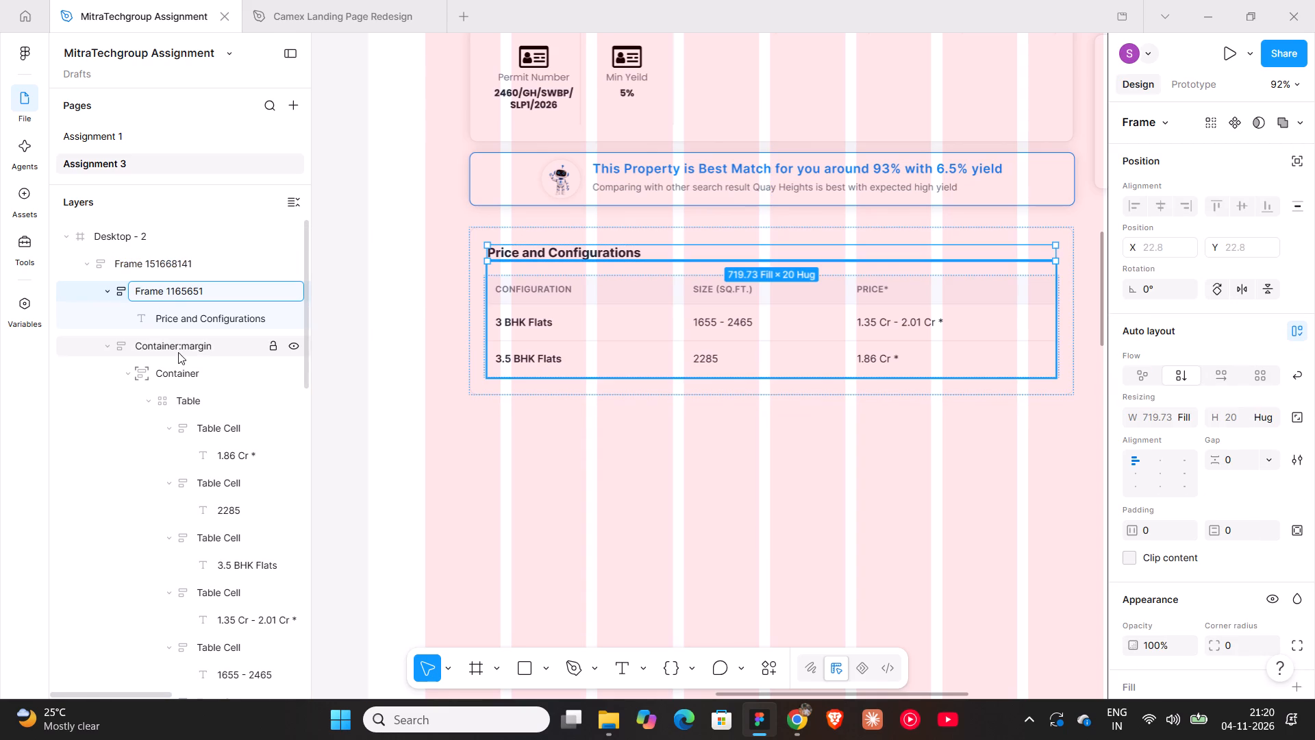
triple_click(179, 352)
key(ctrl+v)
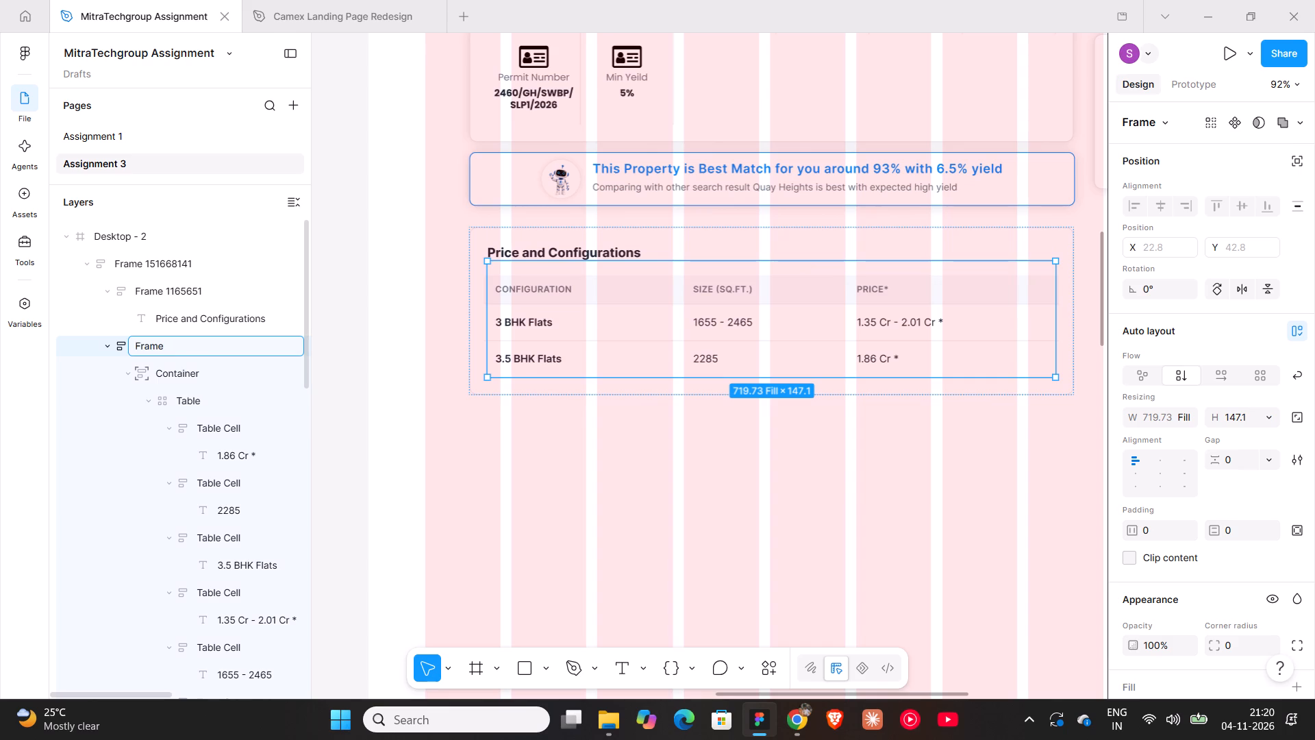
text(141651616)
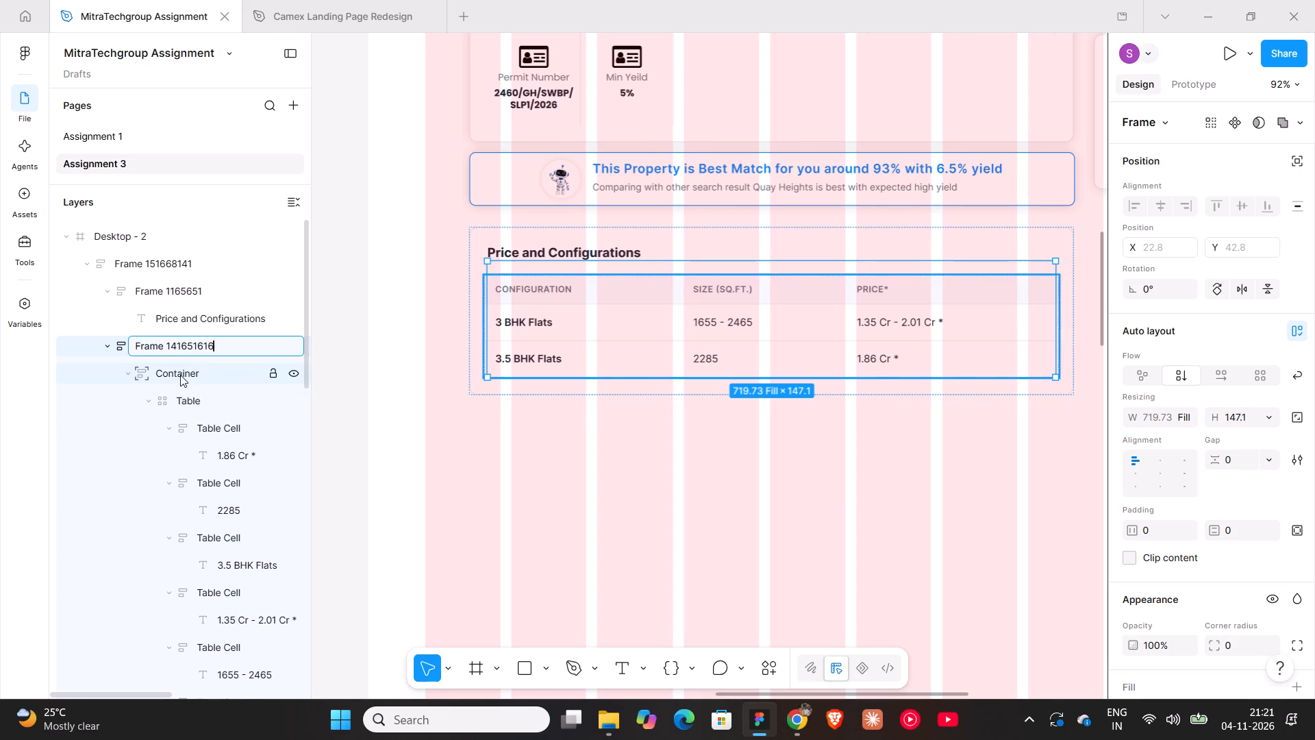
triple_click(180, 375)
key(ctrl+v)
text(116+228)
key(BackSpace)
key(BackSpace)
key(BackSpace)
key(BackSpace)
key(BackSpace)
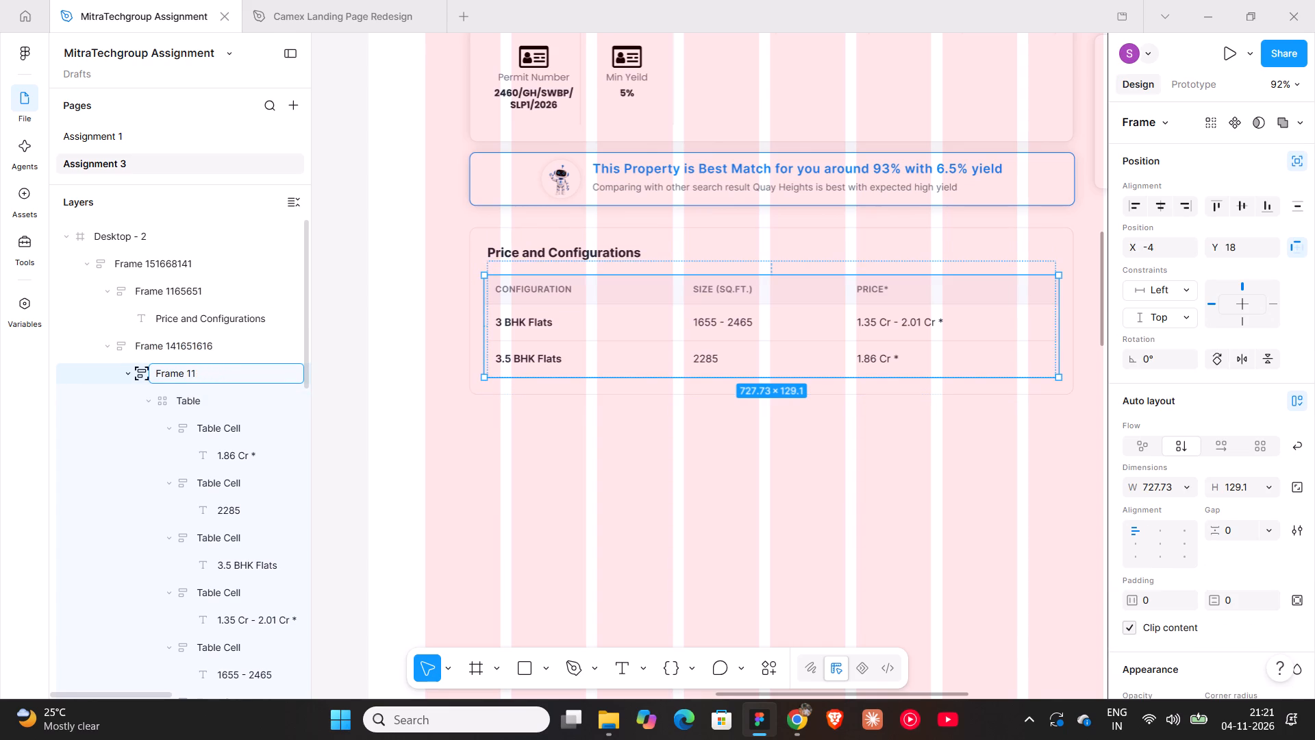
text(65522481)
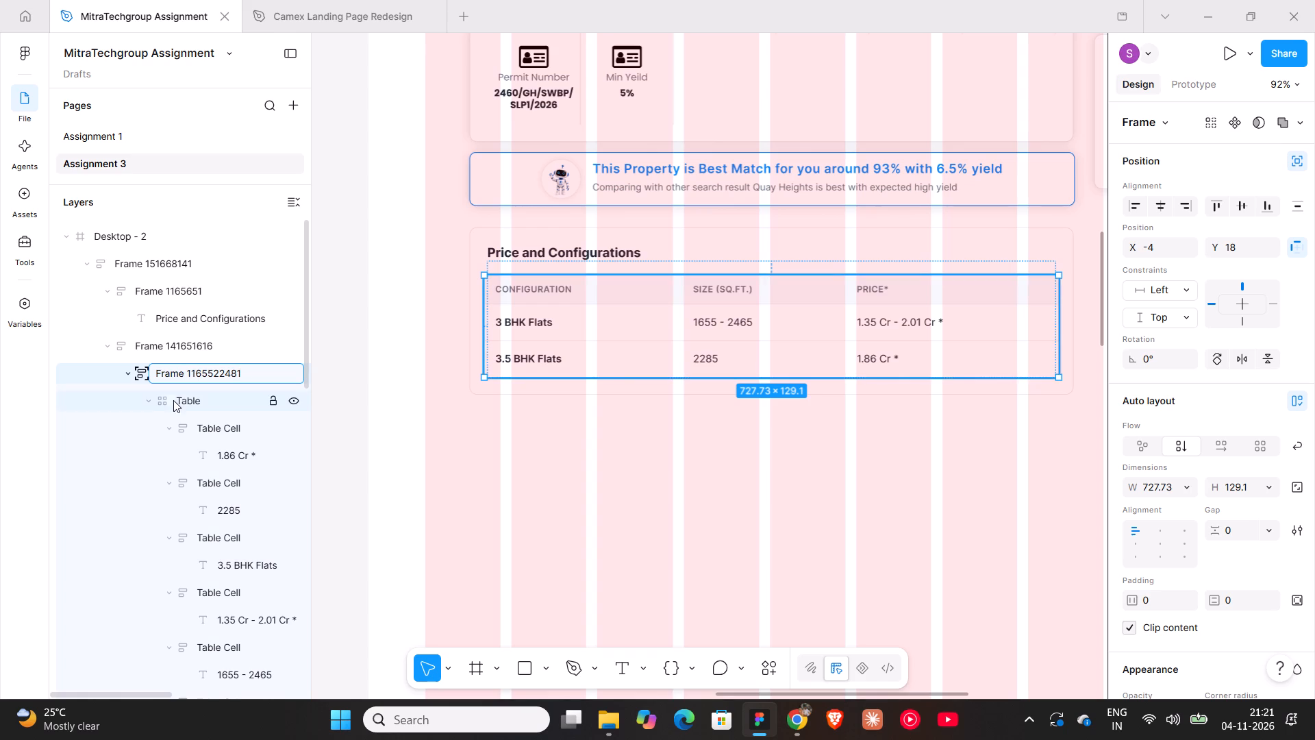
triple_click(181, 402)
key(ctrl+v)
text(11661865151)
triple_click(221, 425)
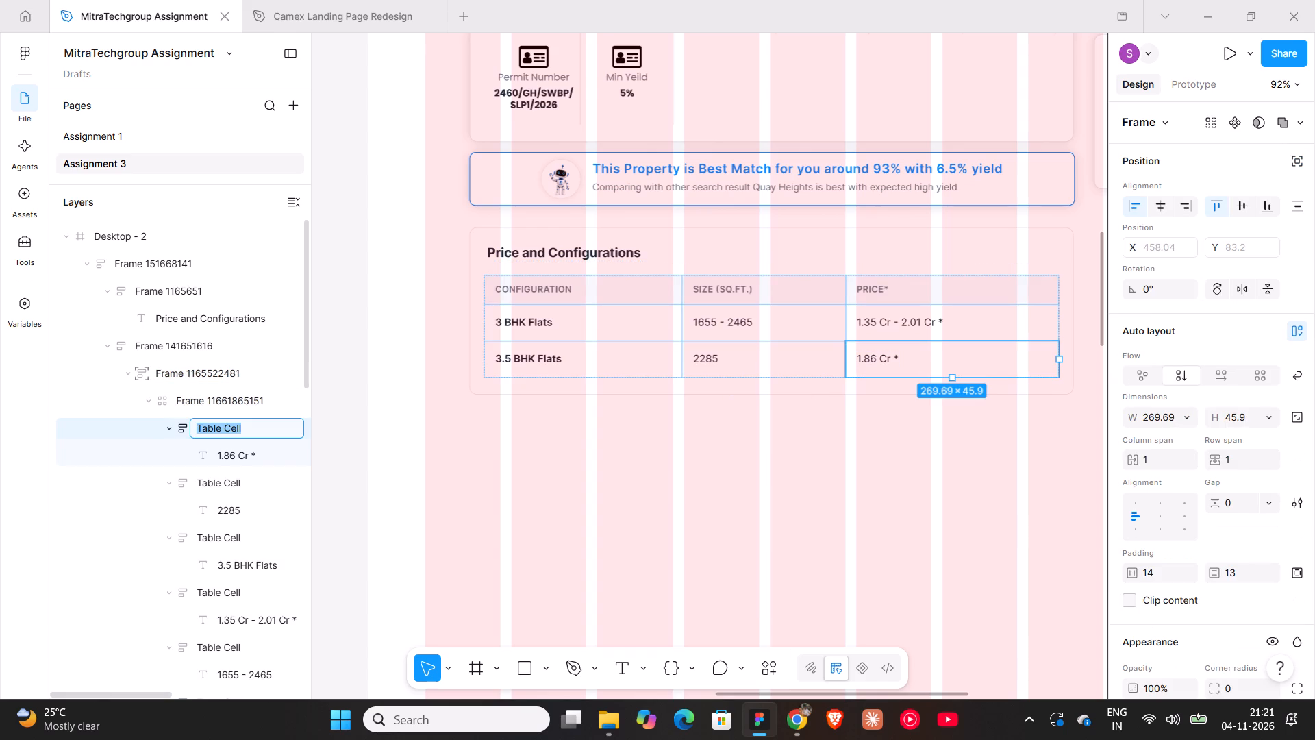
key(ctrl+v)
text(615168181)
double_click(231, 491)
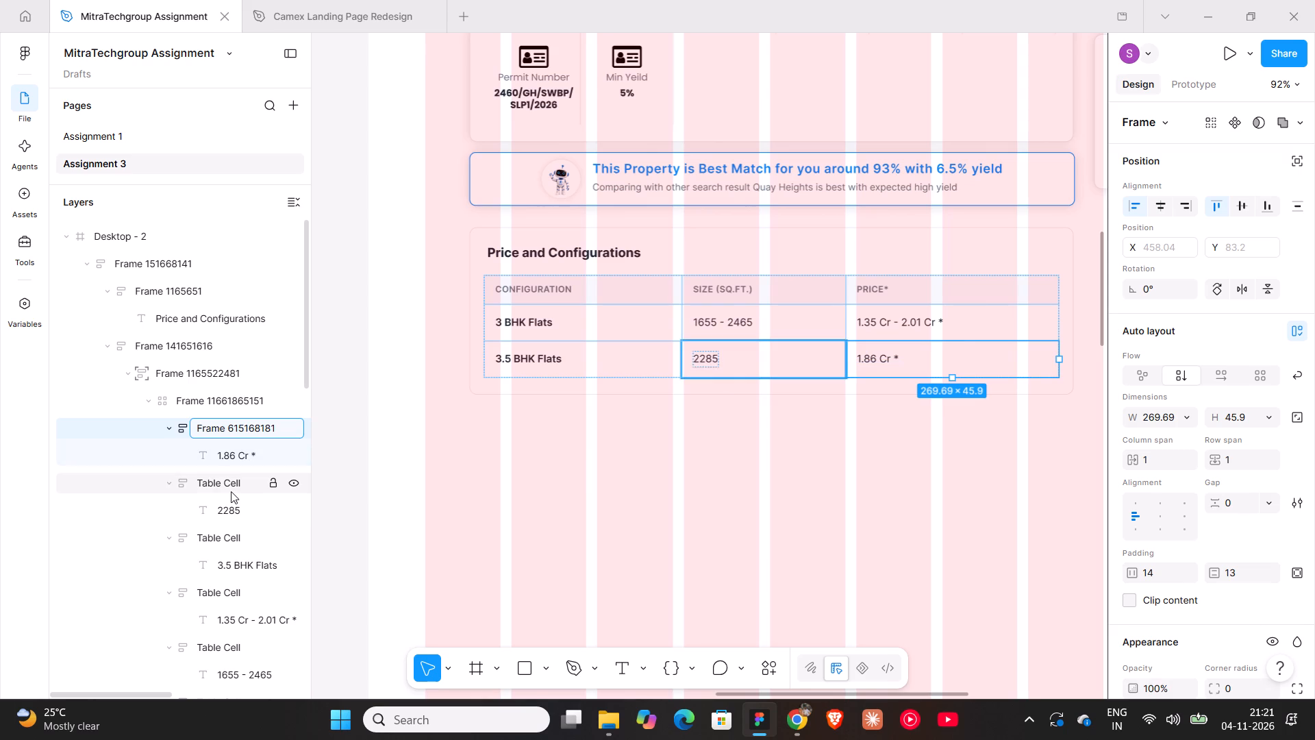
key(ctrl+v)
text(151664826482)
double_click(231, 530)
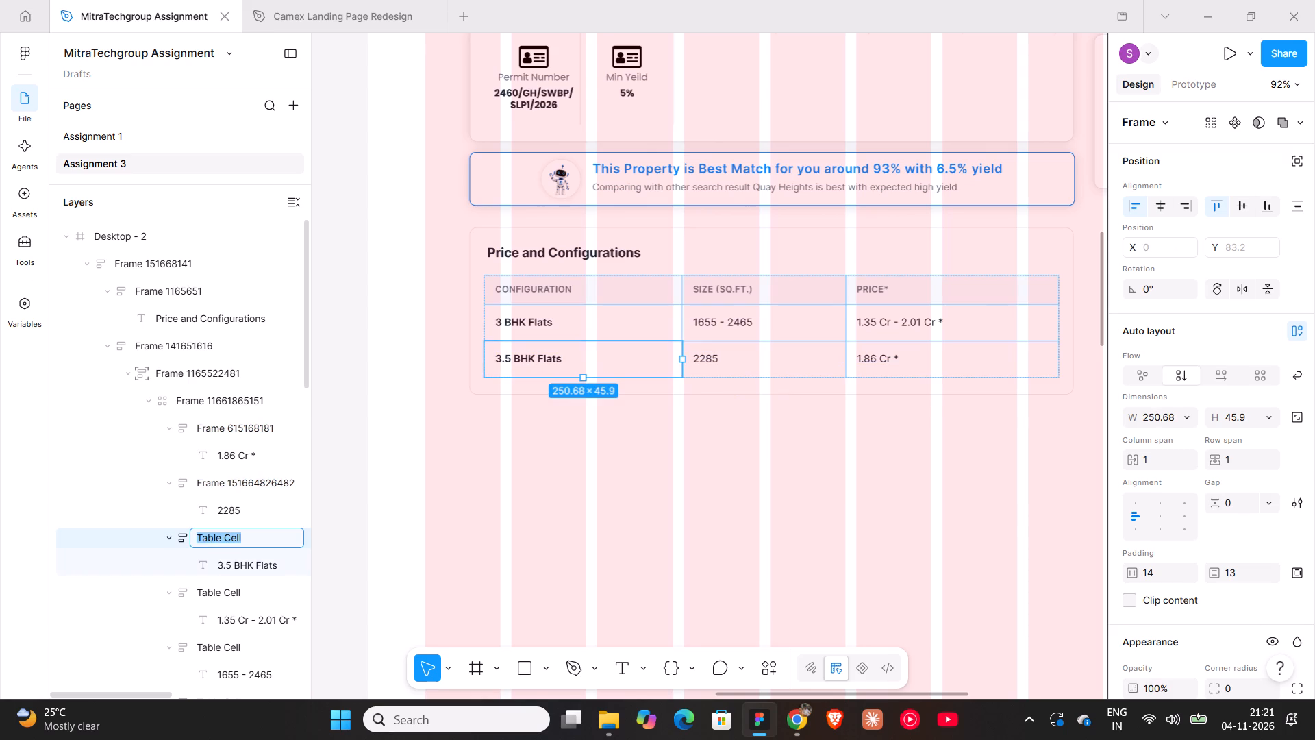
key(ctrl+v)
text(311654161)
scroll(225, 532, down, 1)
double_click(225, 508)
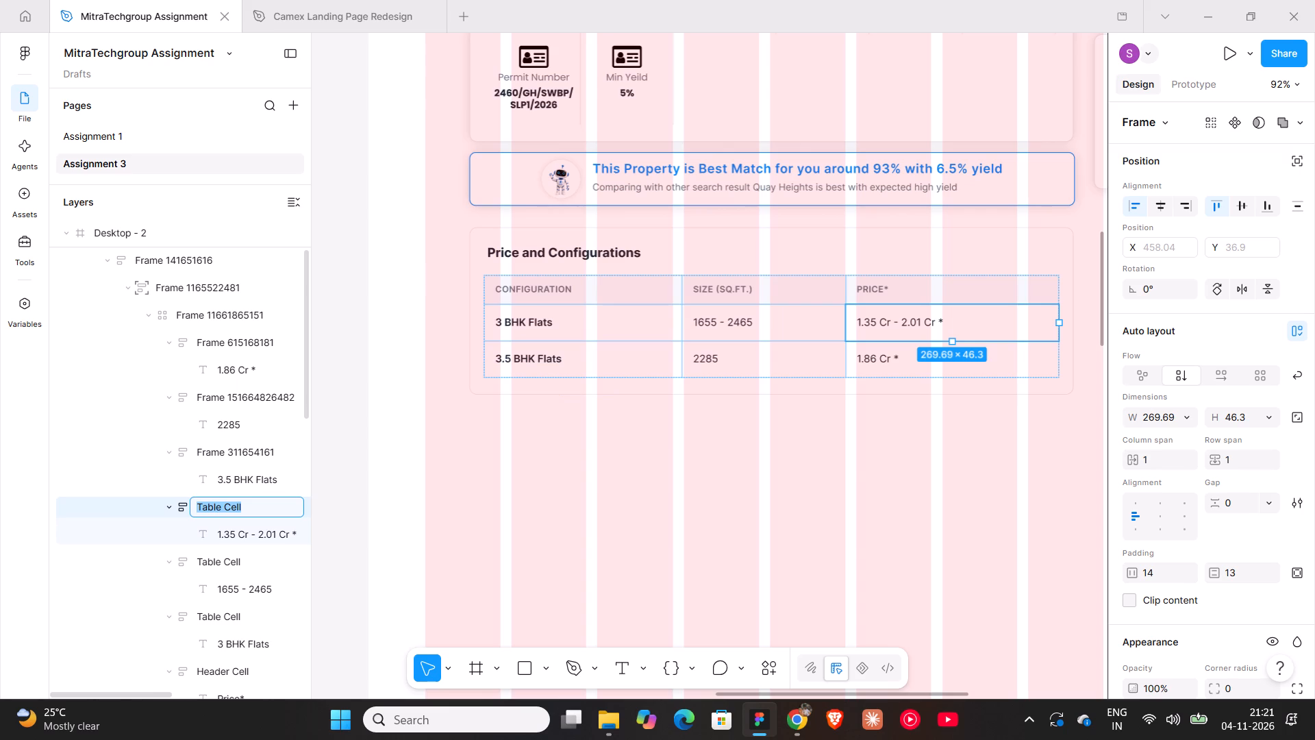
key(ctrl+v)
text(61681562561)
scroll(225, 508, down, 3)
triple_click(227, 299)
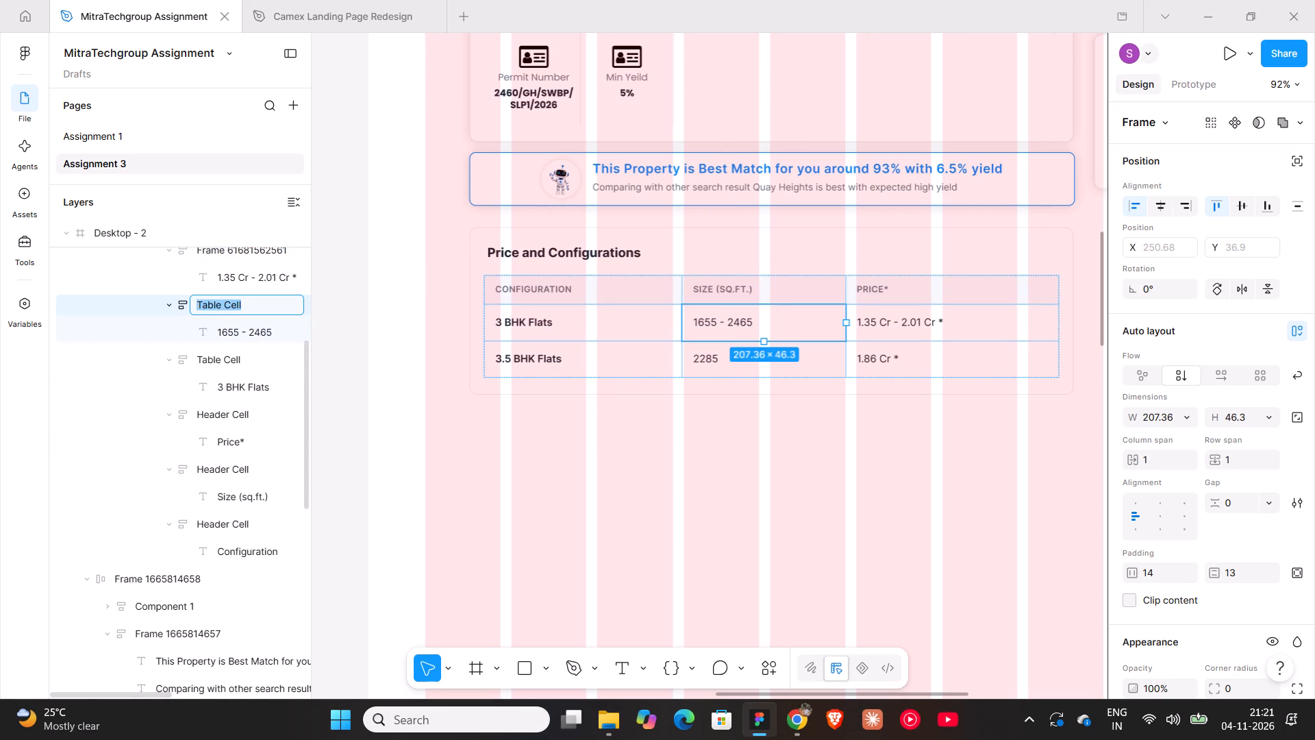
key(ctrl+v)
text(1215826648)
double_click(227, 358)
key(ctrl+v)
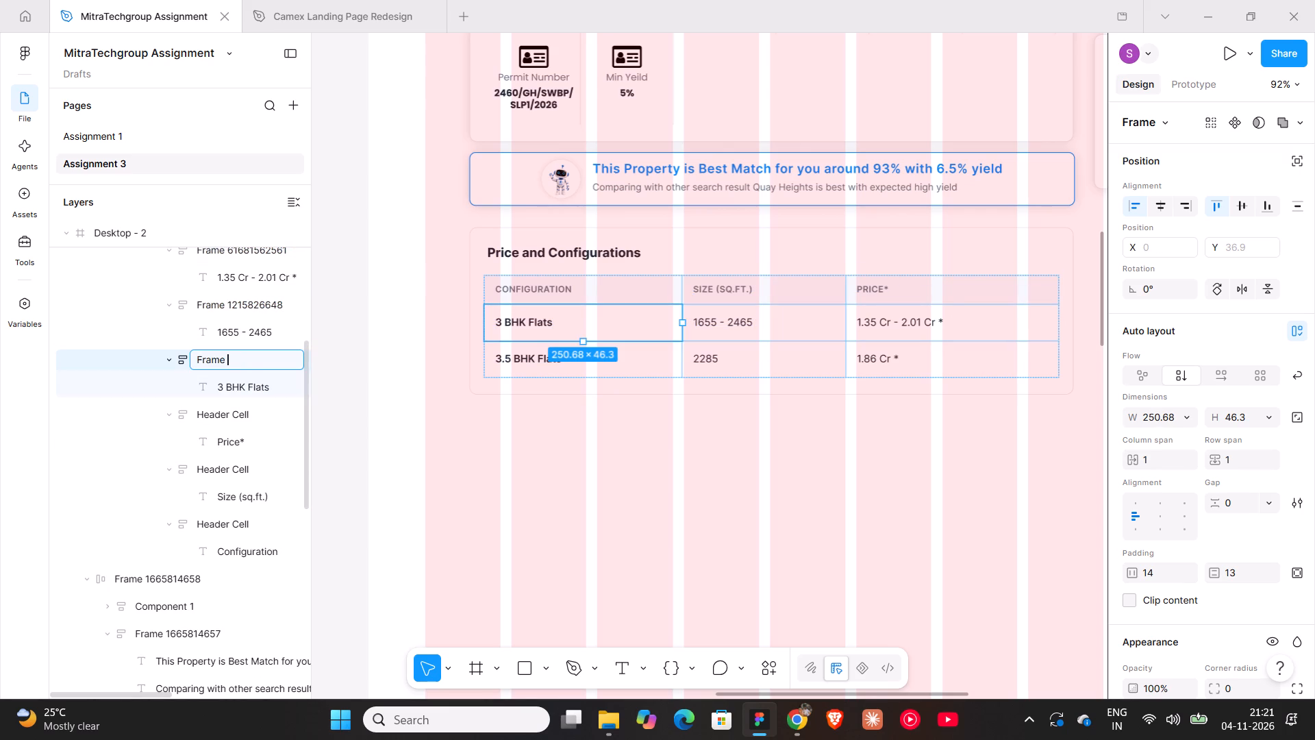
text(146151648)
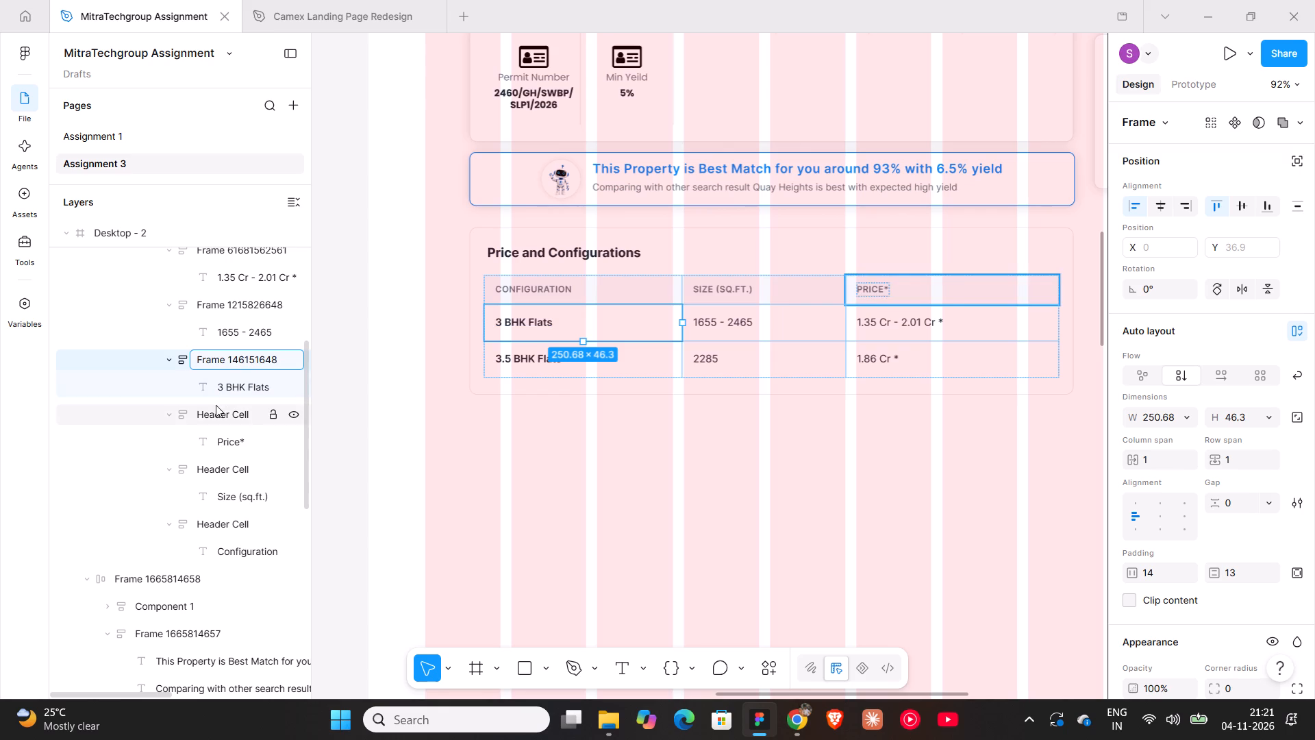
double_click(216, 408)
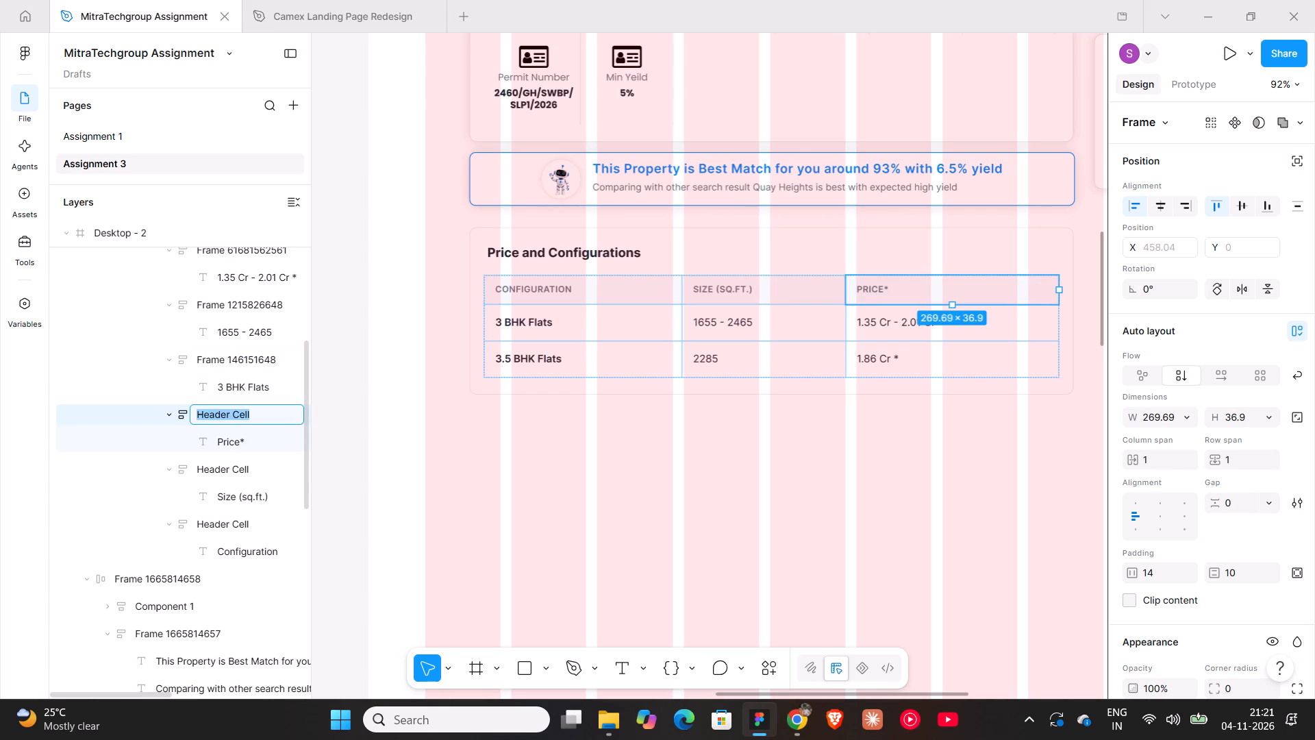
key(ctrl+v)
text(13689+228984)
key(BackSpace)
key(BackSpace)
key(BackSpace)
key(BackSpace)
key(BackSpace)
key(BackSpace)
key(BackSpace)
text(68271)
Rename the remaining Header Cell layers: Size (sq.ft.) as Frame 11838148 and Configuration as Frame 26248482.
triple_click(234, 465)
key(ctrl+v)
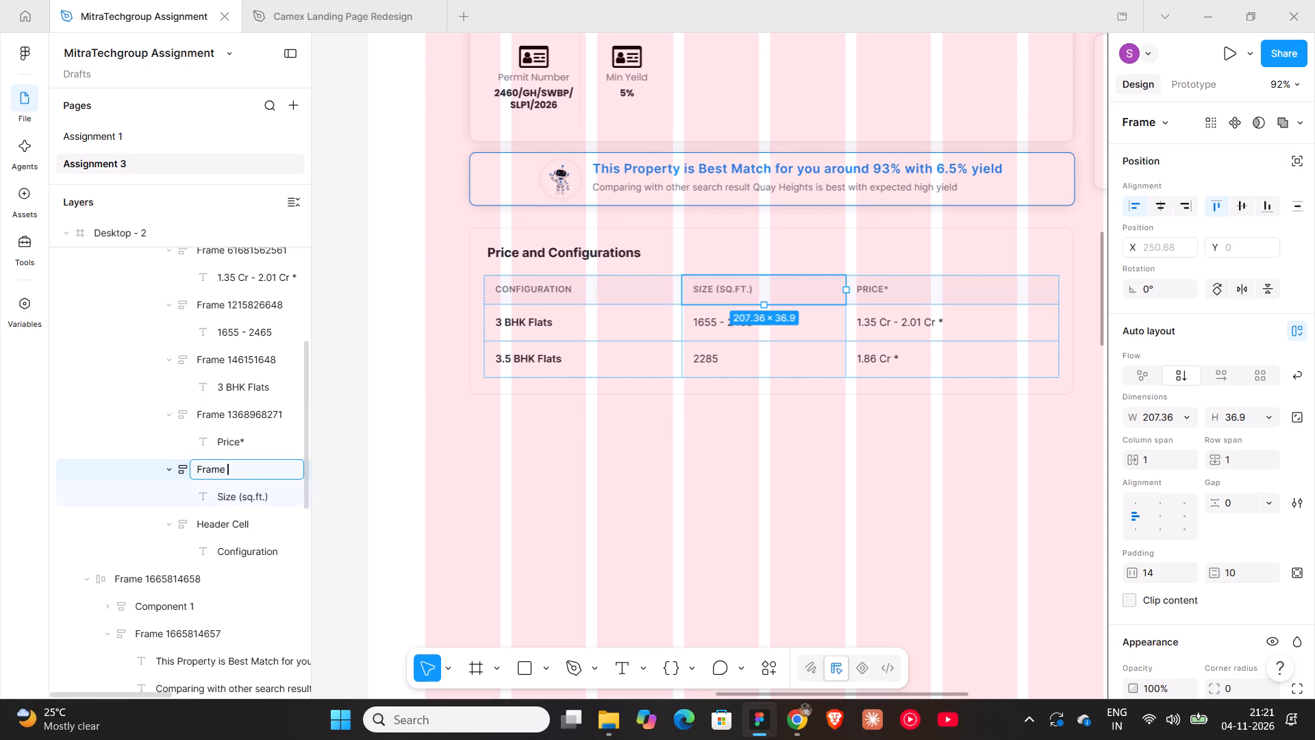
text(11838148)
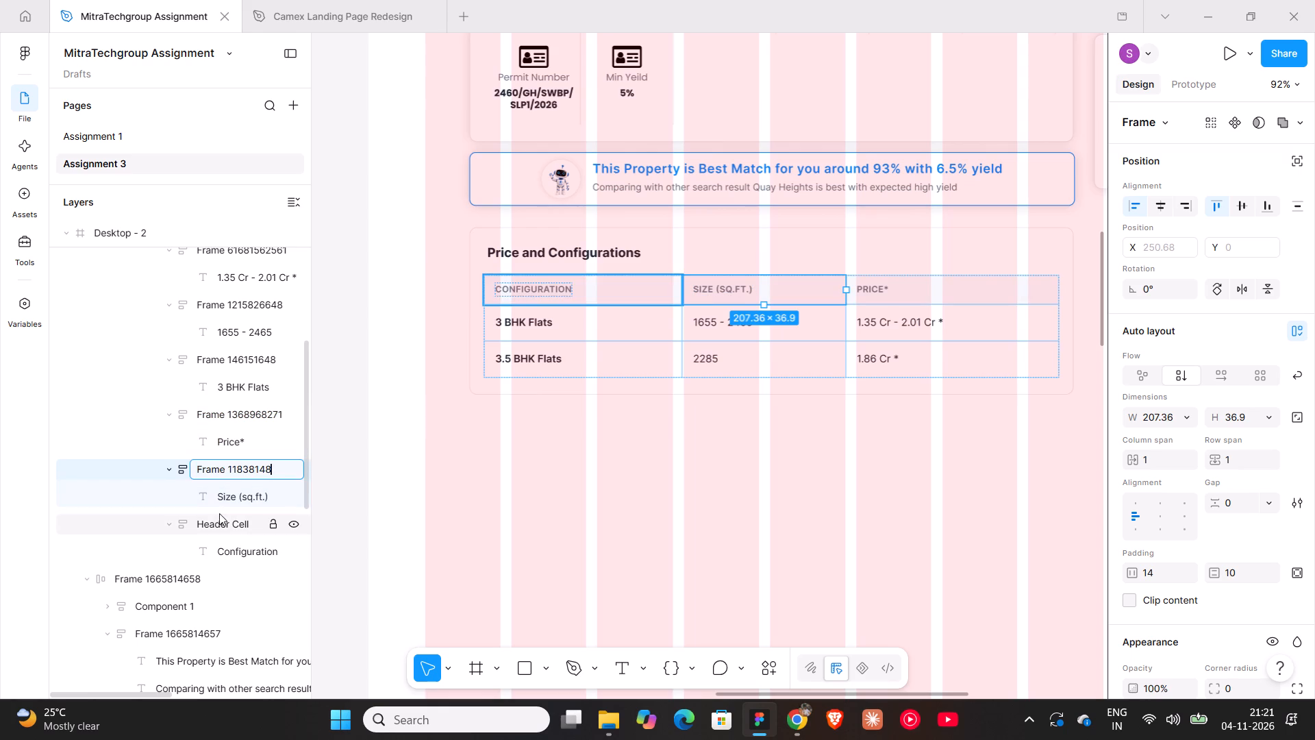
double_click(222, 517)
key(ctrl+v)
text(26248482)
click(577, 611)
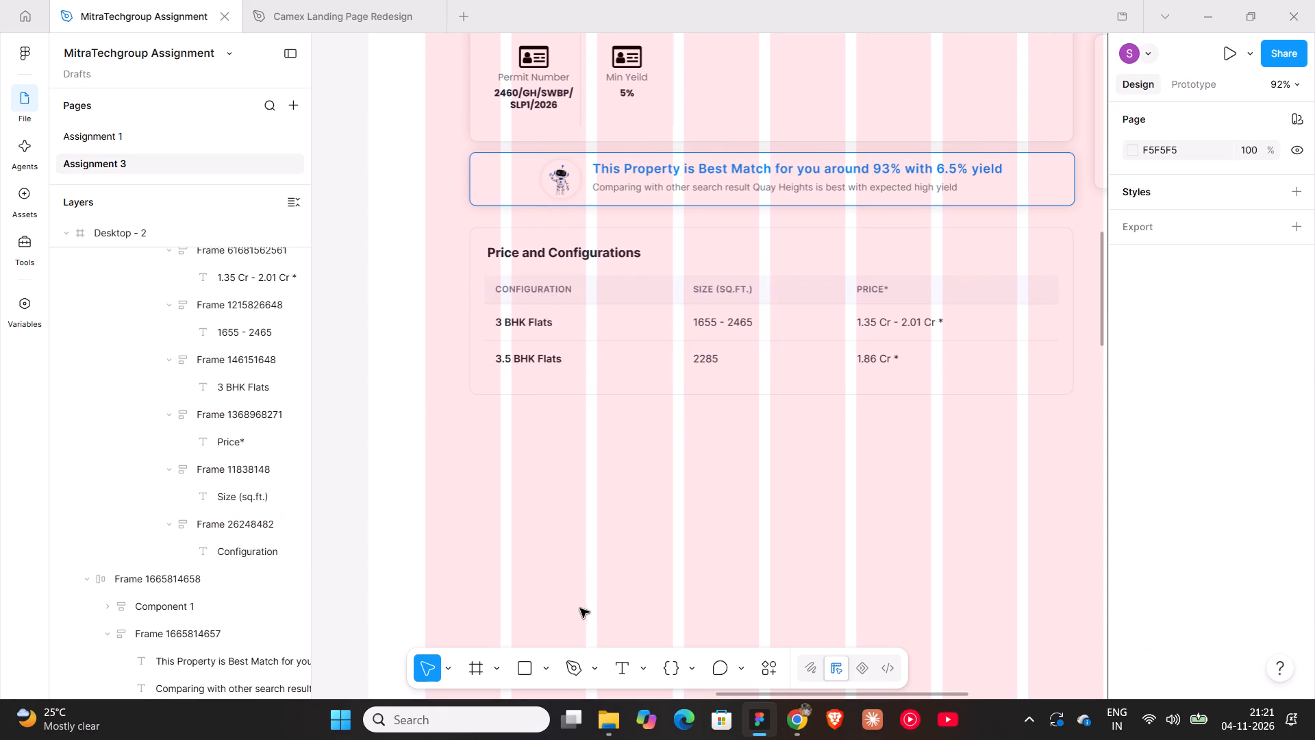
Switch to the Team4 Aria page in Chrome and examine the sections that follow Price and Configurations, through to the nearby projects.
ctrl+scroll(654, 486, down, 3)
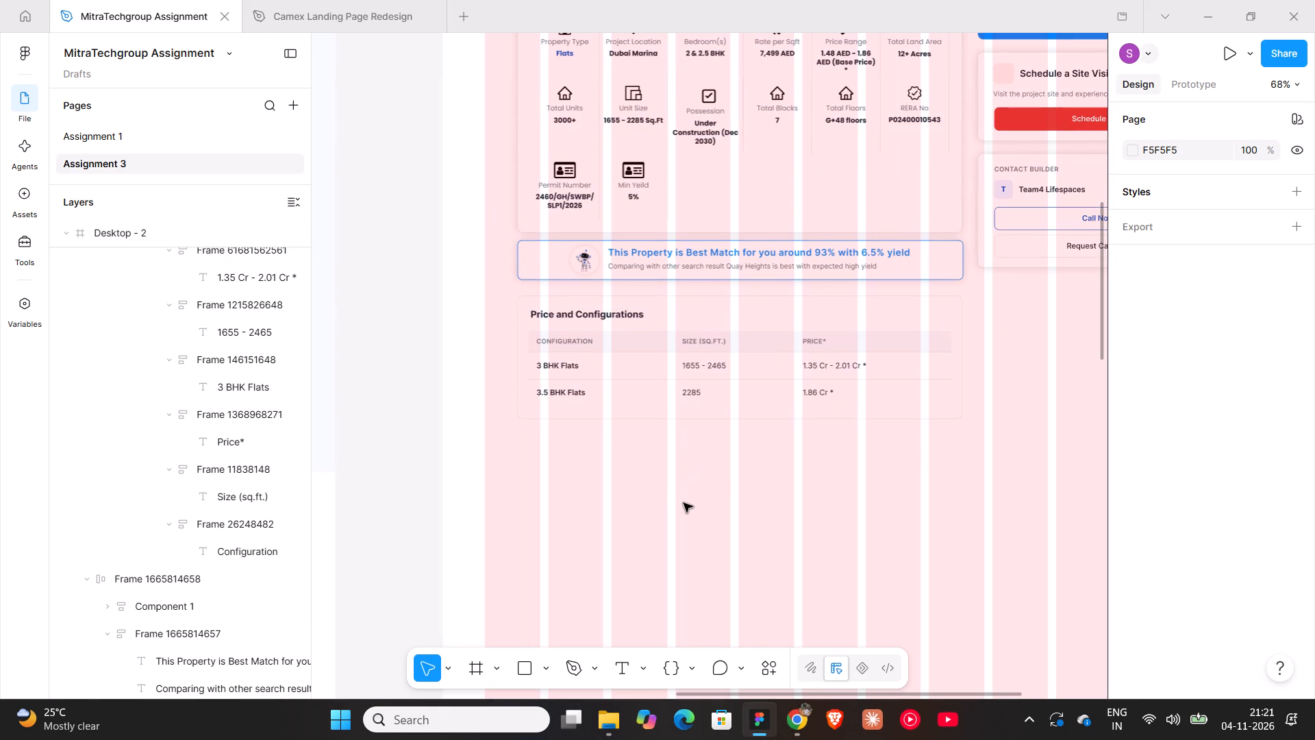
click(786, 707)
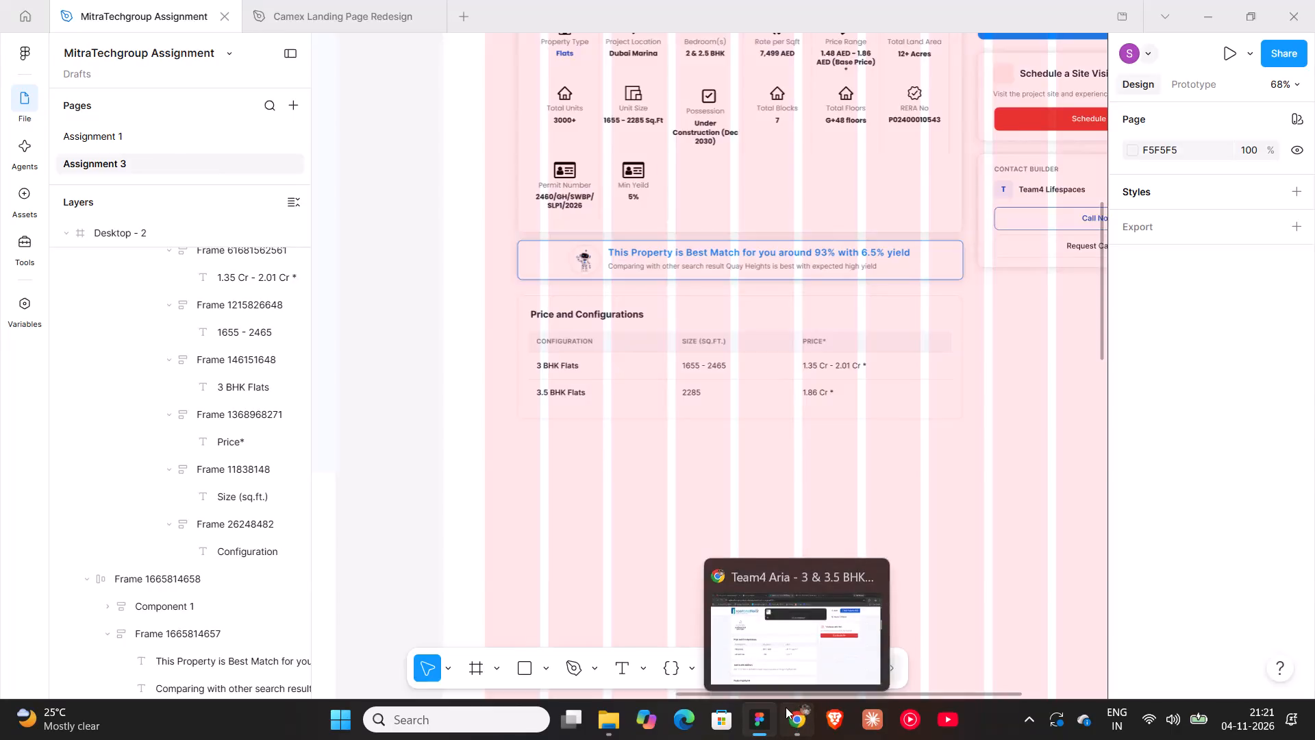
scroll(613, 520, down, 2)
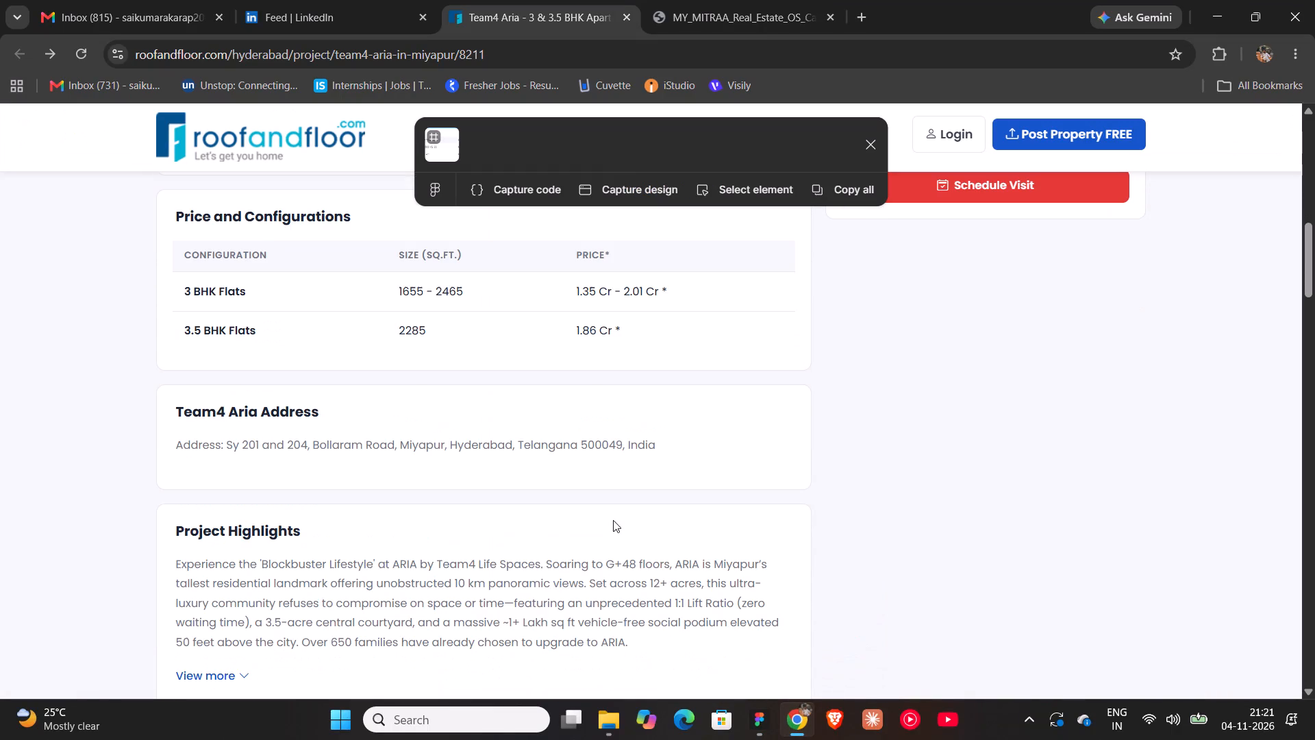
scroll(613, 520, up, 1)
scroll(613, 520, down, 4)
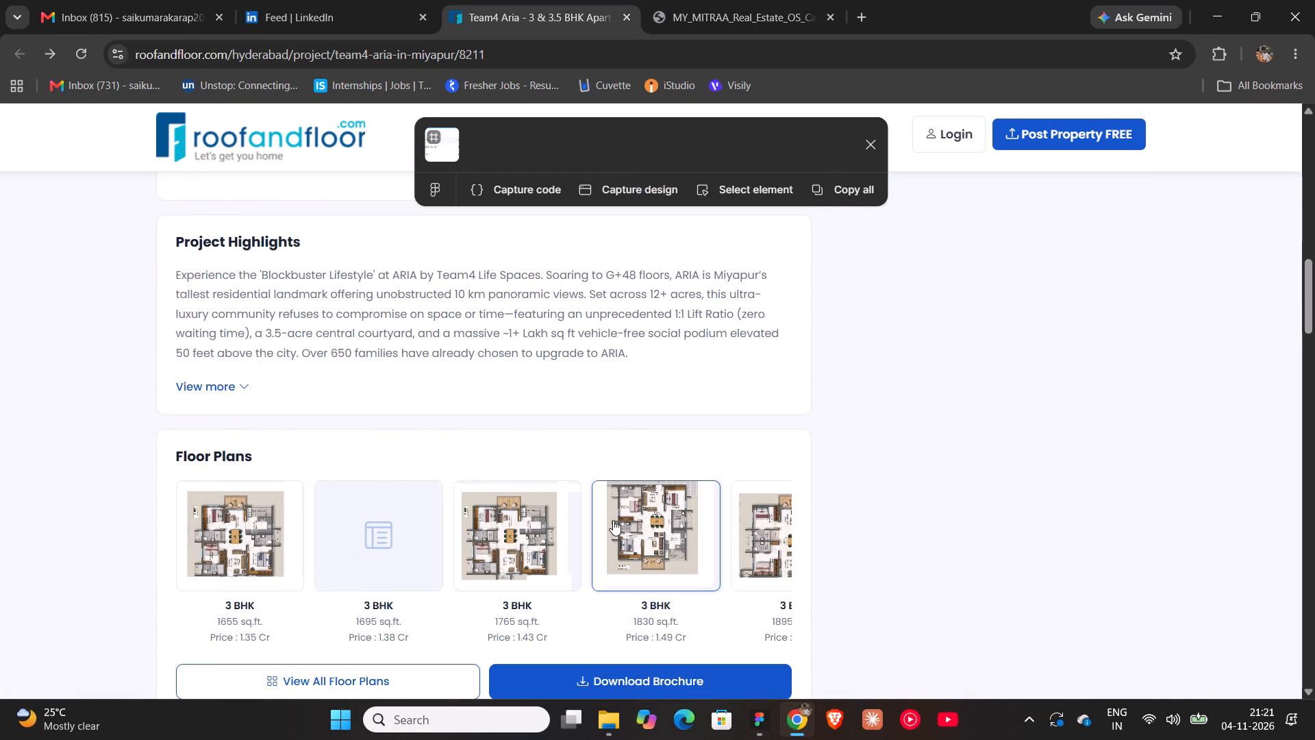
scroll(613, 520, down, 4)
scroll(613, 520, up, 2)
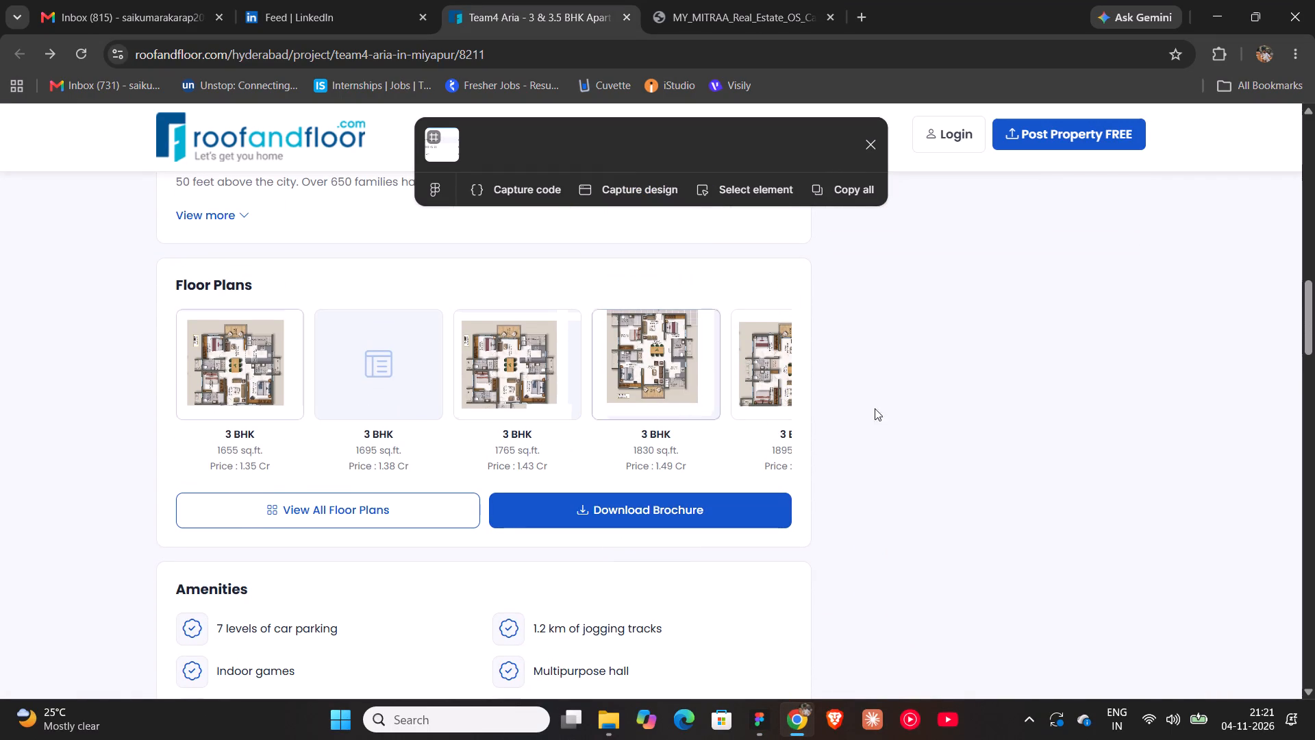
scroll(942, 408, down, 4)
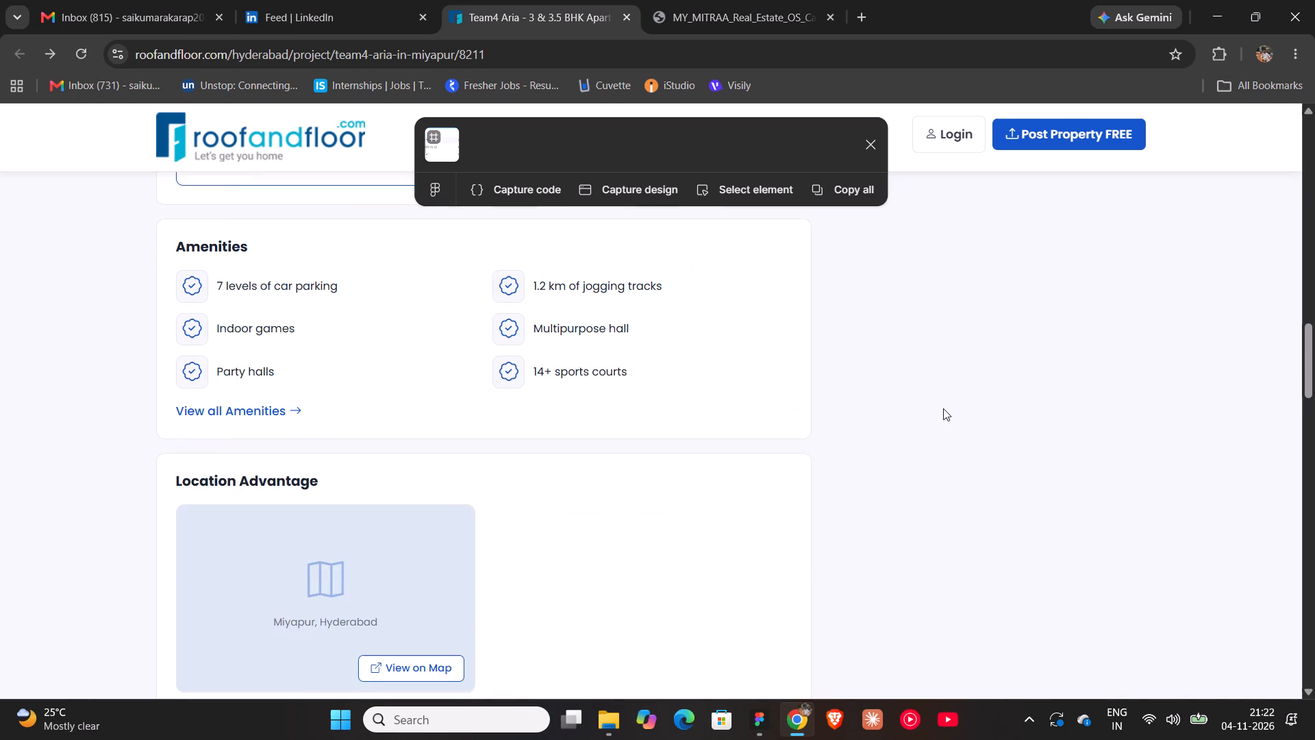
scroll(943, 408, down, 8)
scroll(943, 408, up, 2)
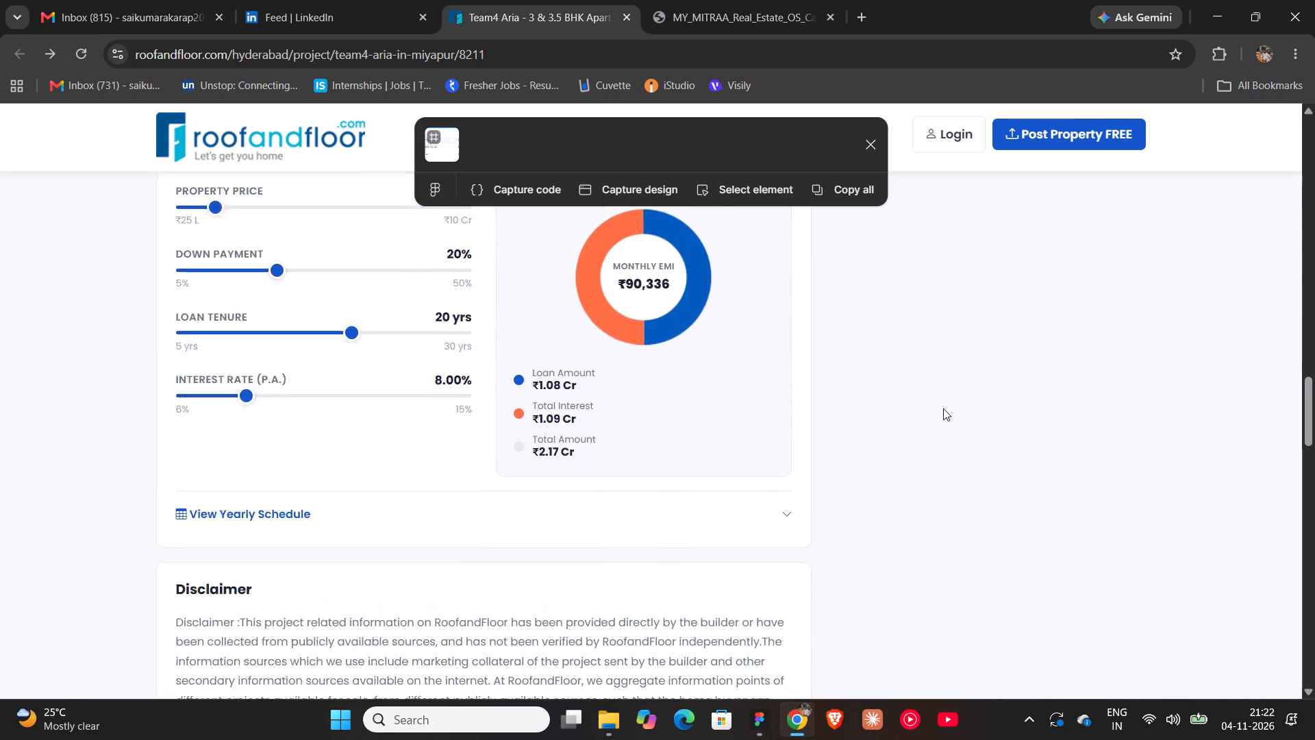
scroll(943, 408, down, 12)
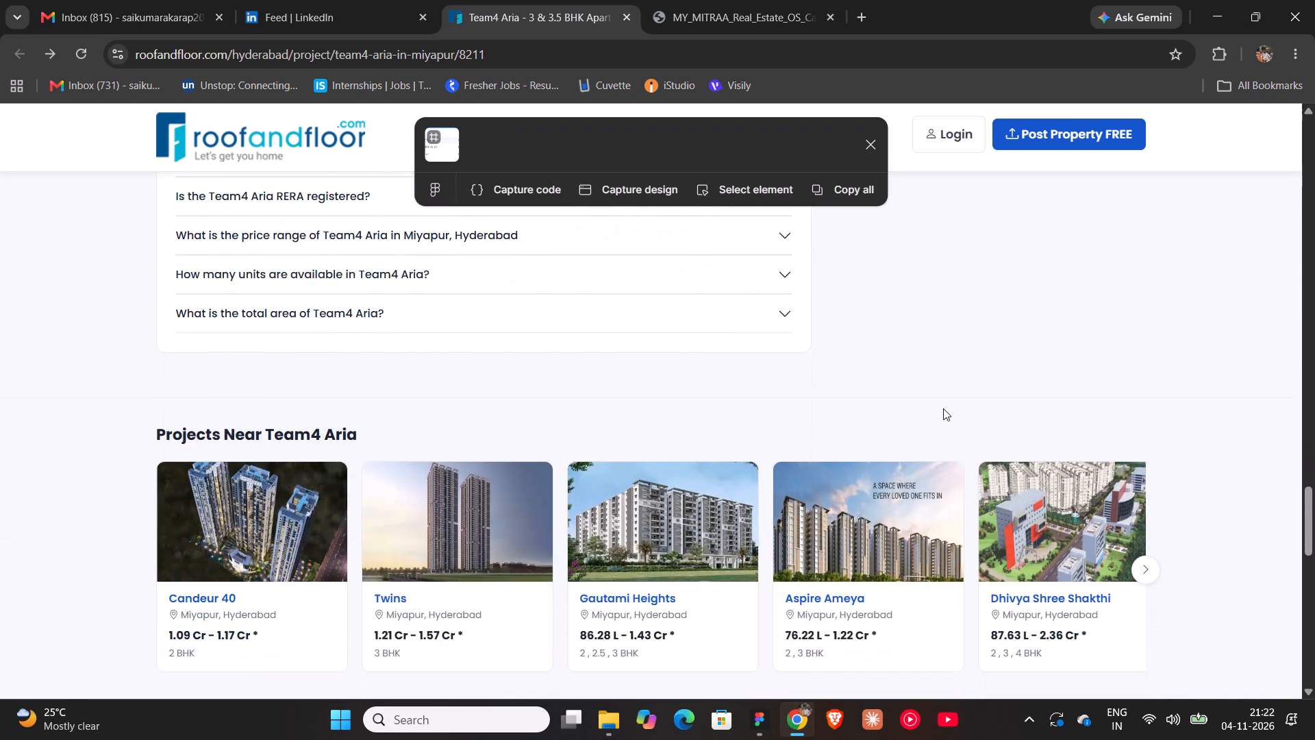
scroll(943, 408, down, 4)
scroll(921, 467, up, 15)
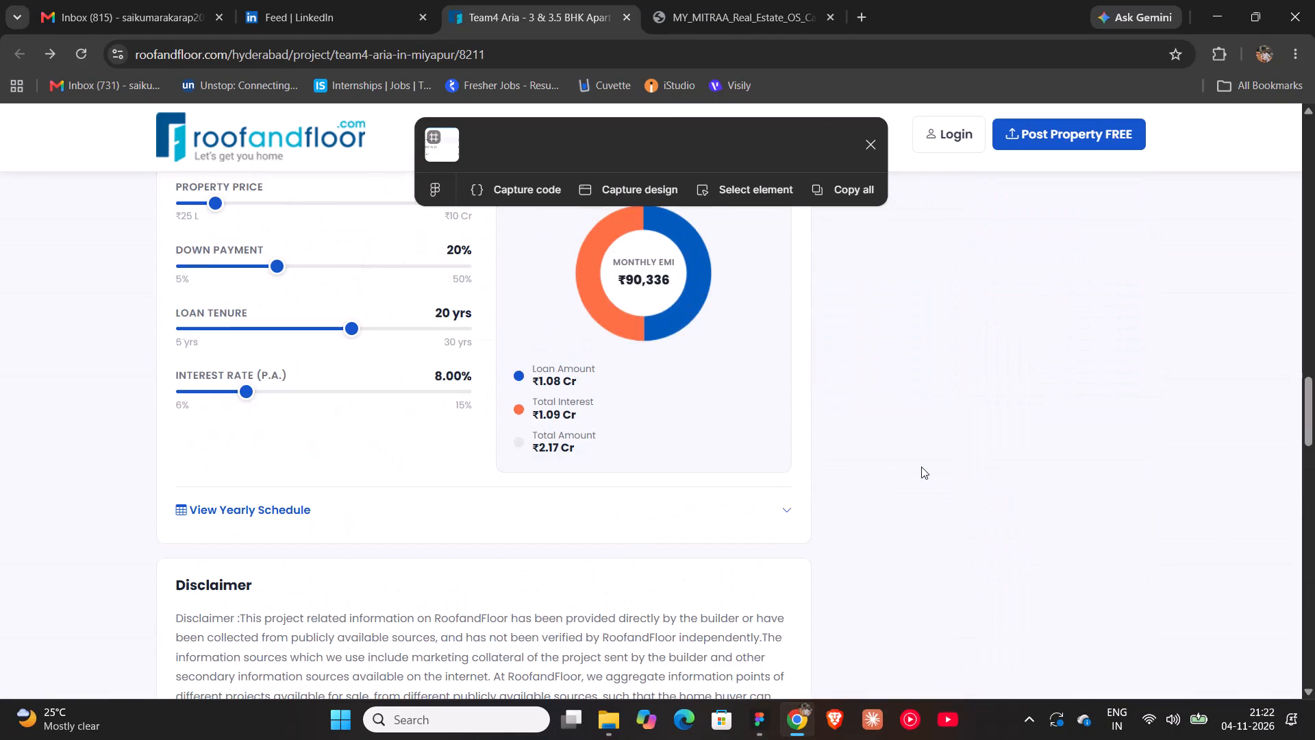
Dismiss the captured element's preview on the Team4 Aria page and go back to its Price and Configurations section.
click(868, 146)
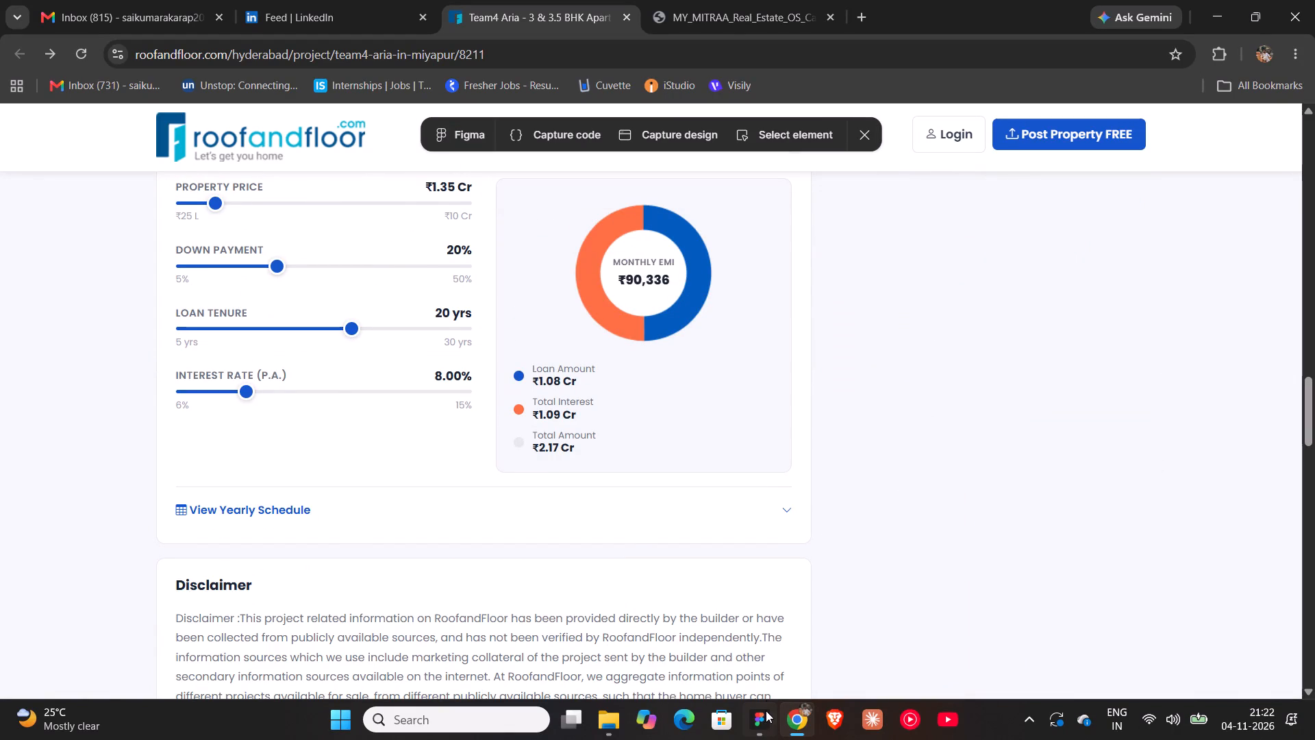
scroll(808, 402, up, 12)
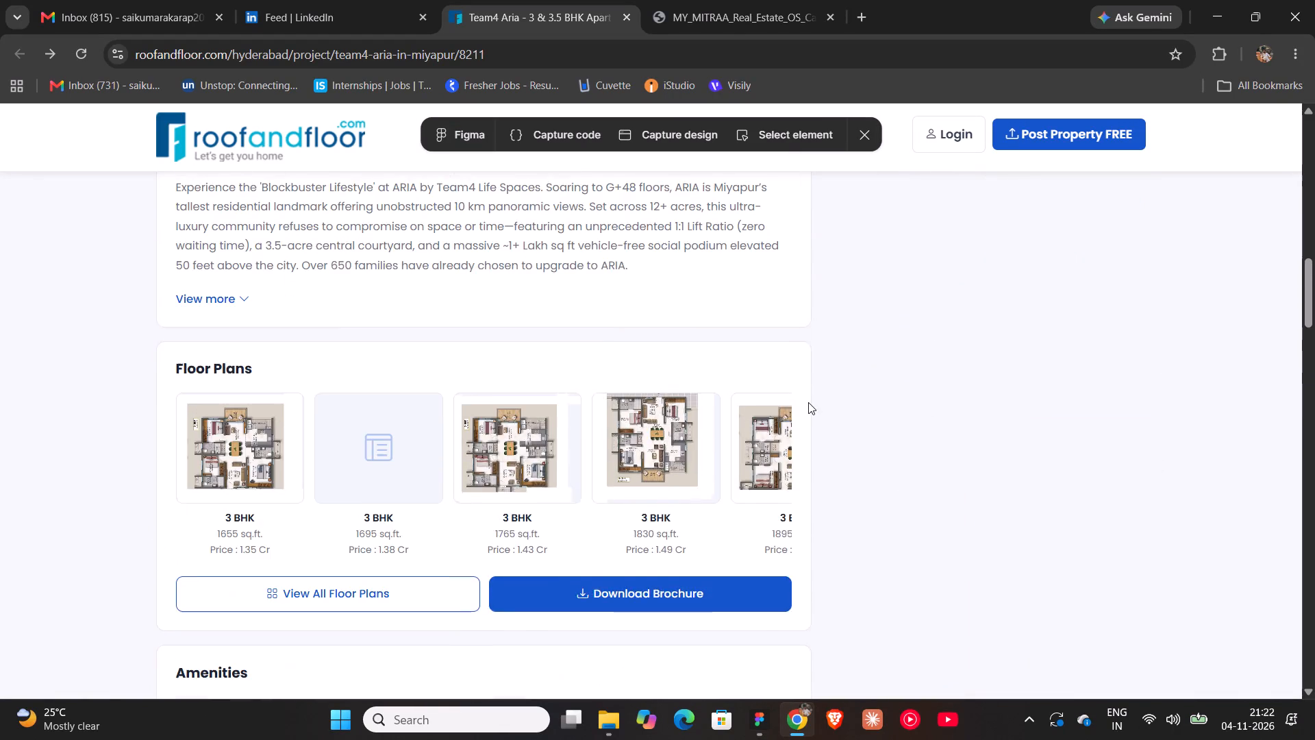
scroll(808, 402, up, 7)
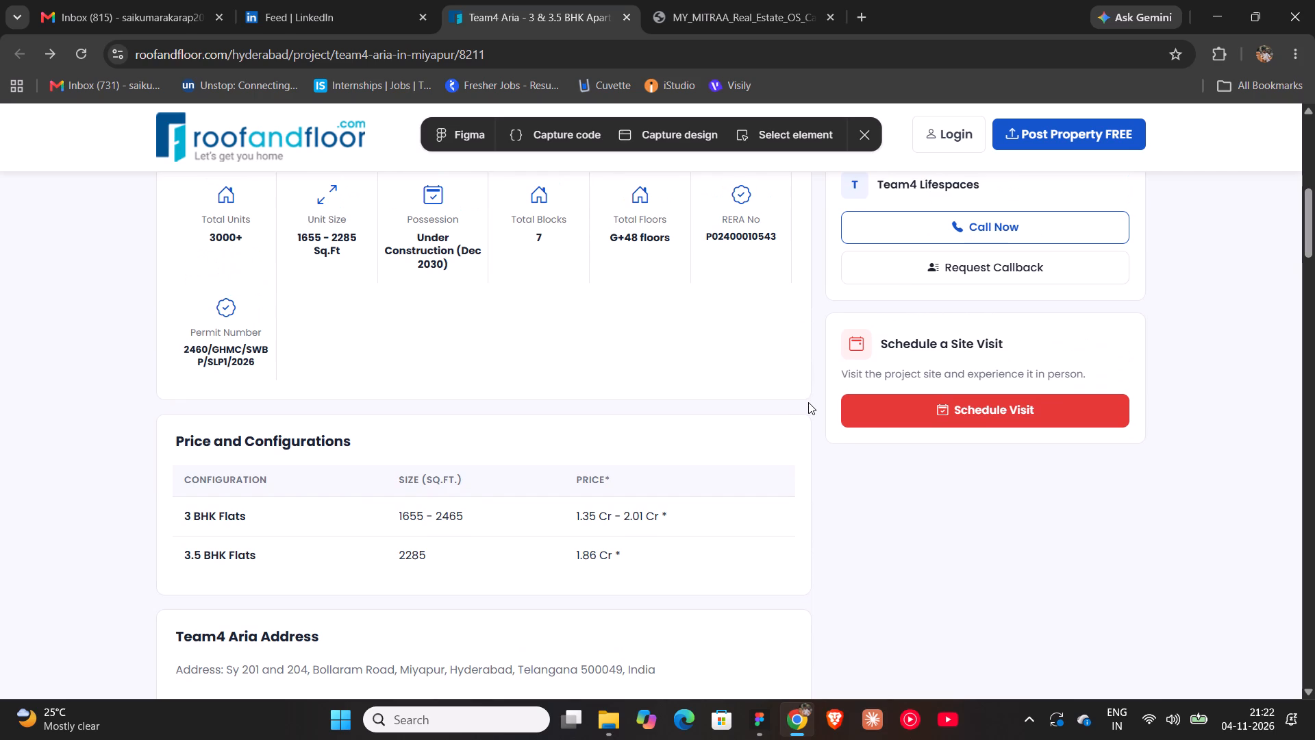
Examine the MY MiTRAA screens in Figma's Camex Landing Page Redesign file, comparing them with the Team4 Aria page in Chrome.
click(751, 715)
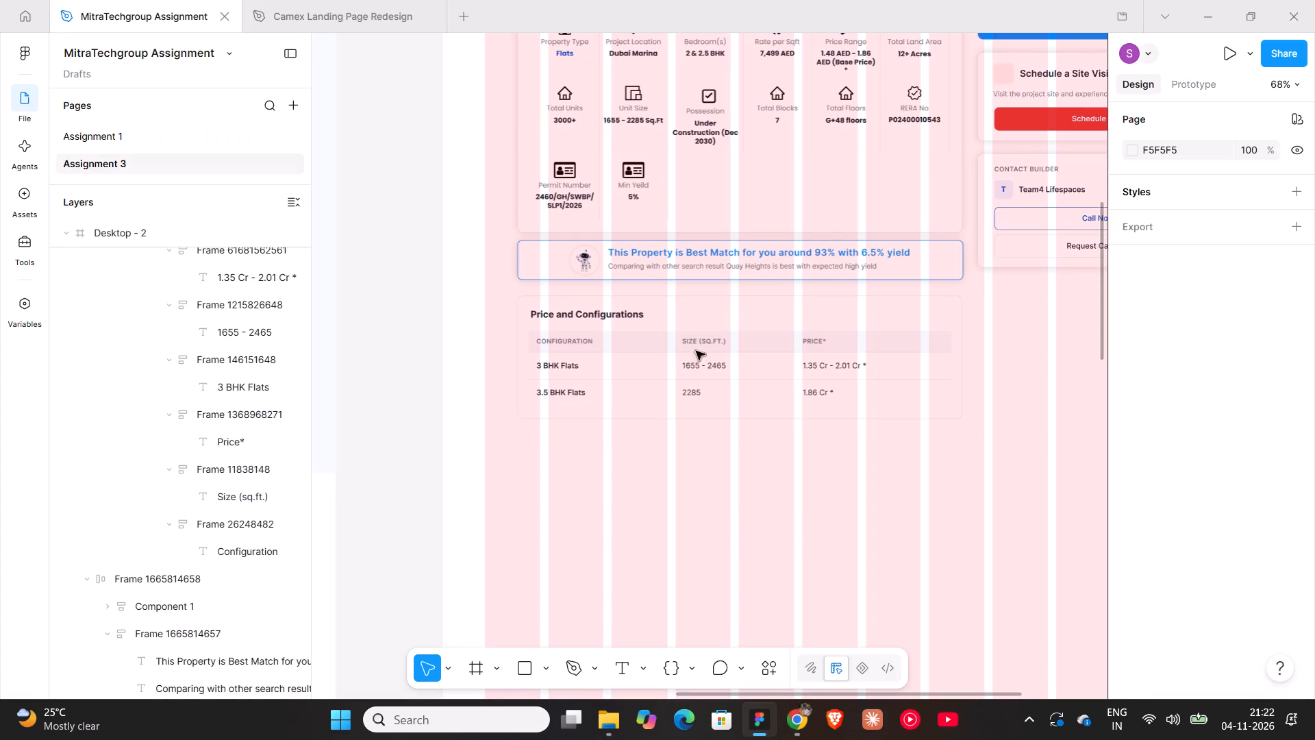
click(338, 10)
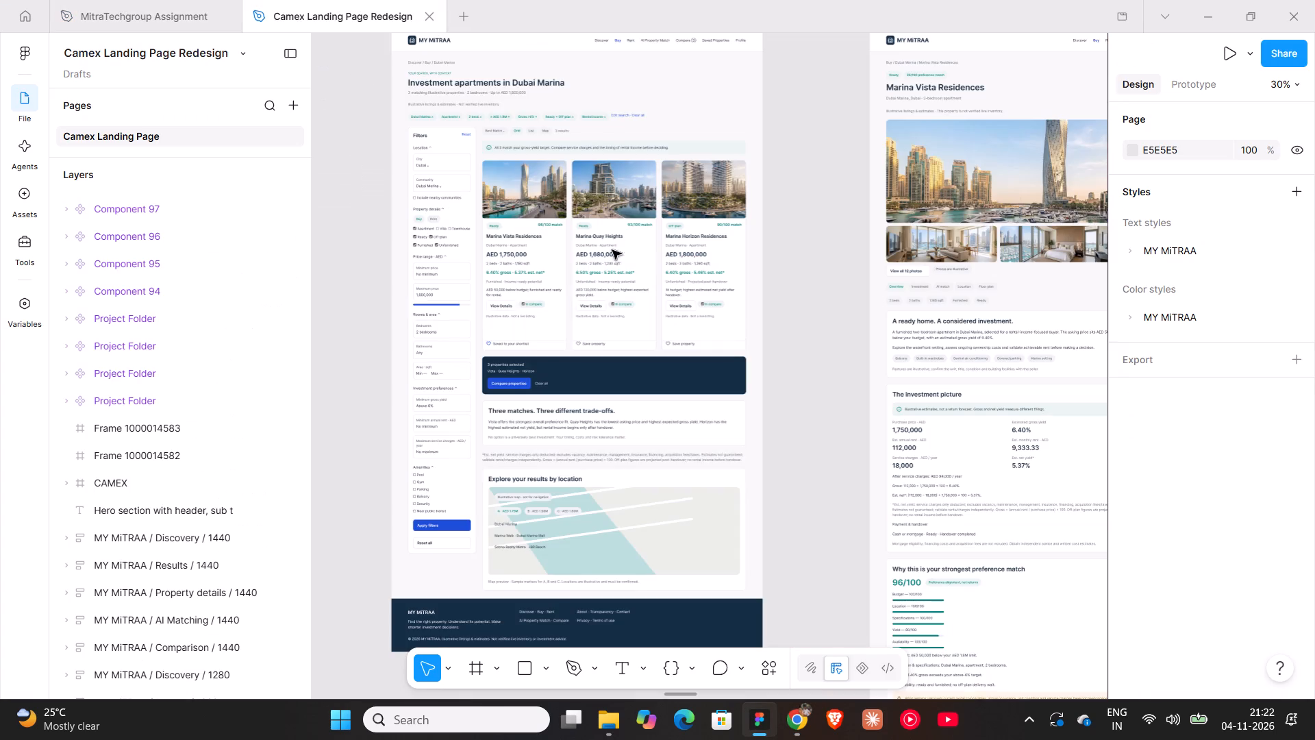
ctrl+scroll(684, 259, down, 20)
ctrl+scroll(684, 259, down, 2)
shift+scroll(684, 259, up, 8)
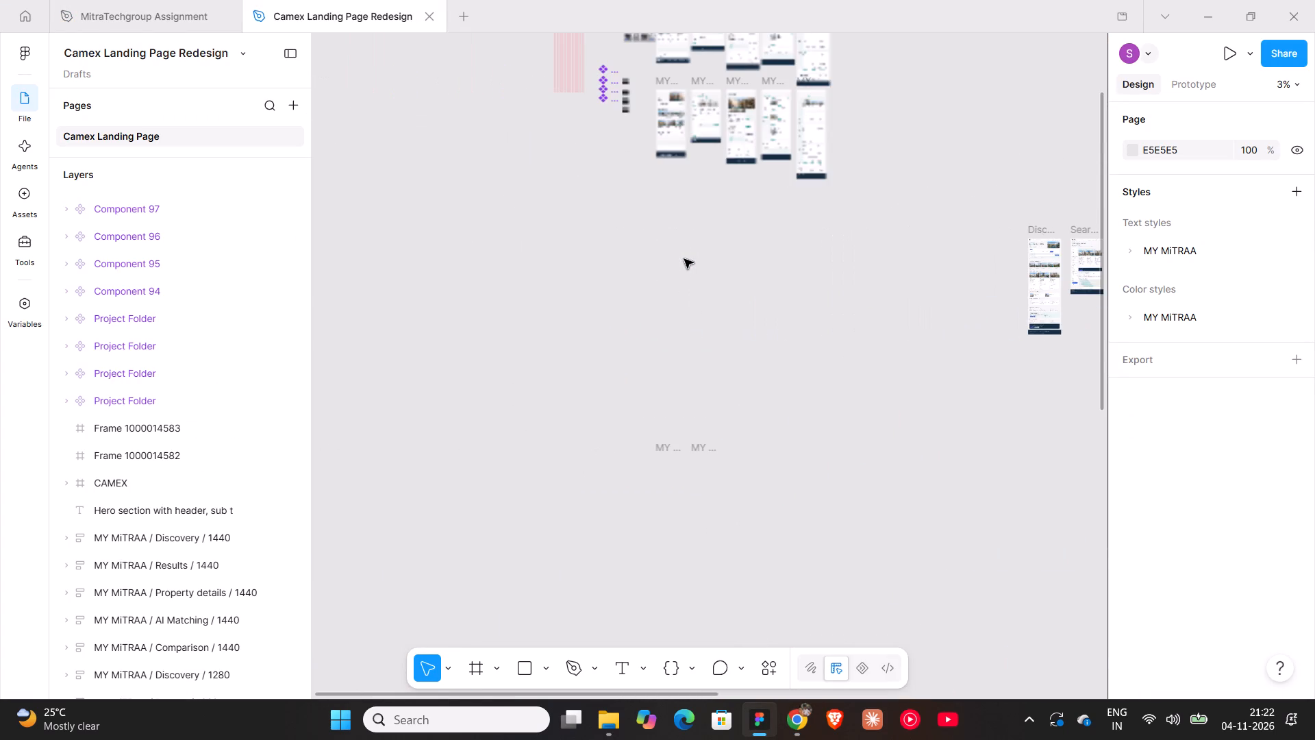
scroll(684, 259, up, 5)
ctrl+scroll(721, 119, up, 20)
ctrl+scroll(721, 119, up, 4)
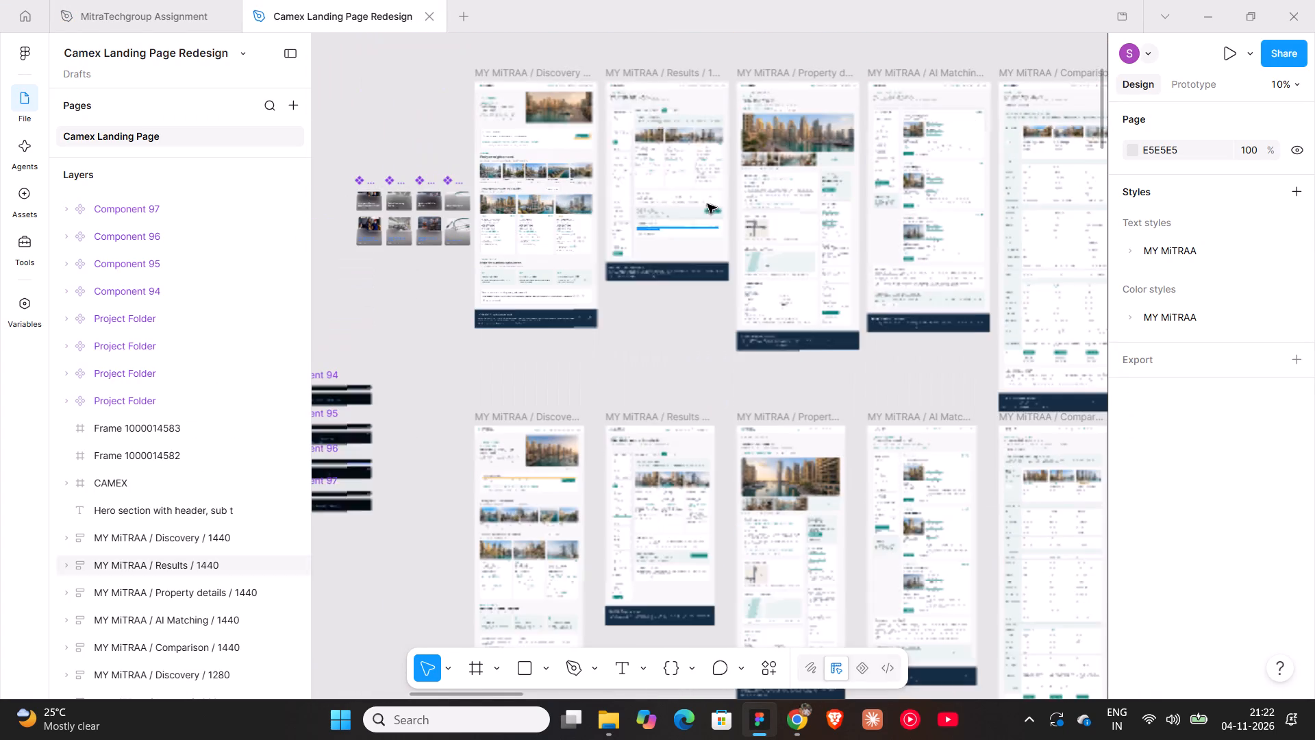
scroll(707, 204, up, 3)
ctrl+scroll(706, 225, up, 11)
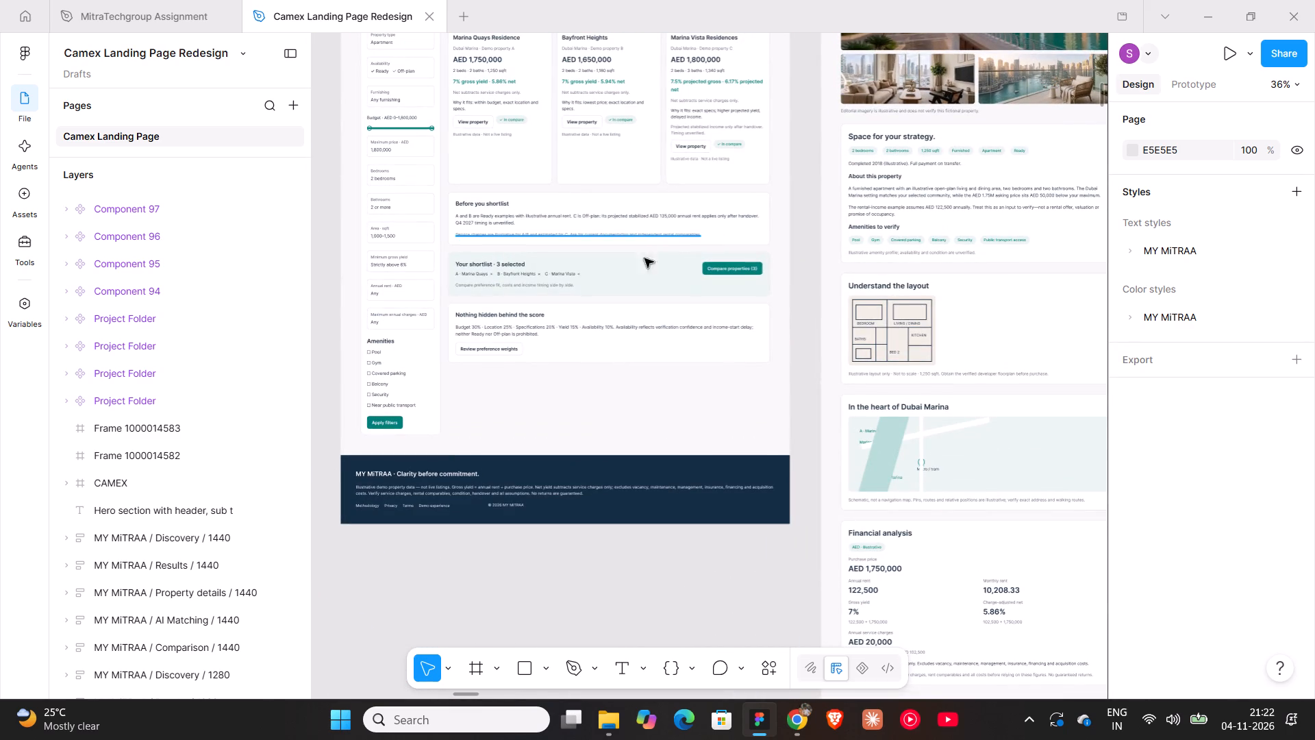
scroll(593, 275, up, 5)
ctrl+scroll(593, 275, down, 2)
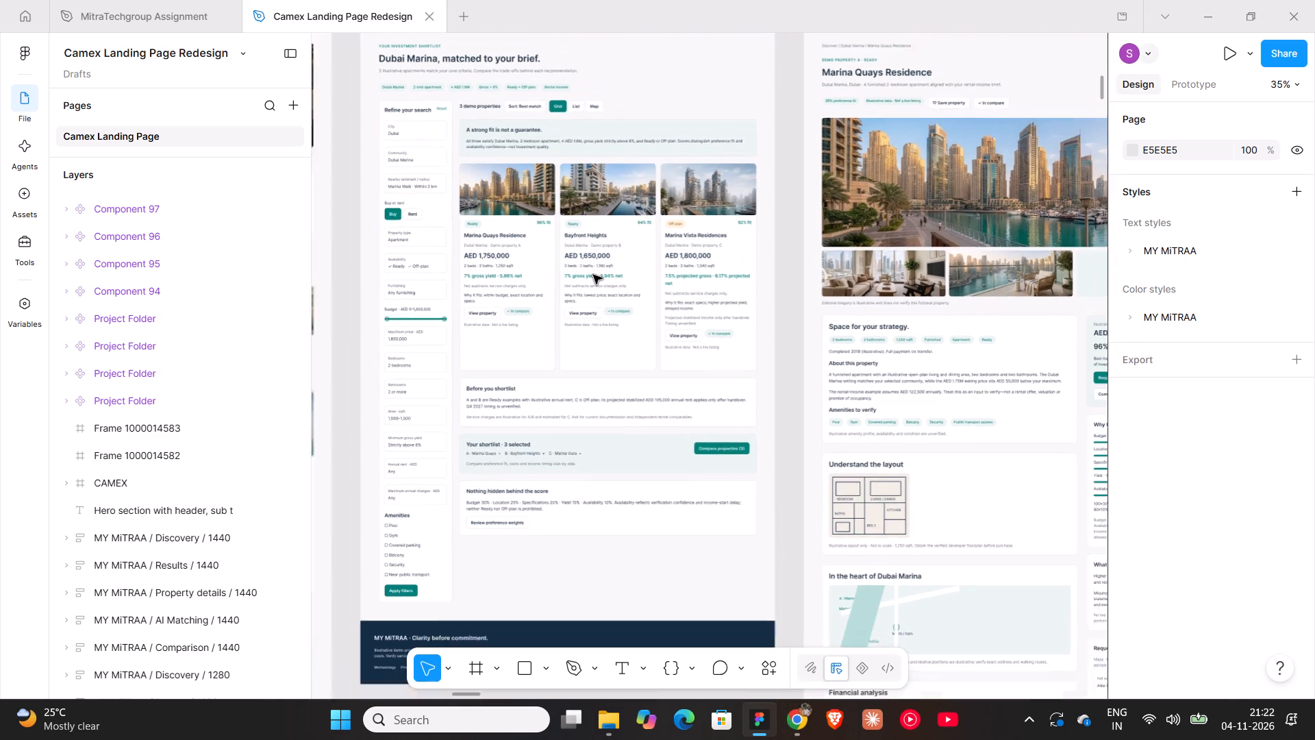
ctrl+scroll(593, 275, down, 2)
shift+scroll(593, 275, up, 6)
shift+scroll(593, 275, down, 8)
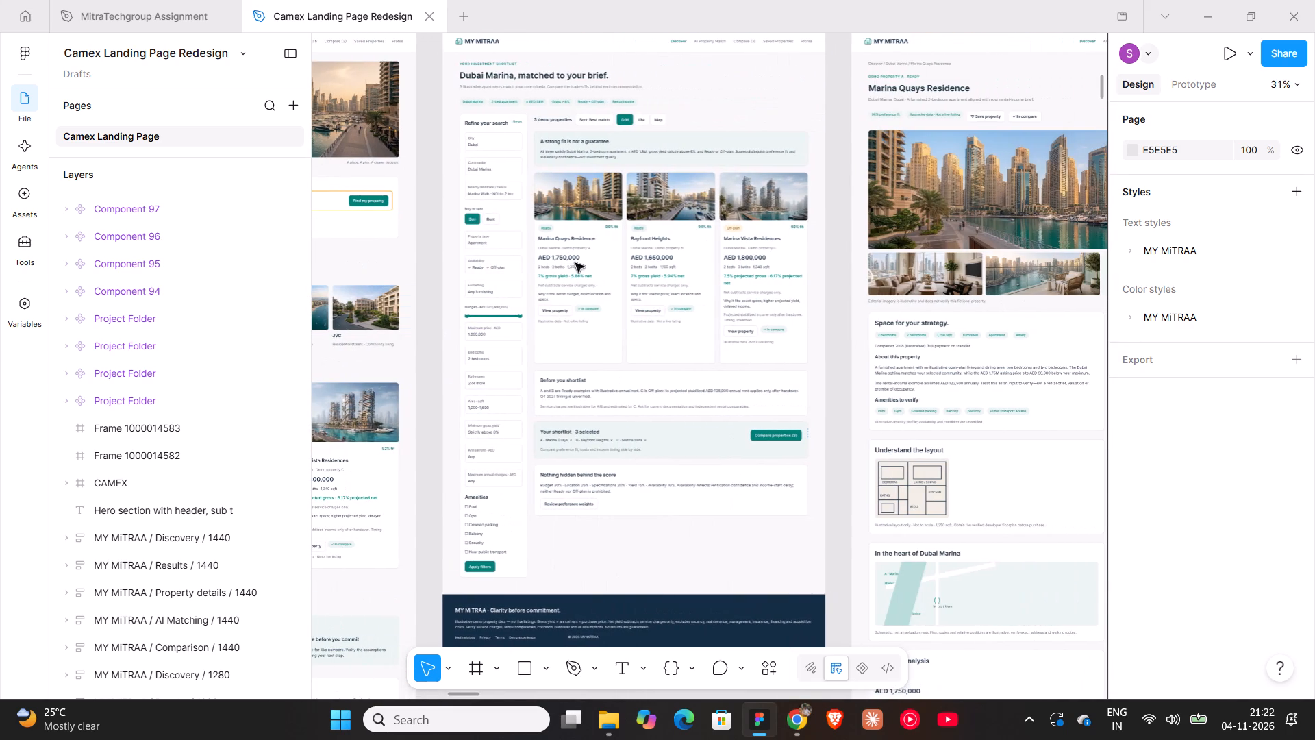
shift+scroll(671, 187, down, 7)
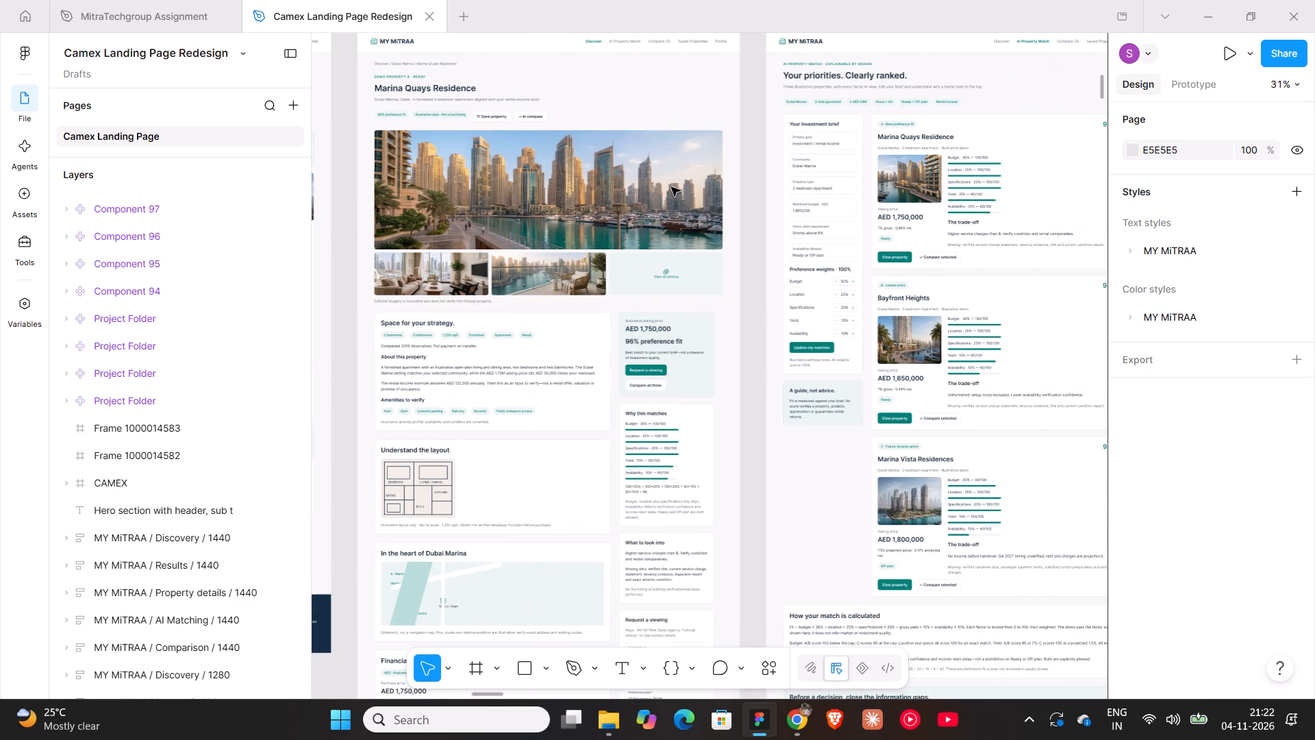
shift+scroll(671, 187, down, 5)
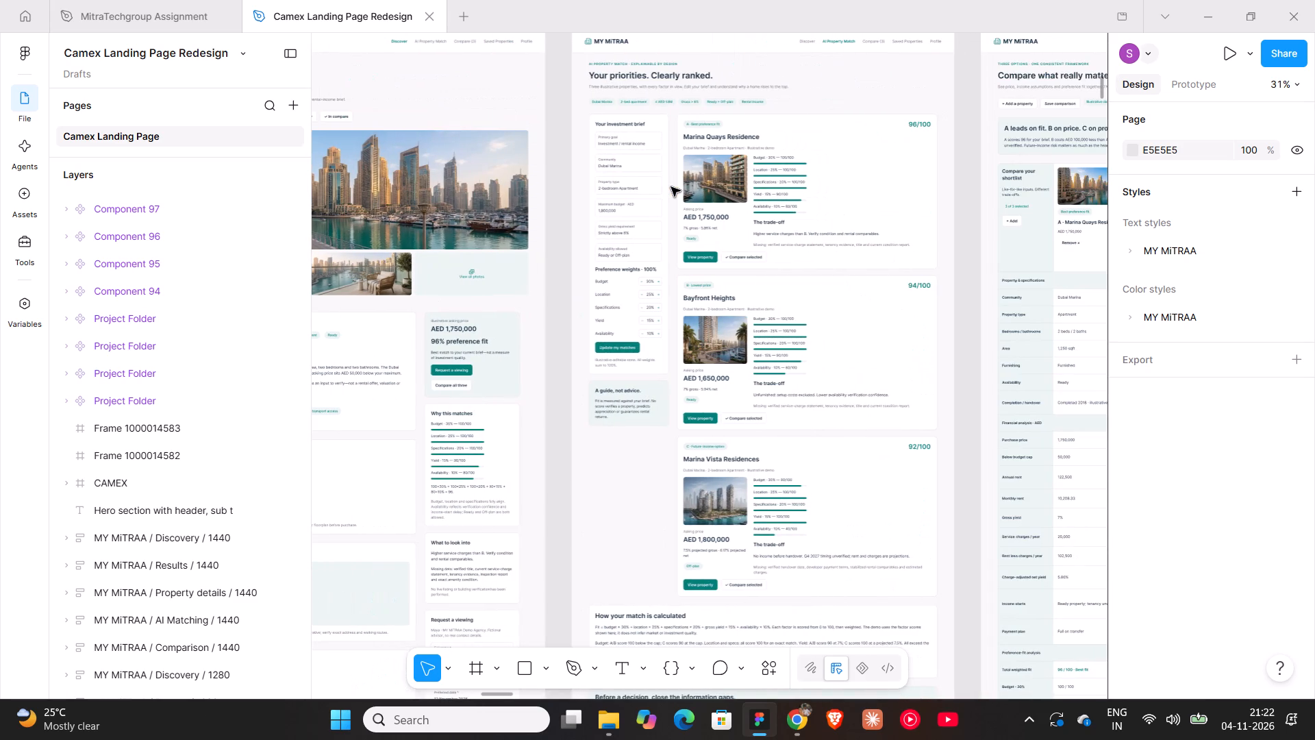
ctrl+scroll(671, 187, down, 6)
click(788, 724)
ctrl+scroll(580, 219, down, 2)
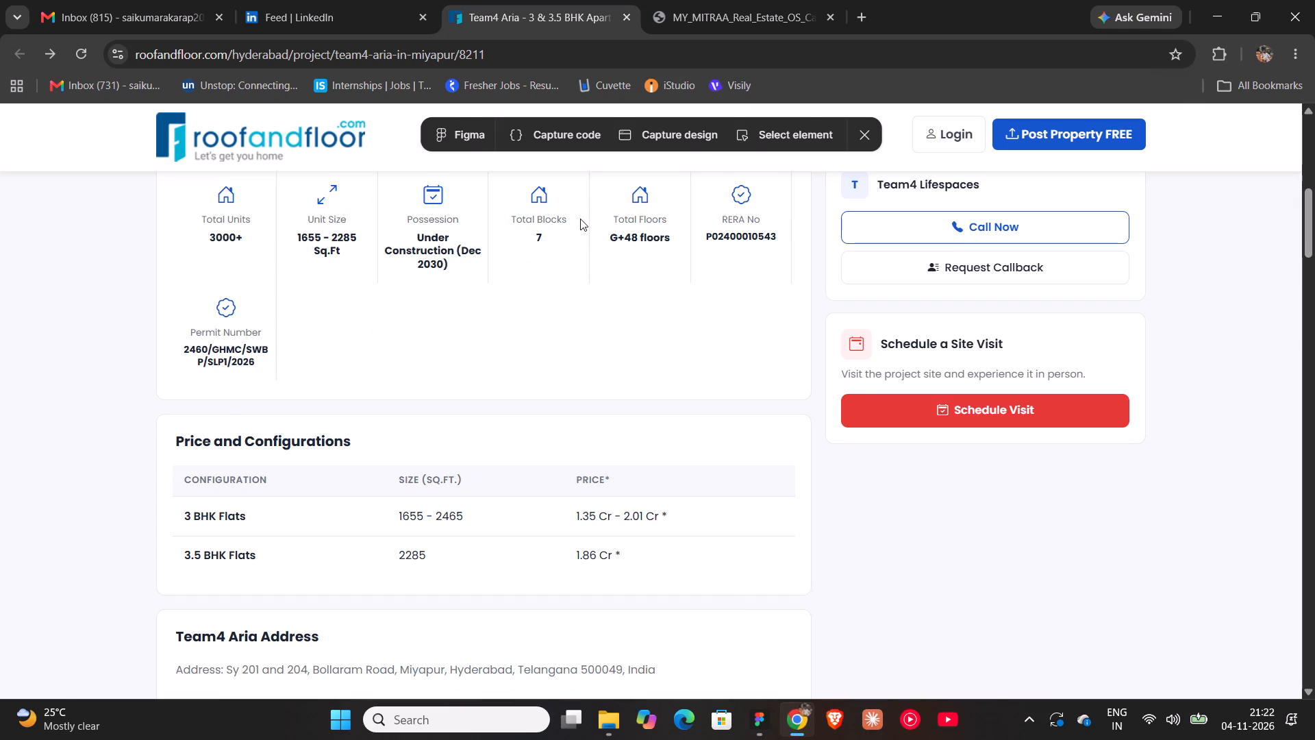
ctrl+scroll(580, 219, down, 5)
ctrl+scroll(640, 321, up, 7)
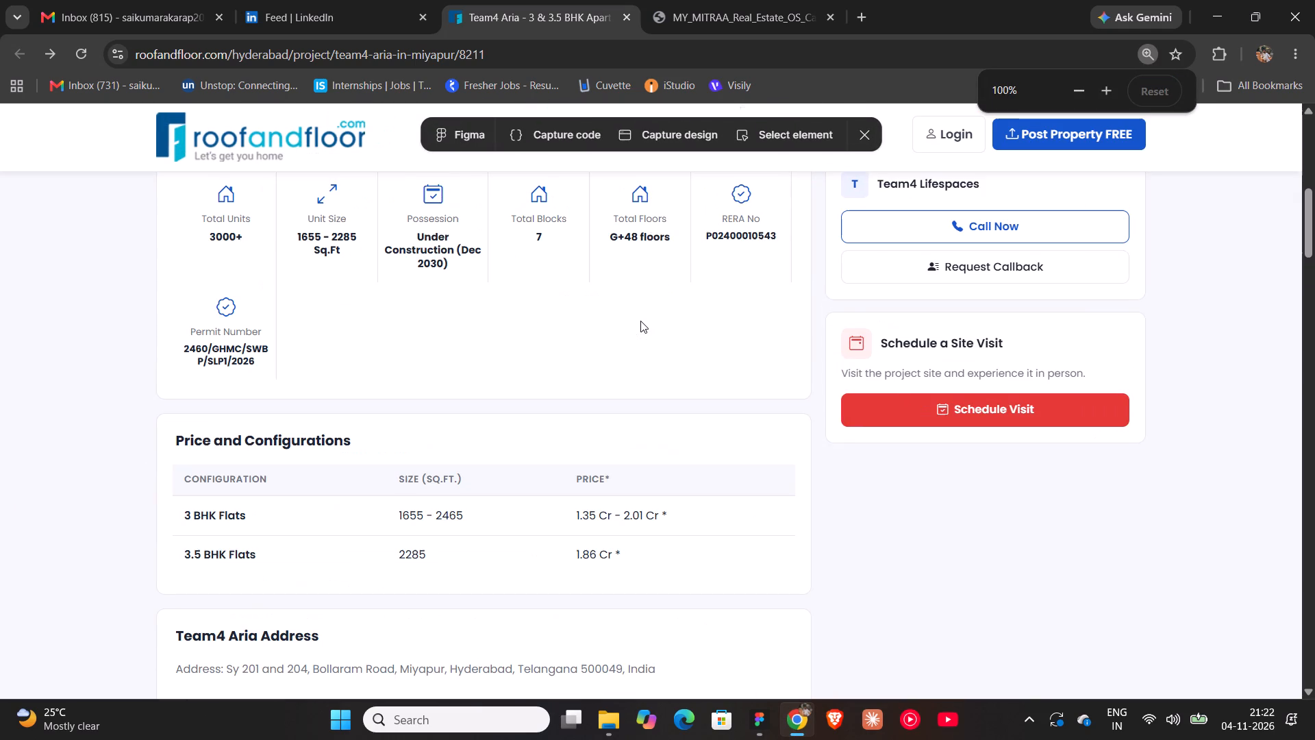
Return to the MitraTechgroup Assignment file in Figma and shorten the Desktop - 2 frame to a height of about 1448.
click(774, 712)
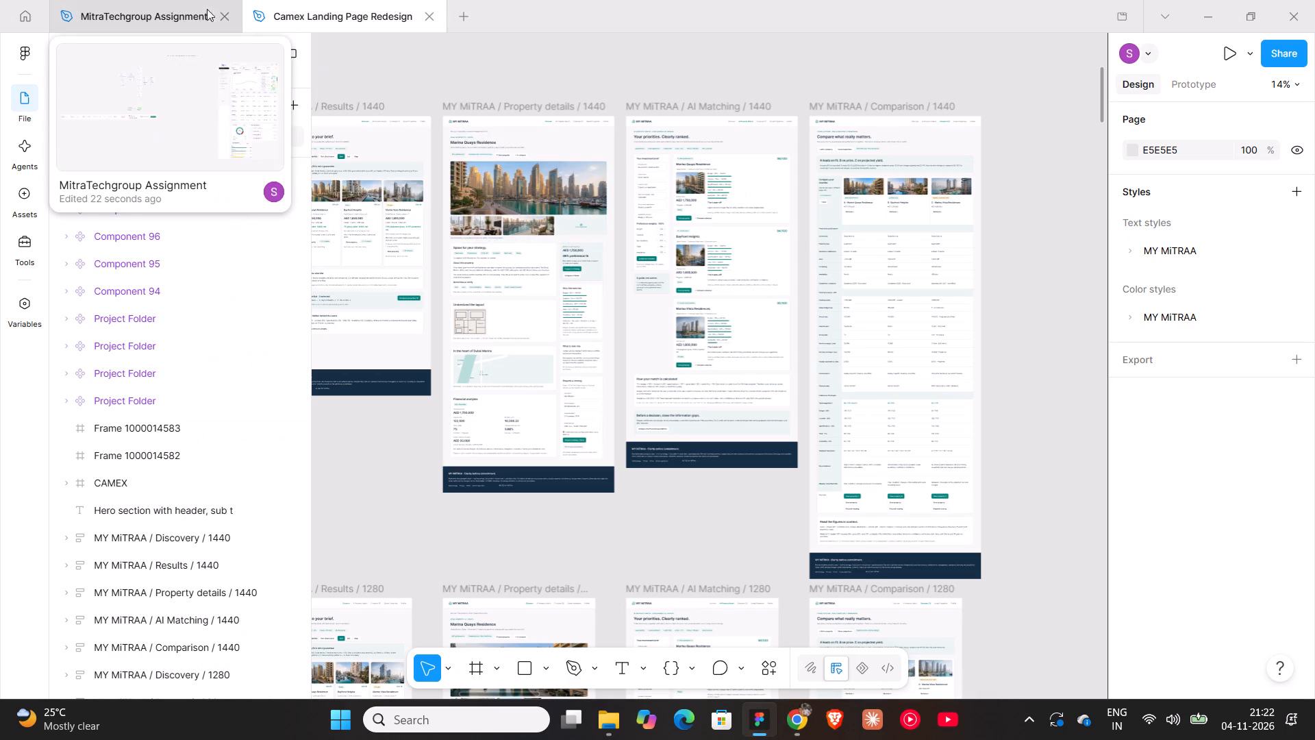
click(175, 9)
ctrl+scroll(661, 205, down, 8)
shift+scroll(661, 205, down, 4)
scroll(661, 205, up, 4)
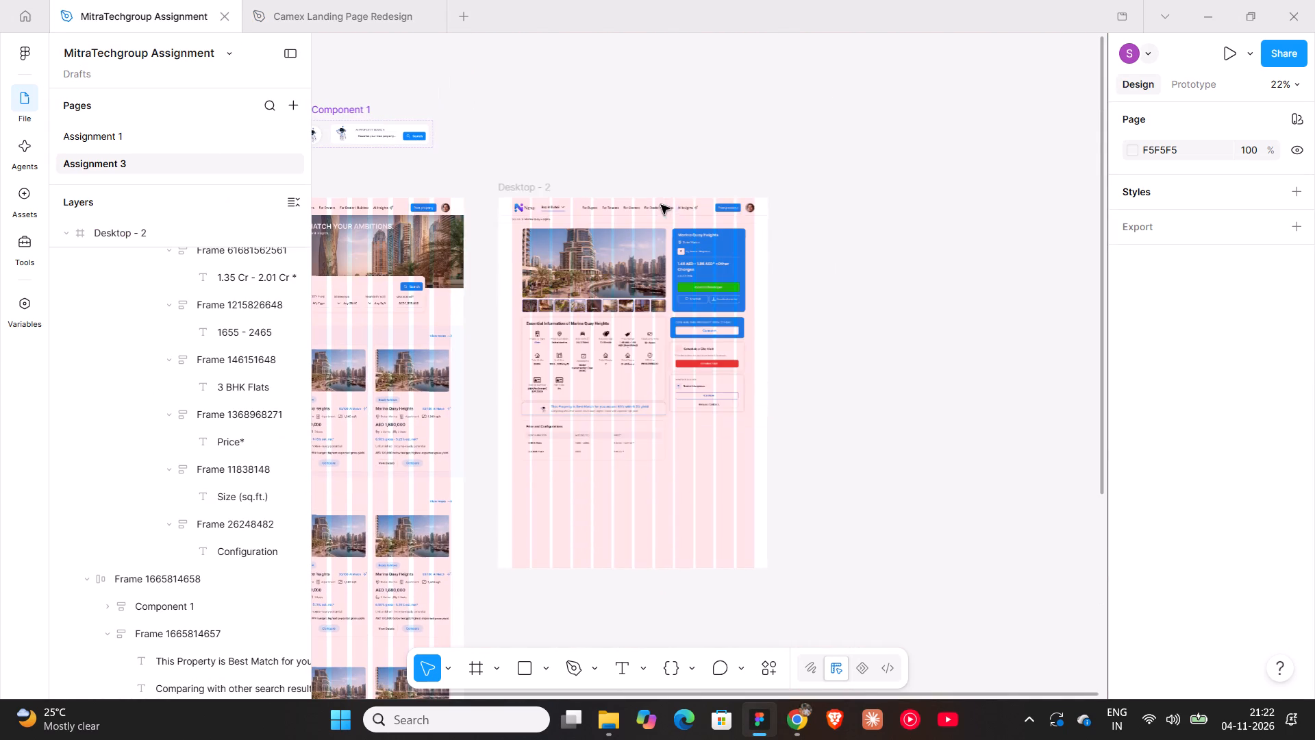
click(547, 187)
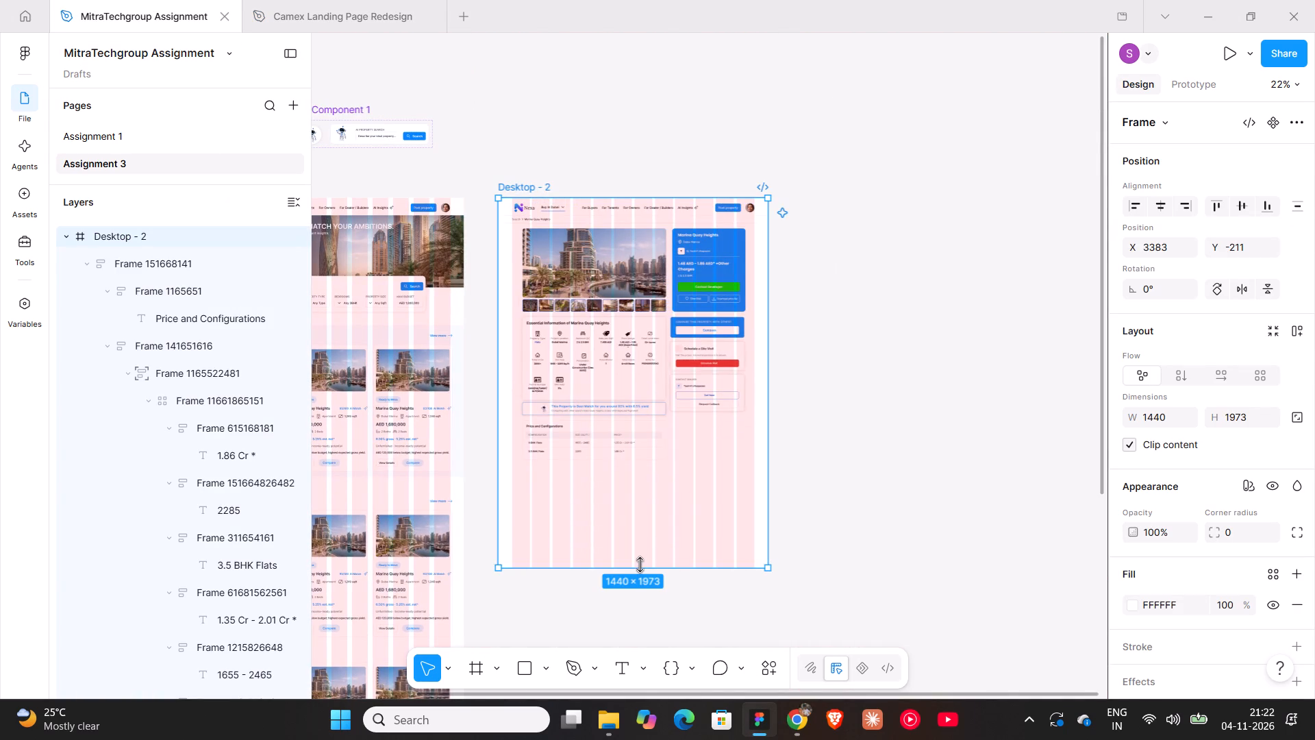
drag(640, 565, 631, 460)
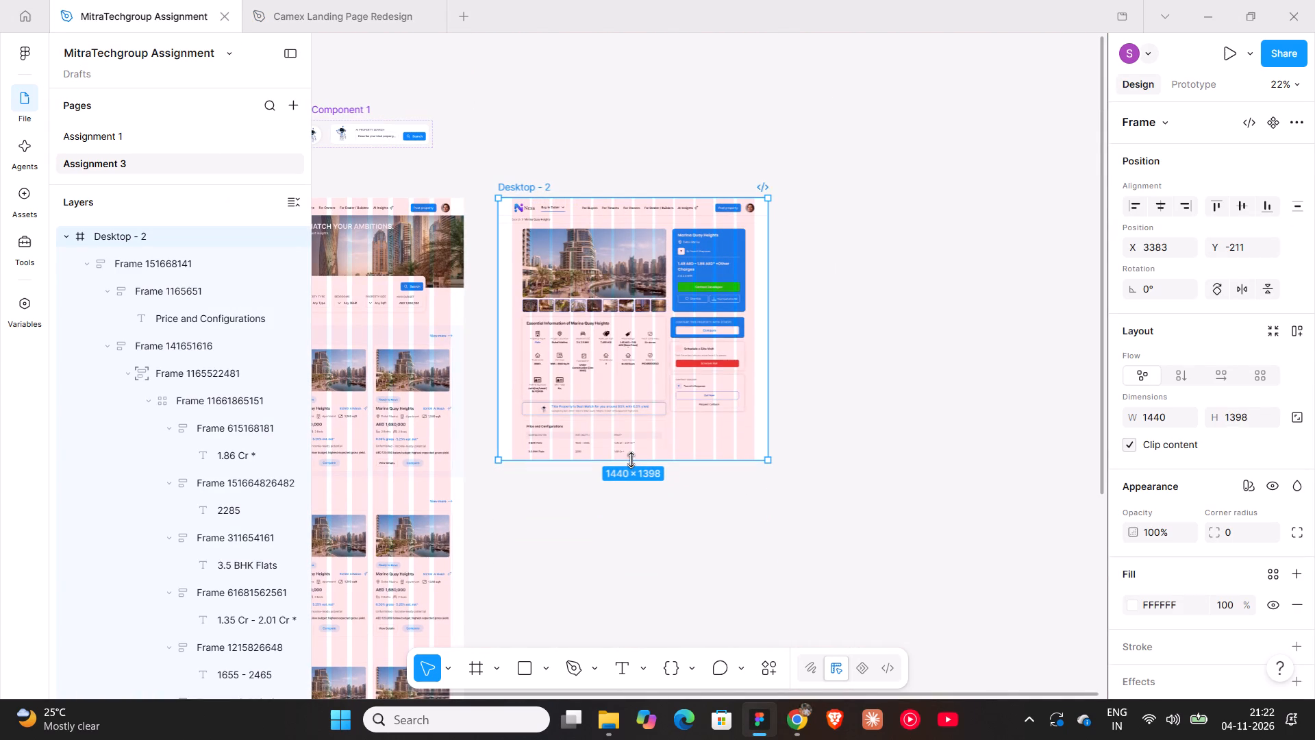
scroll(599, 418, up, 11)
scroll(599, 418, down, 6)
ctrl+scroll(600, 435, up, 8)
scroll(600, 435, down, 6)
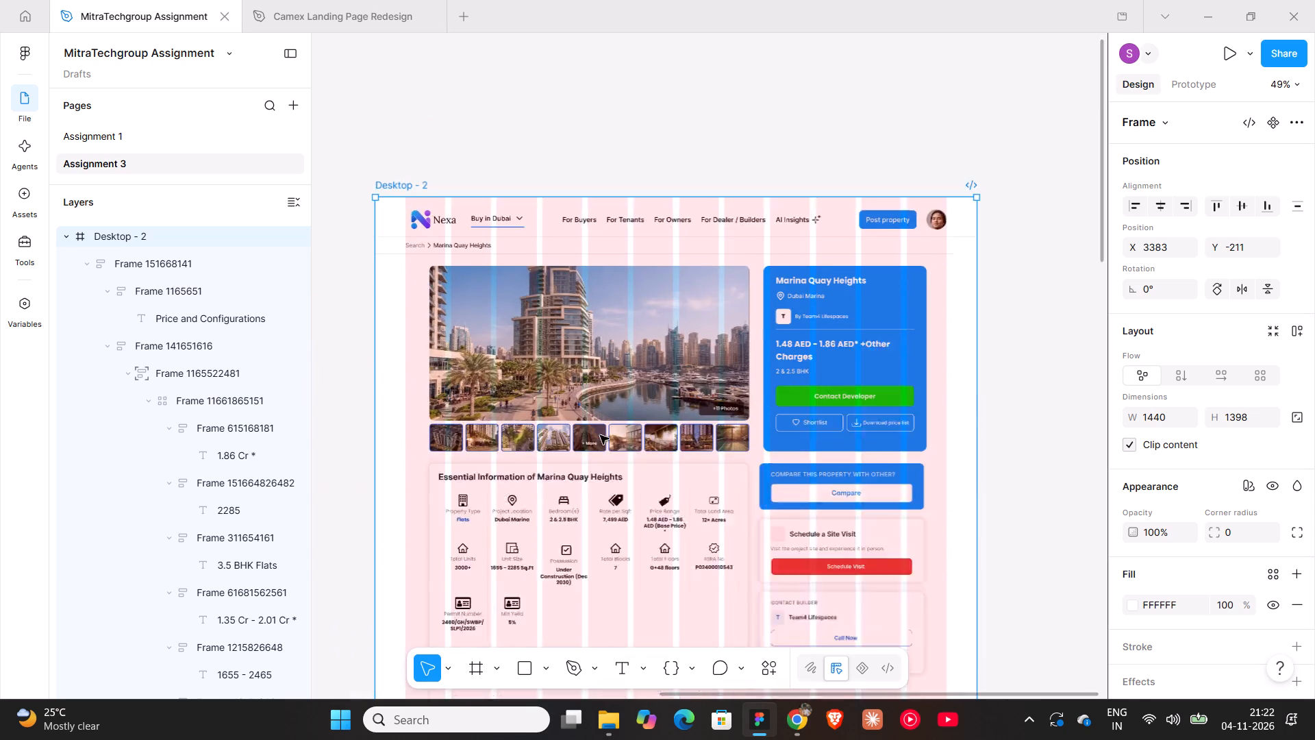
drag(641, 579, 643, 597)
scroll(643, 597, down, 7)
ctrl+scroll(643, 467, down, 7)
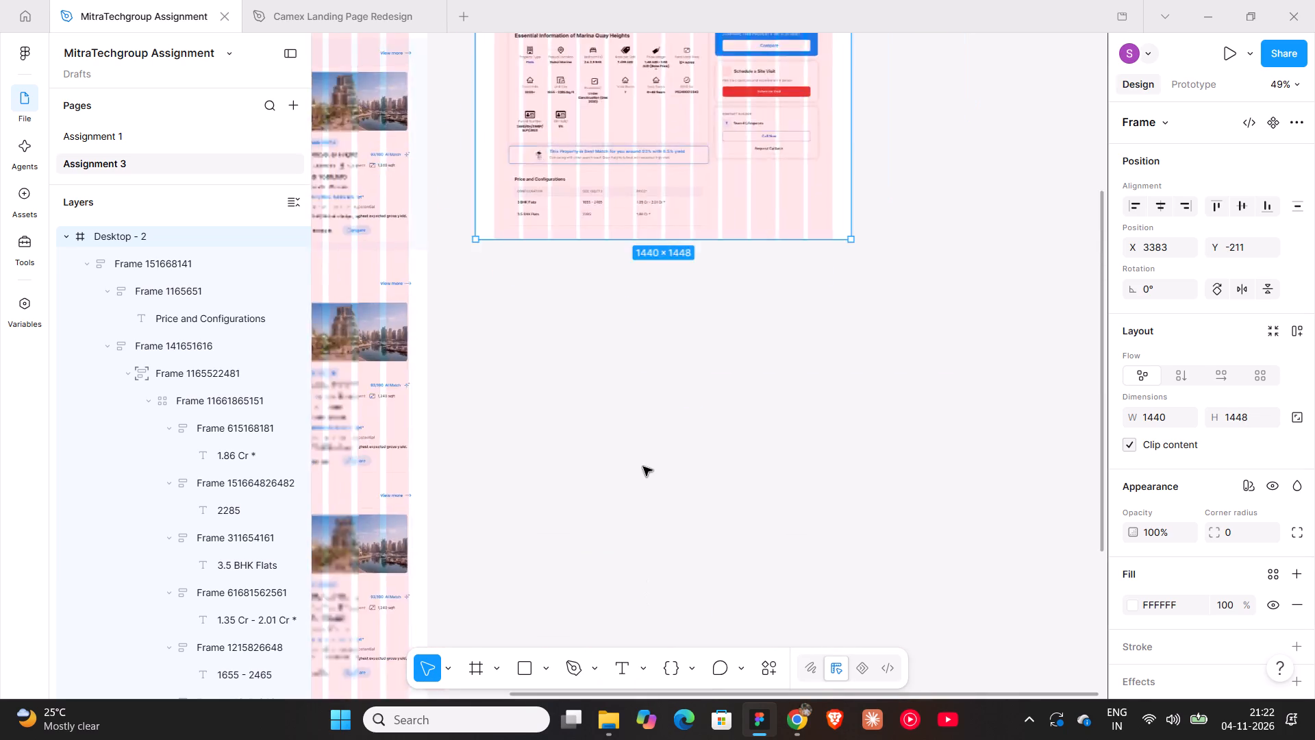
Duplicate the Desktop - 1 frame and place the copy beside Desktop - 2, aligned with its top edge.
scroll(643, 467, up, 6)
click(835, 304)
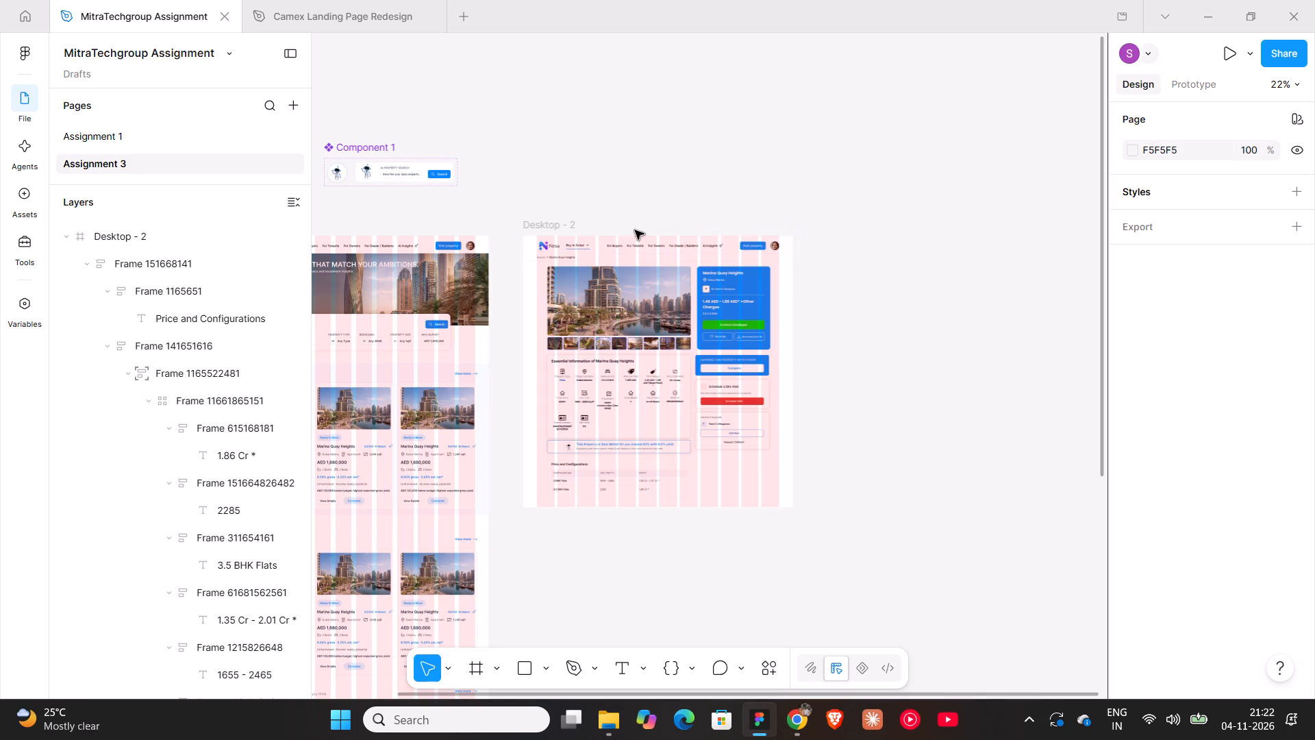
click(547, 225)
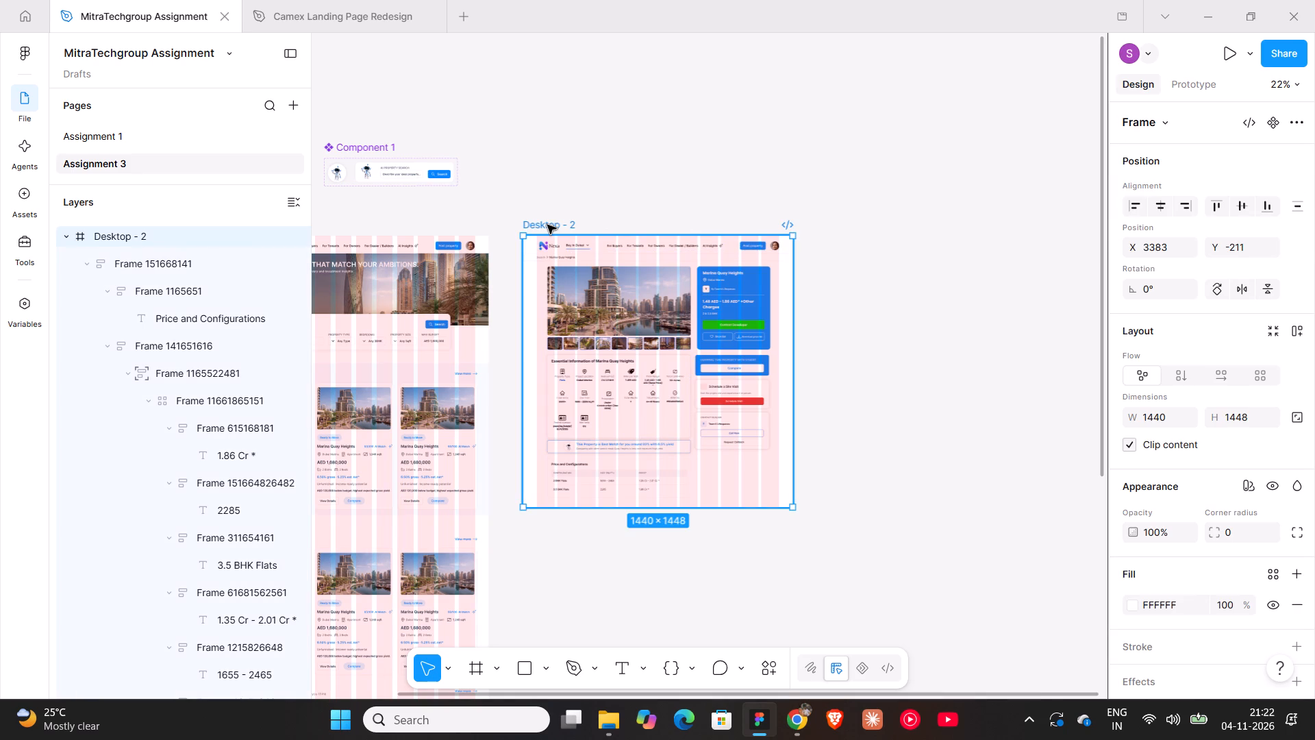
ctrl+scroll(547, 225, down, 4)
shift+scroll(547, 225, up, 4)
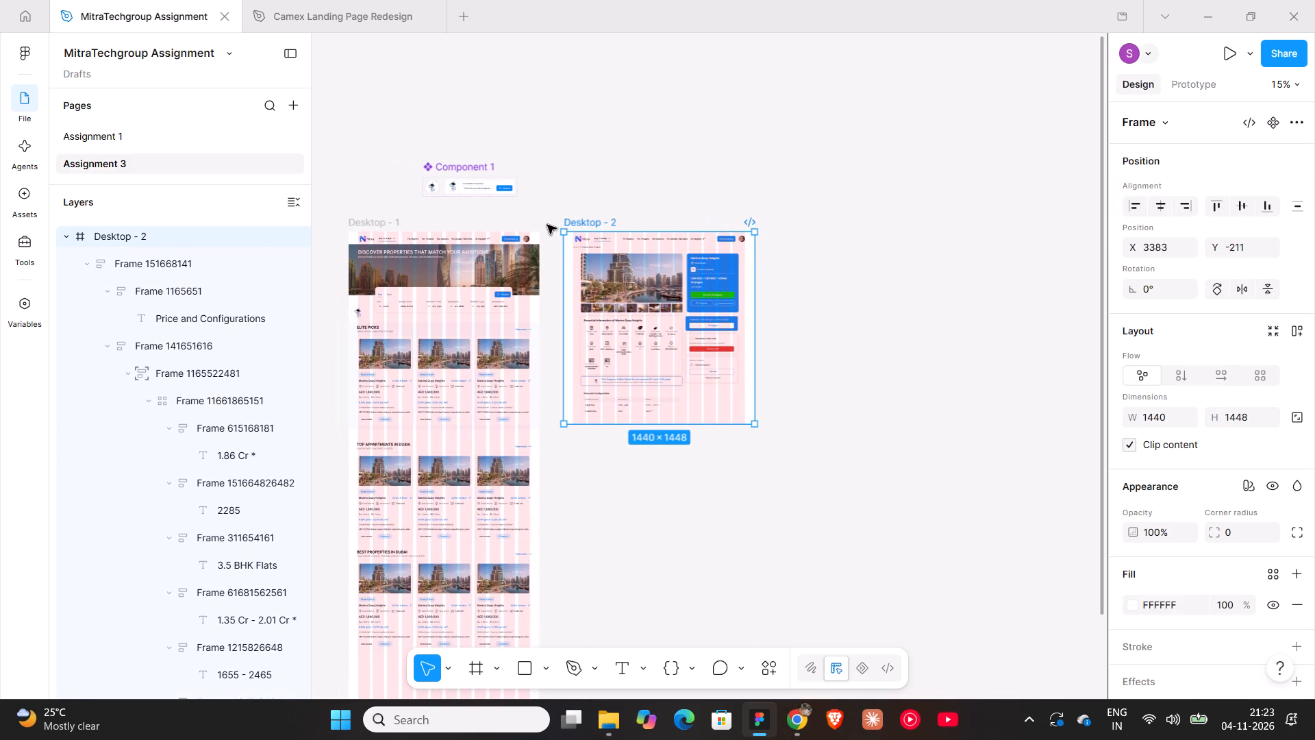
click(379, 222)
alt+drag(379, 222, 827, 240)
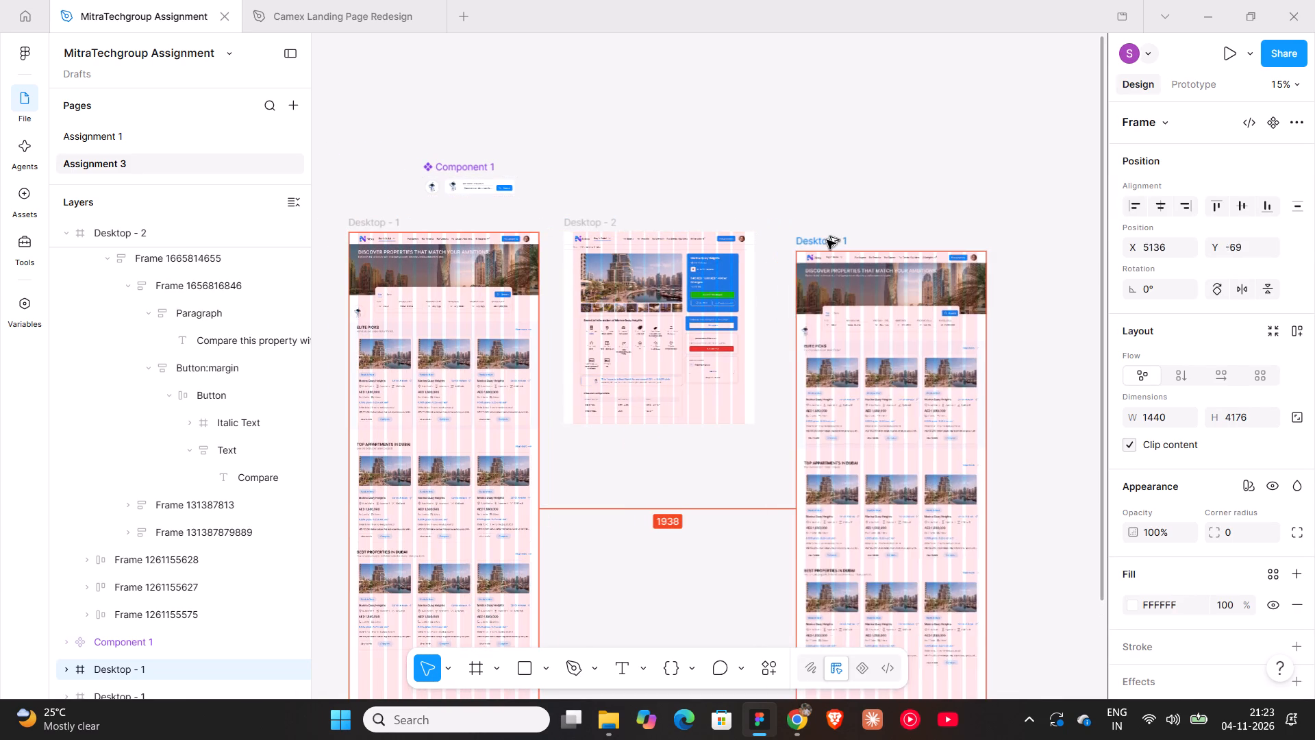
alt+drag(827, 240, 803, 223)
Delete the hero banner and the property search bar from the Desktop - 3 frame.
click(816, 262)
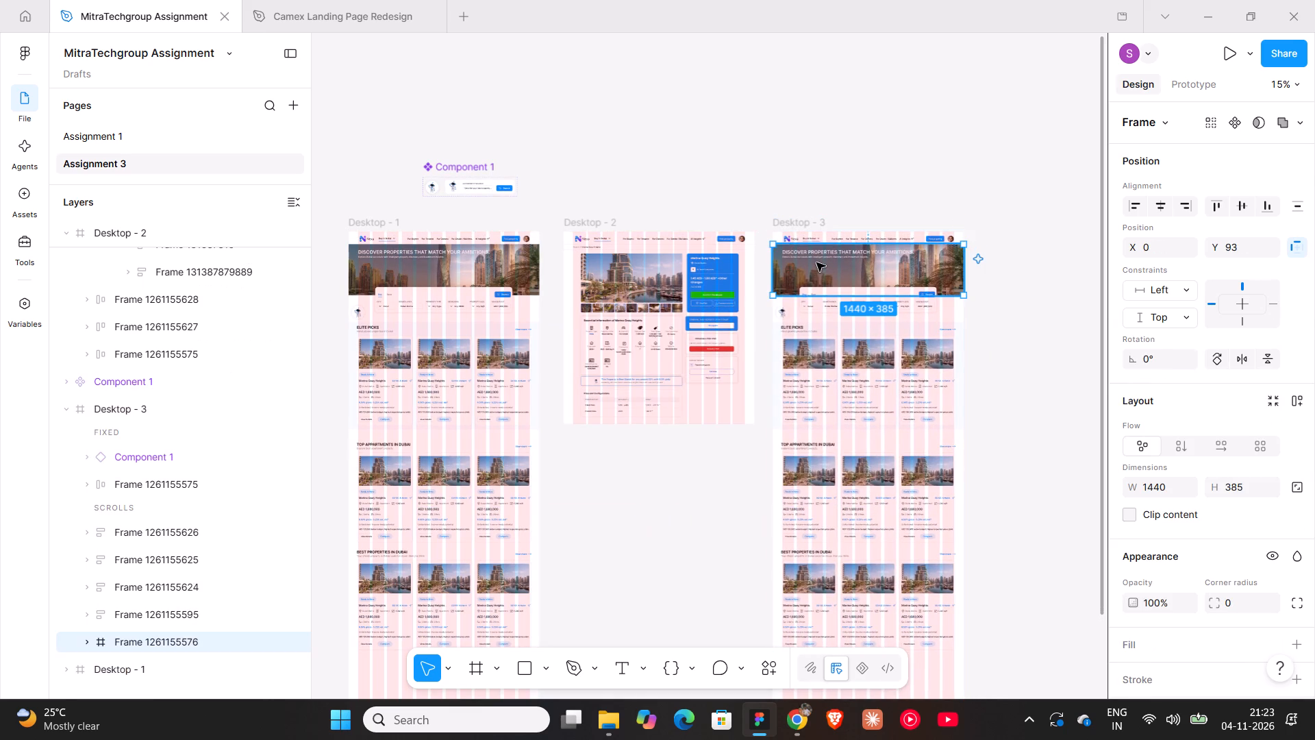
key(Delete)
click(831, 293)
key(Delete)
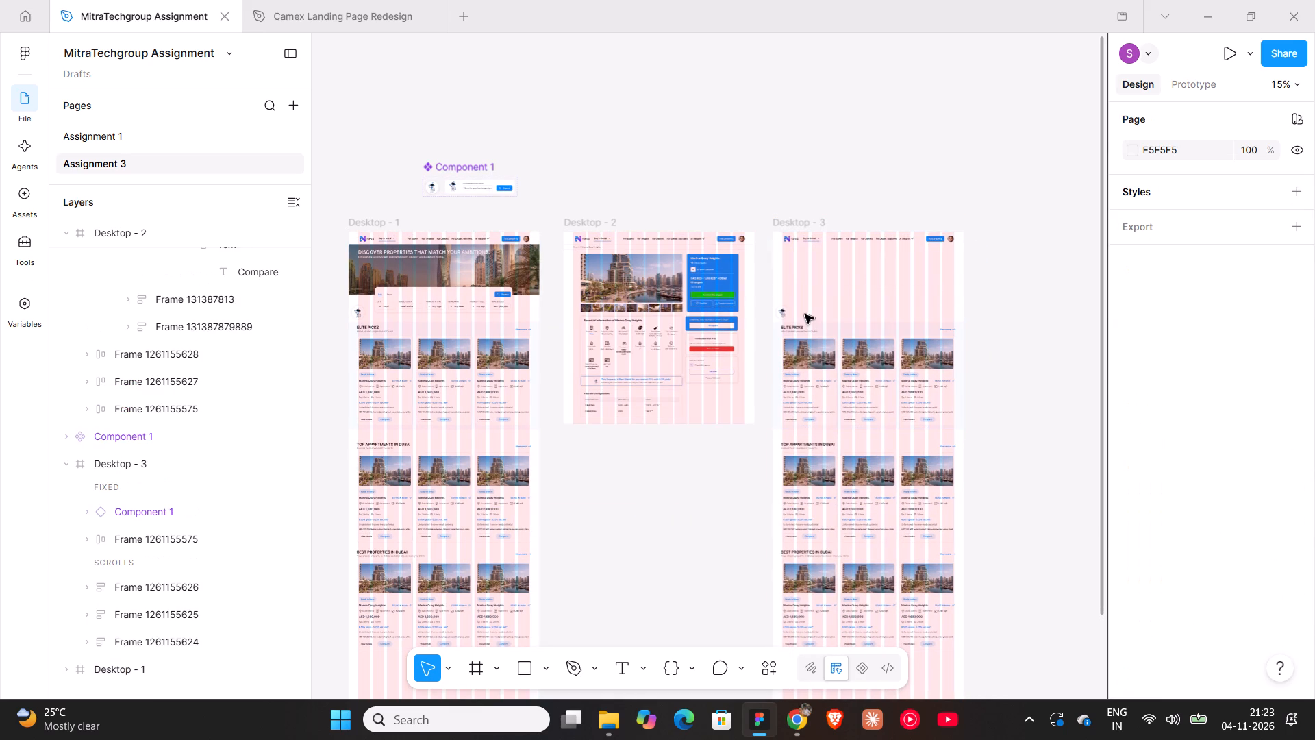
Move the Elite Picks, Top Apartments in Dubai and Best Properties in Dubai sections out of Desktop - 3 onto the empty canvas beside it.
ctrl+scroll(808, 325, up, 3)
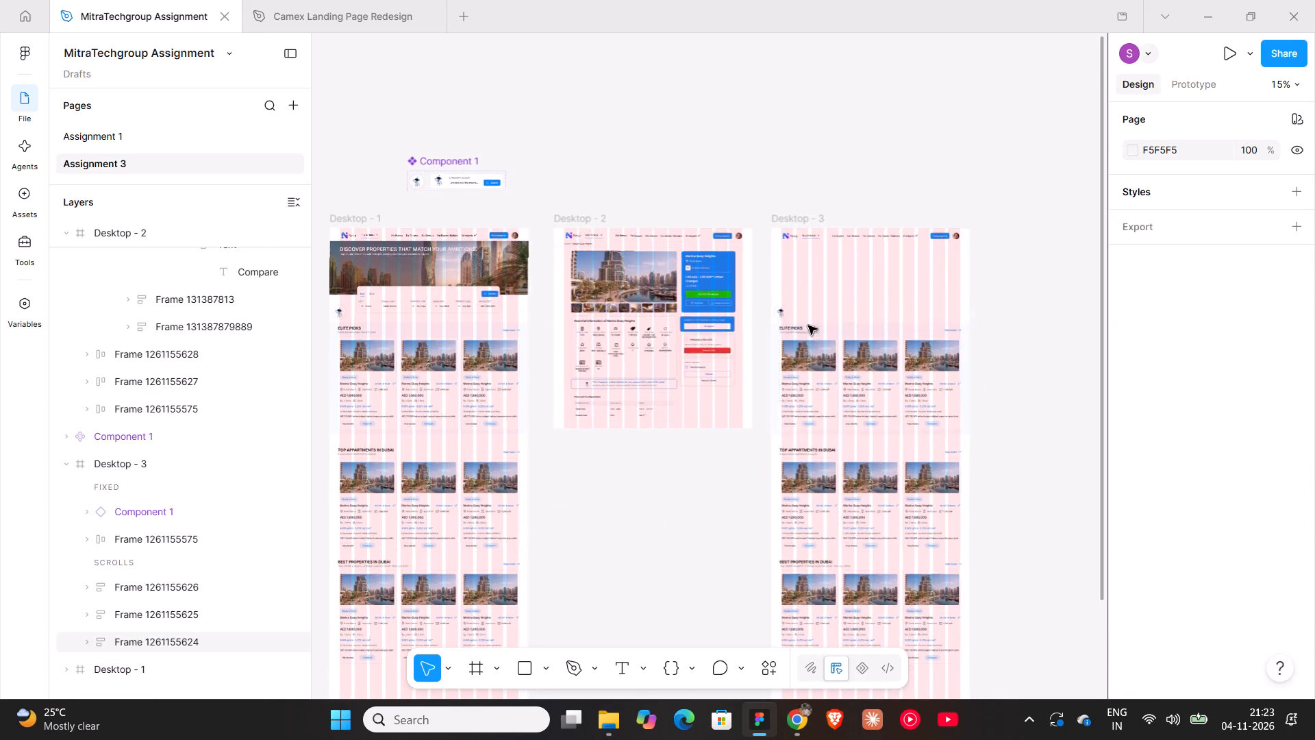
ctrl+scroll(808, 325, up, 4)
shift+scroll(808, 325, down, 12)
click(775, 365)
drag(756, 362, 830, 358)
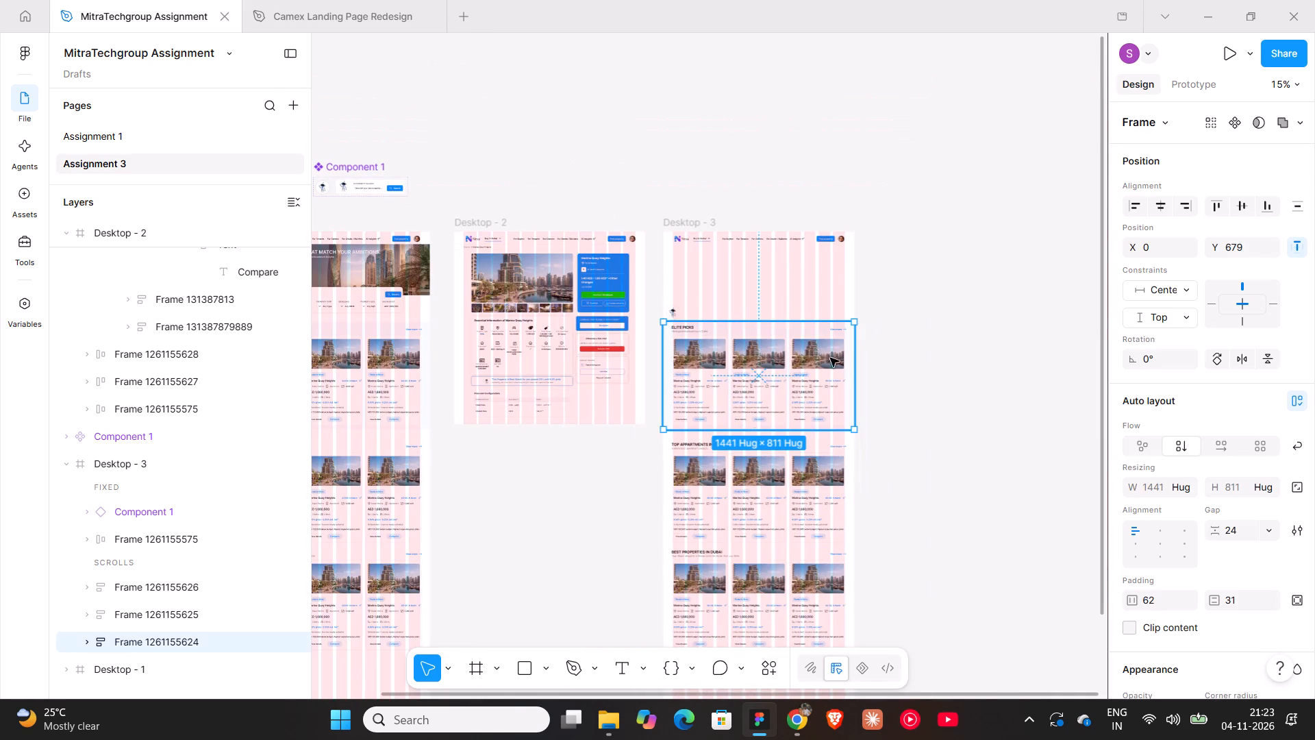
drag(830, 358, 1003, 322)
click(795, 486)
drag(762, 486, 930, 469)
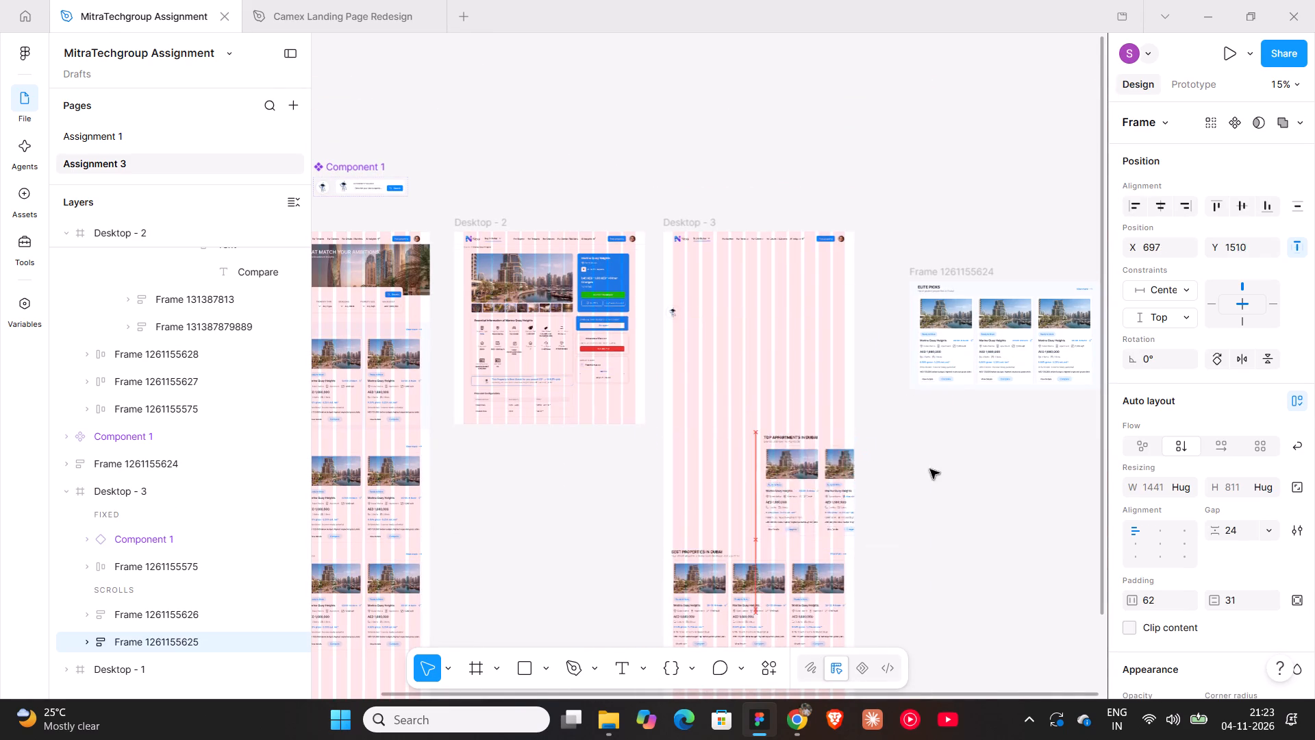
drag(930, 469, 1029, 439)
click(739, 595)
drag(729, 581, 1044, 537)
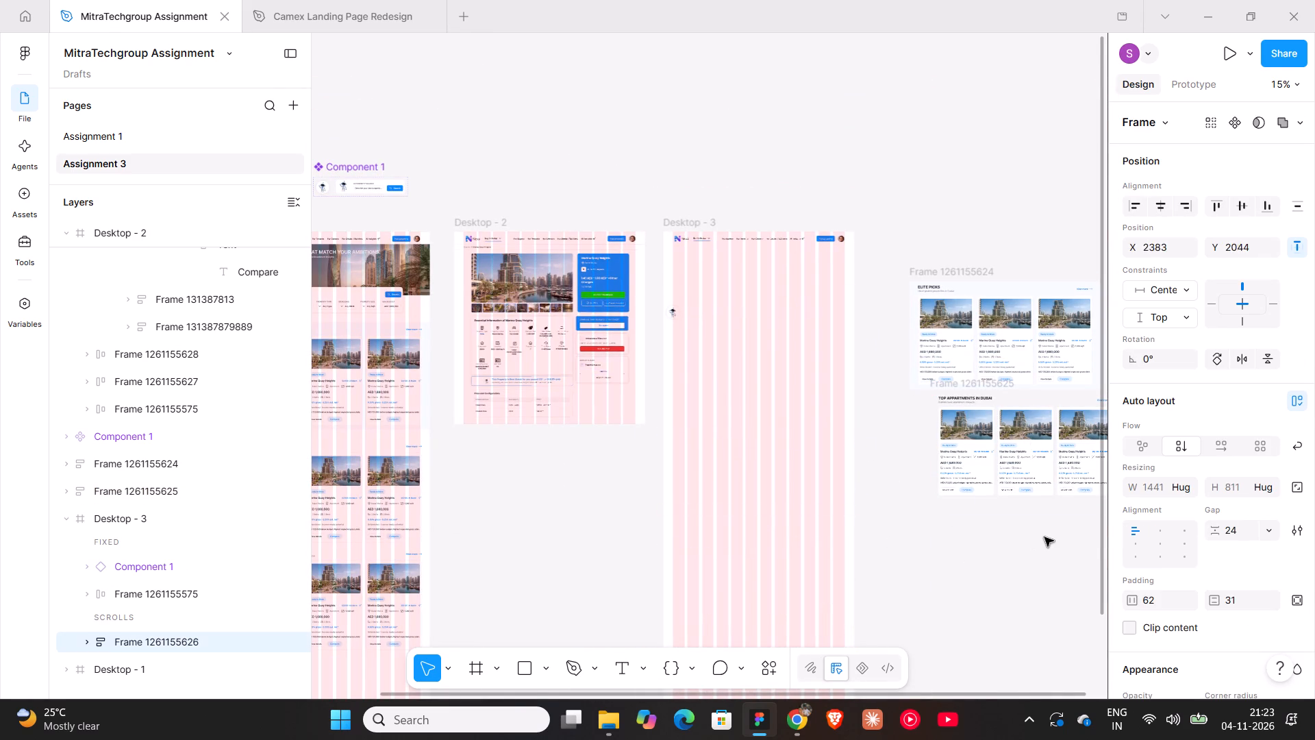
drag(1044, 537, 991, 550)
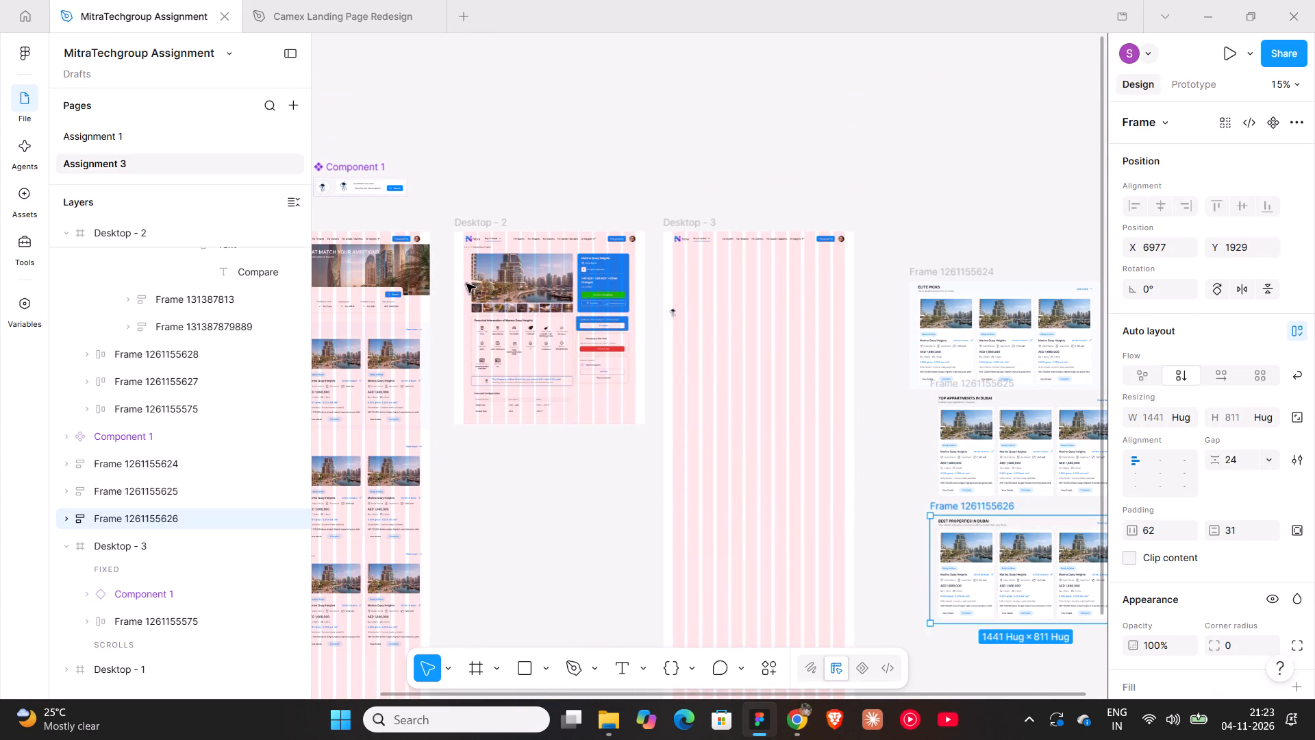
Copy the robot Component 1 instance from Desktop - 3 into Desktop - 2 and position it at X 22, Y 557.
click(666, 313)
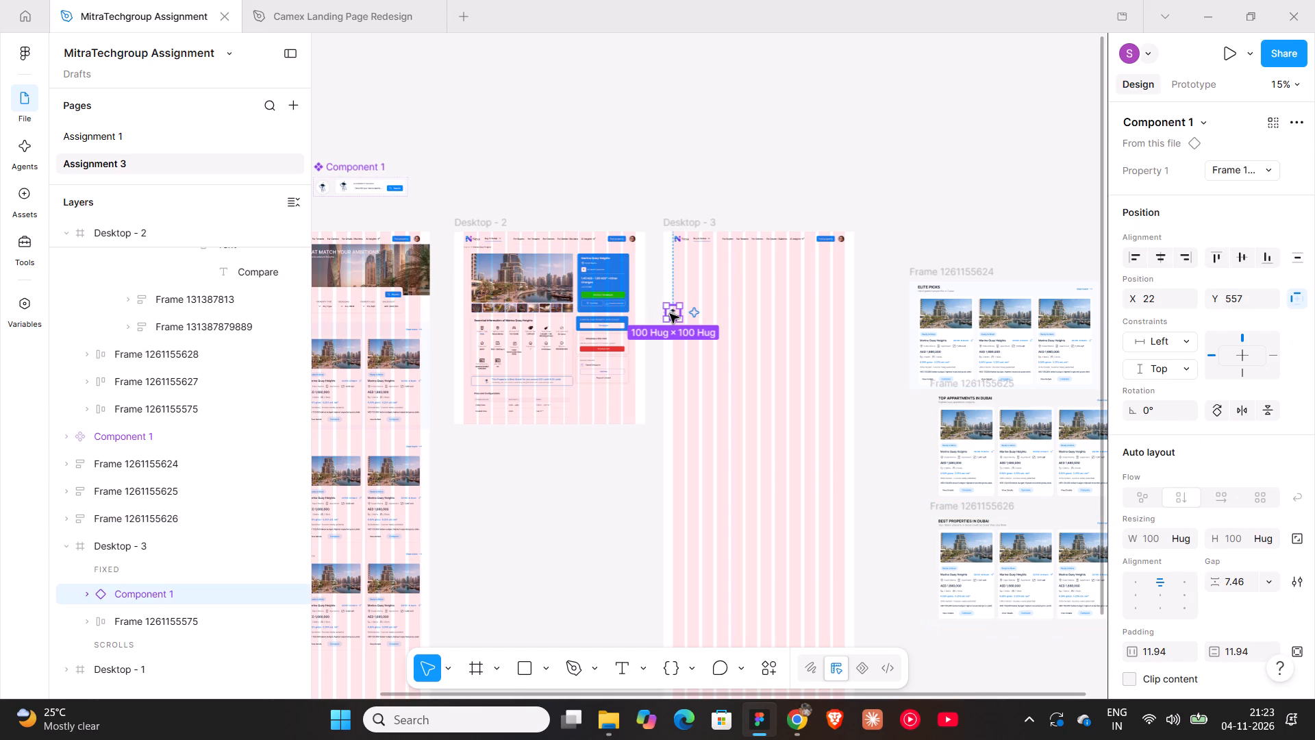
alt+drag(670, 314, 460, 306)
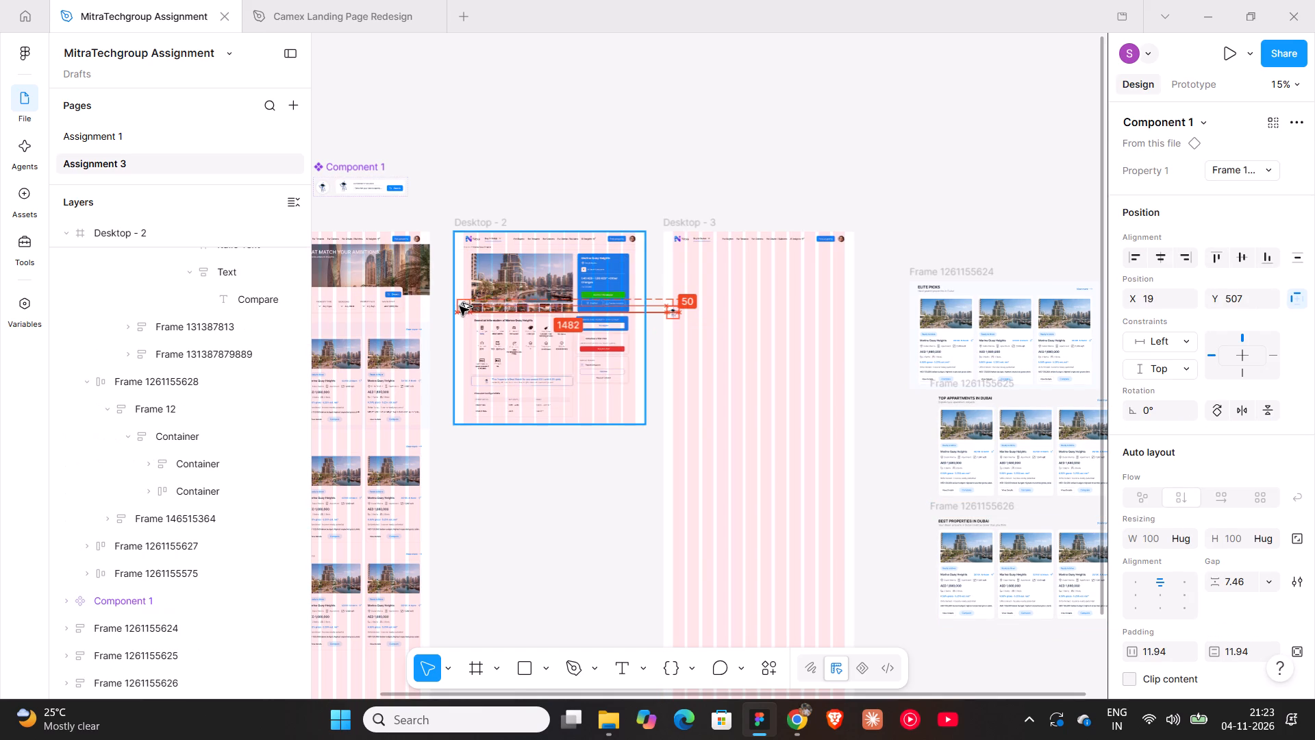
alt+drag(460, 306, 459, 306)
click(1146, 286)
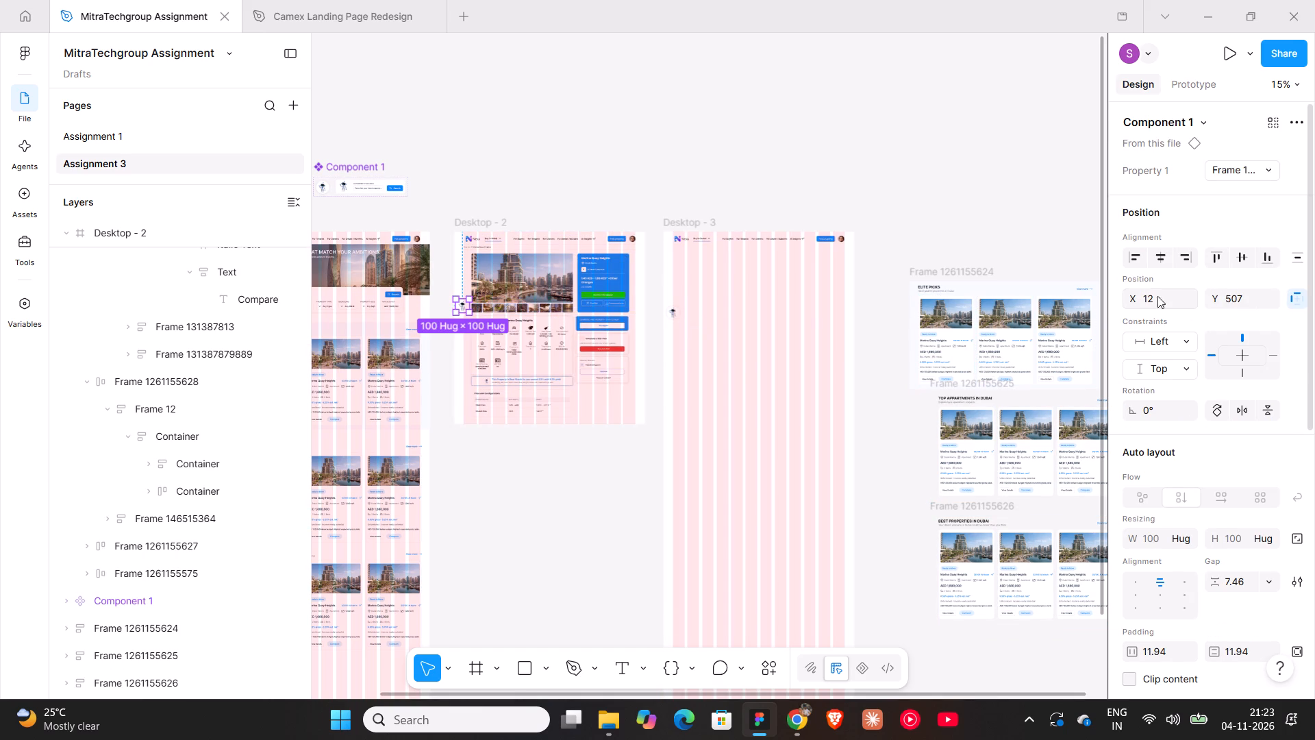
click(1158, 296)
text(22)
key(Return)
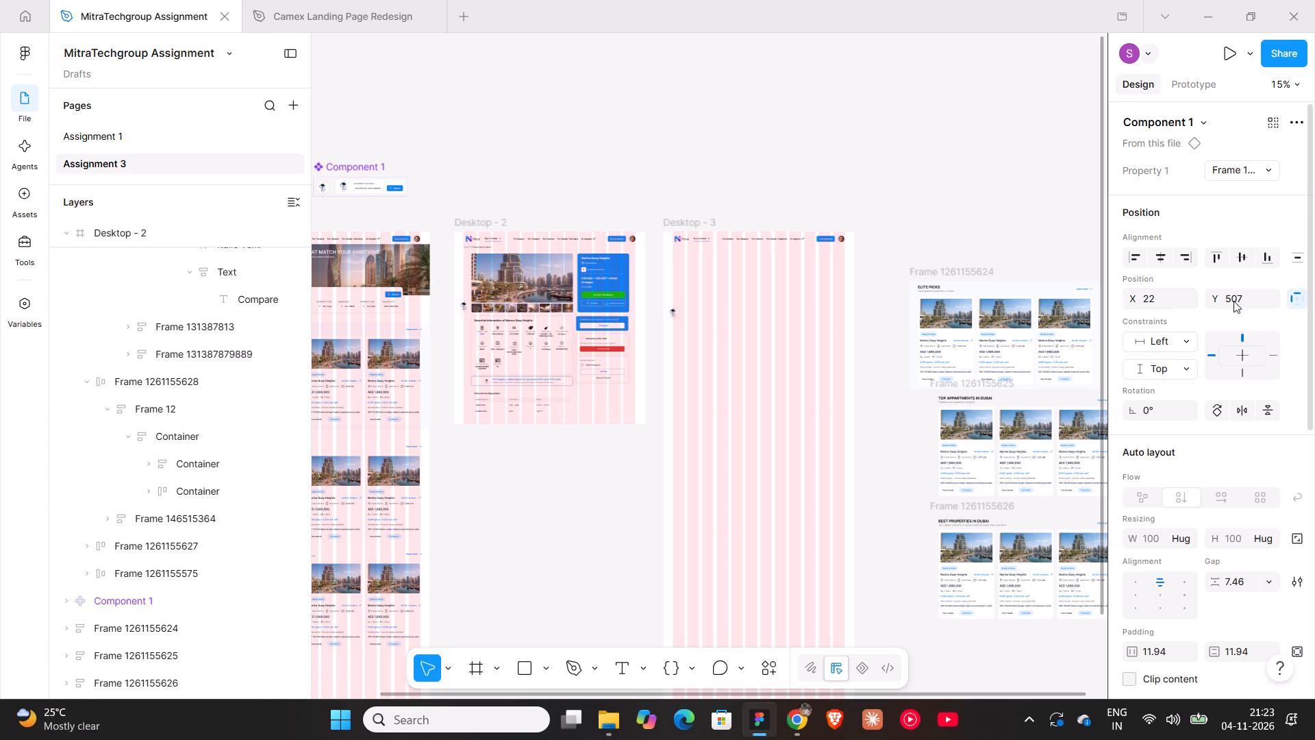
double_click(1238, 297)
click(1238, 297)
click(1238, 297)
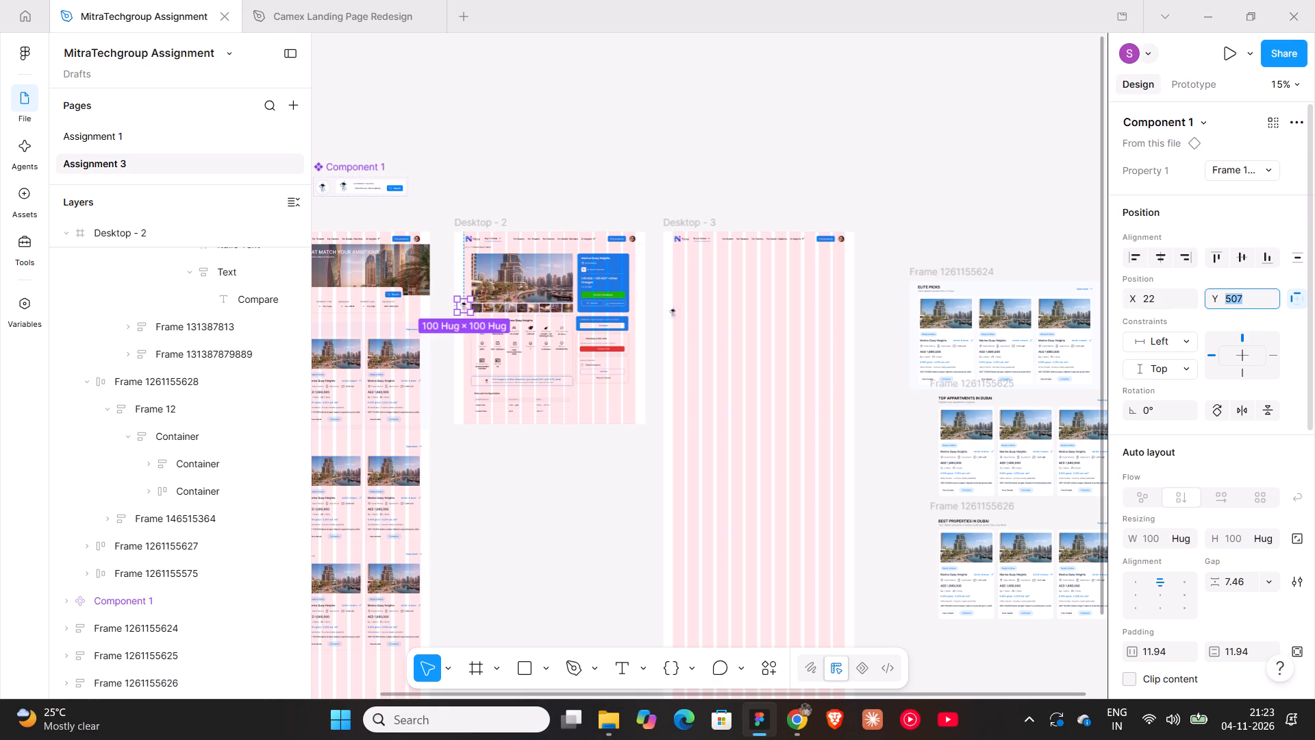
click(1238, 297)
key(BackSpace)
key(5)
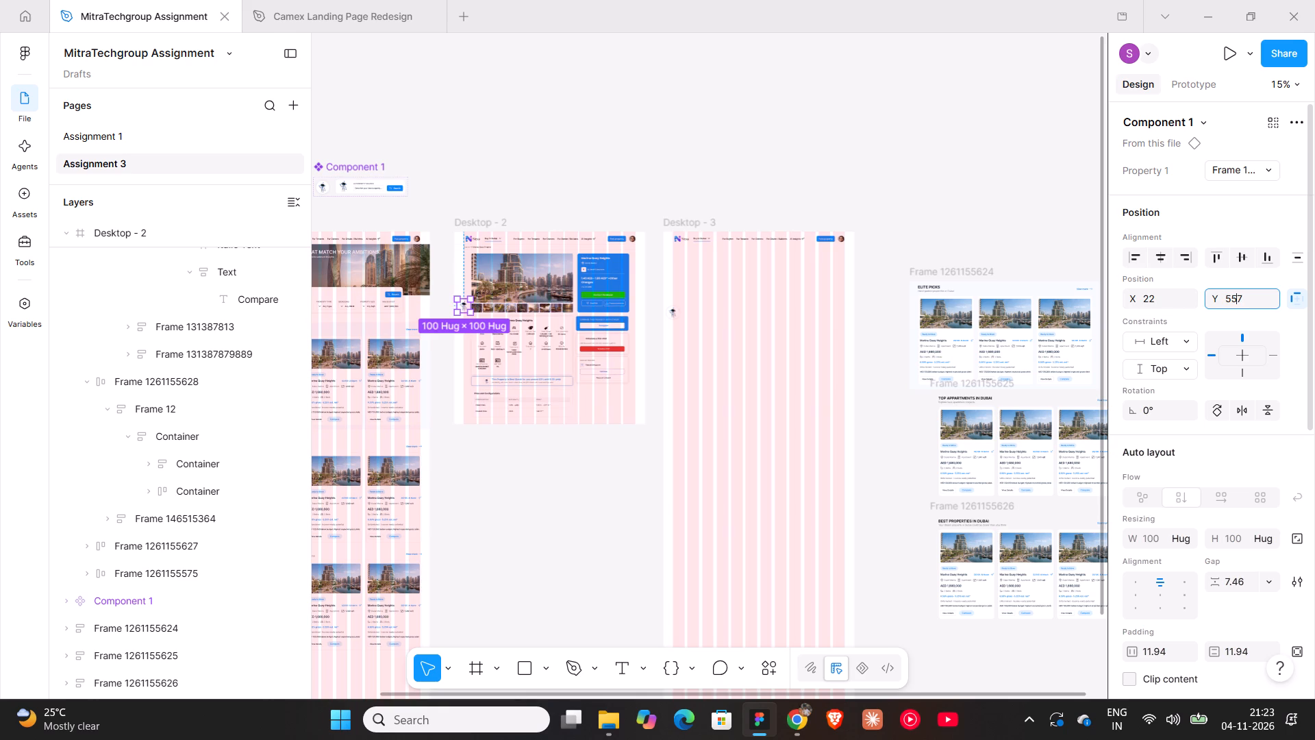
click(1014, 209)
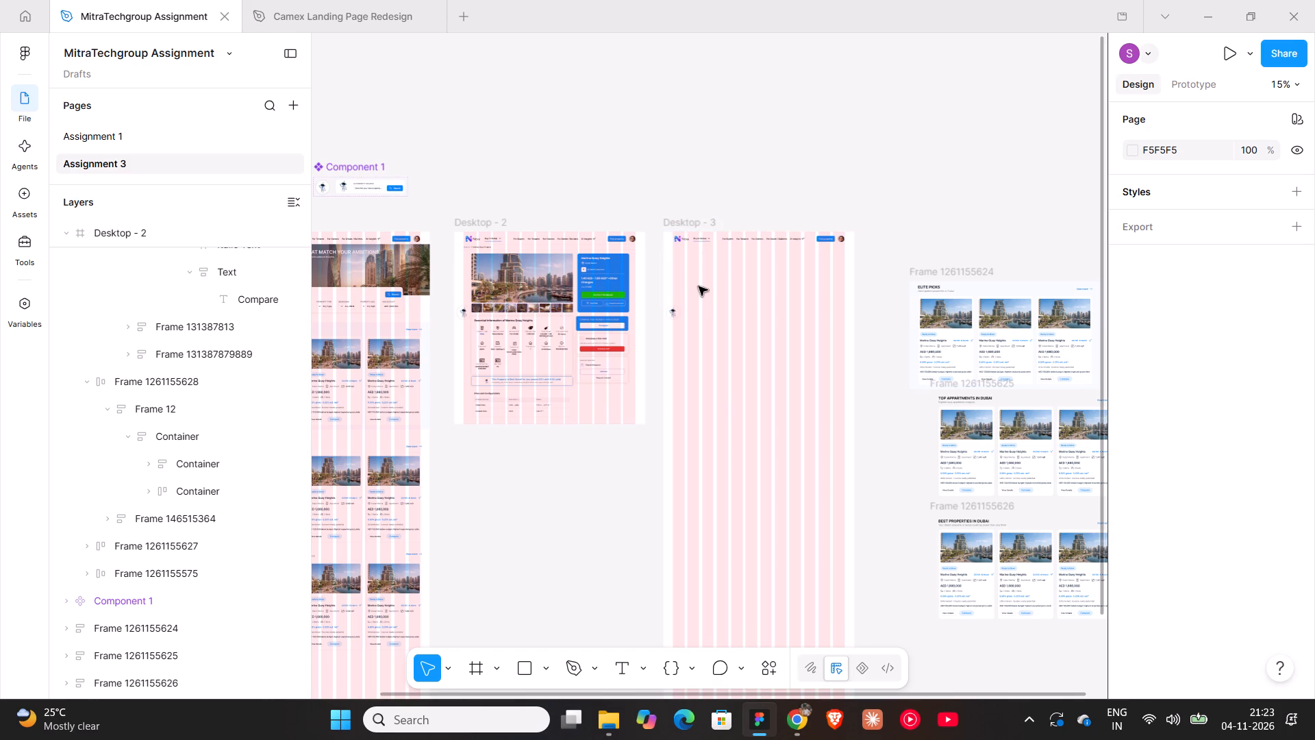
Copy the Search > Marina Quay Heights breadcrumb from Desktop - 2 into Desktop - 3, directly below the header at X 22, Y 93.
click(527, 244)
alt+drag(527, 244, 747, 261)
ctrl+scroll(747, 261, up, 11)
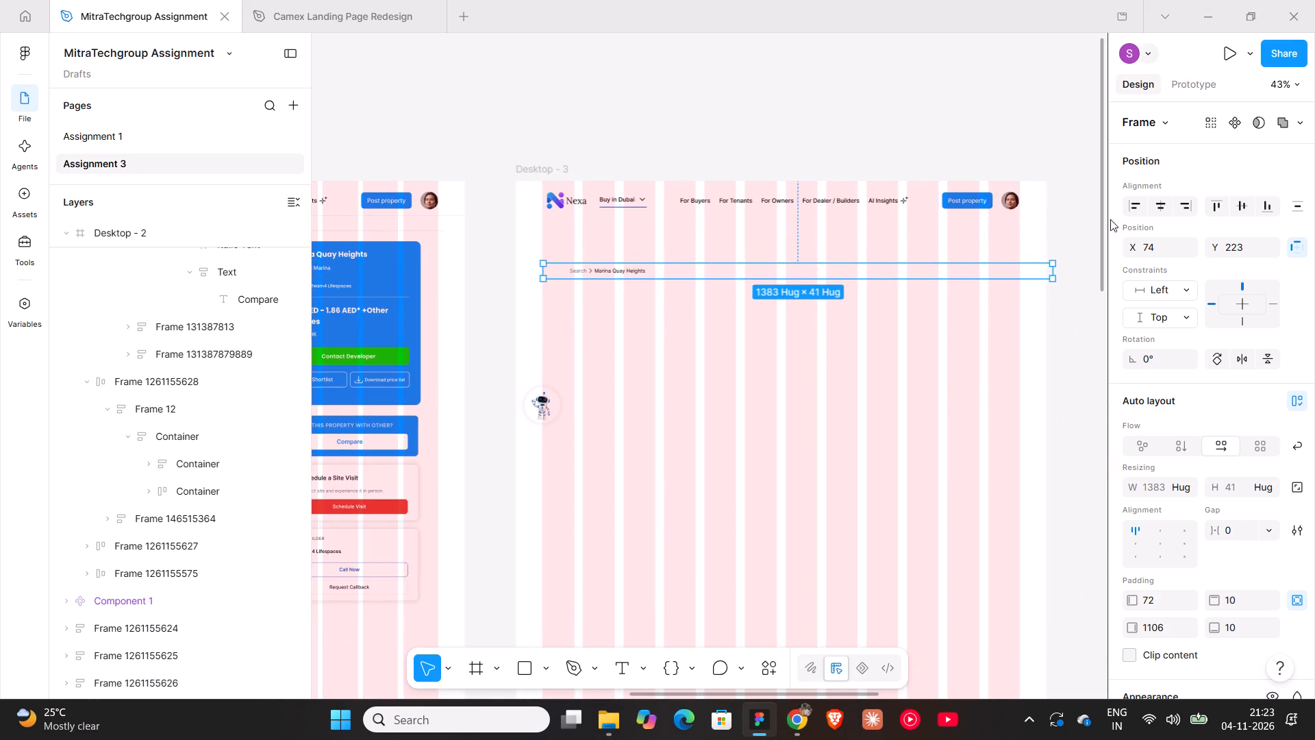
click(1155, 208)
drag(693, 273, 691, 257)
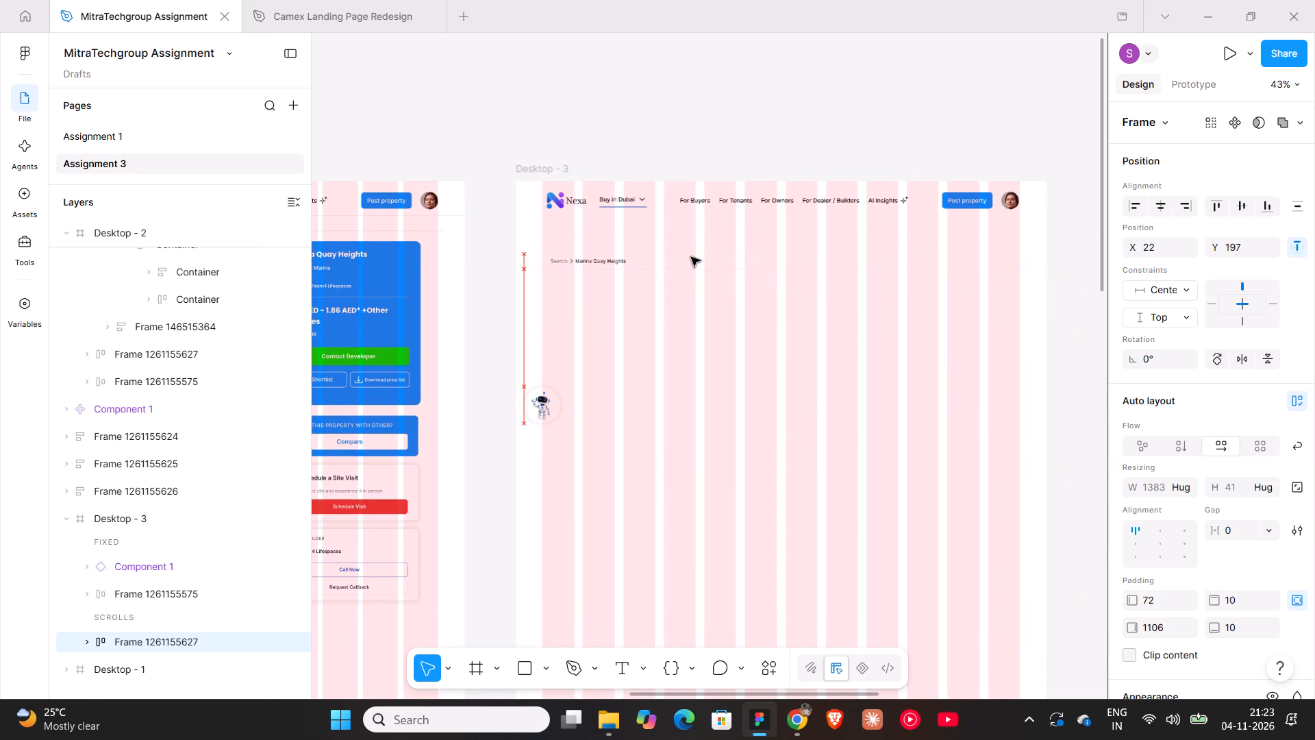
drag(691, 257, 690, 225)
ctrl+scroll(623, 224, up, 5)
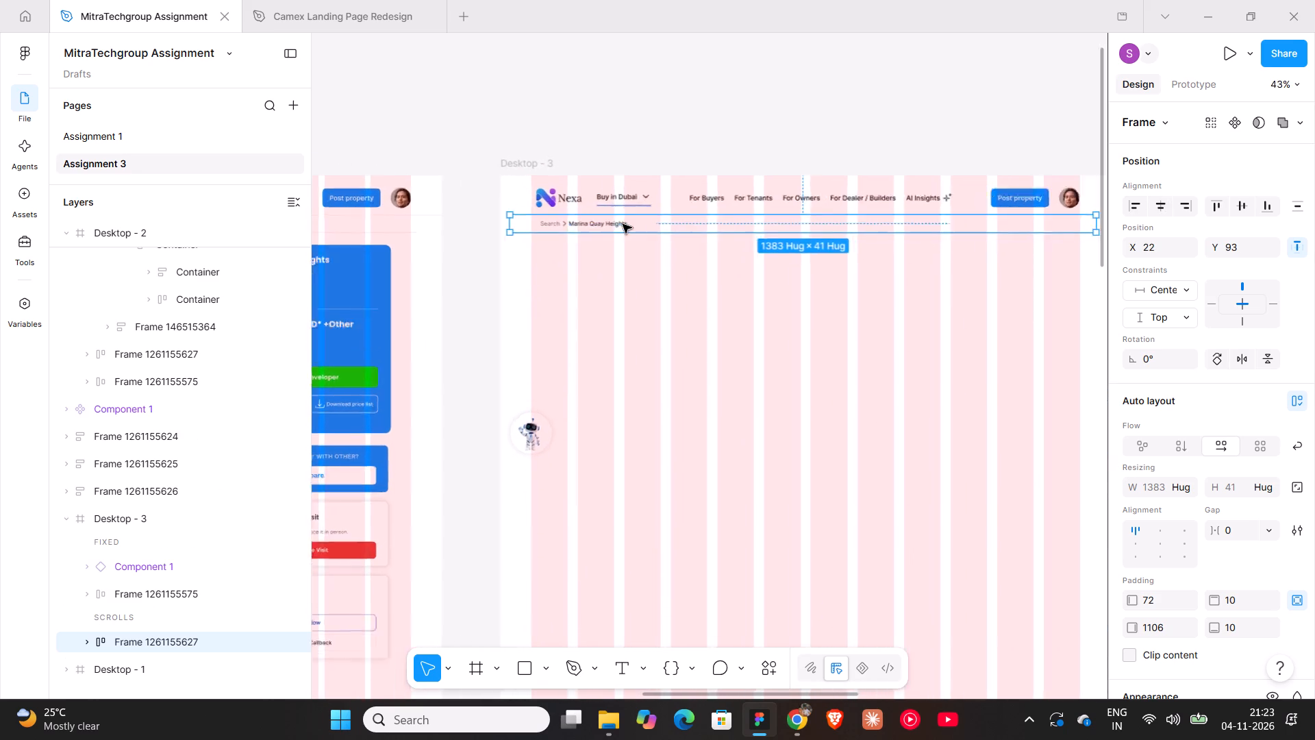
ctrl+scroll(623, 224, up, 11)
ctrl+scroll(597, 224, down, 2)
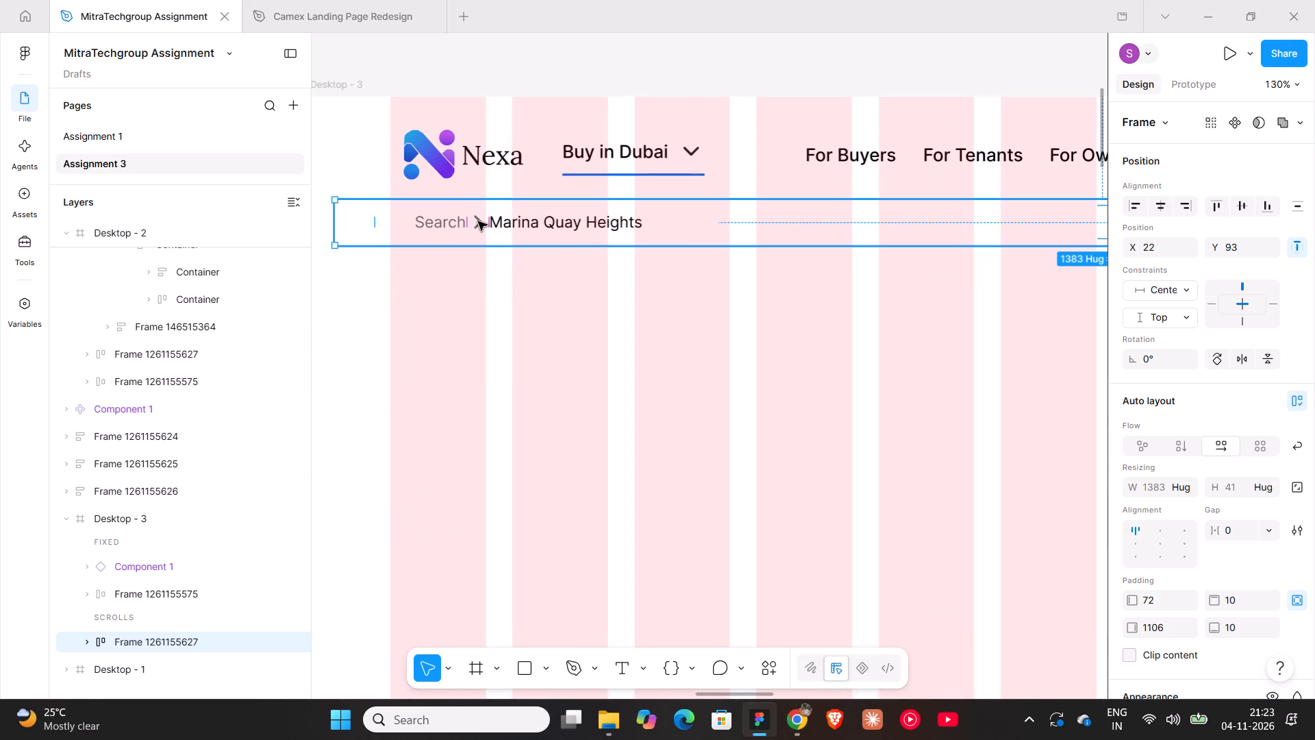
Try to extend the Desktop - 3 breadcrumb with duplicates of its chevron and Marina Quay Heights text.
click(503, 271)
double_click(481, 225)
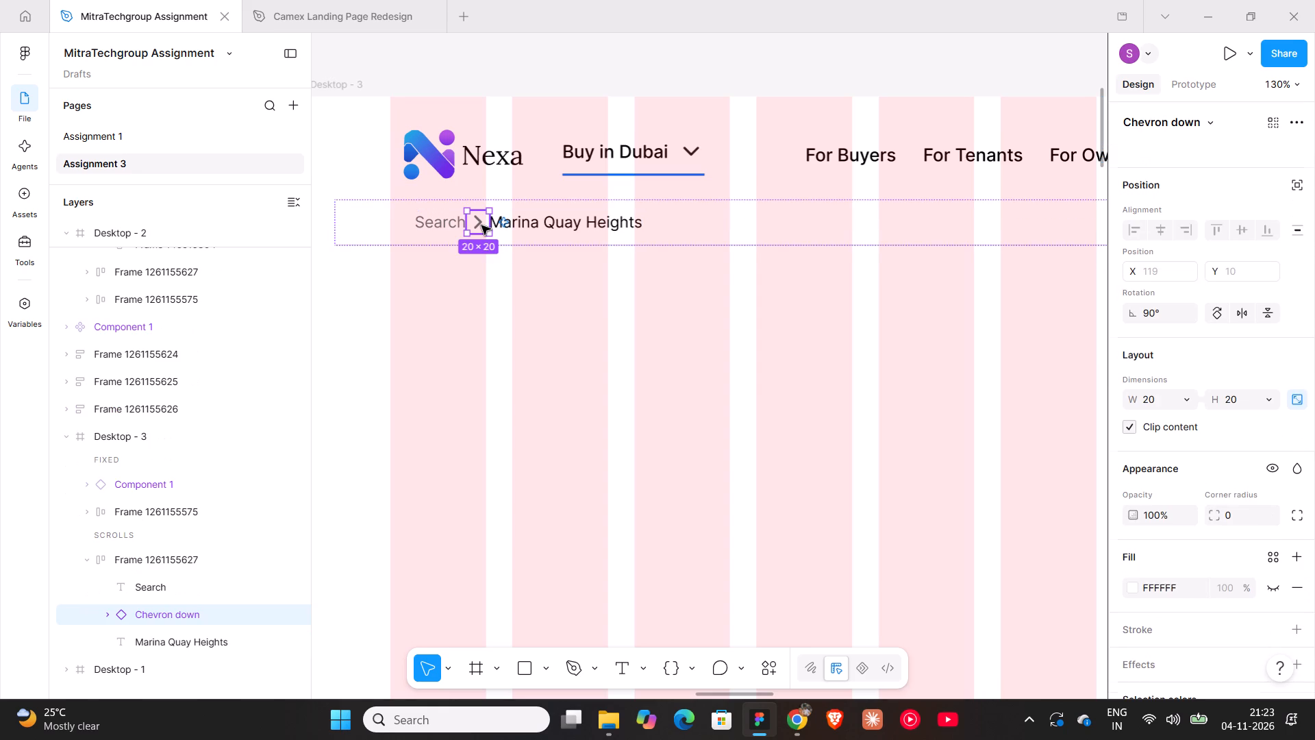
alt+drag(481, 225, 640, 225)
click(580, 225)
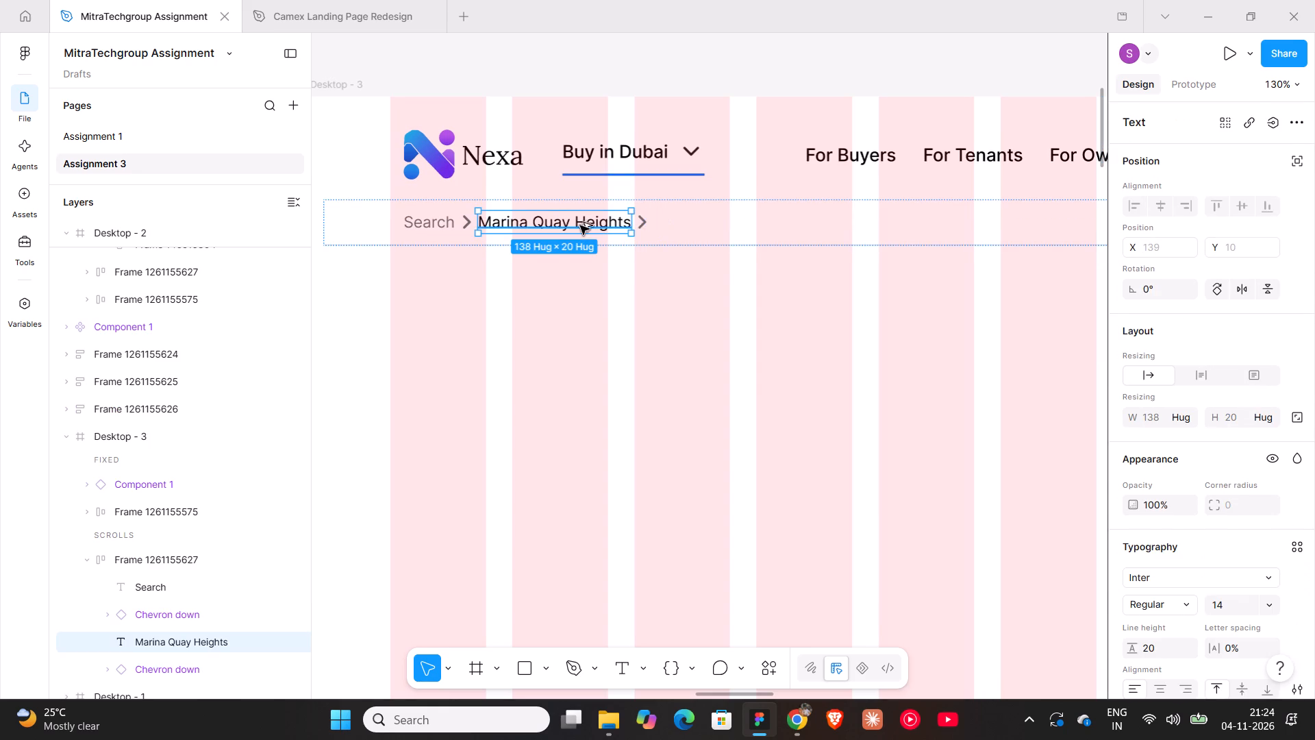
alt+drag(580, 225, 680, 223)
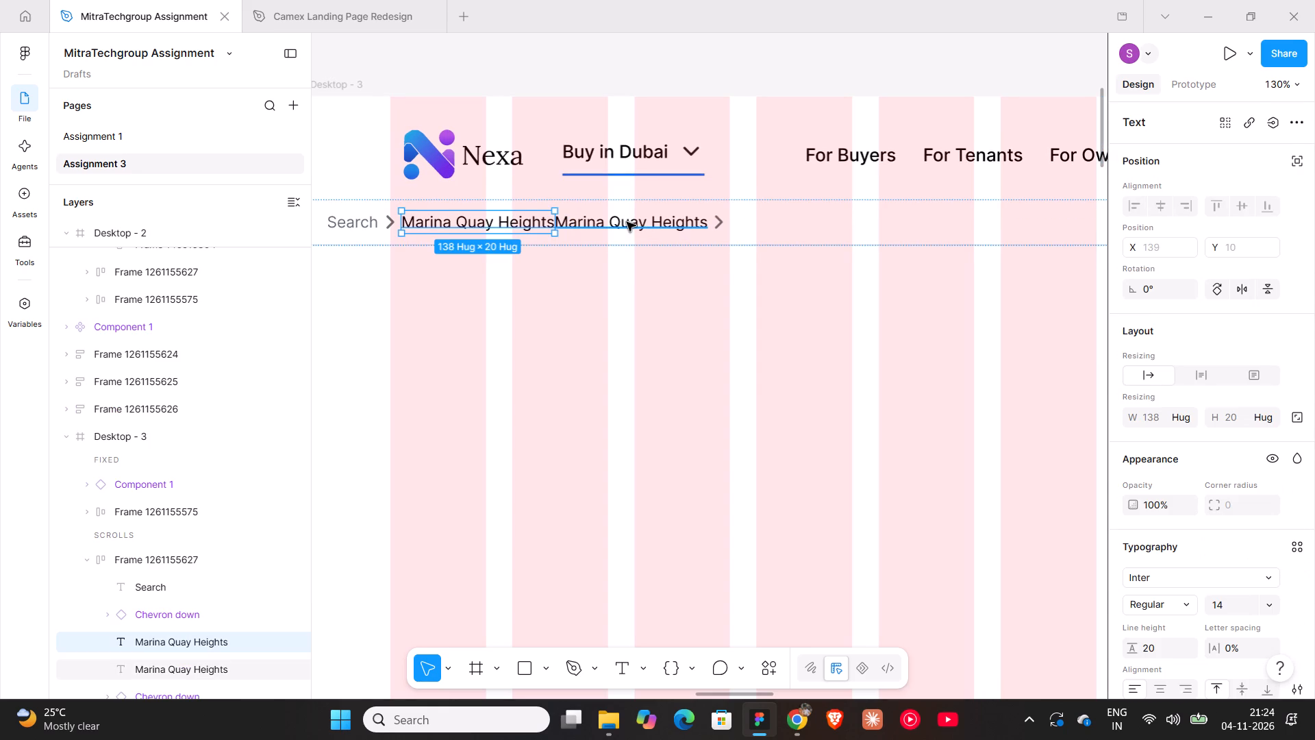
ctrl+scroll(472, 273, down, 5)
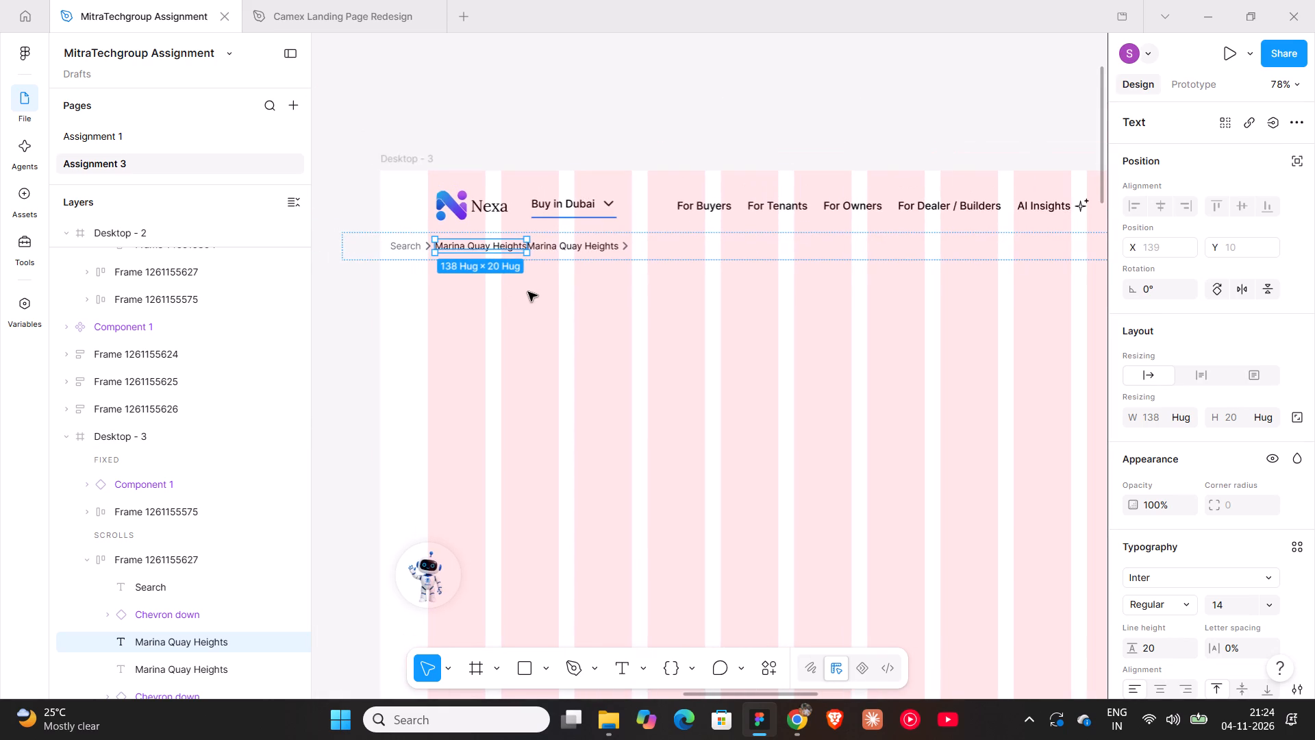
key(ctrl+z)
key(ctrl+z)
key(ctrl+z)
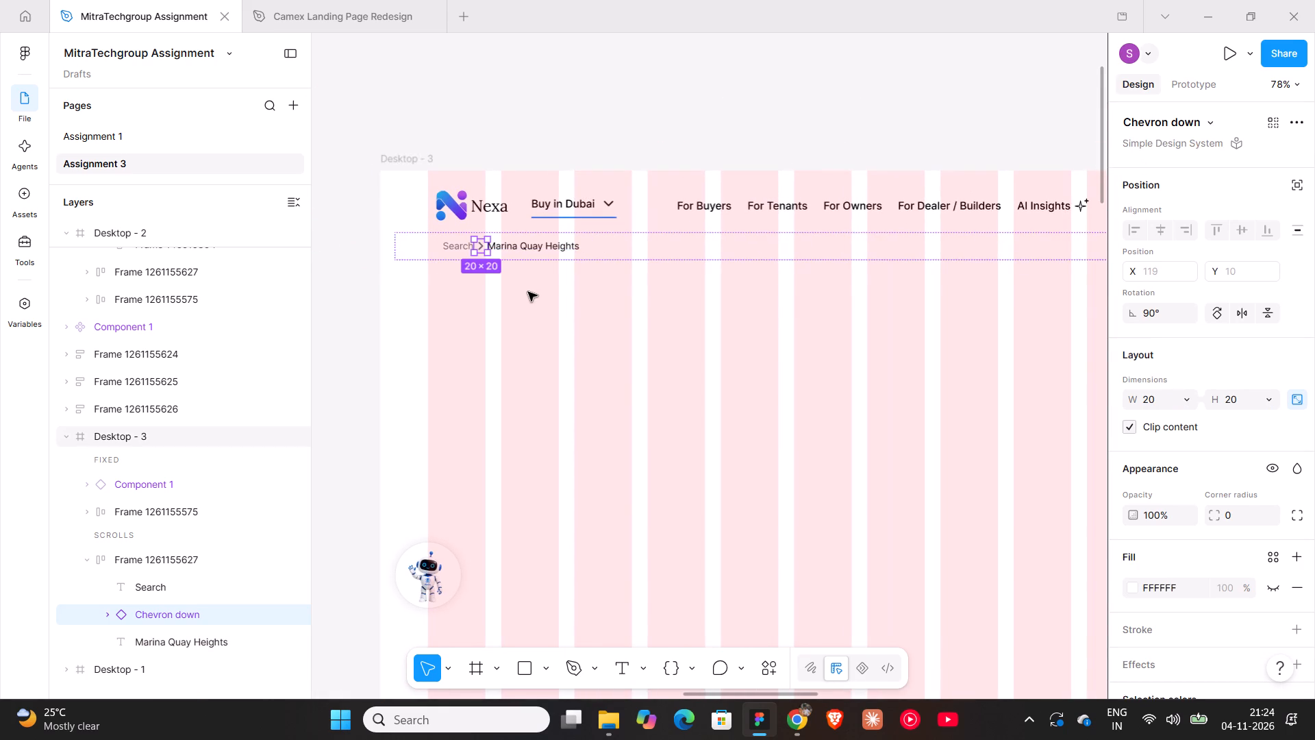
Change the Desktop - 3 breadcrumb frame's width from hugging its contents to a fixed 1383.
click(590, 245)
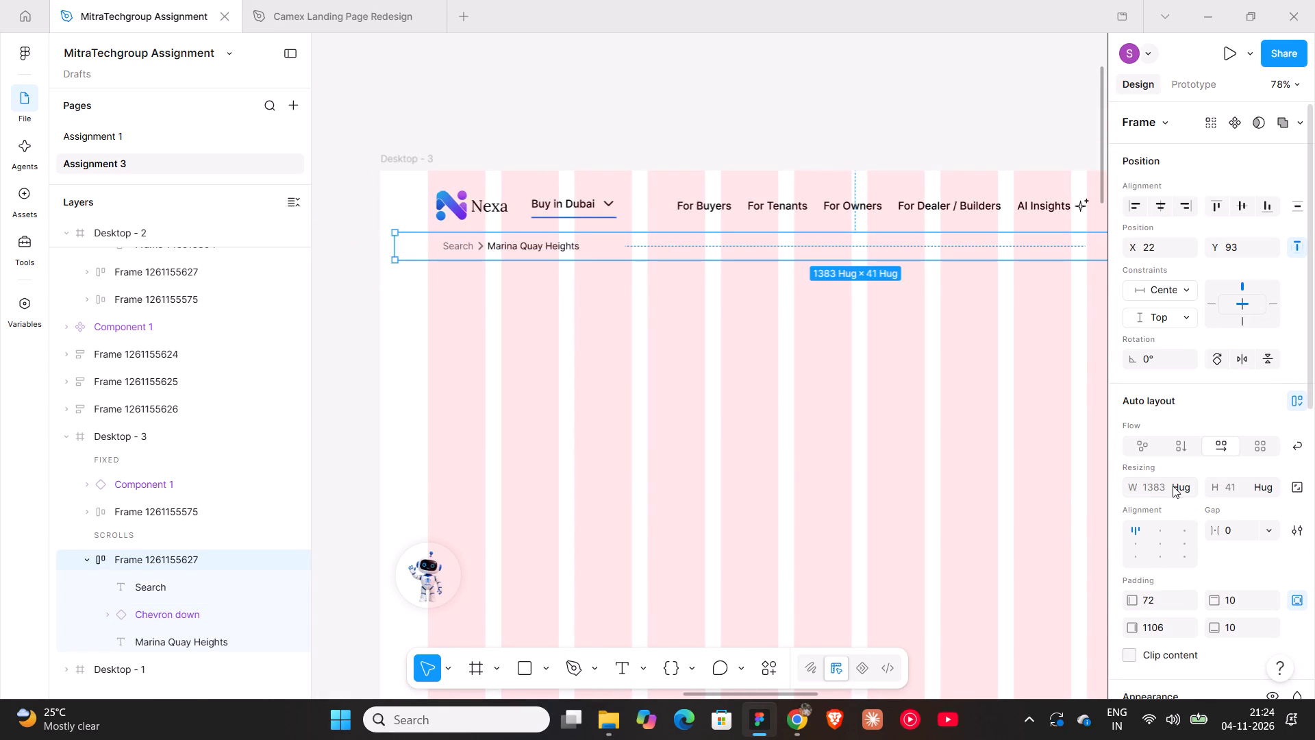
click(1194, 482)
click(1138, 470)
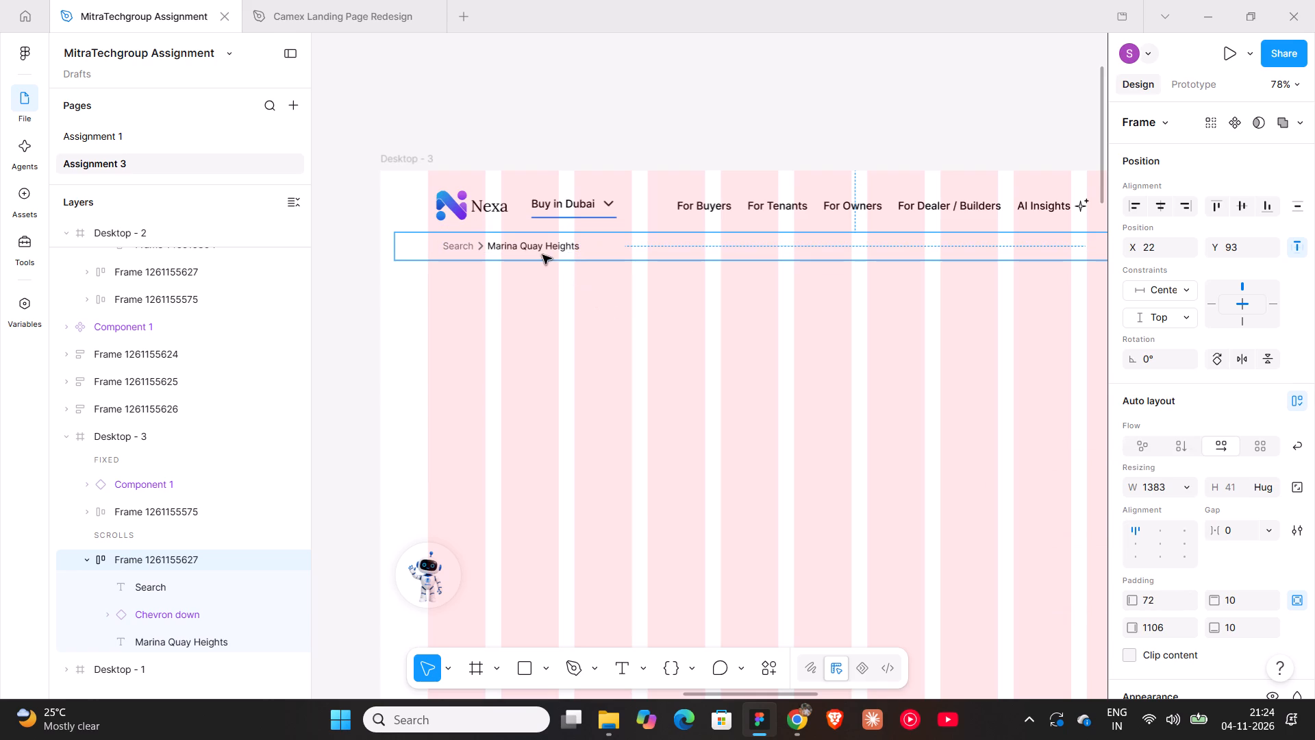
Duplicate the chevron and the Marina Quay Heights text to the end of the Desktop - 3 breadcrumb.
double_click(475, 249)
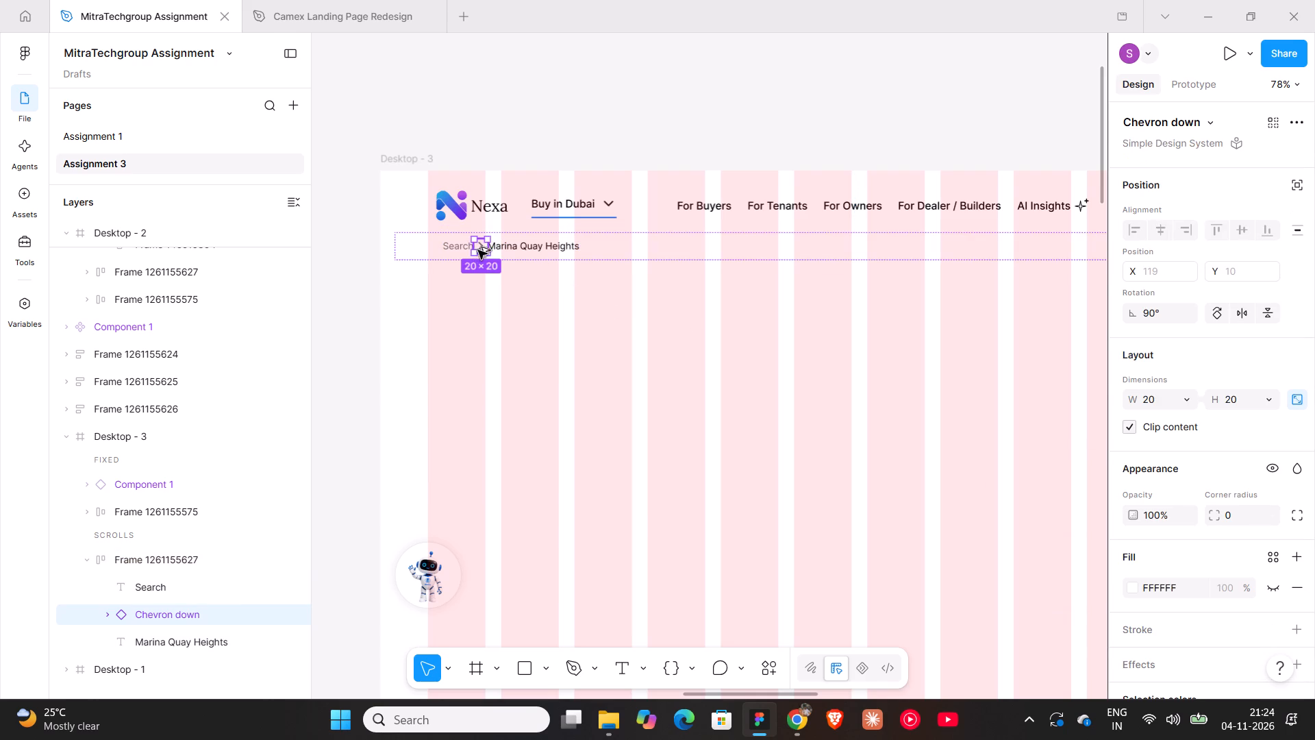
alt+drag(478, 250, 593, 253)
click(601, 301)
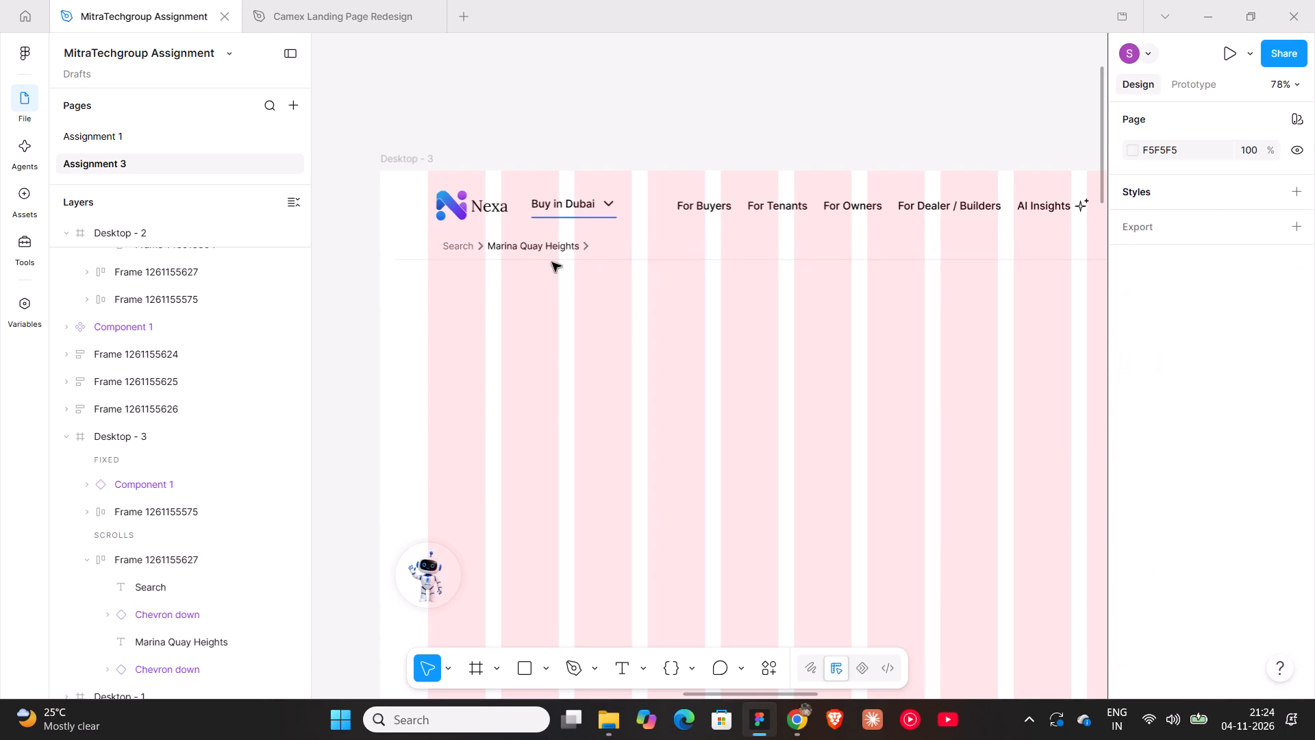
double_click(538, 249)
alt+drag(538, 249, 617, 250)
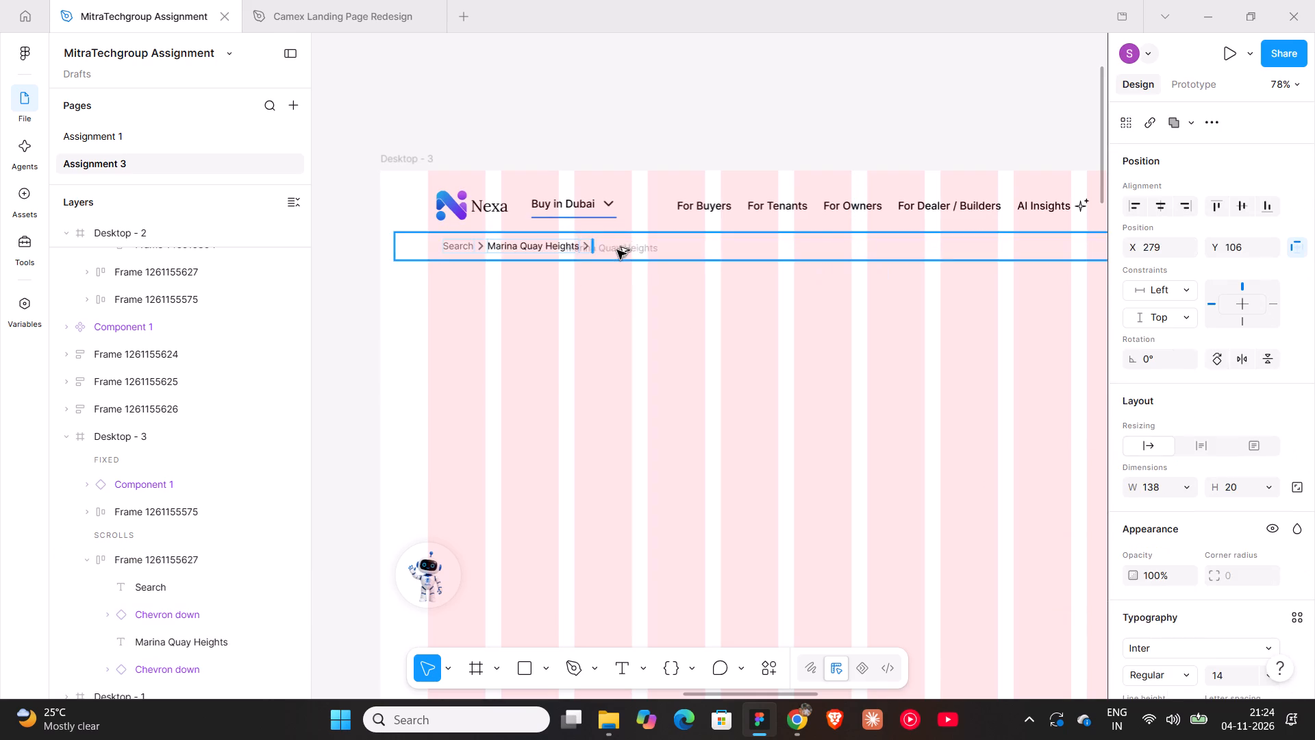
Recolour the first Marina Quay Heights breadcrumb text with the grey sampled from the chevron before it.
click(543, 250)
key(i)
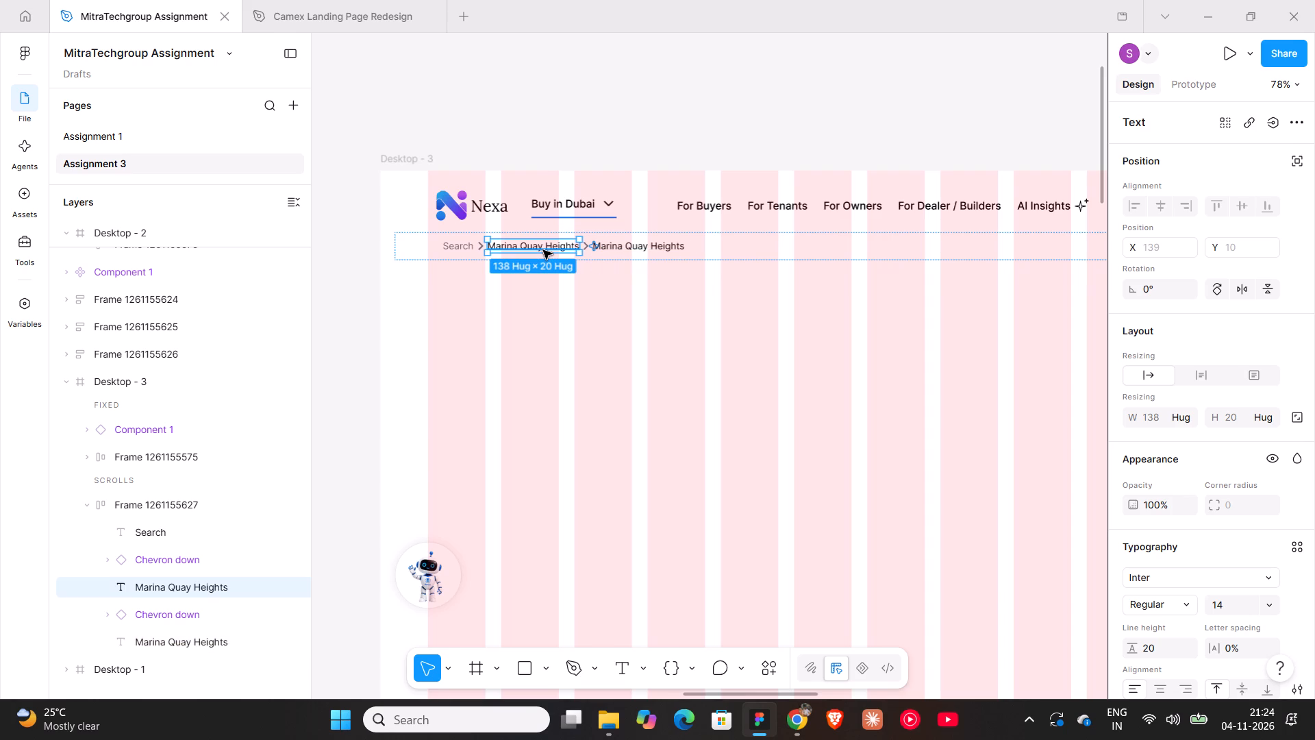
ctrl+scroll(480, 248, up, 20)
ctrl+scroll(480, 248, up, 20)
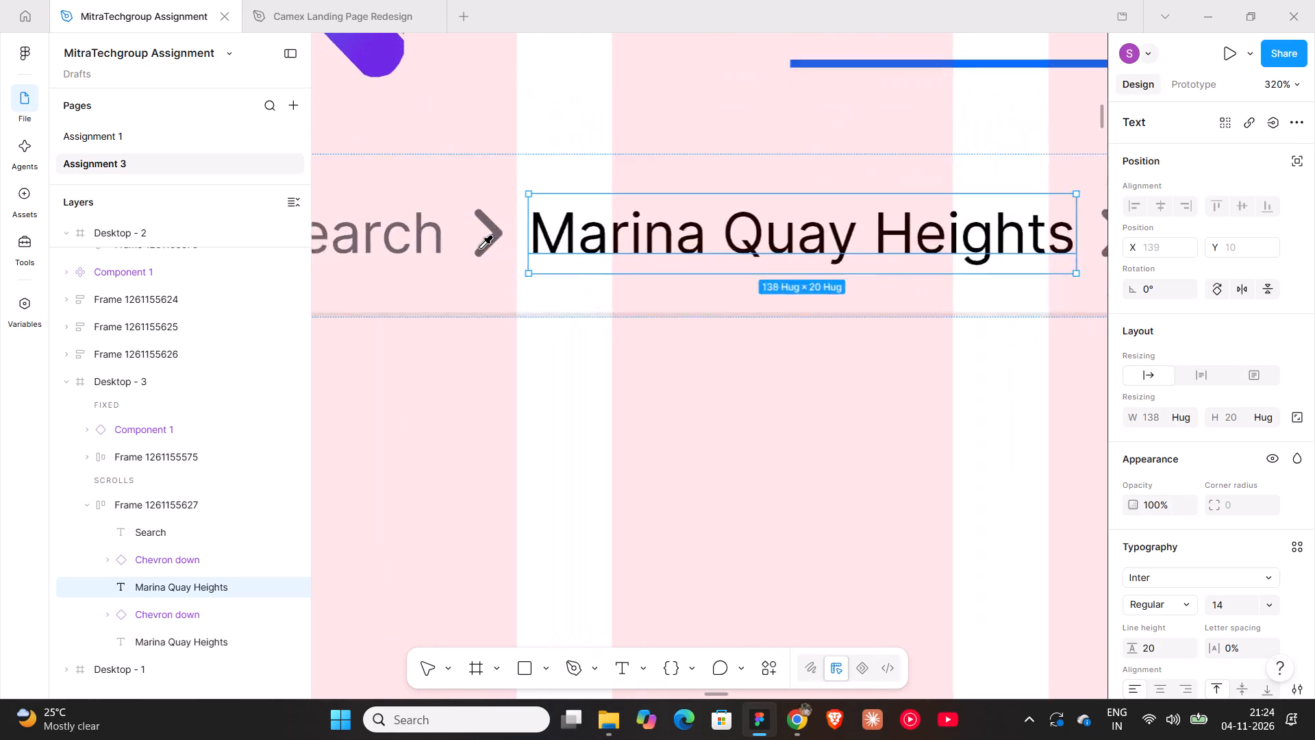
ctrl+scroll(480, 248, up, 16)
click(497, 243)
ctrl+scroll(497, 243, down, 9)
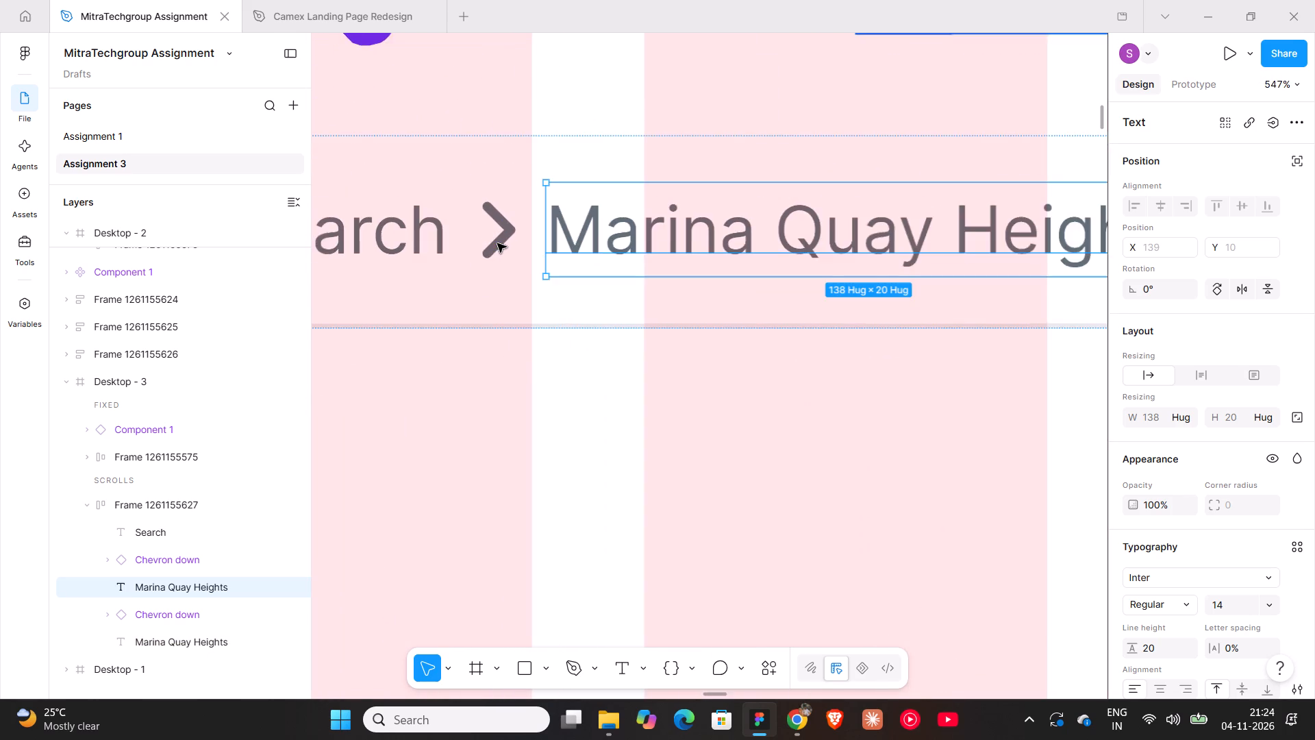
Change the last text in the Desktop - 3 breadcrumb to Compare.
ctrl+scroll(497, 243, down, 12)
shift+scroll(623, 256, up, 1)
shift+scroll(631, 256, down, 3)
double_click(712, 240)
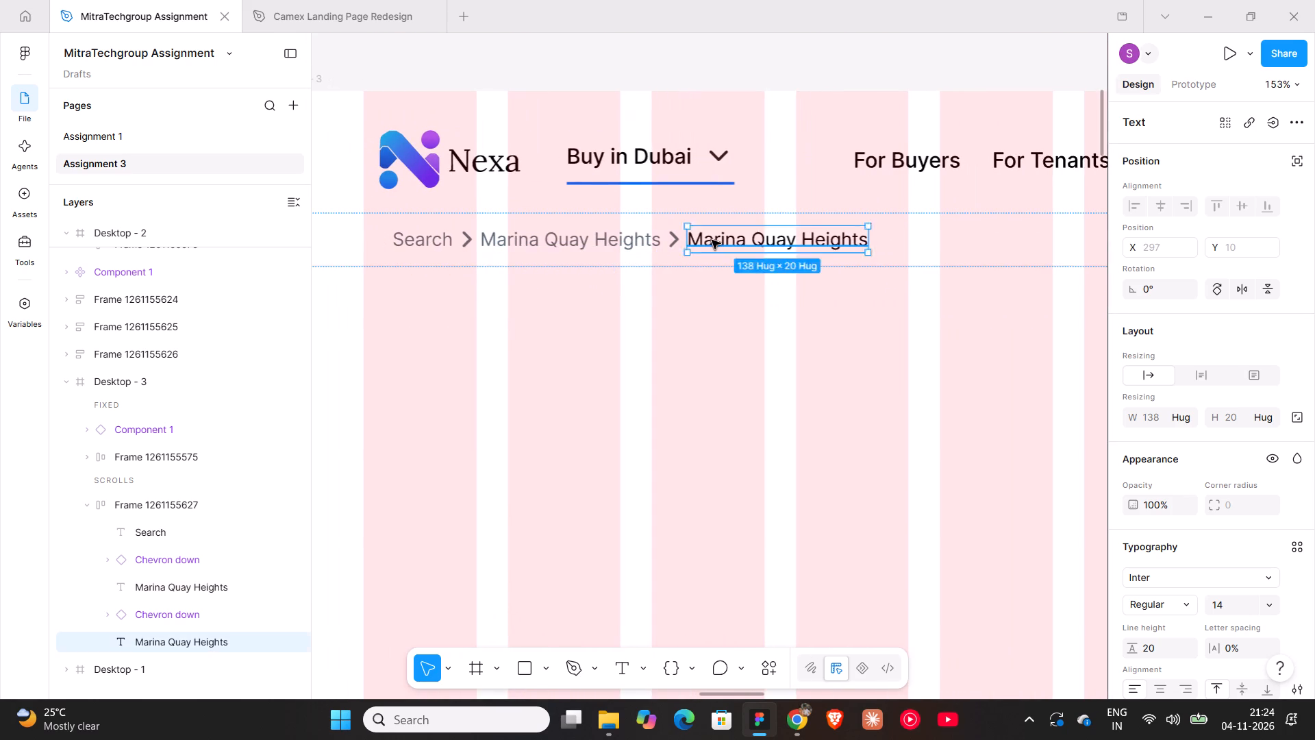
text(Com)
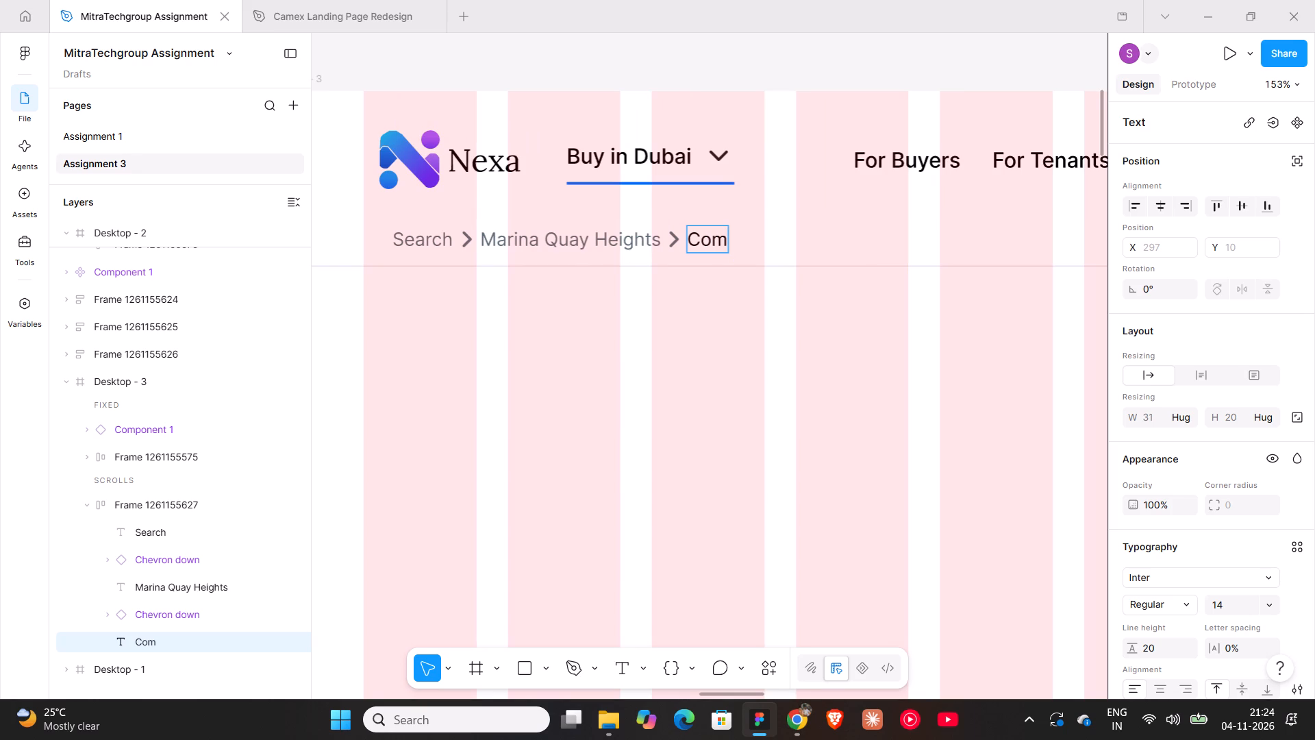
text(pare)
click(722, 293)
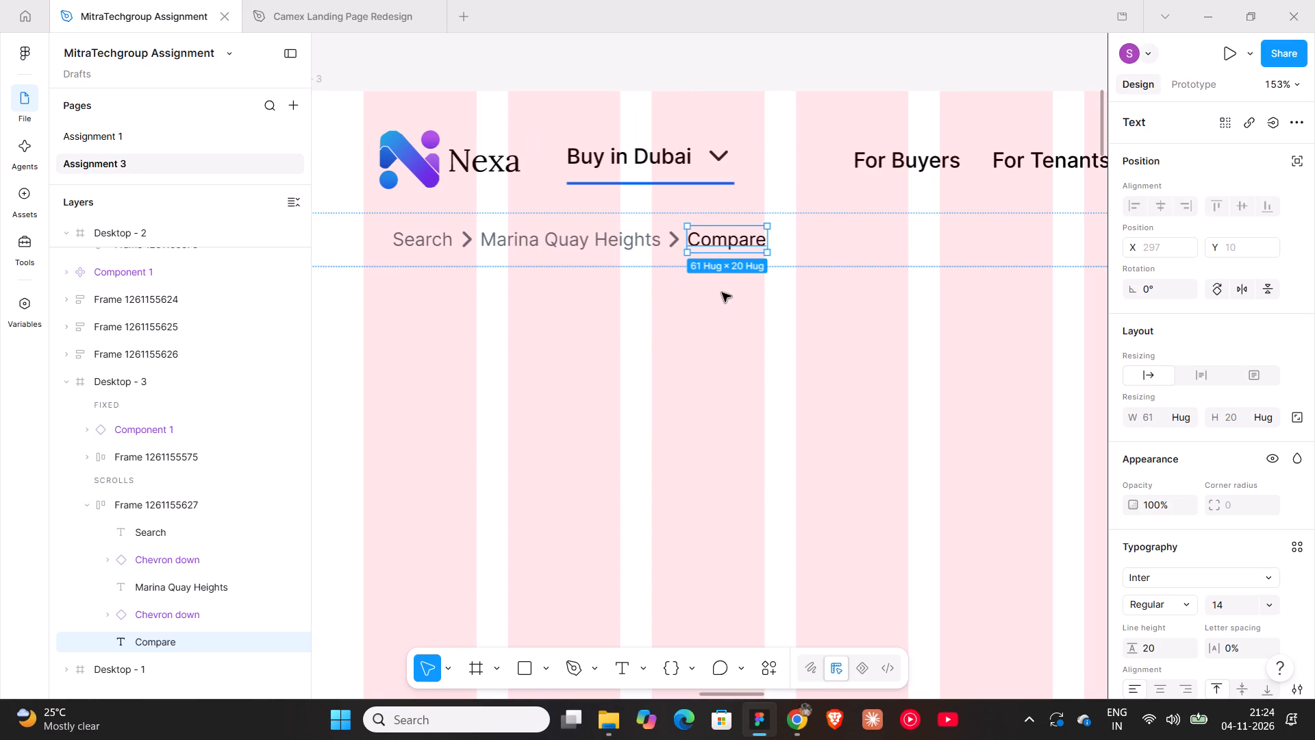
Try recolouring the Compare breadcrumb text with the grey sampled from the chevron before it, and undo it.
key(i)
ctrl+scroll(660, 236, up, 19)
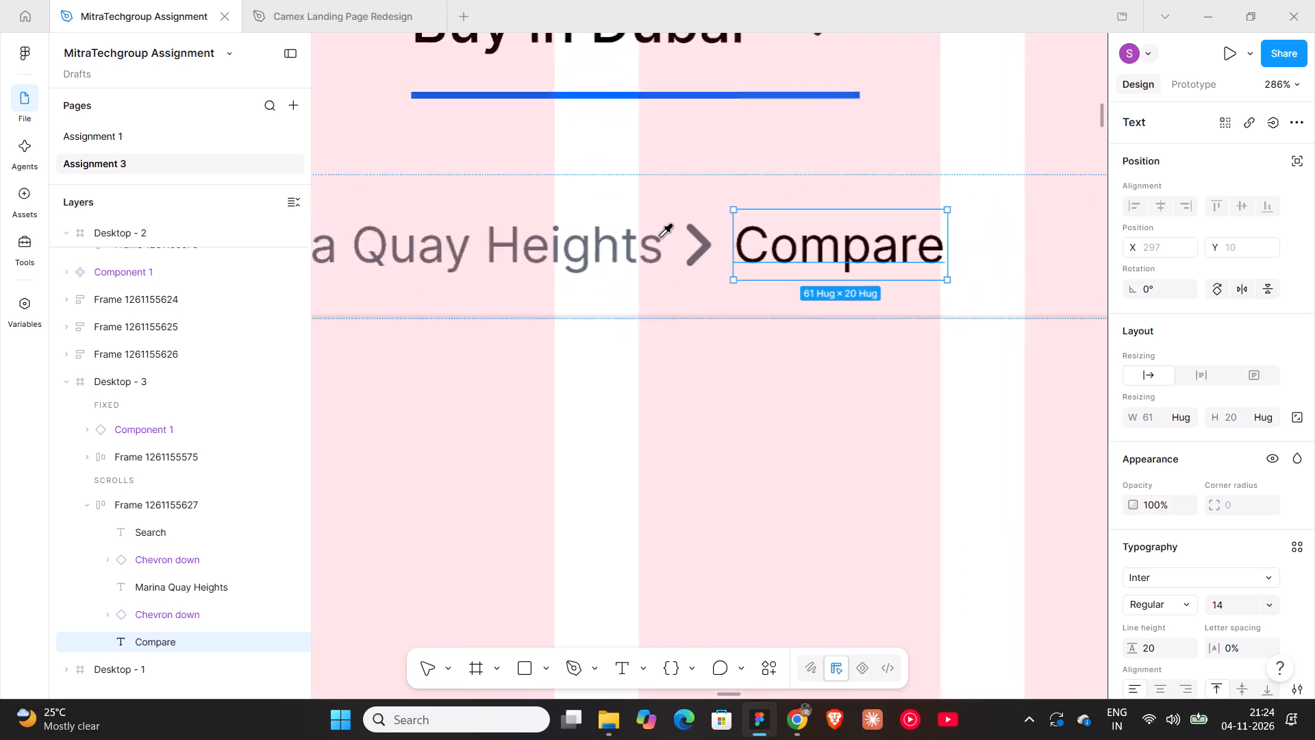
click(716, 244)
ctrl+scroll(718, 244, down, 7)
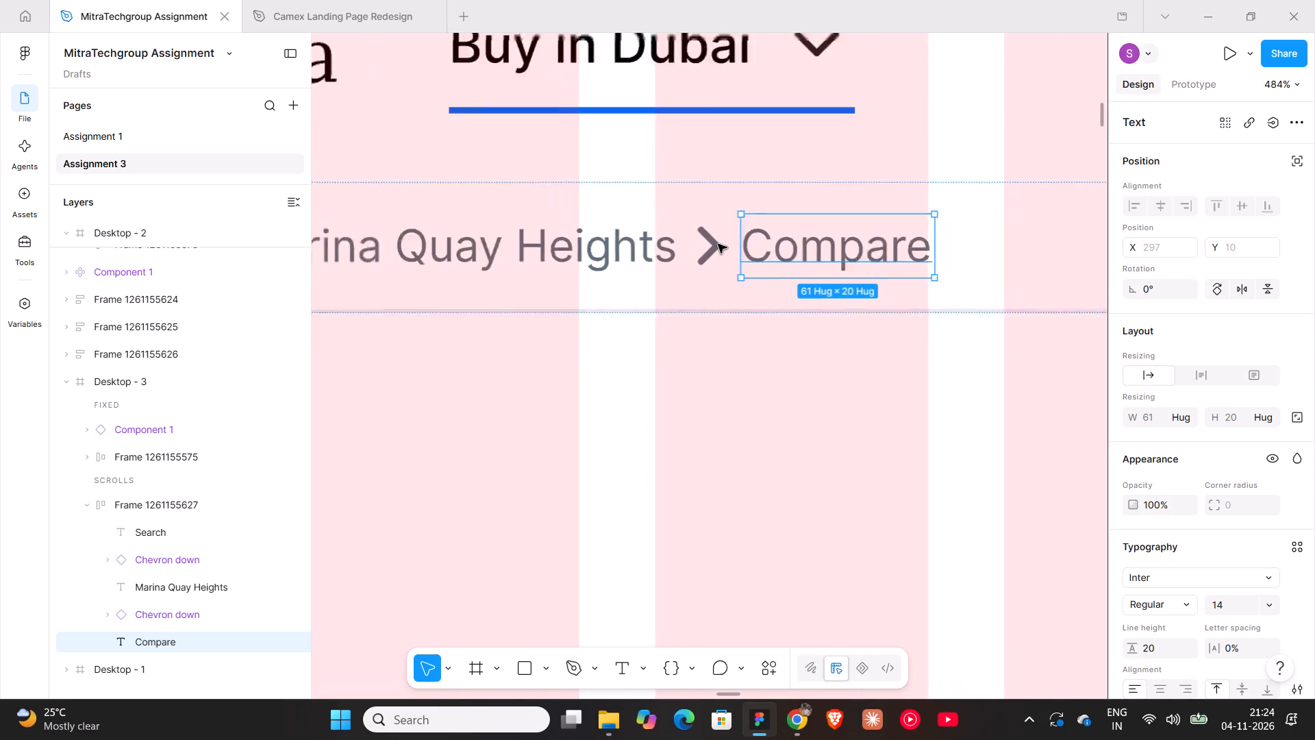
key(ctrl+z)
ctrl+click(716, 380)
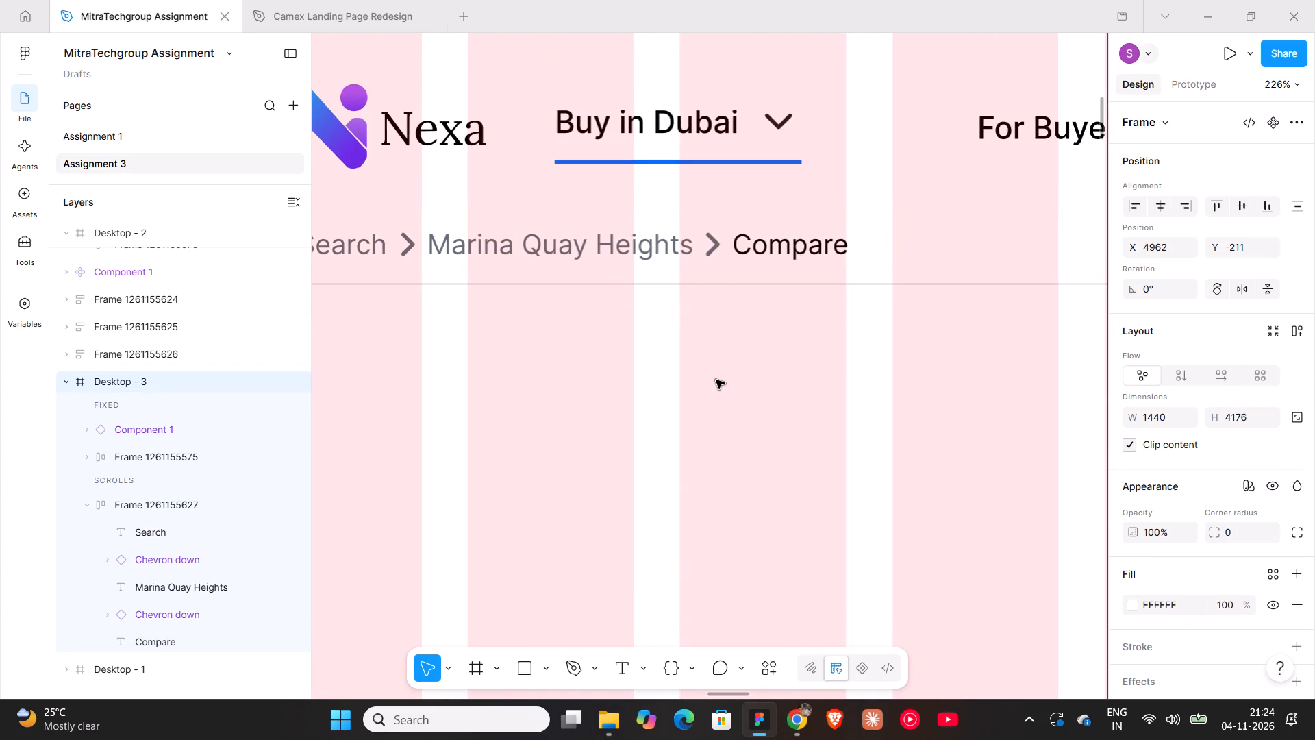
Copy the extended breadcrumb frame from Desktop - 3.
ctrl+scroll(716, 380, down, 16)
shift+scroll(716, 380, down, 11)
scroll(716, 380, down, 2)
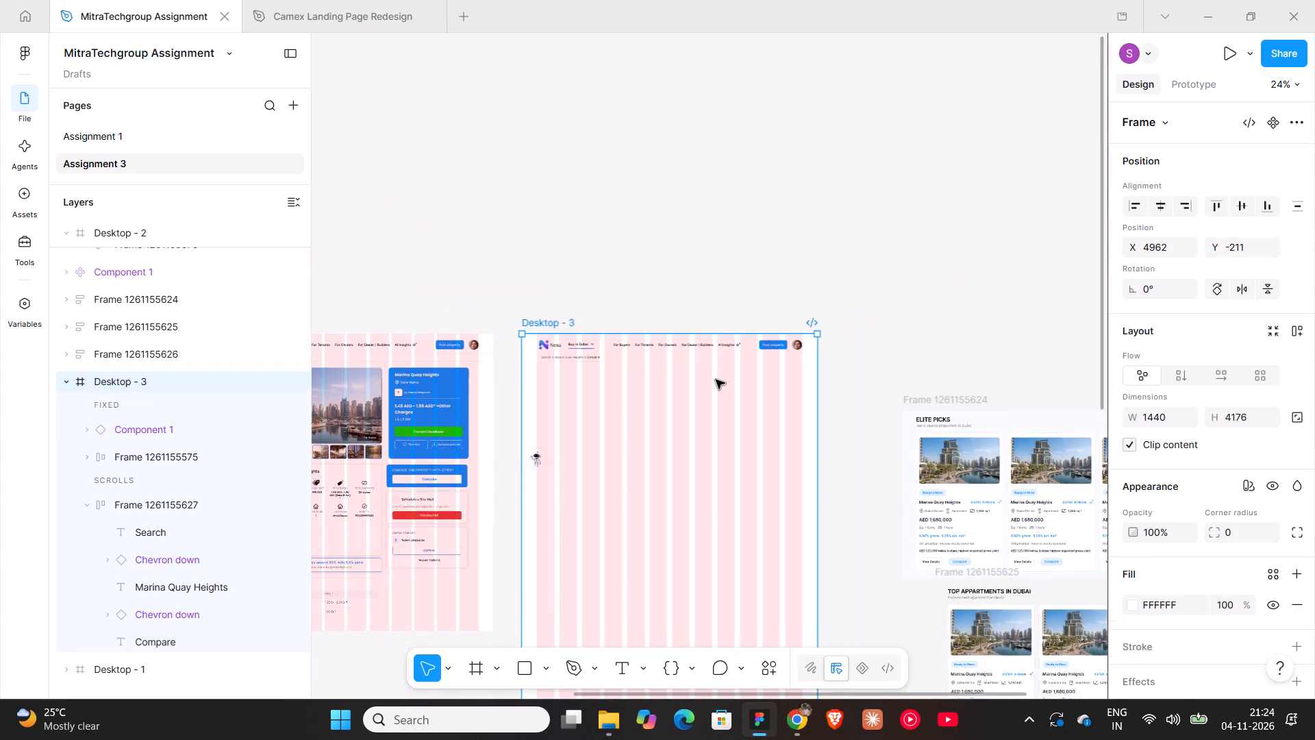
scroll(716, 380, down, 4)
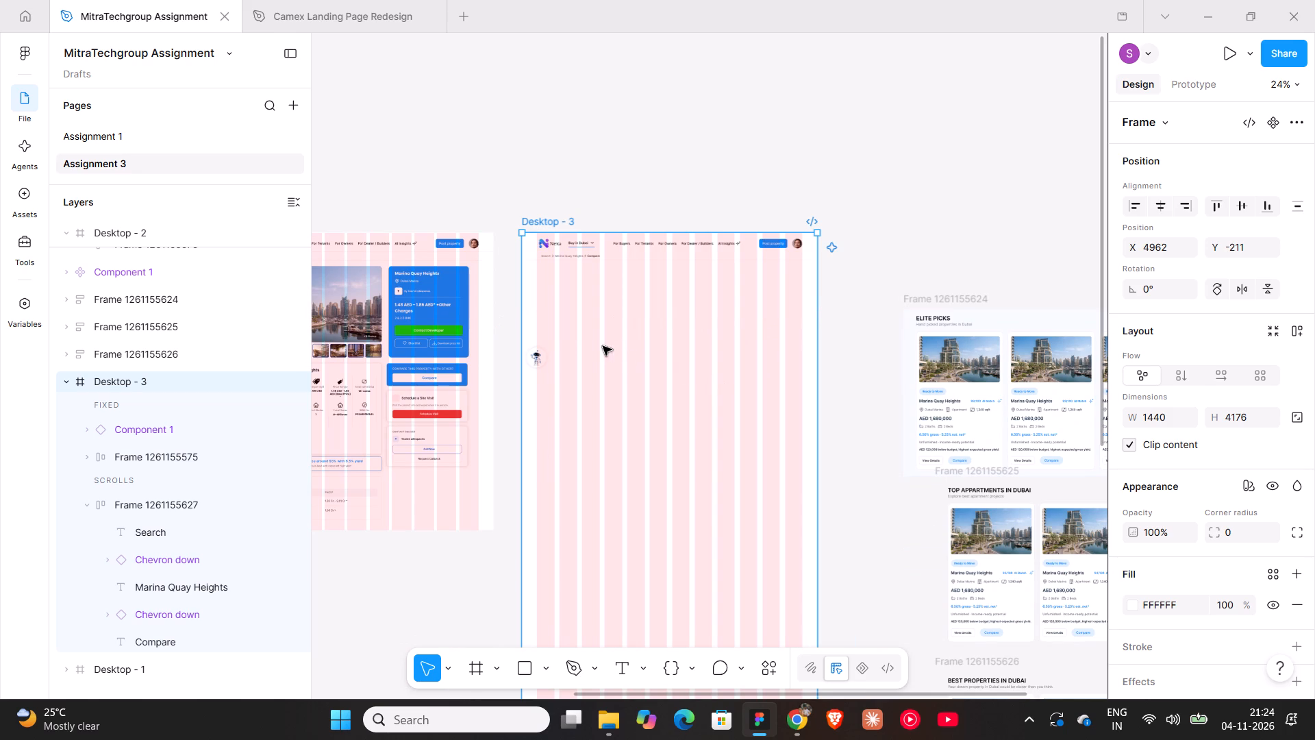
ctrl+scroll(557, 213, down, 6)
click(557, 213)
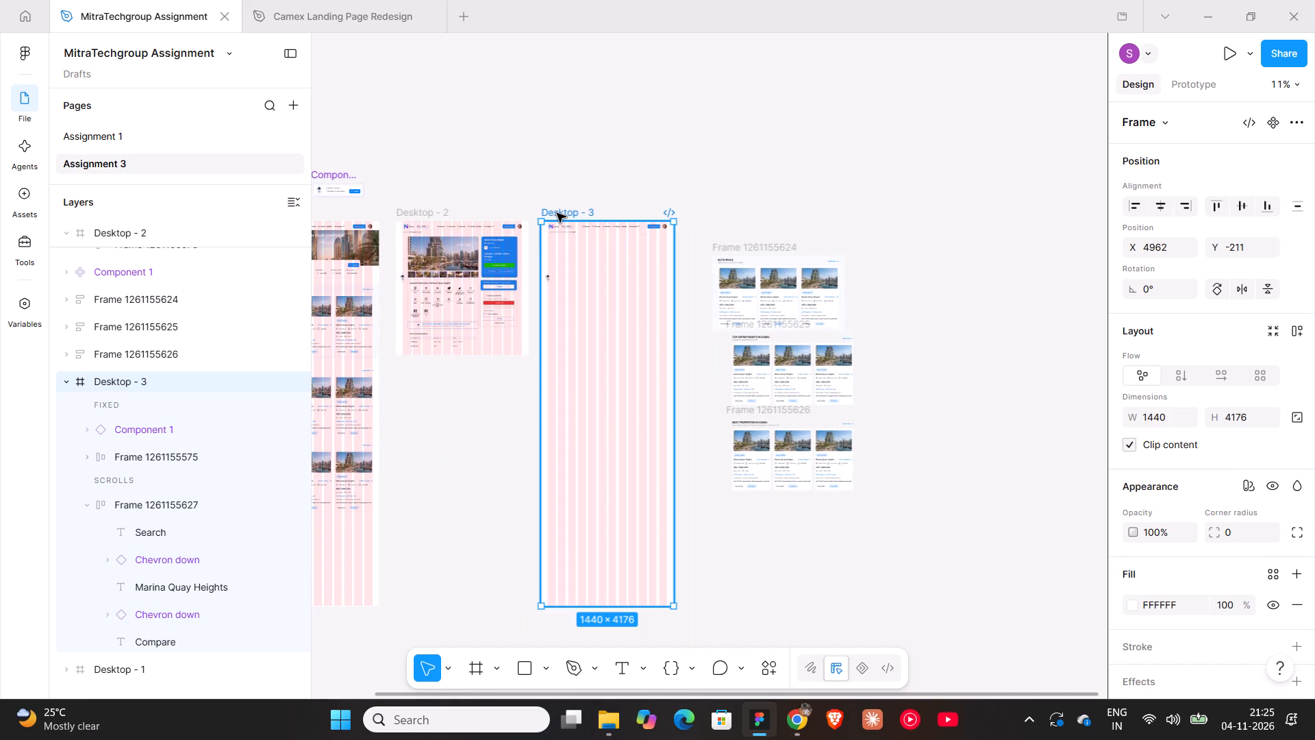
ctrl+scroll(573, 234, up, 3)
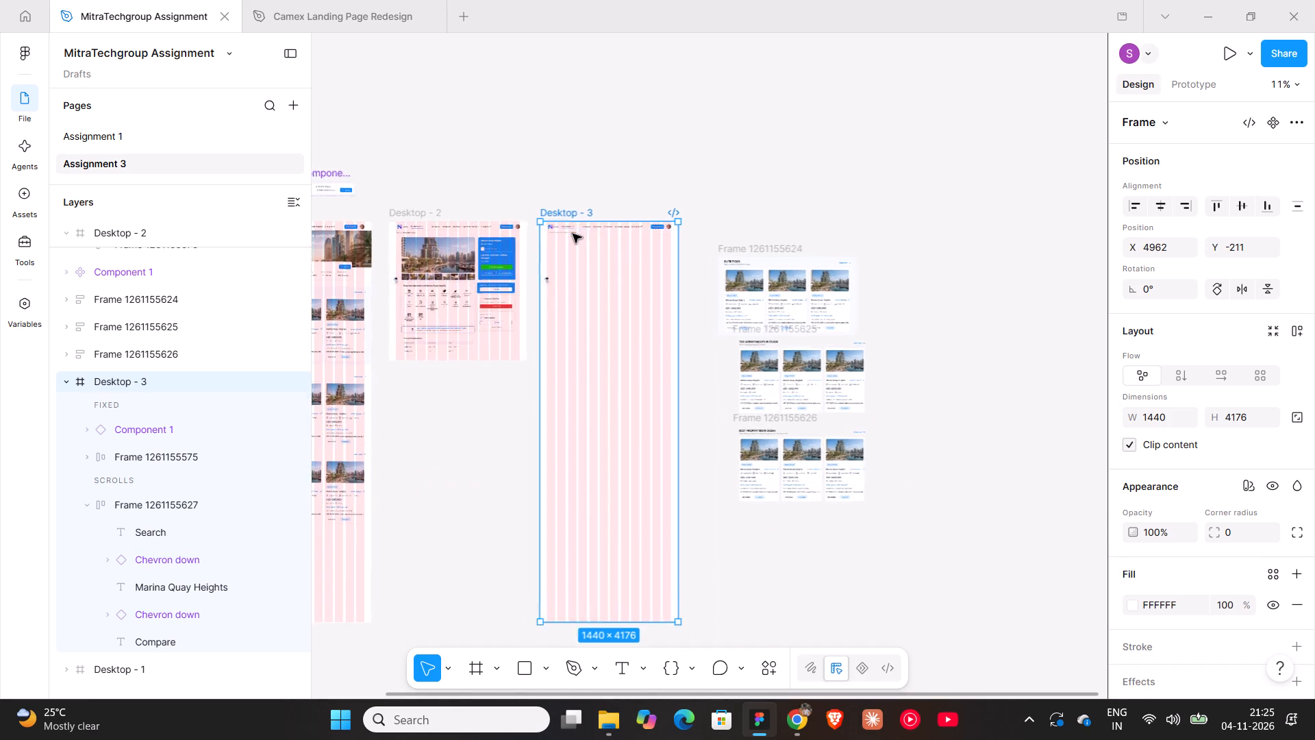
ctrl+scroll(573, 234, up, 7)
click(573, 227)
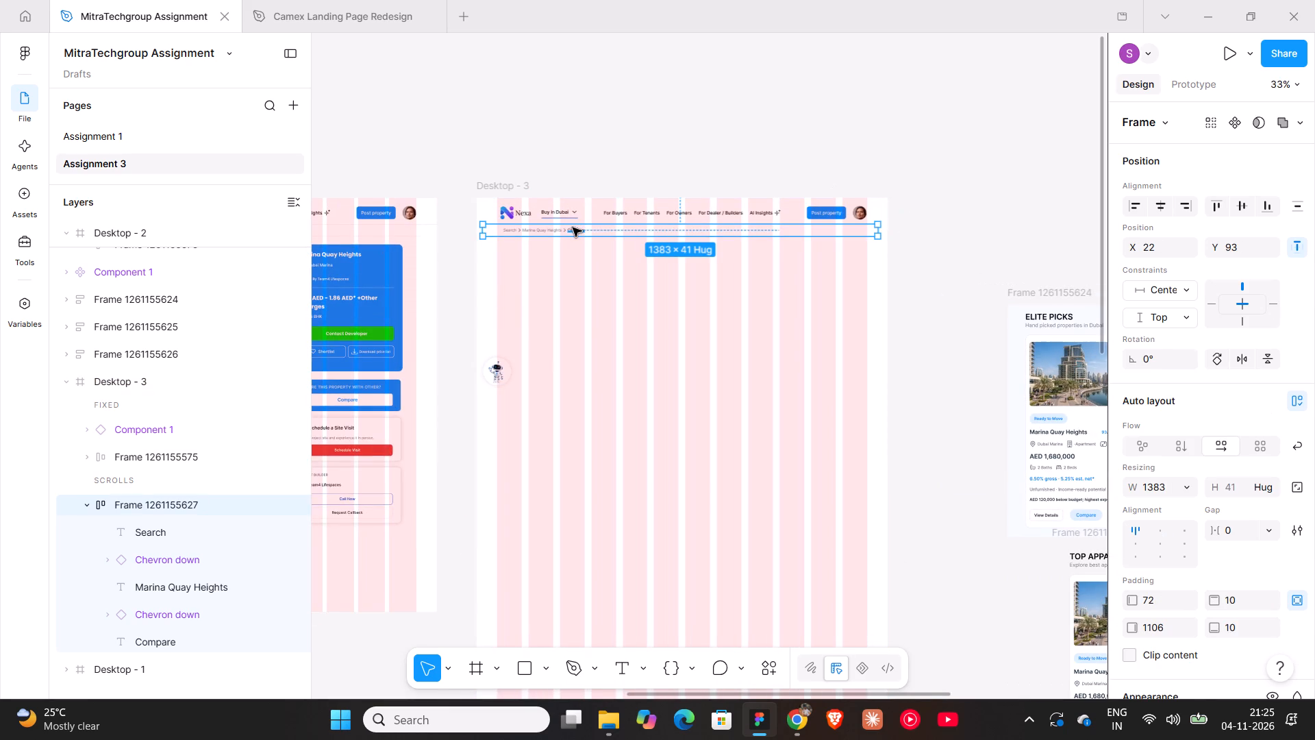
key(ctrl+c)
Delete the existing Desktop - 3 frame and put a duplicate of Desktop - 2 in its place.
ctrl+scroll(573, 236, down, 7)
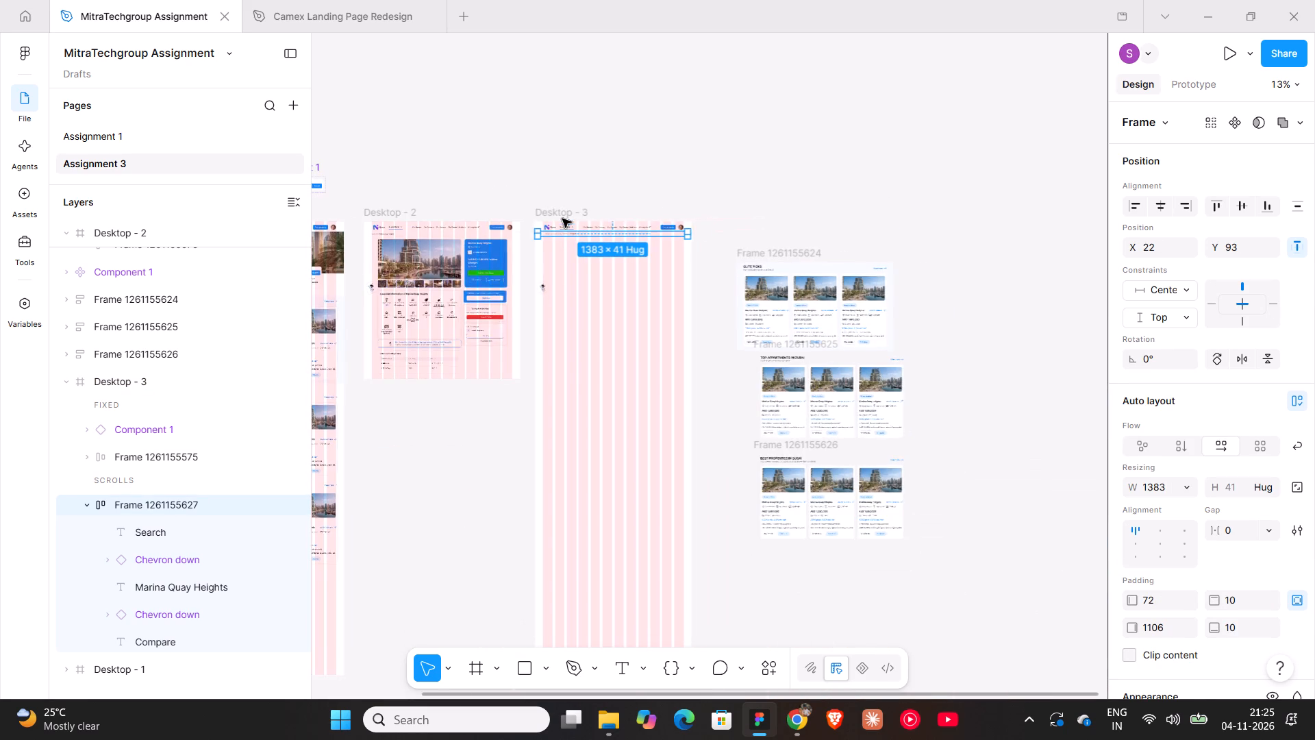
click(559, 210)
key(Delete)
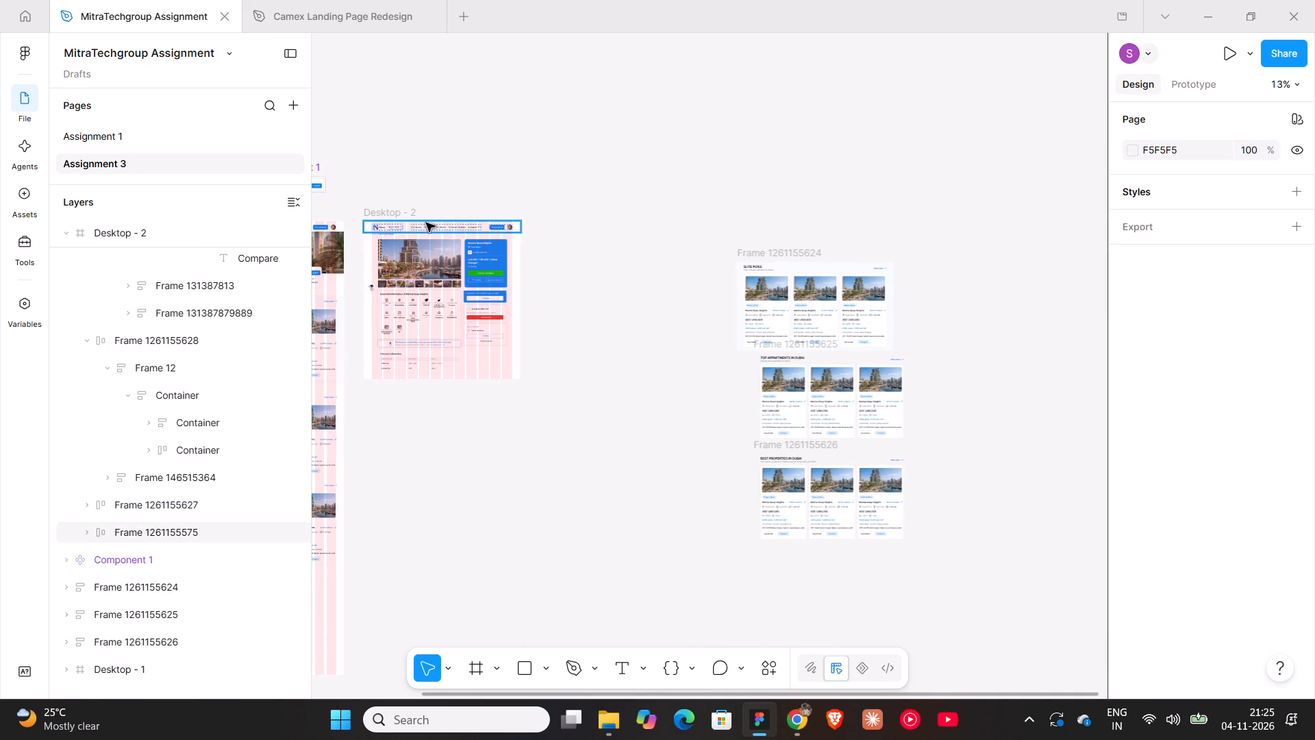
click(410, 213)
alt+drag(392, 212, 543, 208)
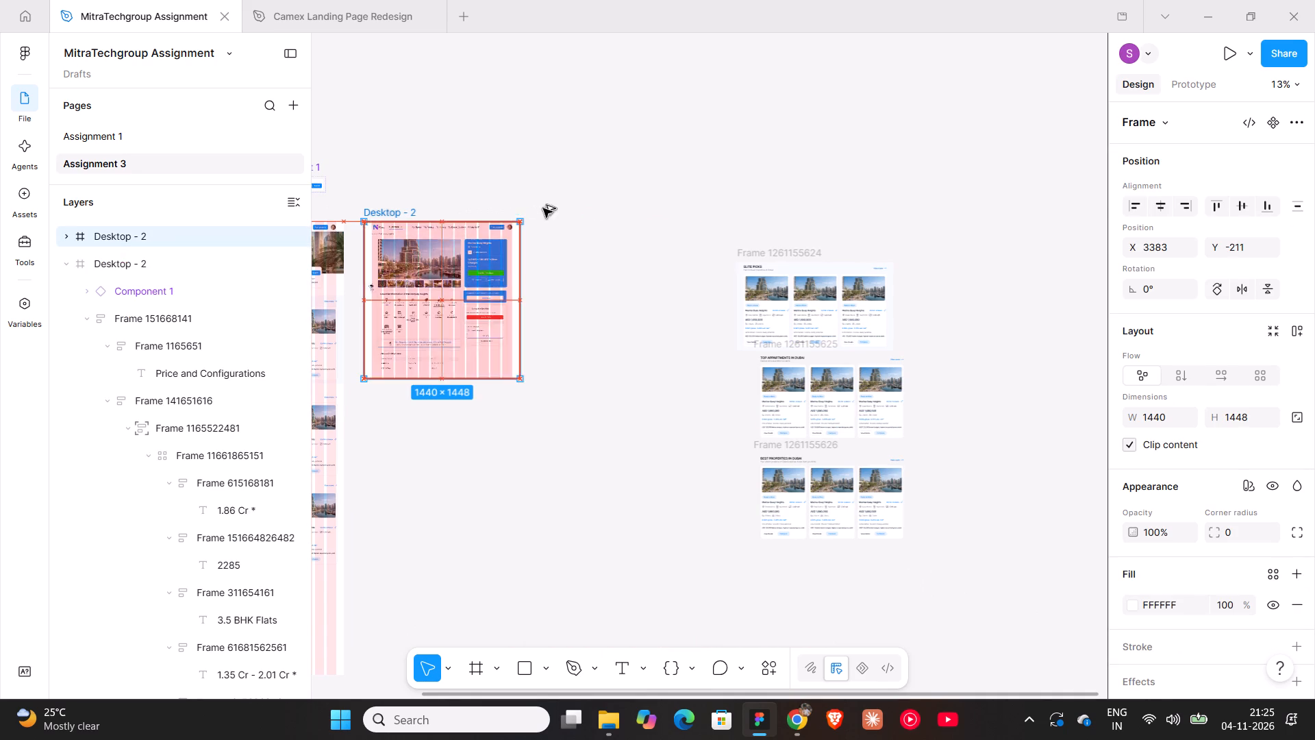
alt+drag(543, 208, 568, 212)
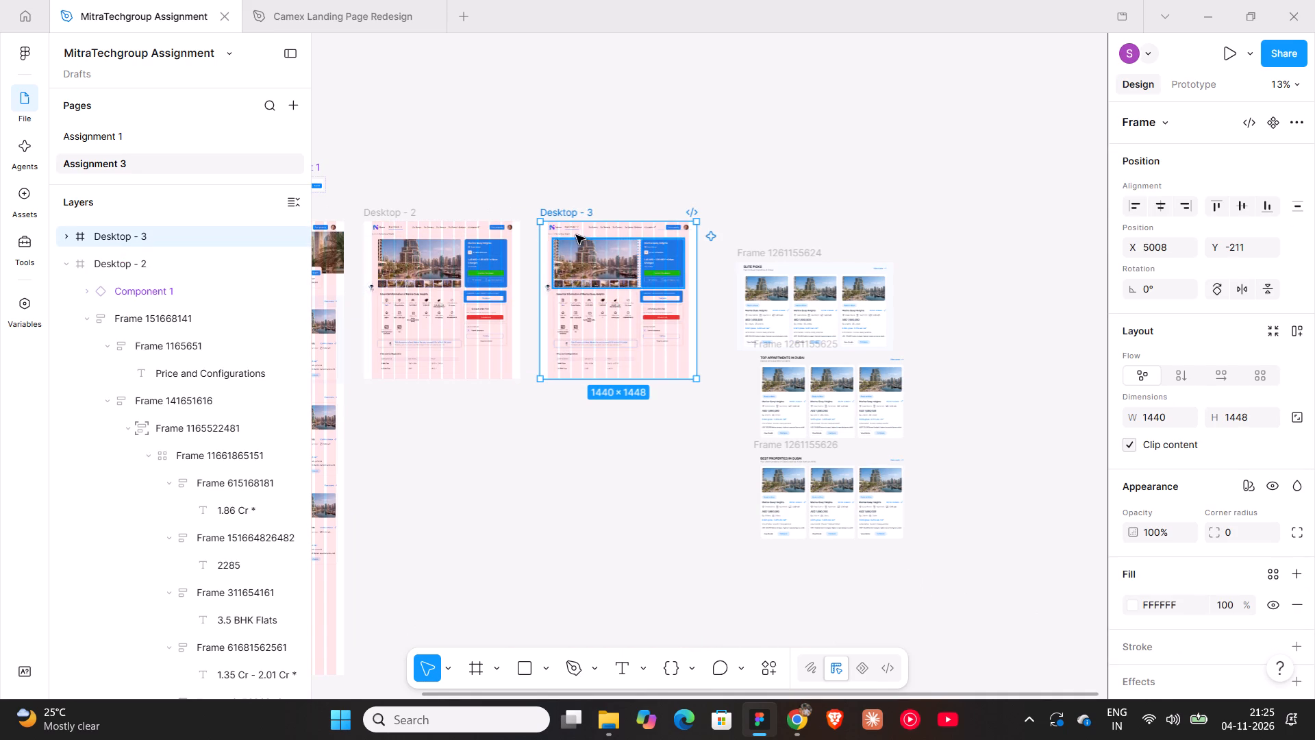
Replace the duplicated page's breadcrumb with the copied Search > Marina Quay Heights > Compare breadcrumb.
click(575, 234)
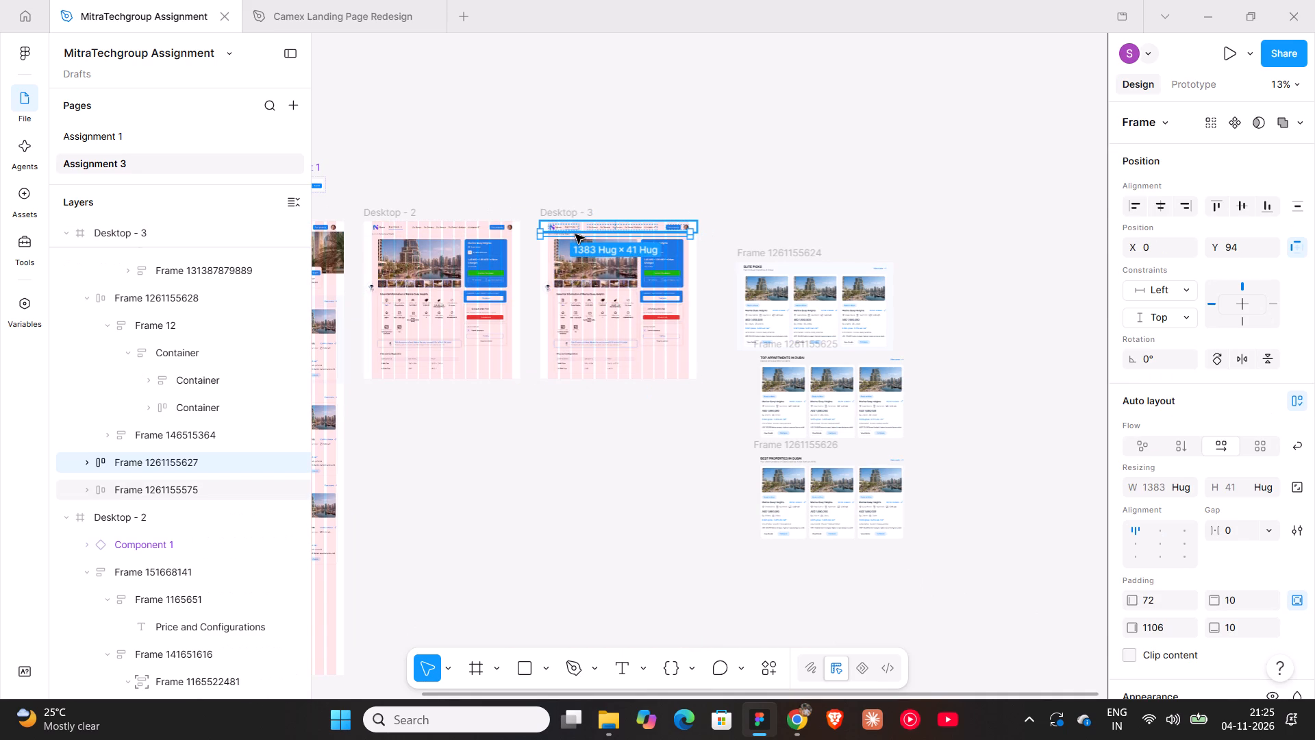
key(ctrl+shift+r)
click(584, 163)
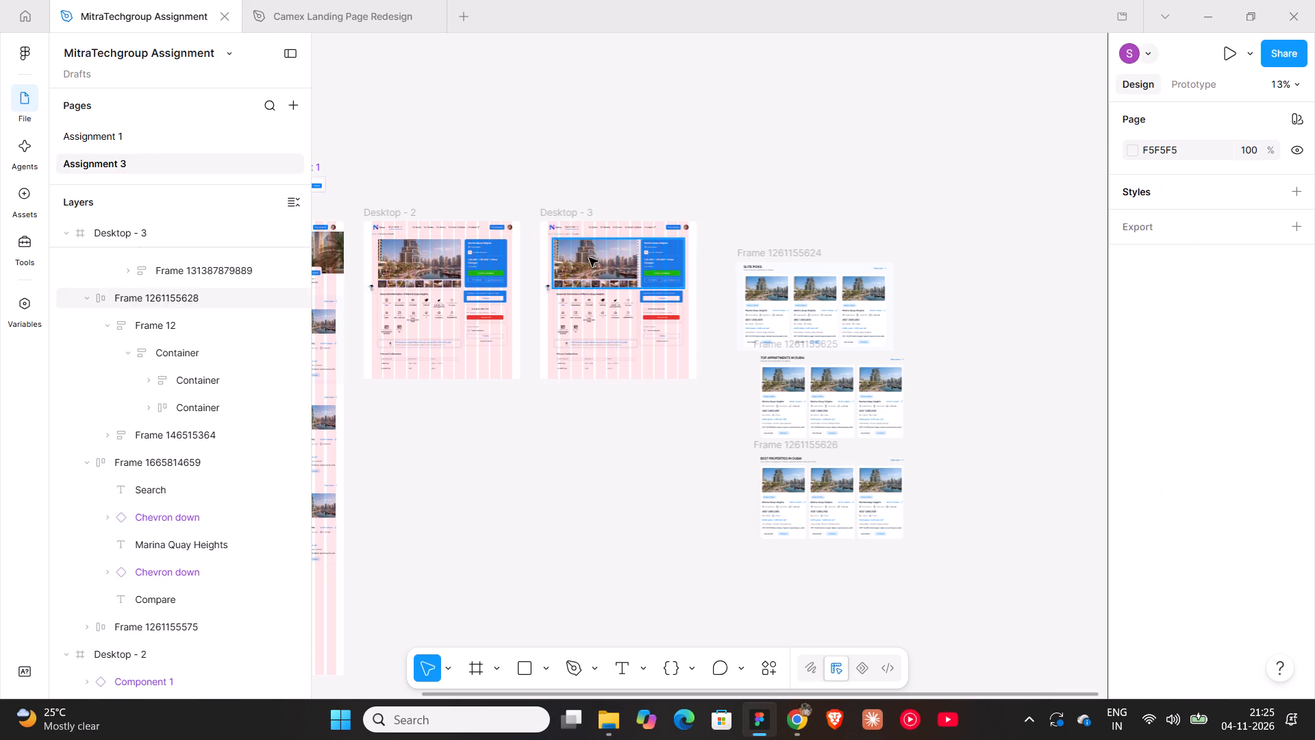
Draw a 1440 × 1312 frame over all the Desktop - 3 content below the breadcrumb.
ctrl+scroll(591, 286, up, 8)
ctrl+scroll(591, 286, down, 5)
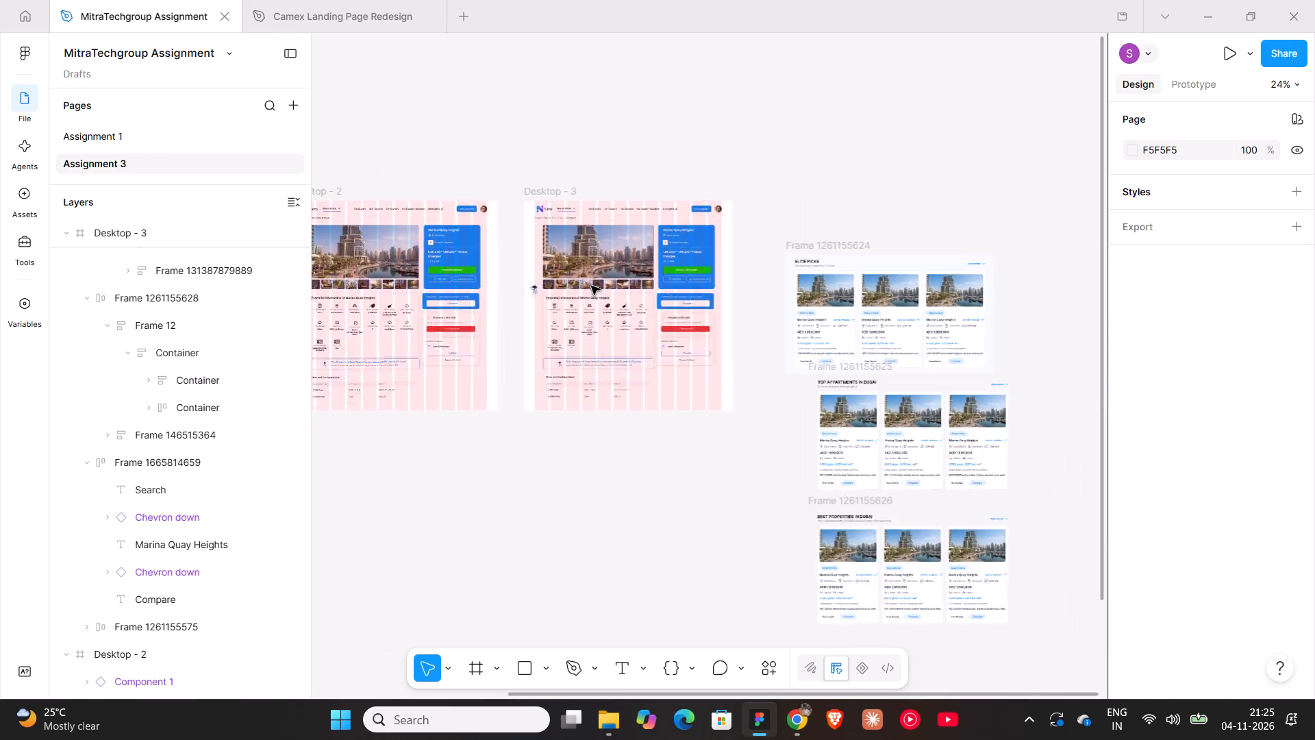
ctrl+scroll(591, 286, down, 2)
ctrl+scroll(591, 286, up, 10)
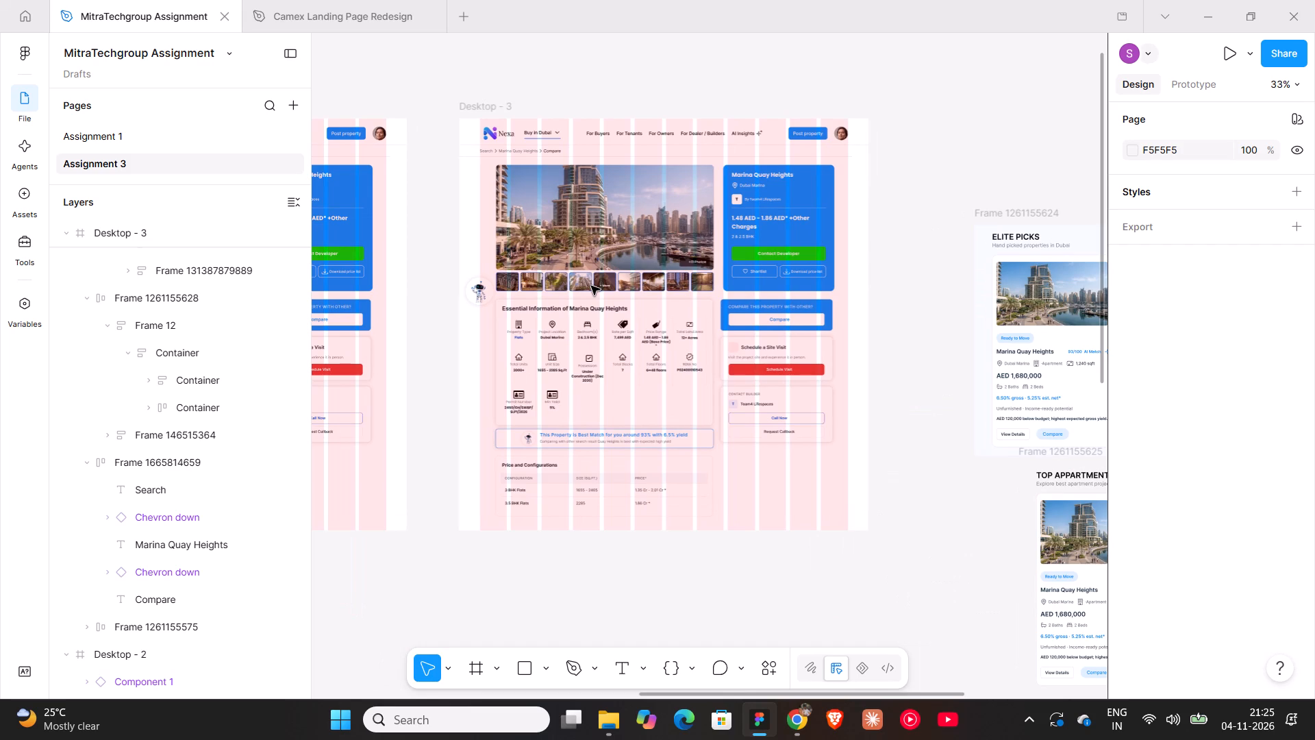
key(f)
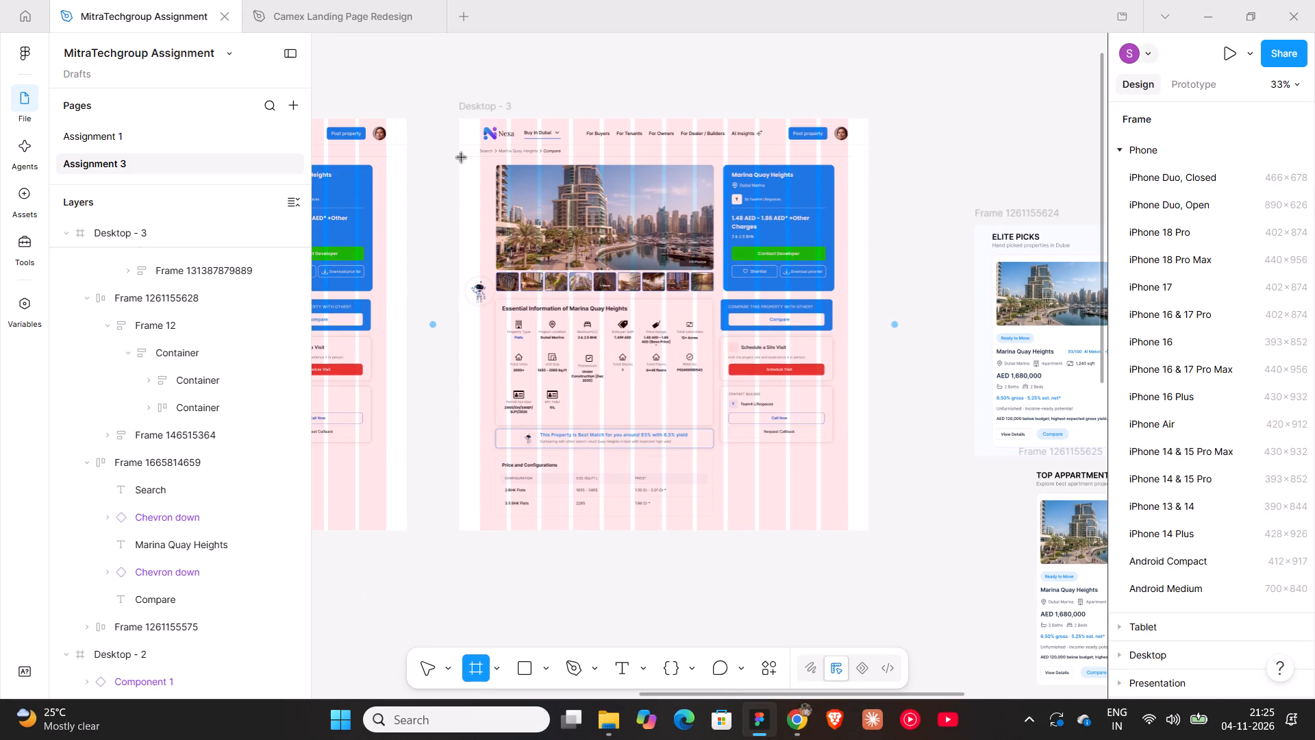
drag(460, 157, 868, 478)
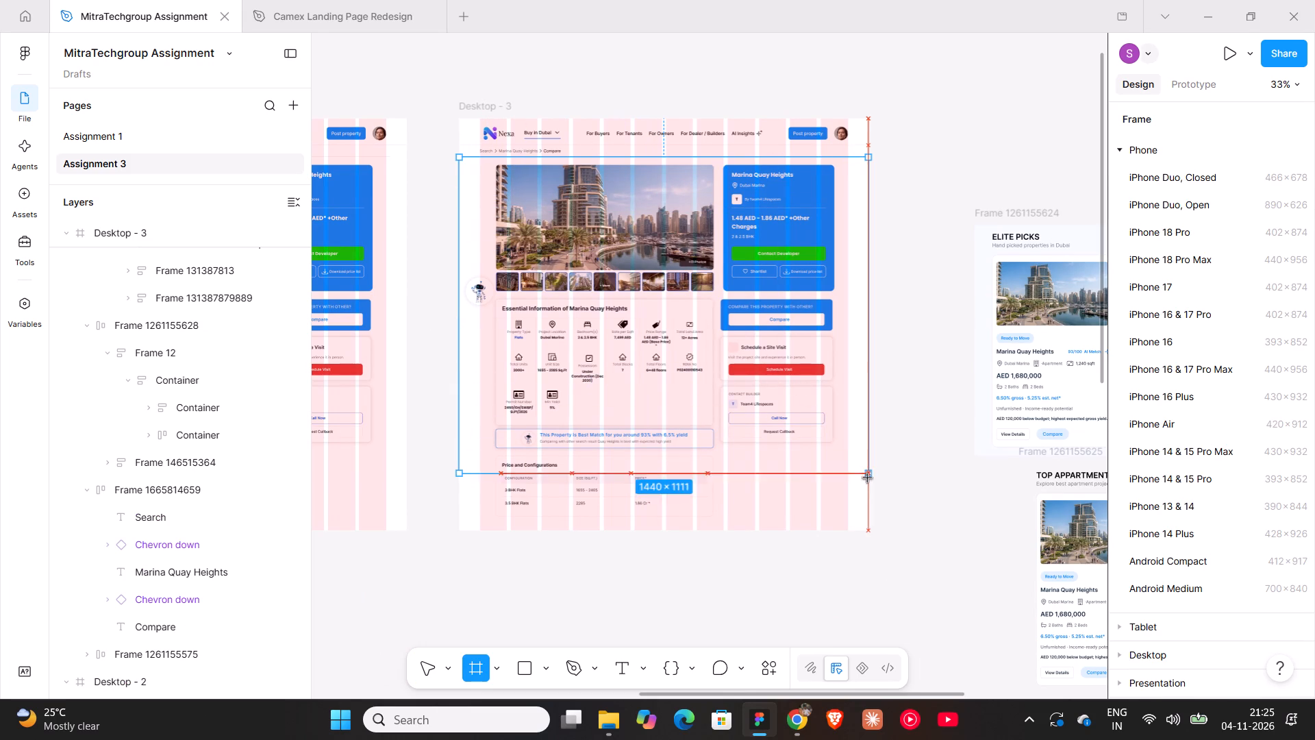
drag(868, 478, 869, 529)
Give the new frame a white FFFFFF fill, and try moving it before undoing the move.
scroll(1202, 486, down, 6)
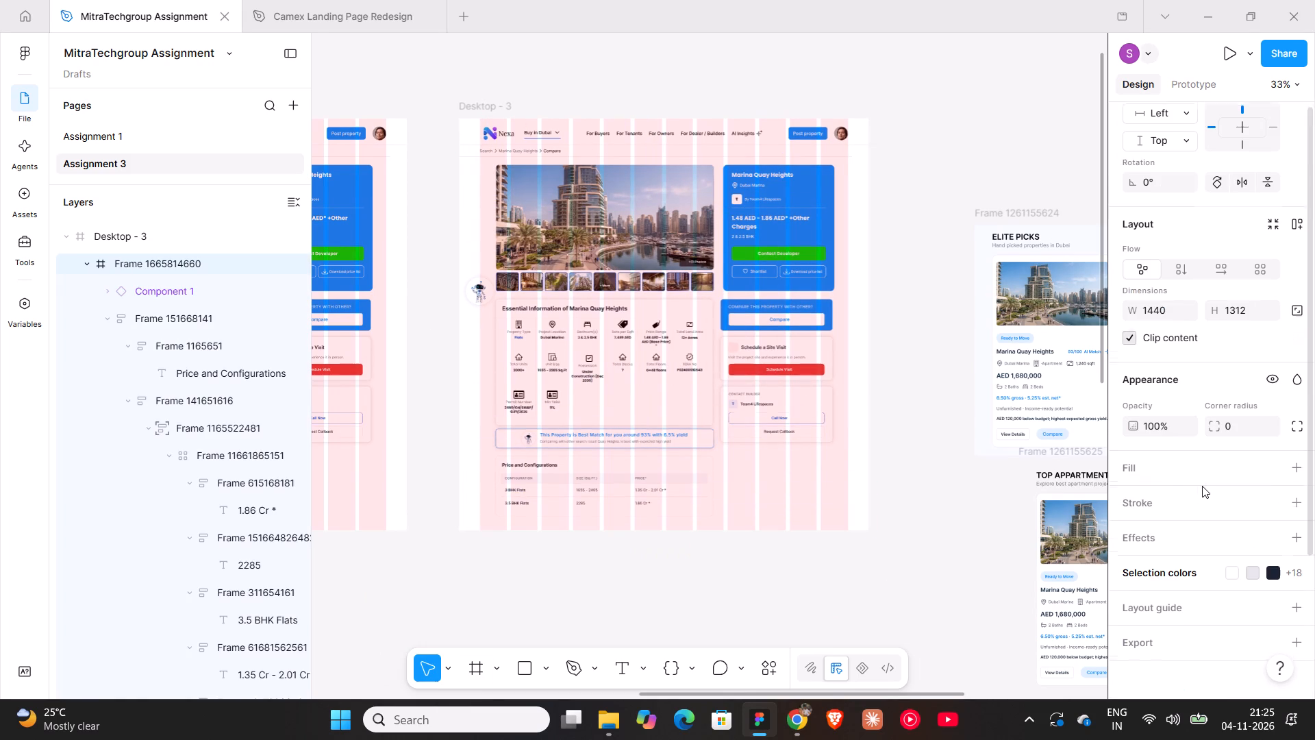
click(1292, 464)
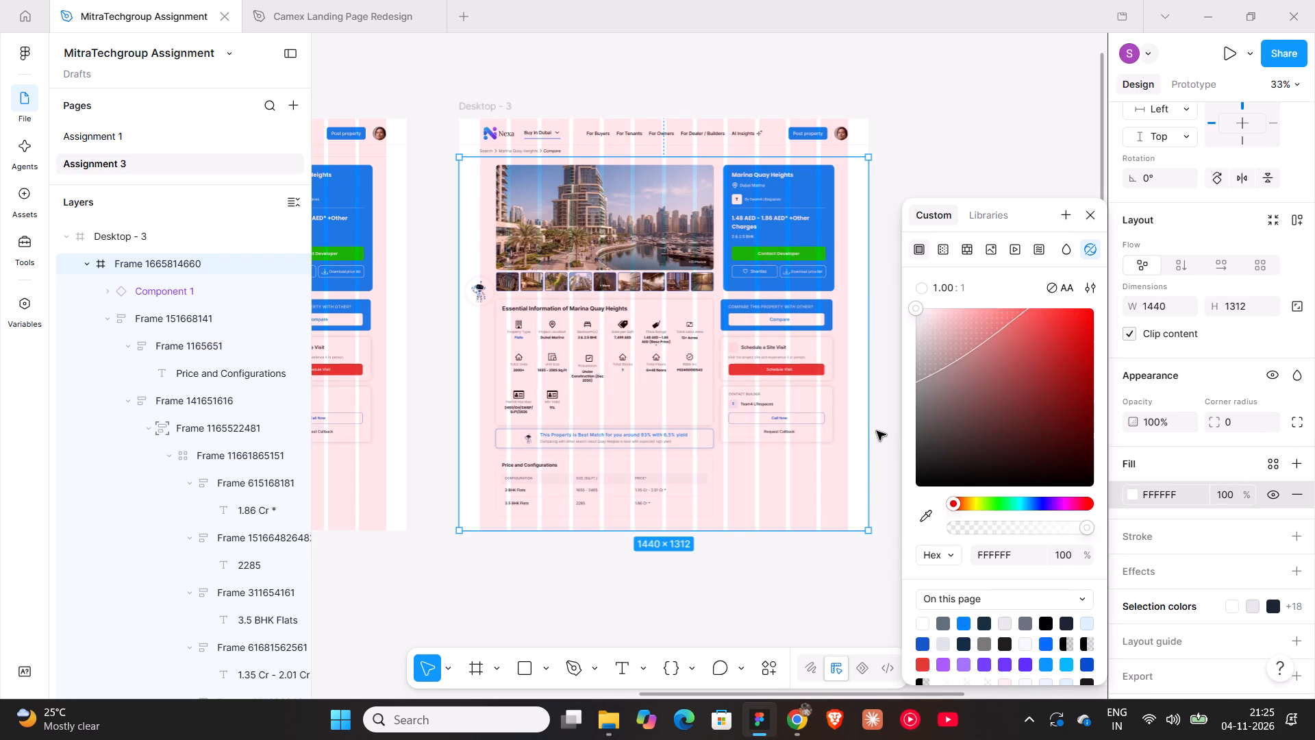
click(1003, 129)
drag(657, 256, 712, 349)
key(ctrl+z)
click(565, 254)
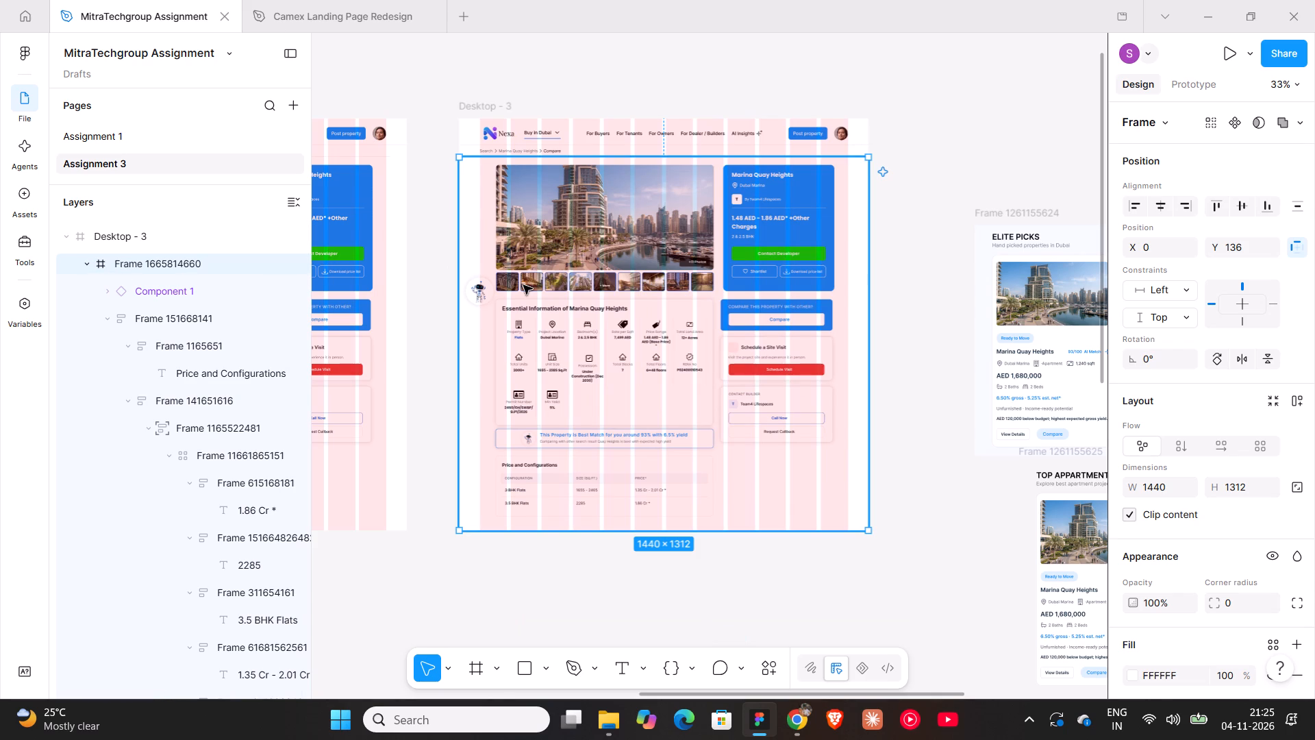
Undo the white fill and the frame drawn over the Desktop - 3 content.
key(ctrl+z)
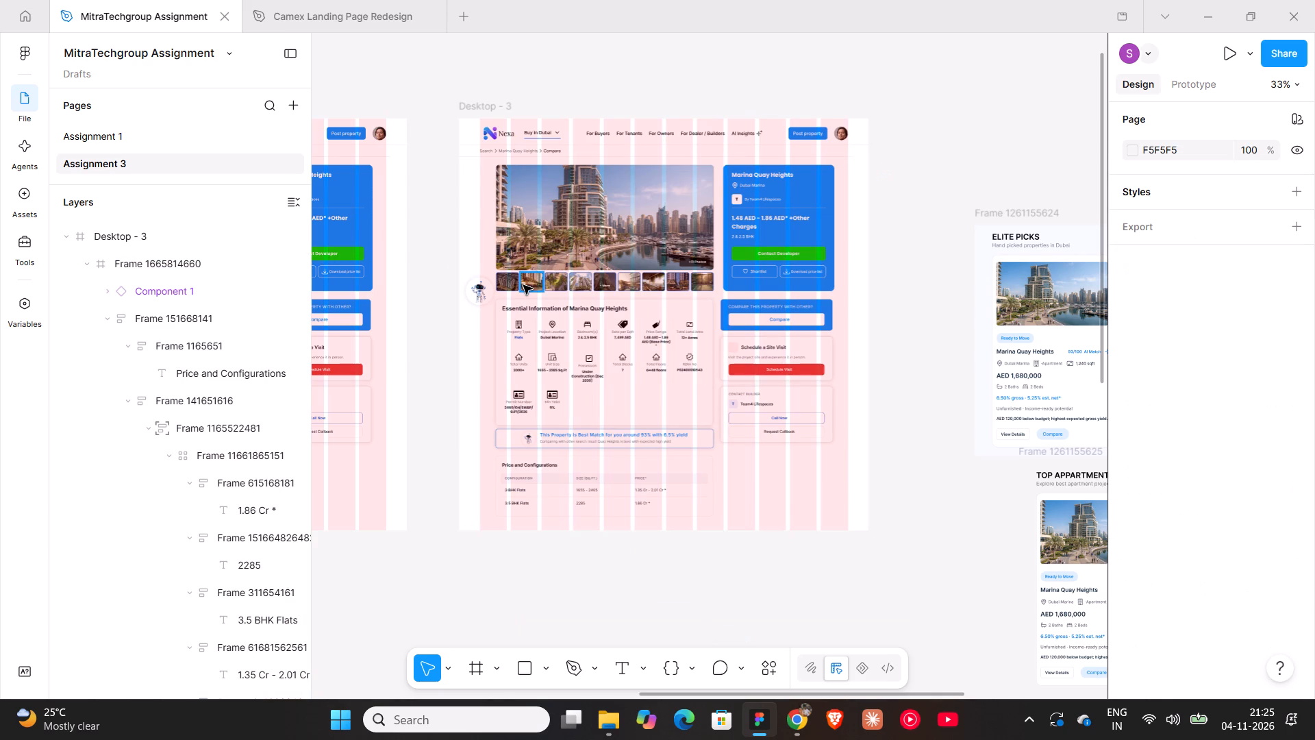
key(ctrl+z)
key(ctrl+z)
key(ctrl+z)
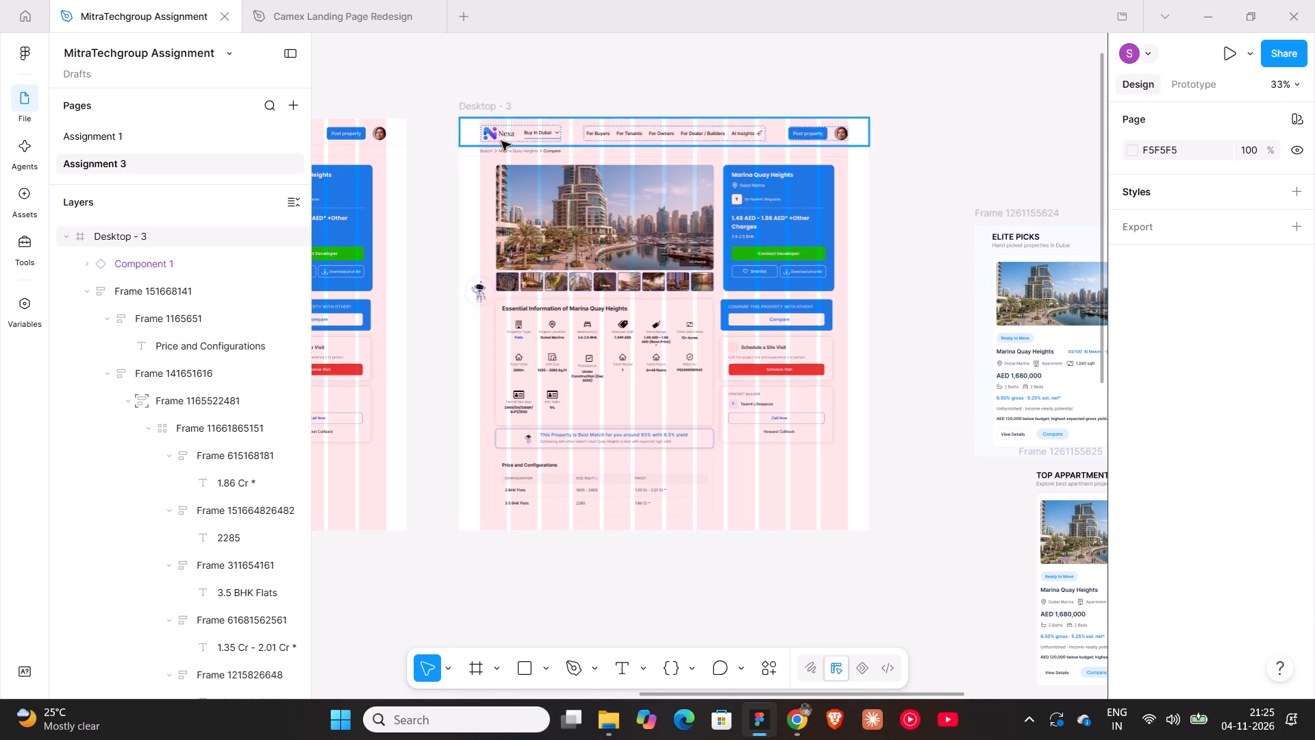
Draw a white 1440 × 1503 frame on the empty canvas below Desktop - 3, aligned with the page's left edge.
ctrl+scroll(590, 320, down, 5)
scroll(590, 320, down, 4)
key(f)
drag(537, 310, 545, 314)
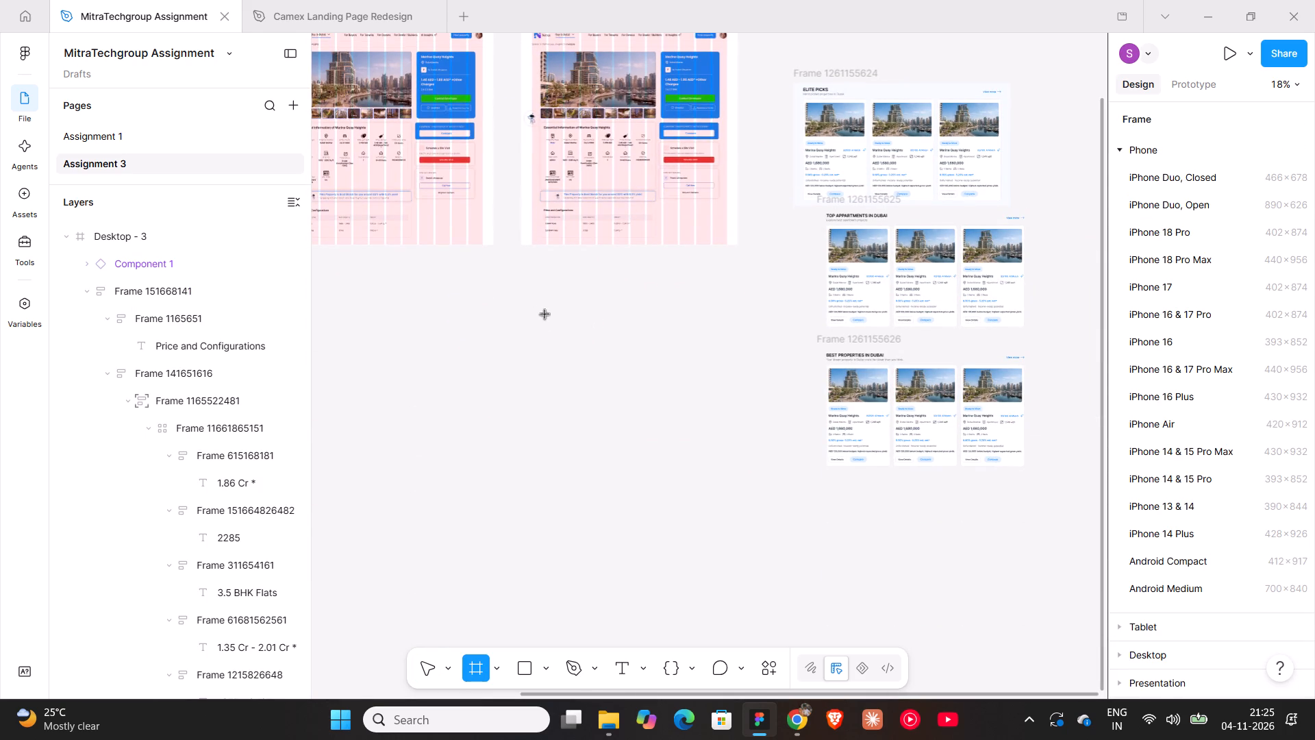
drag(545, 314, 723, 536)
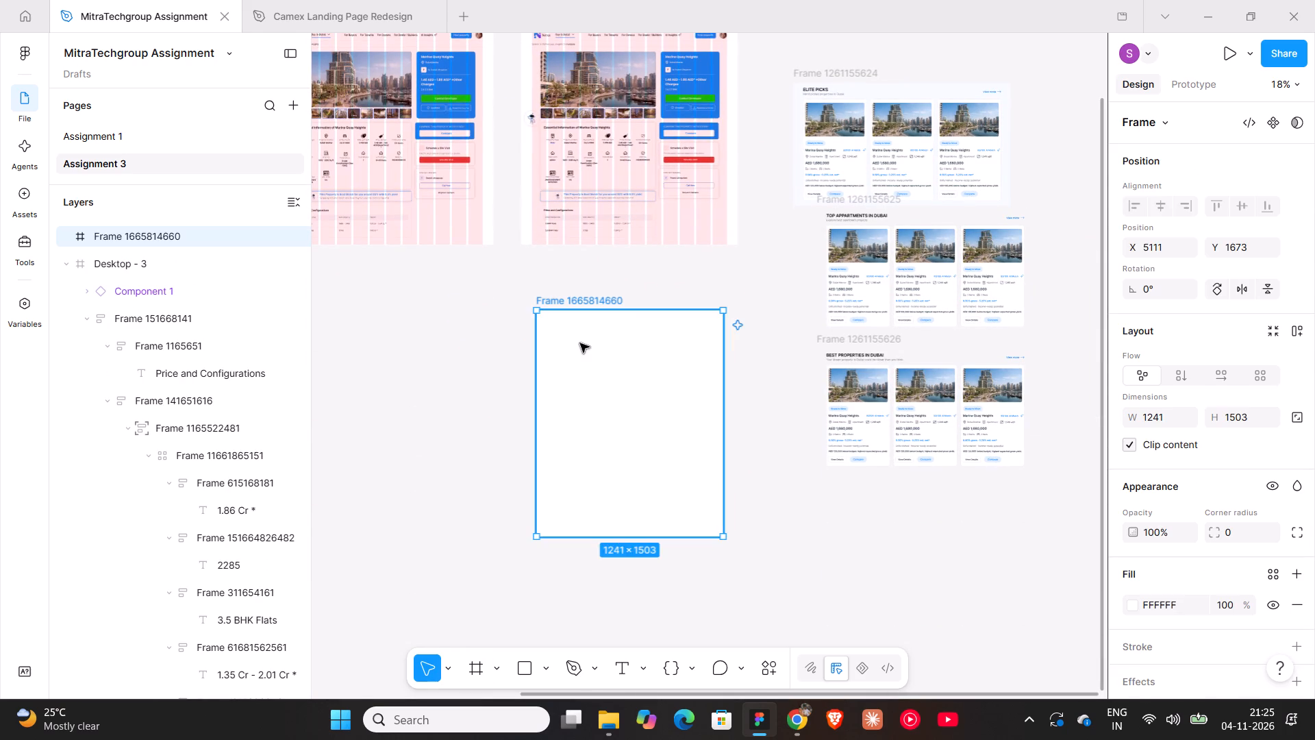
drag(580, 343, 566, 296)
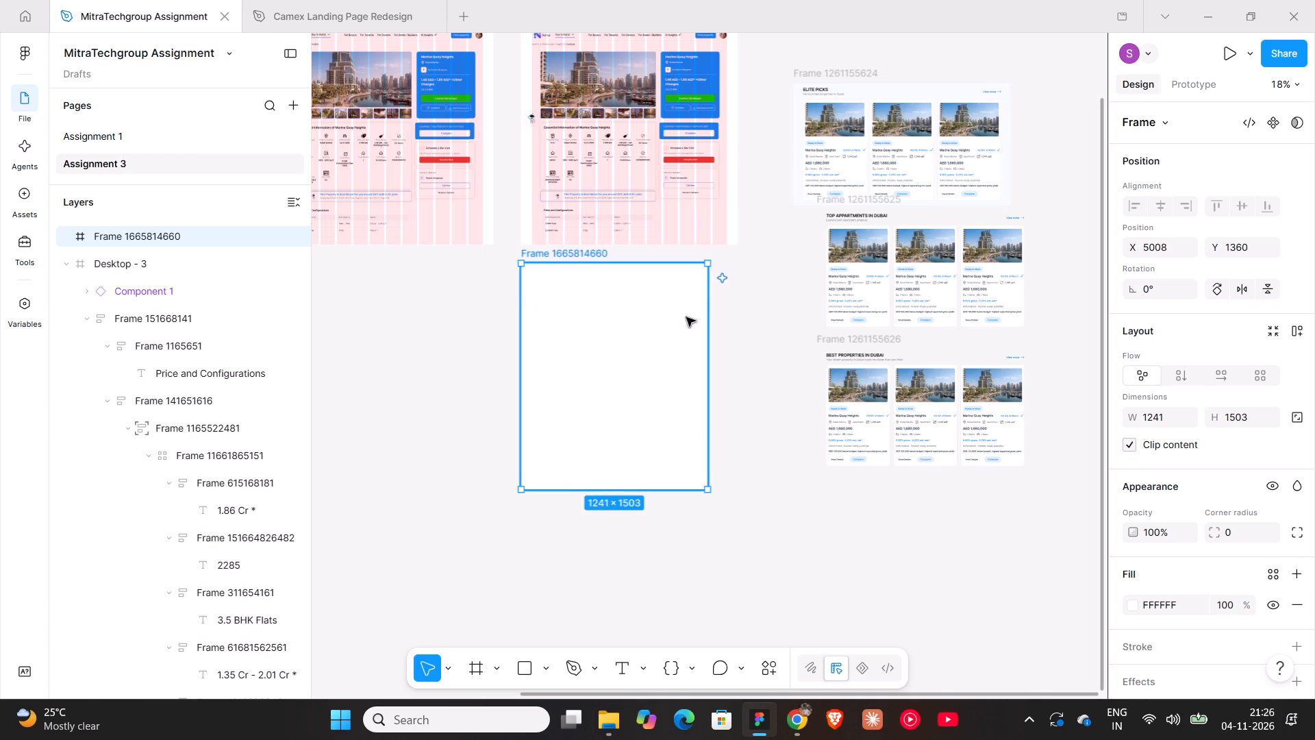
drag(707, 312, 736, 325)
Move the white frame over the Desktop - 3 content so it starts just below the breadcrumb, at X 5008, Y -81.
drag(655, 365, 655, 323)
scroll(655, 322, up, 5)
drag(578, 399, 592, 259)
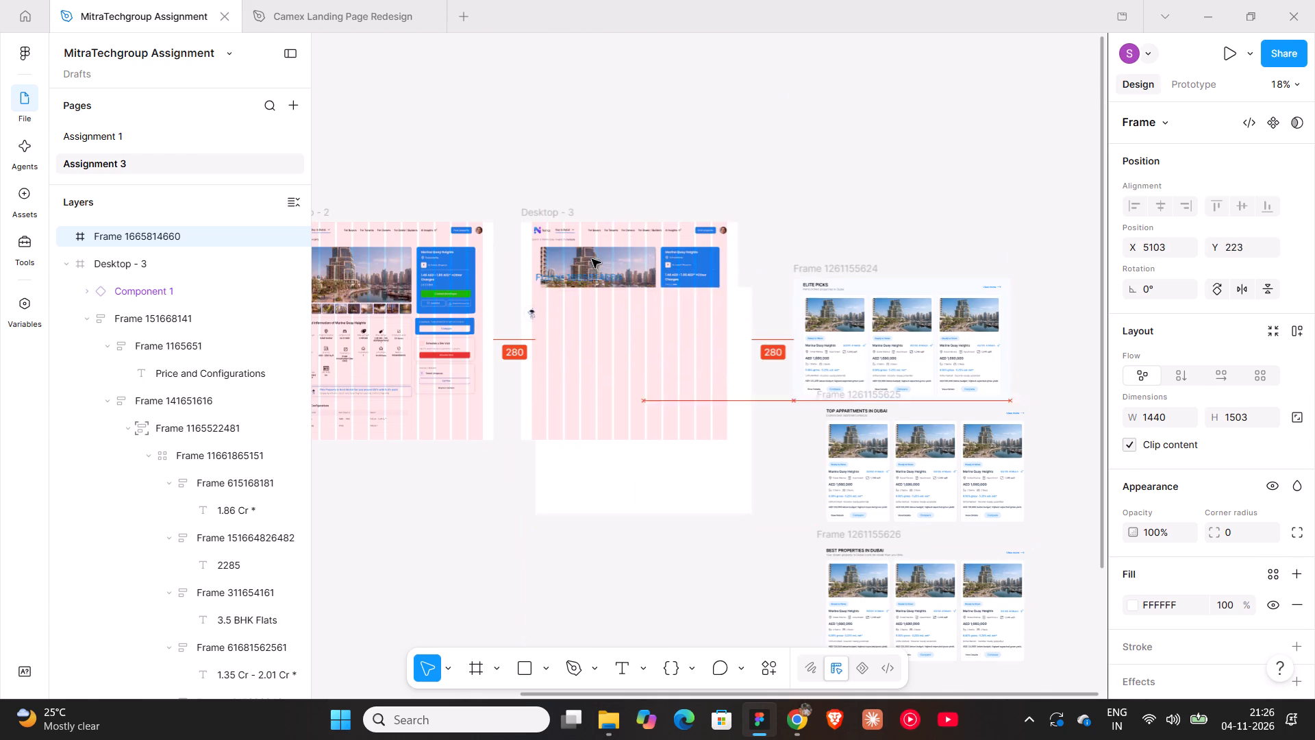
drag(592, 259, 576, 223)
ctrl+scroll(617, 293, up, 9)
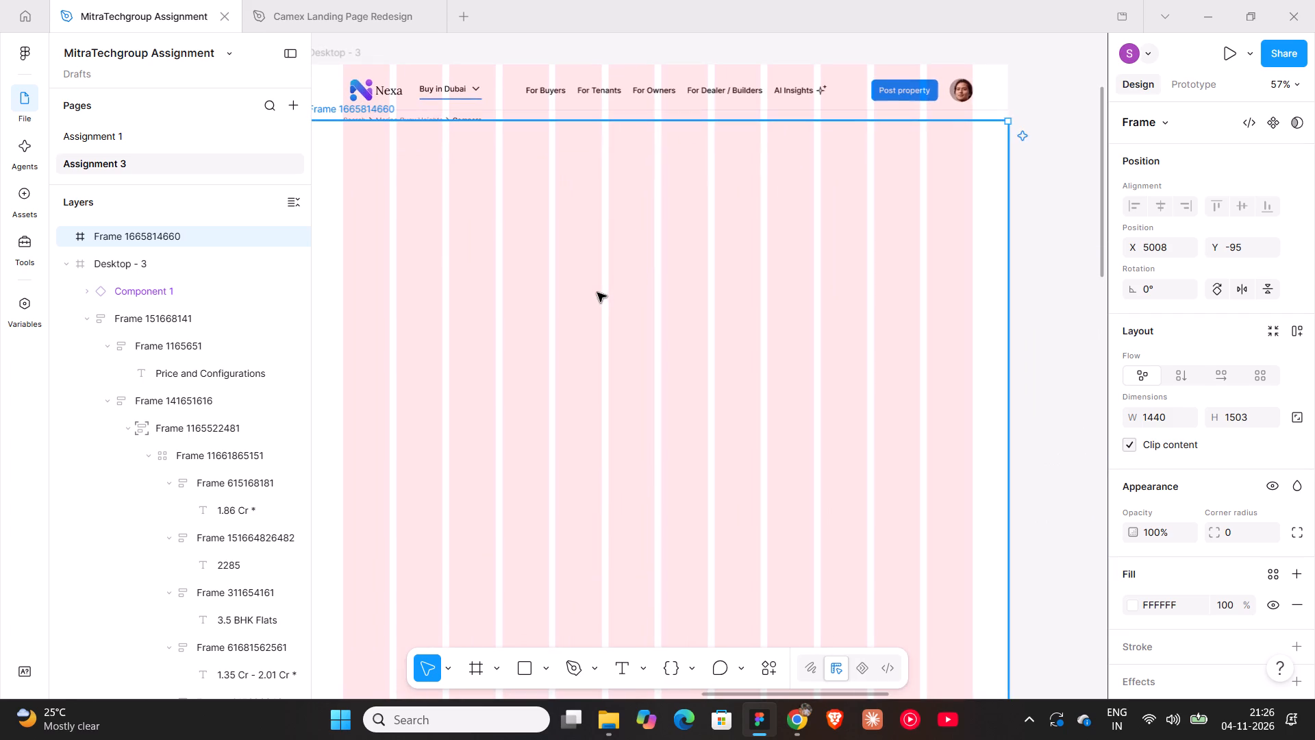
drag(591, 260, 594, 271)
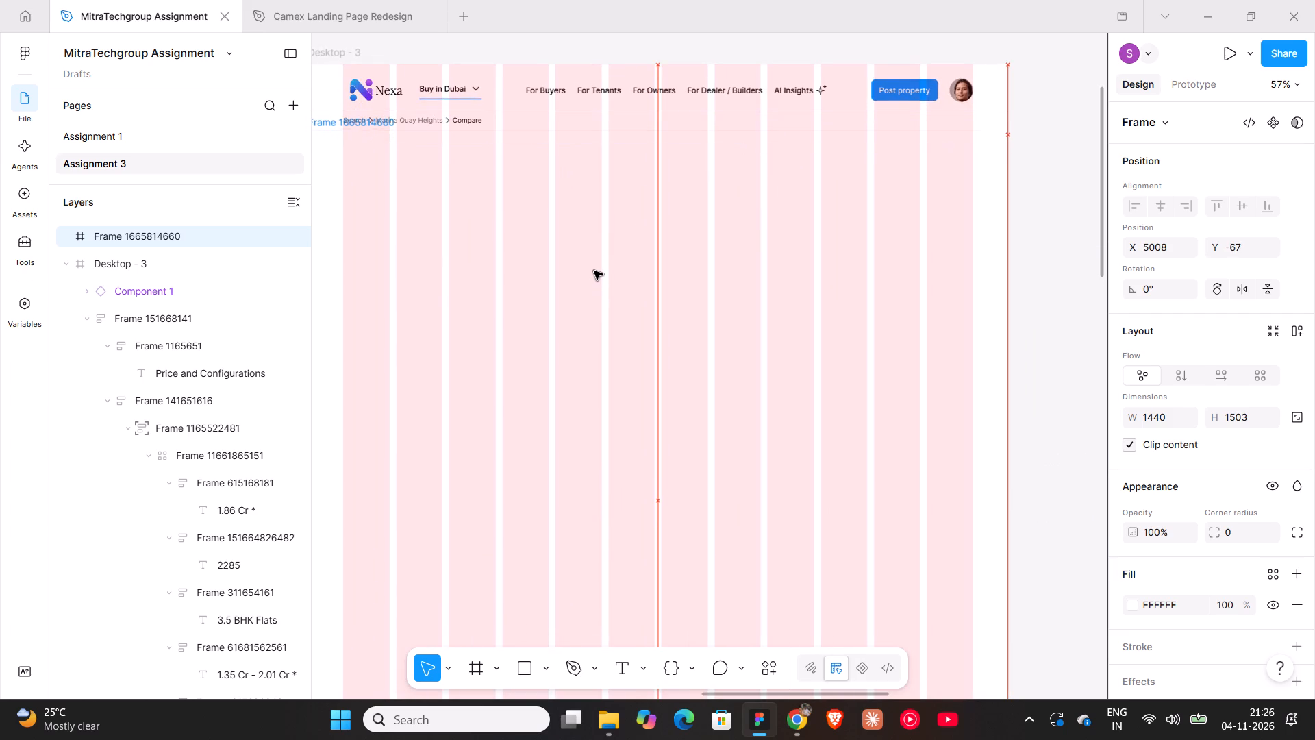
drag(594, 271, 590, 285)
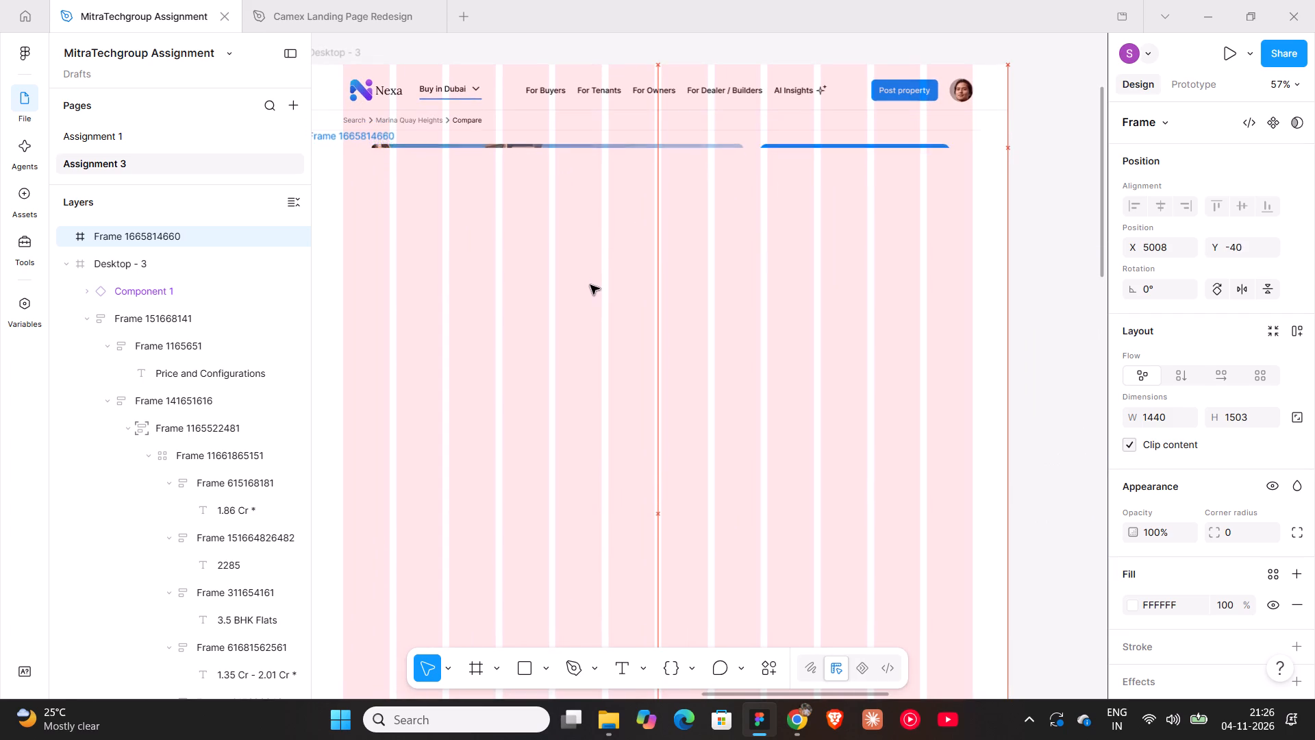
drag(590, 285, 594, 267)
ctrl+scroll(594, 267, up, 4)
ctrl+scroll(594, 267, down, 6)
shift+scroll(594, 267, up, 4)
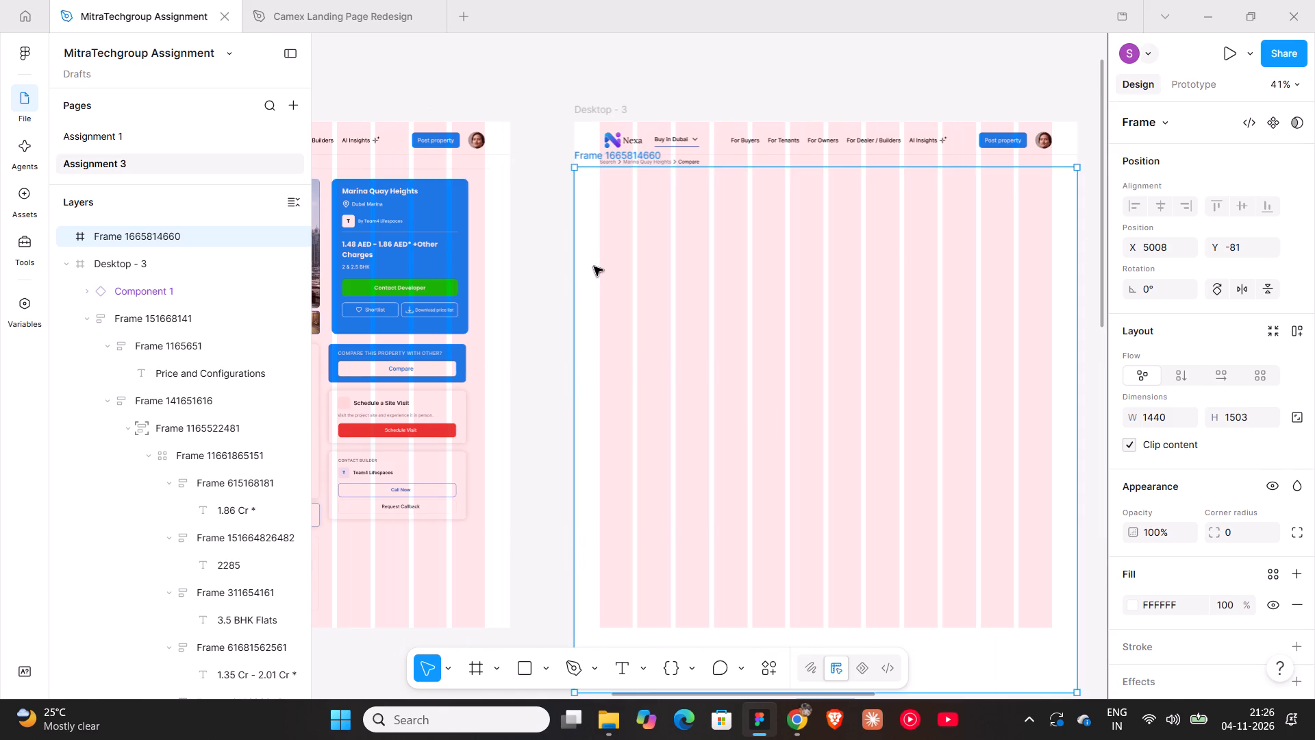
Nest the white frame inside Desktop - 3, above Component 1 in the layer order.
drag(149, 235, 146, 260)
click(667, 188)
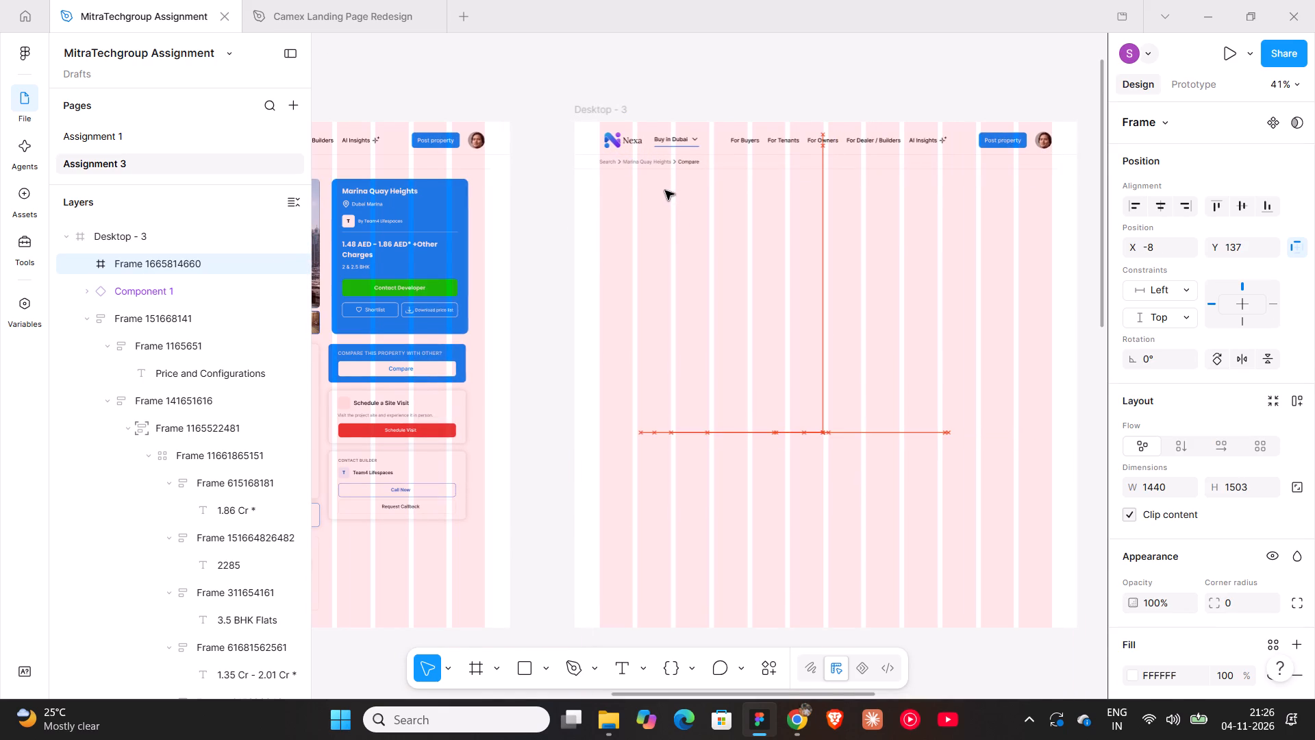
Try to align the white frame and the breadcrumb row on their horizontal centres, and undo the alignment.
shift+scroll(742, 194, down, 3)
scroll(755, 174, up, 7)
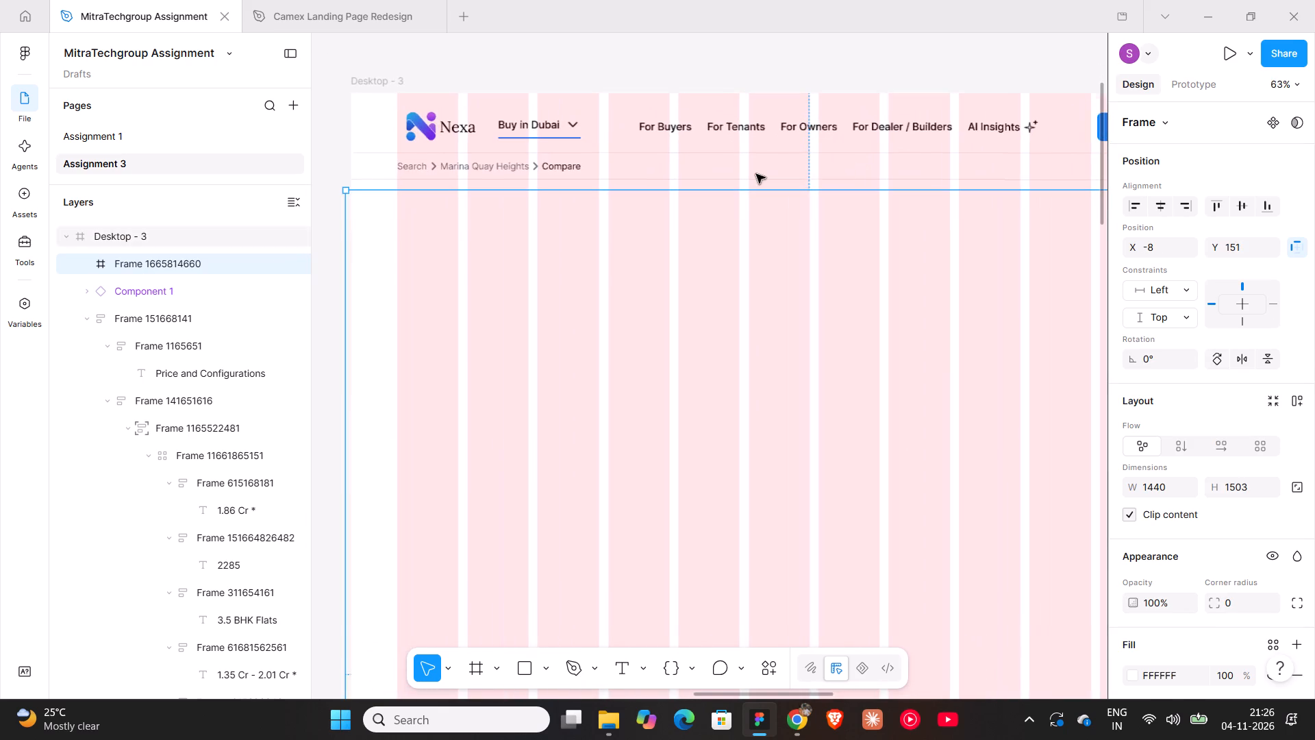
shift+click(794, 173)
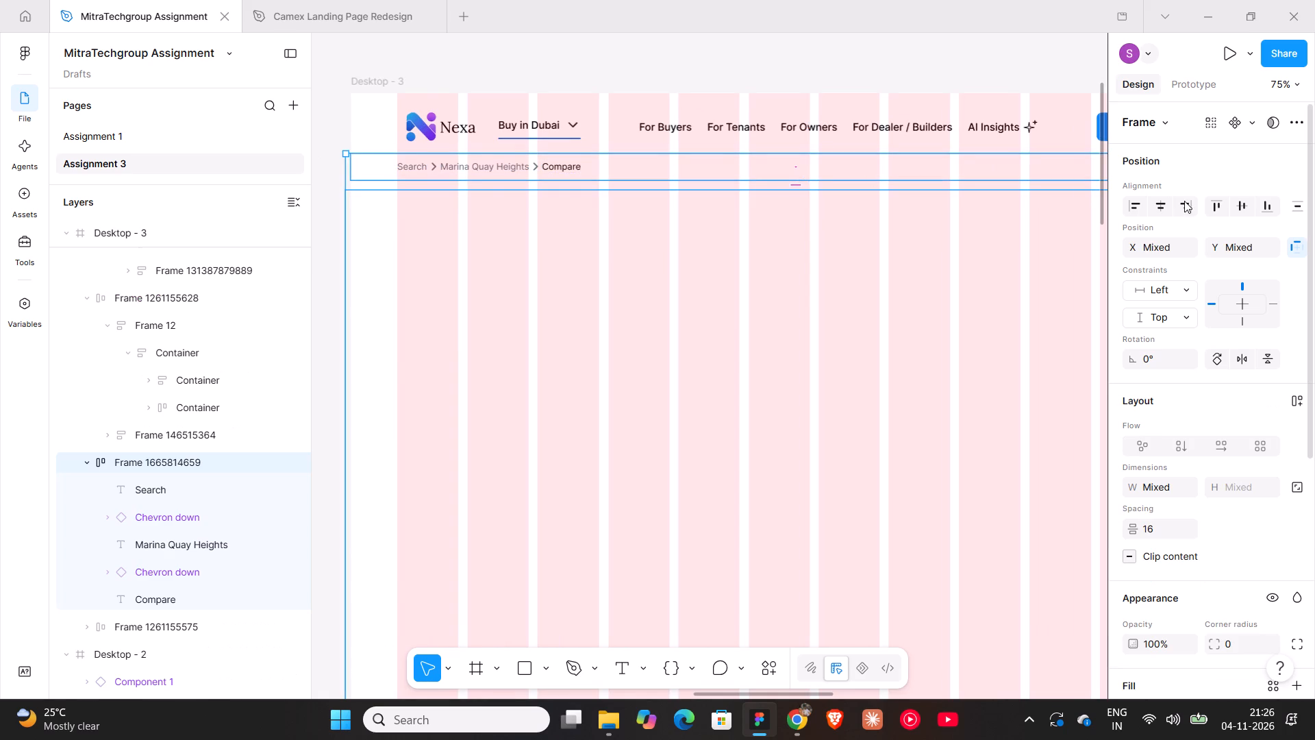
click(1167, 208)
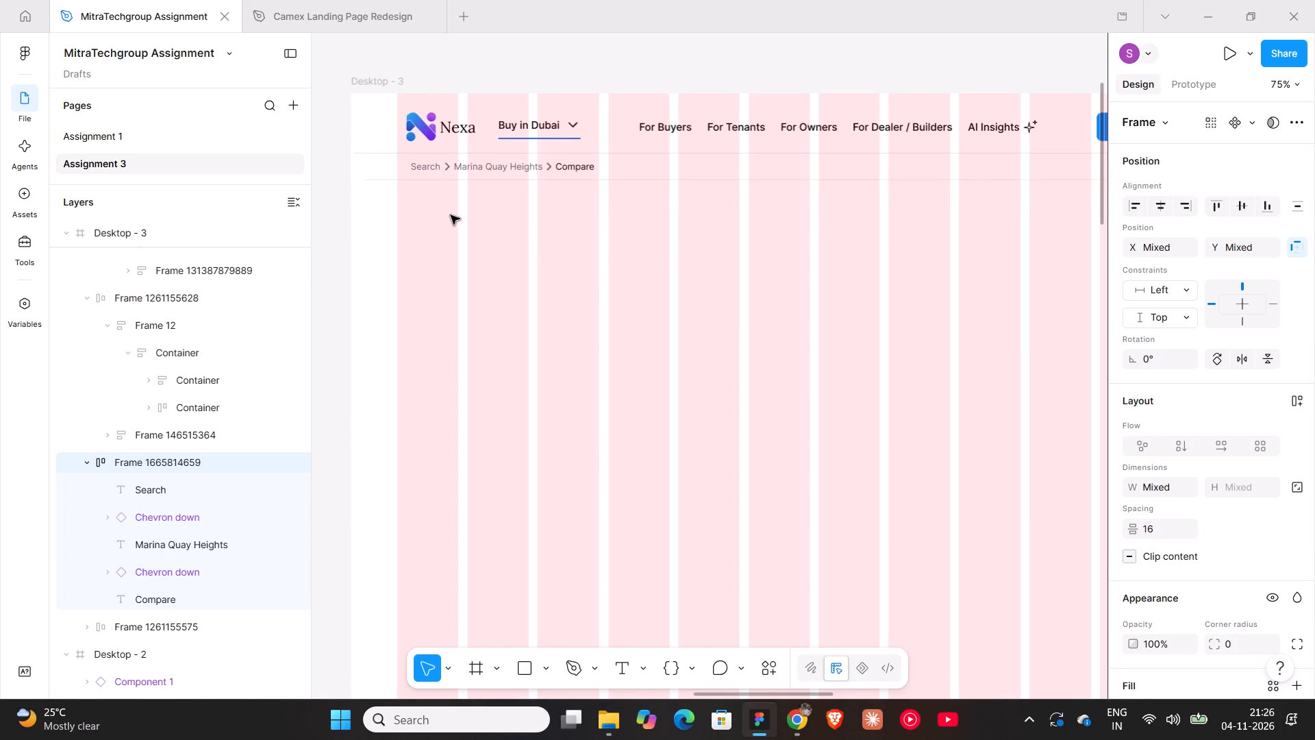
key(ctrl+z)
Centre the white frame horizontally in Desktop - 3 at X 0 and move it up beneath the breadcrumb to Y 135.
click(387, 224)
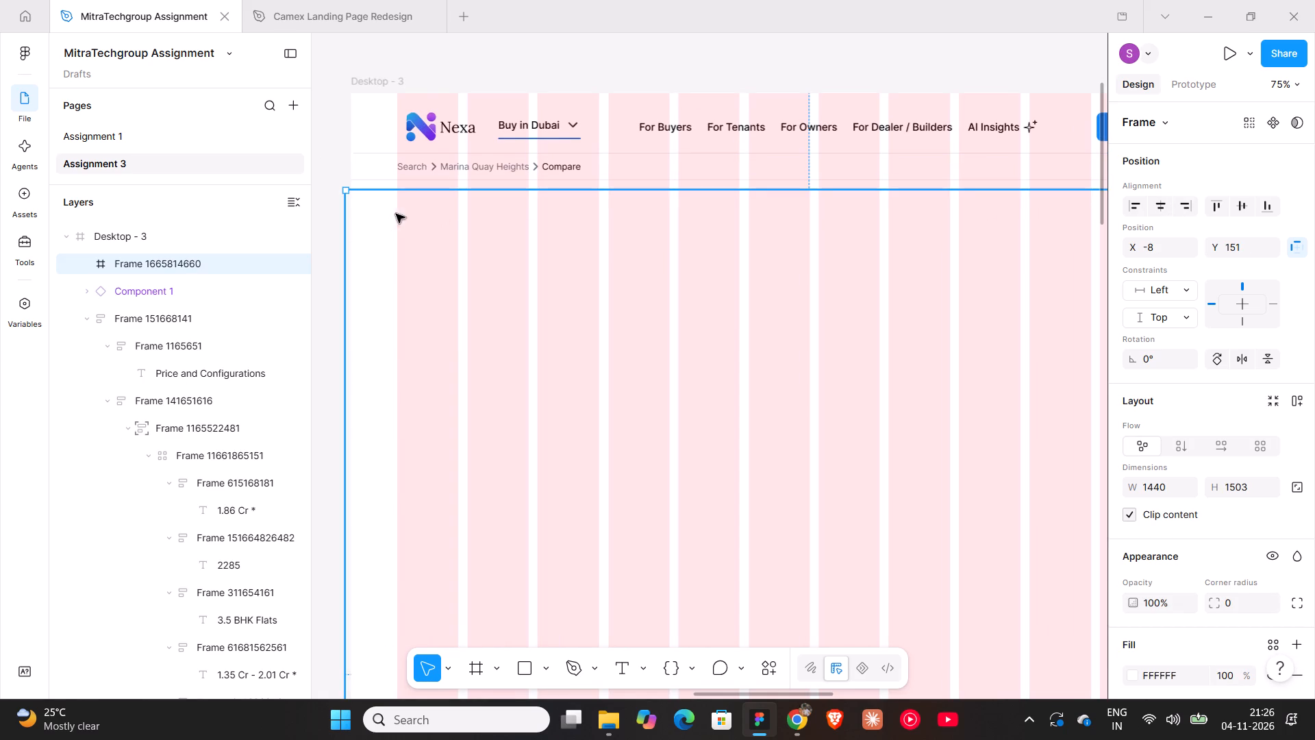
click(1156, 208)
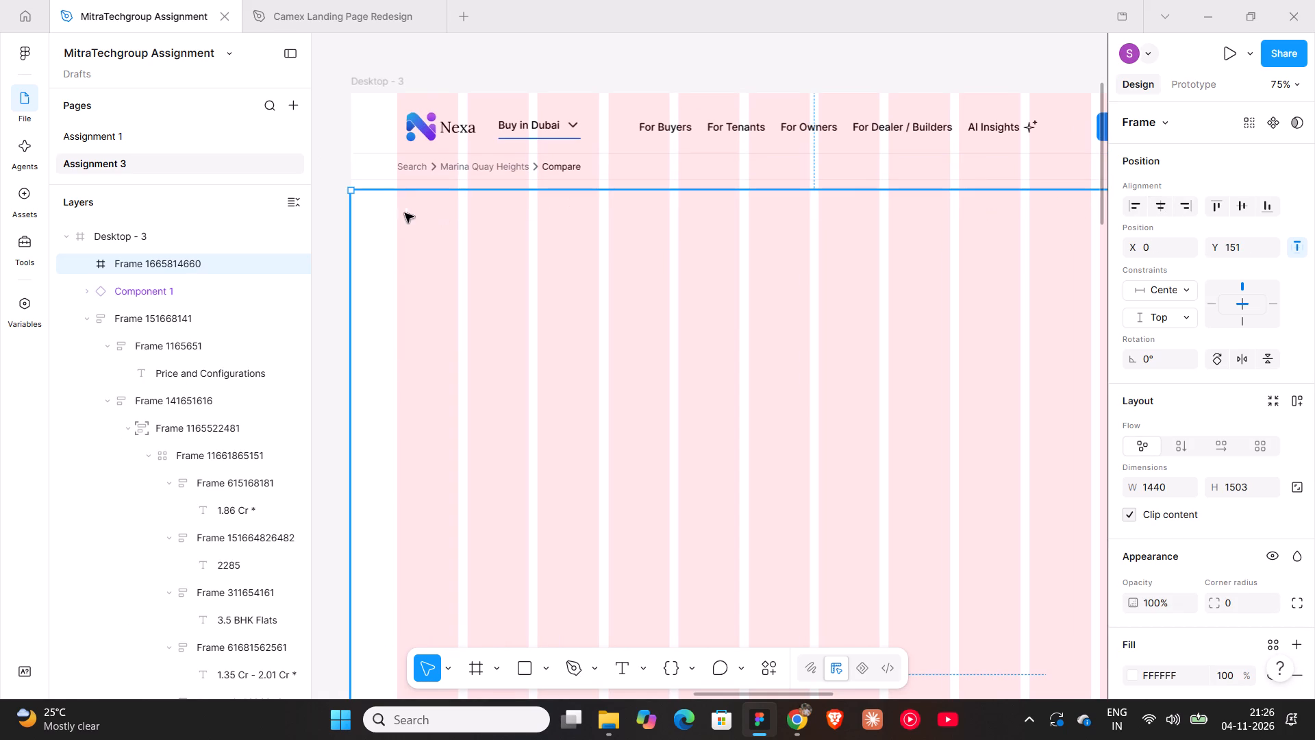
drag(662, 222, 660, 213)
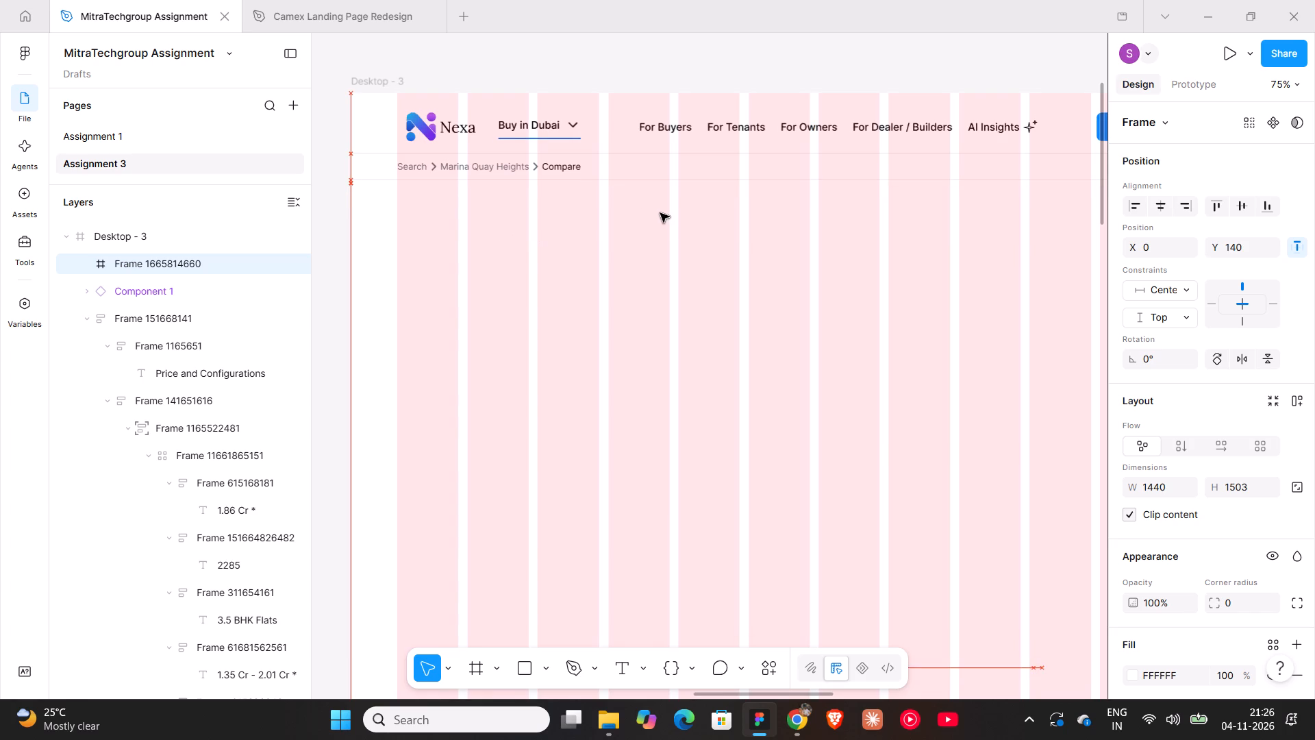
drag(660, 213, 660, 212)
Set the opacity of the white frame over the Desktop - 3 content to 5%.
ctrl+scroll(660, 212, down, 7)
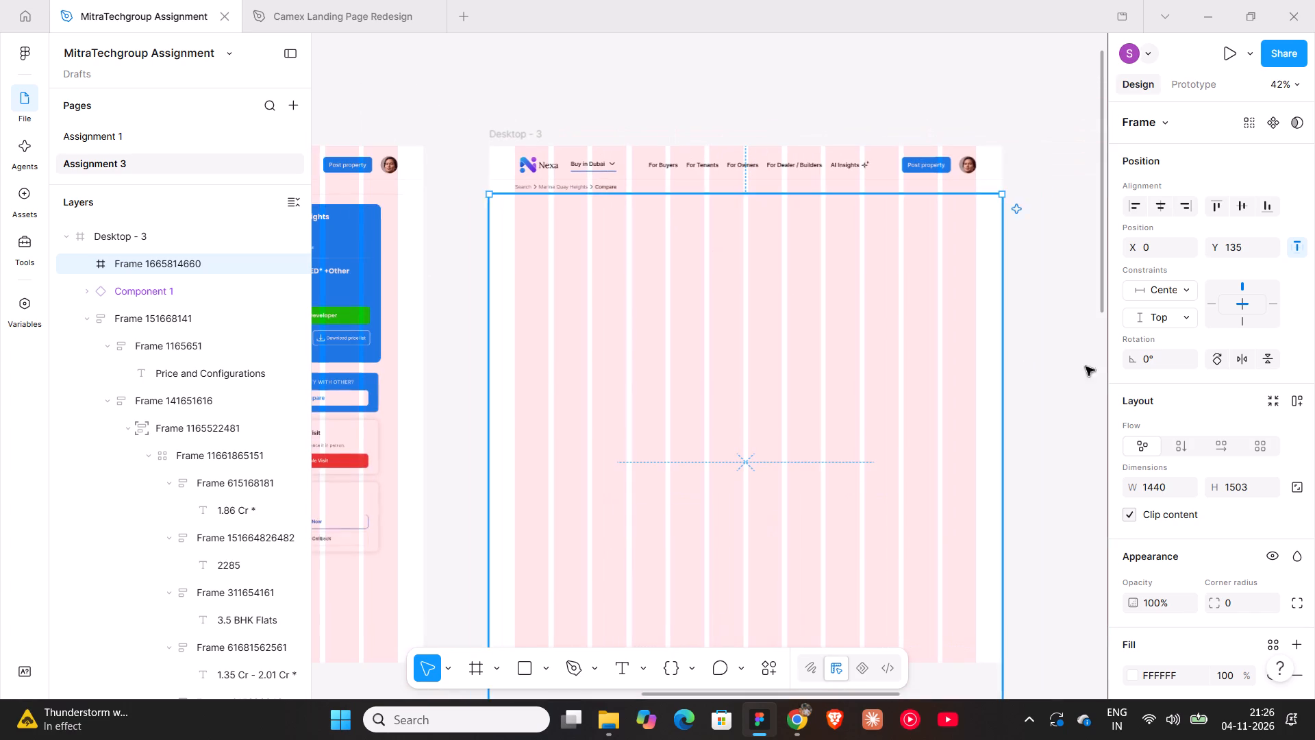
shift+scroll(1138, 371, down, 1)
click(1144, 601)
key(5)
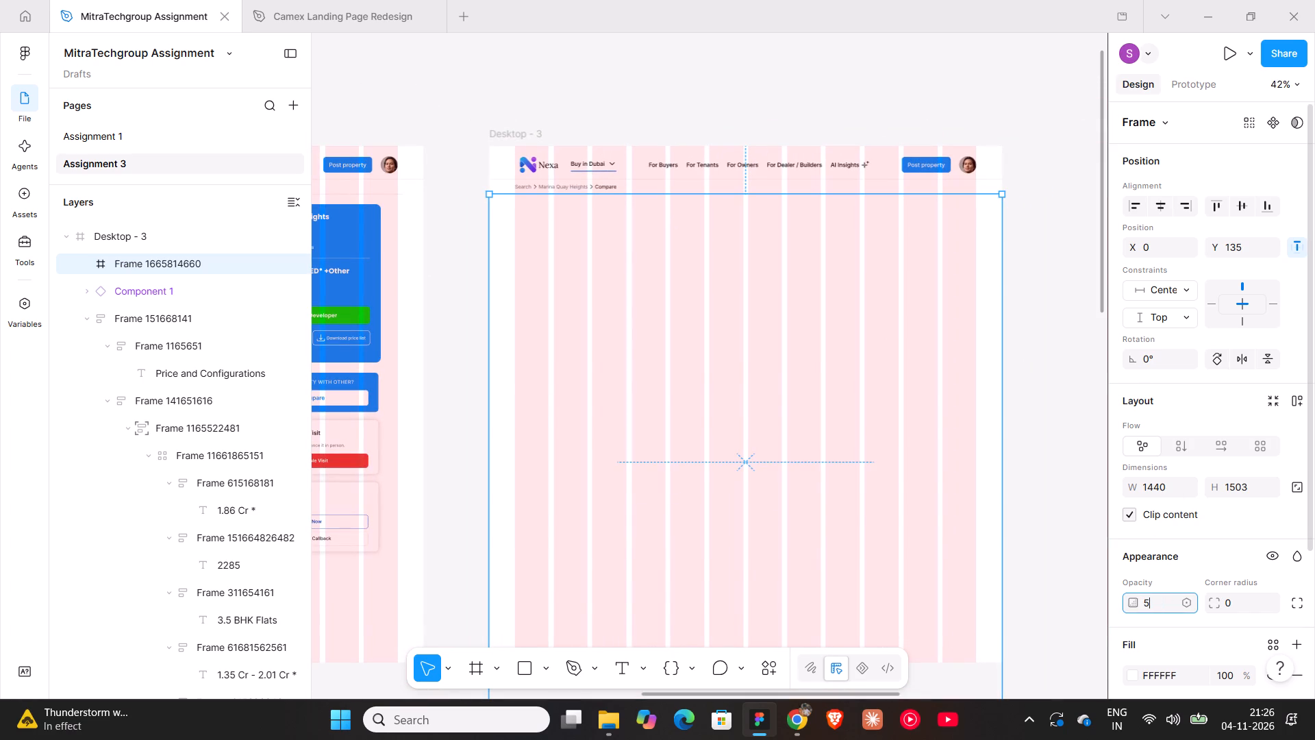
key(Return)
Turn the frame over the Desktop - 3 content into a dark overlay with a 000000 fill and 10% opacity.
scroll(1144, 601, down, 3)
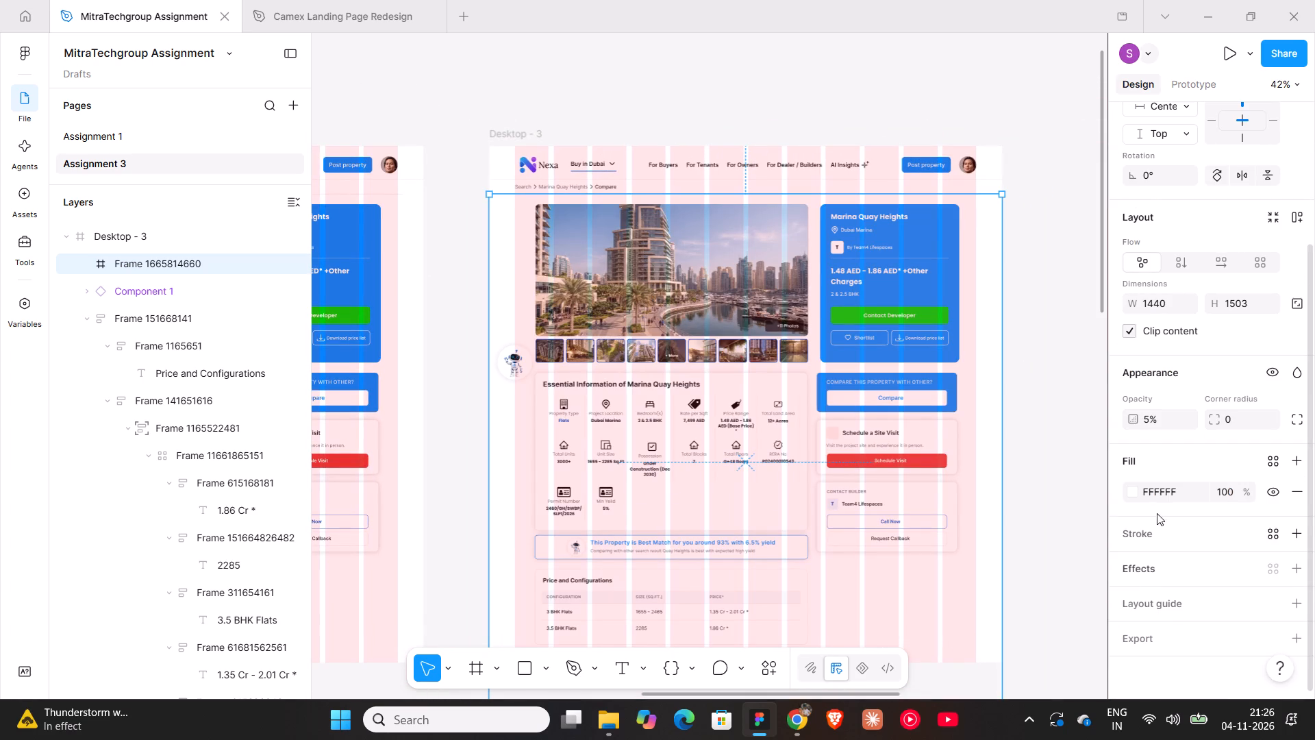
click(1157, 490)
key(0)
key(Return)
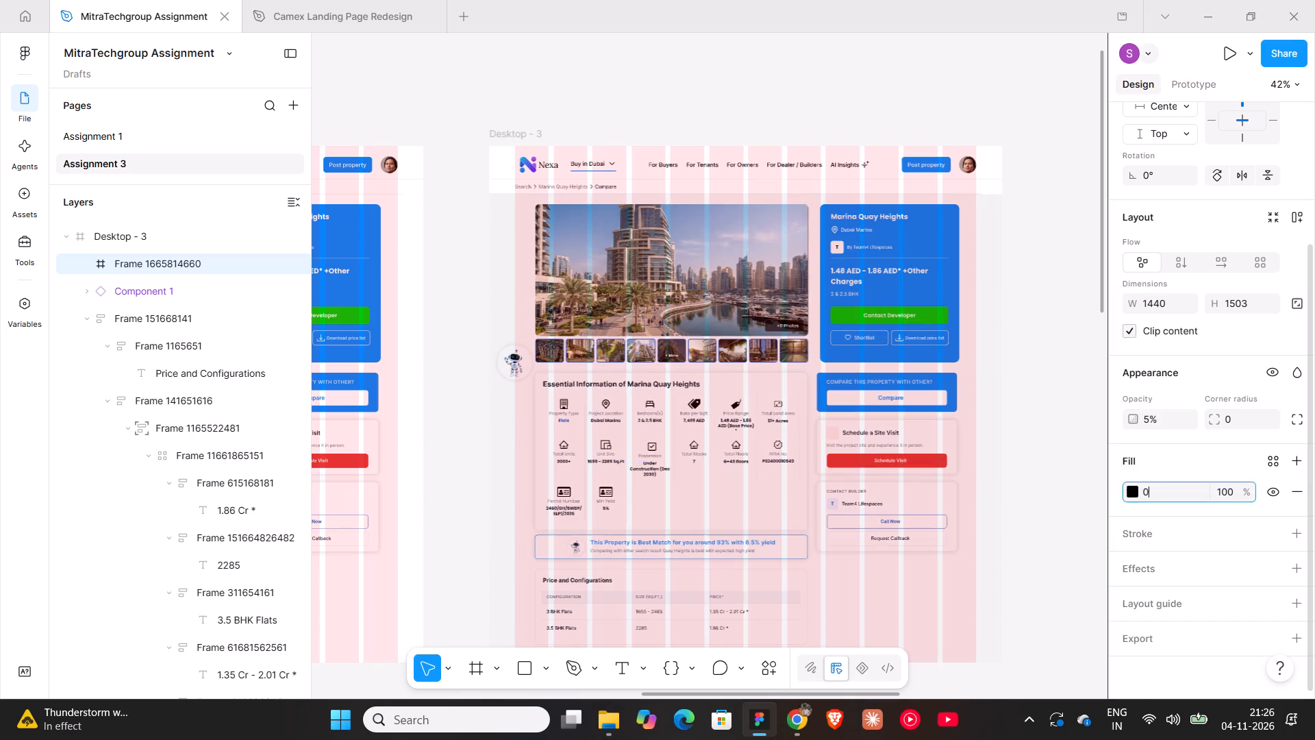
drag(1153, 428, 657, 365)
click(1151, 421)
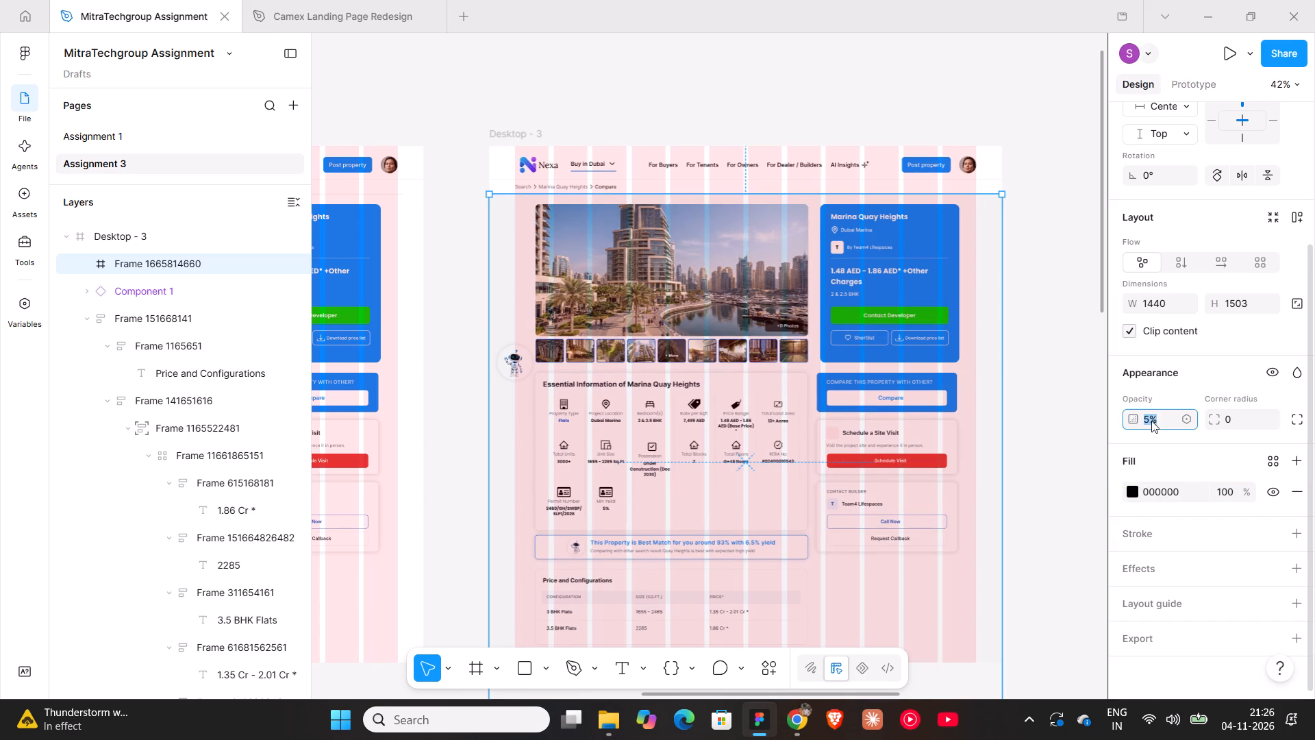
text(10)
key(Return)
click(949, 89)
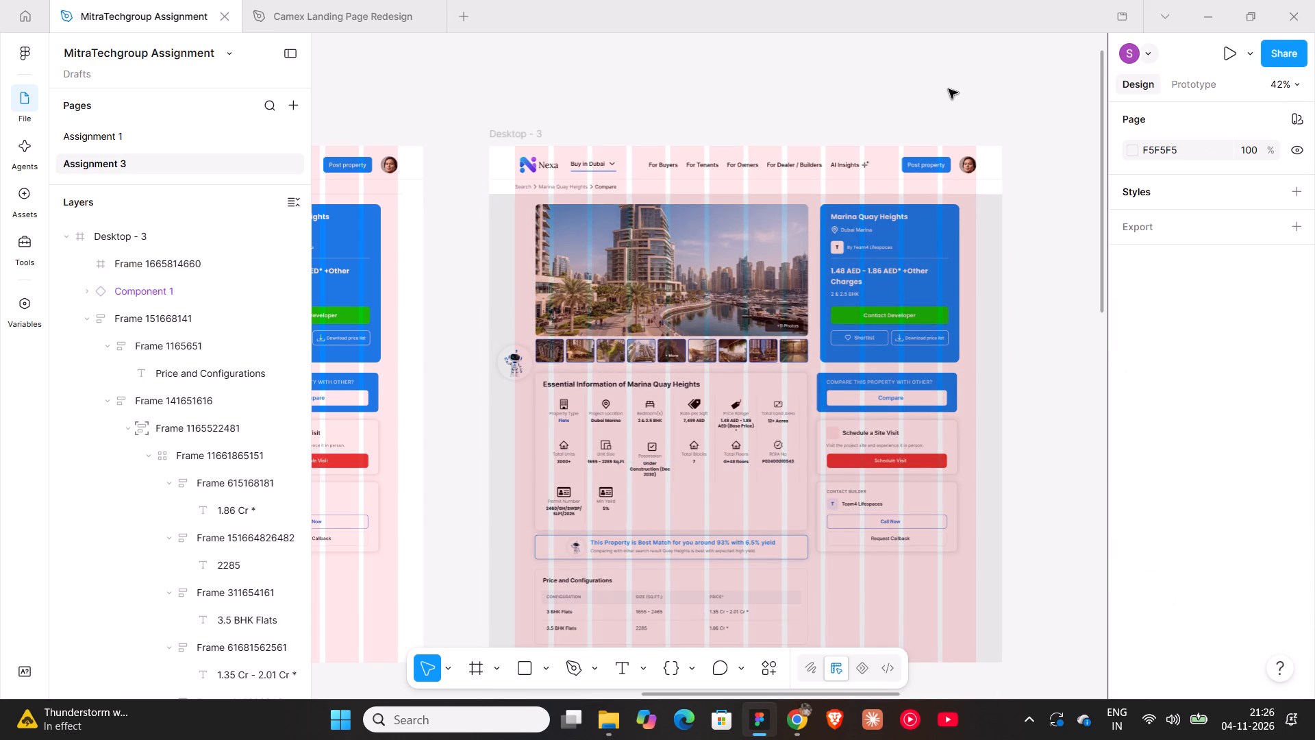
Move the three-card row out of the ELITE PICKS section onto the canvas just below Desktop - 3, at X 5024, Y 1323.
scroll(949, 89, down, 3)
ctrl+scroll(949, 89, down, 8)
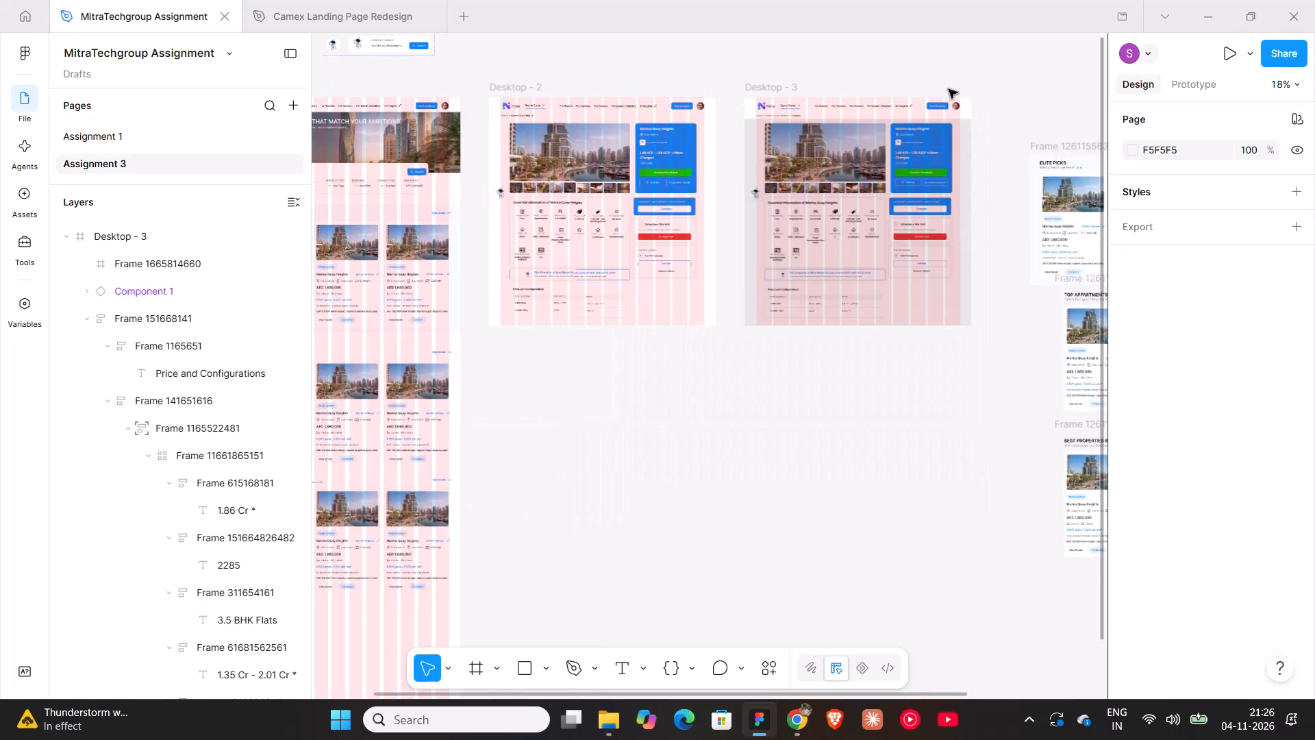
shift+scroll(949, 89, down, 5)
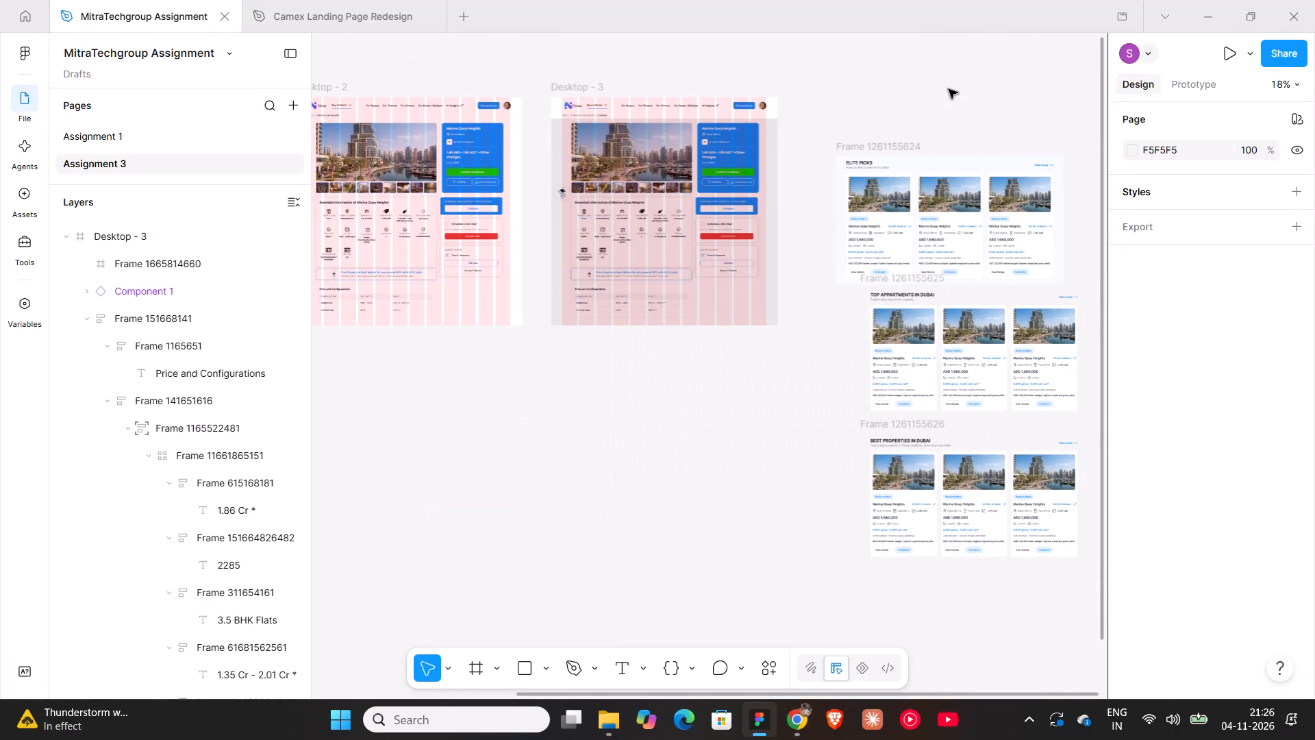
click(949, 190)
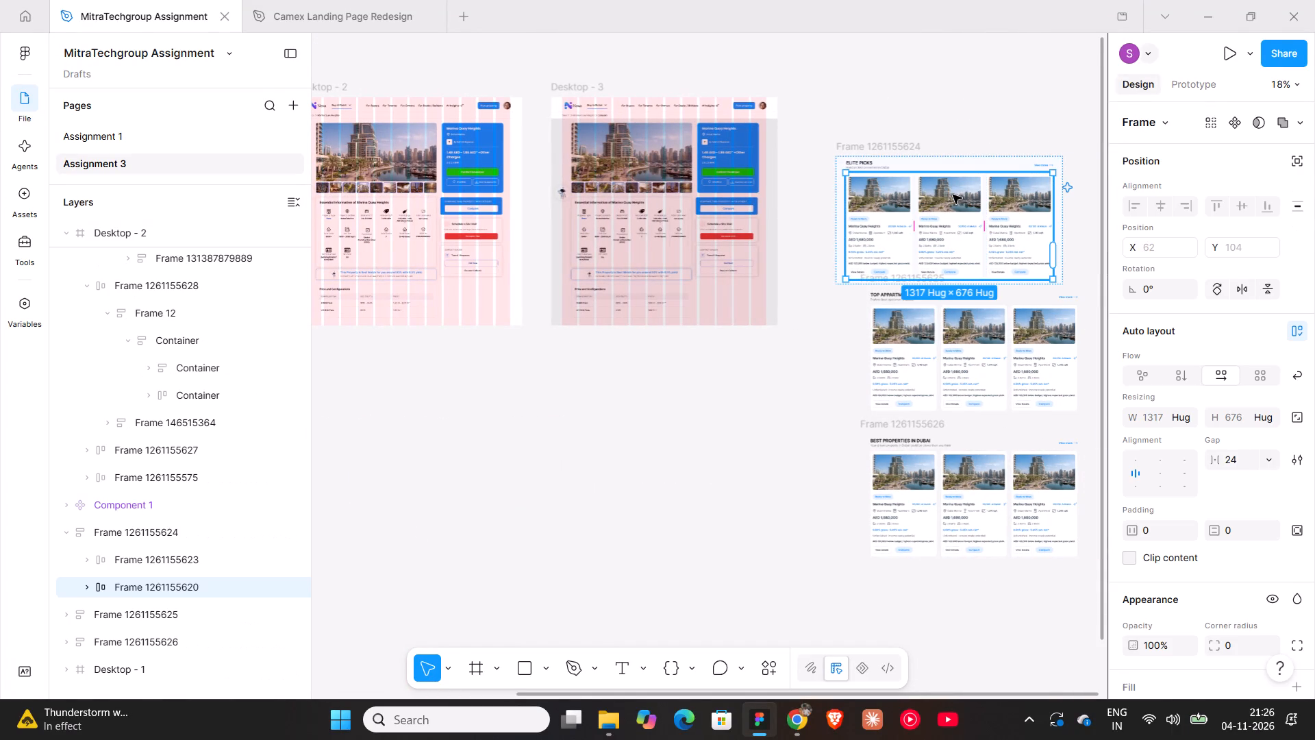
drag(950, 192, 649, 369)
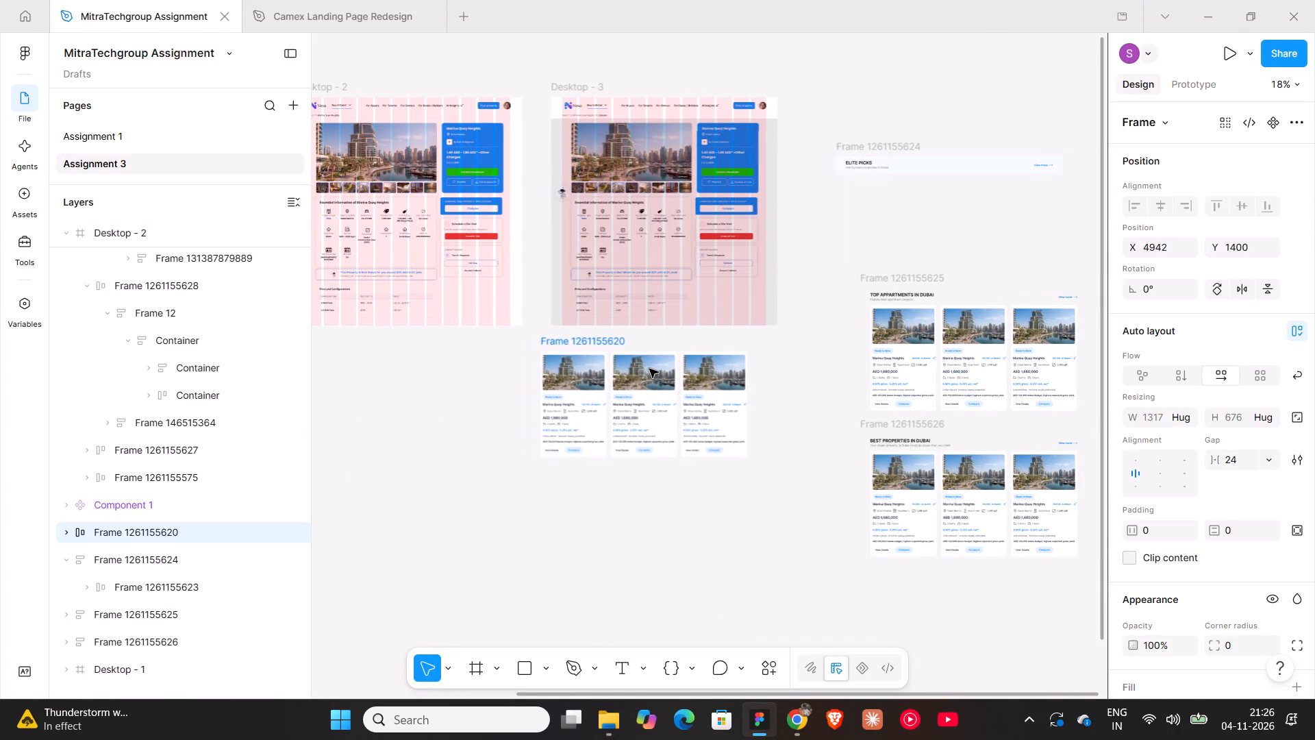
drag(649, 369, 657, 358)
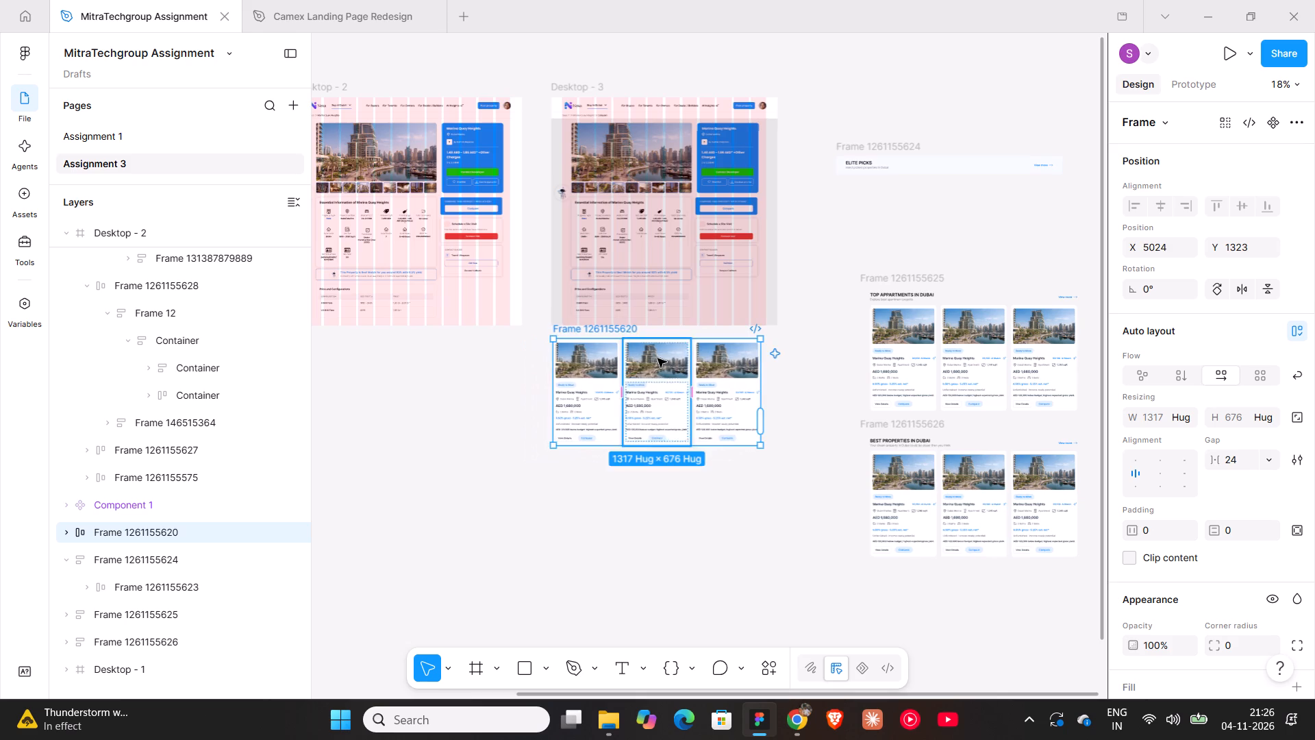
Change the Compare badge text on the first card of the moved row to Add.
ctrl+scroll(628, 382, up, 10)
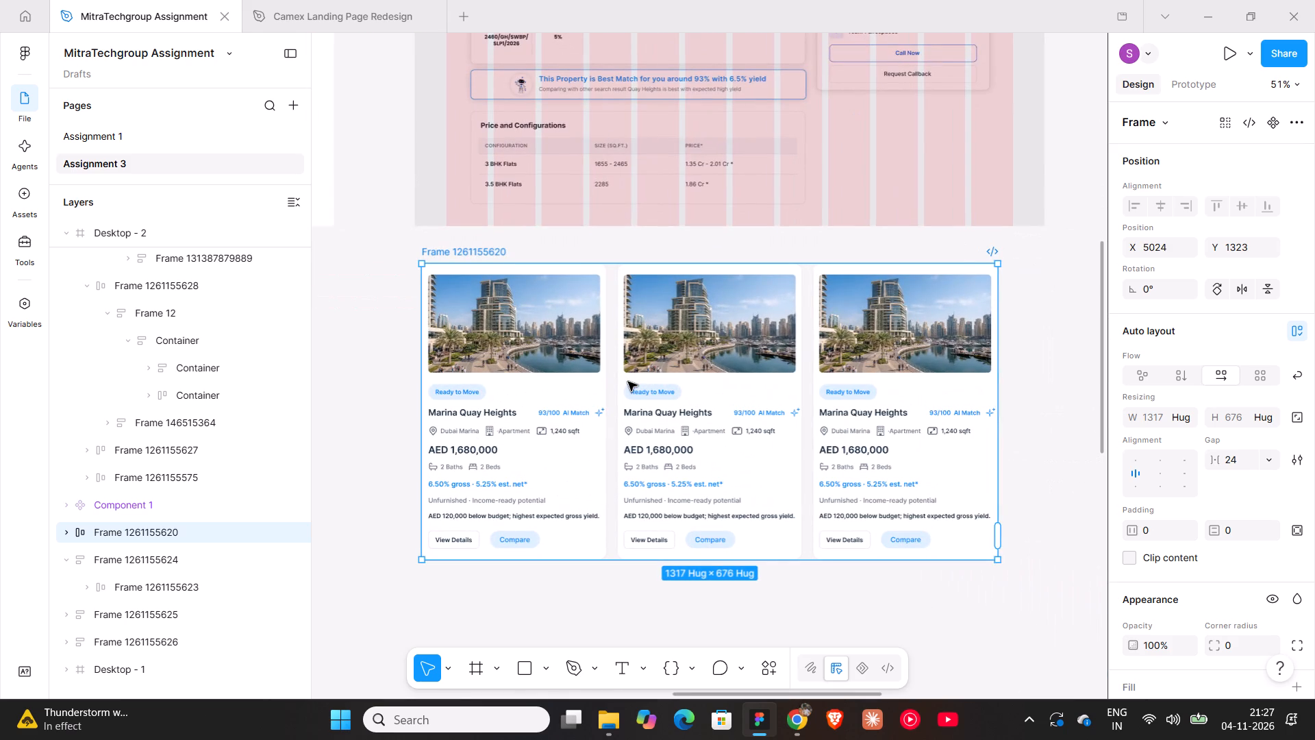
scroll(564, 367, down, 4)
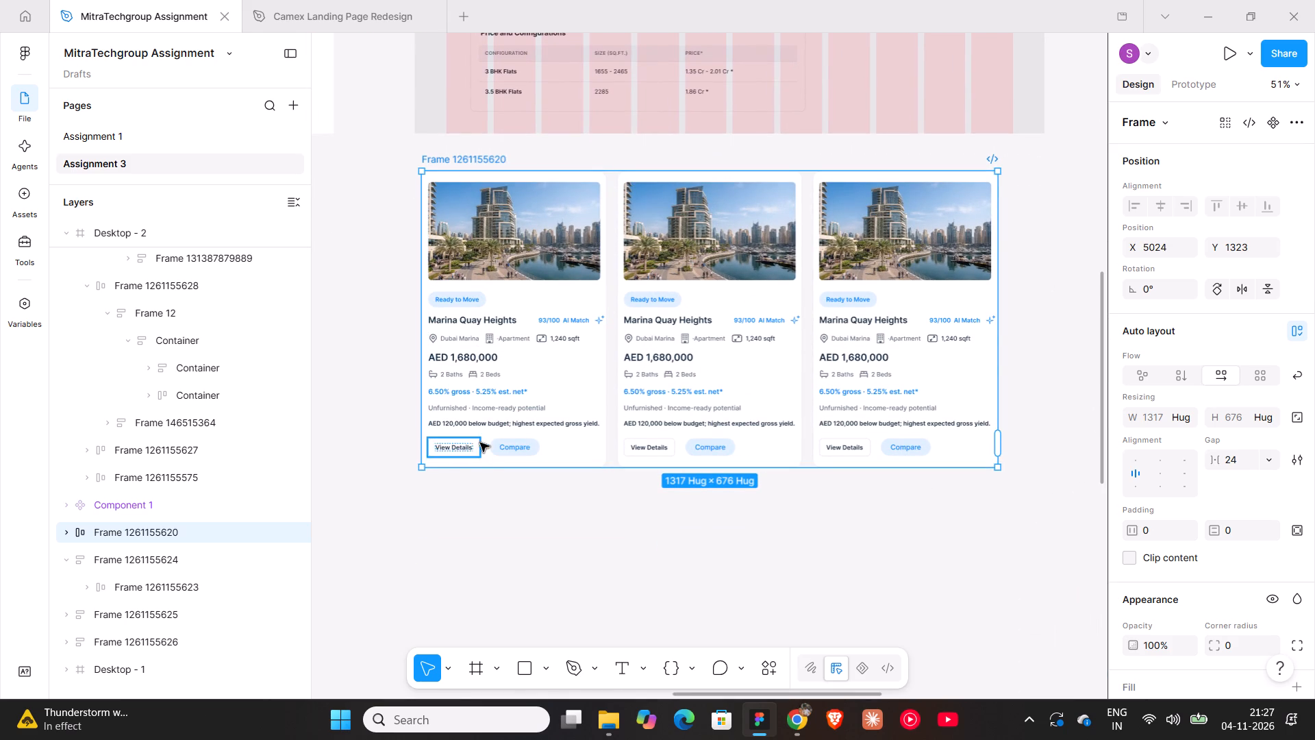
double_click(517, 452)
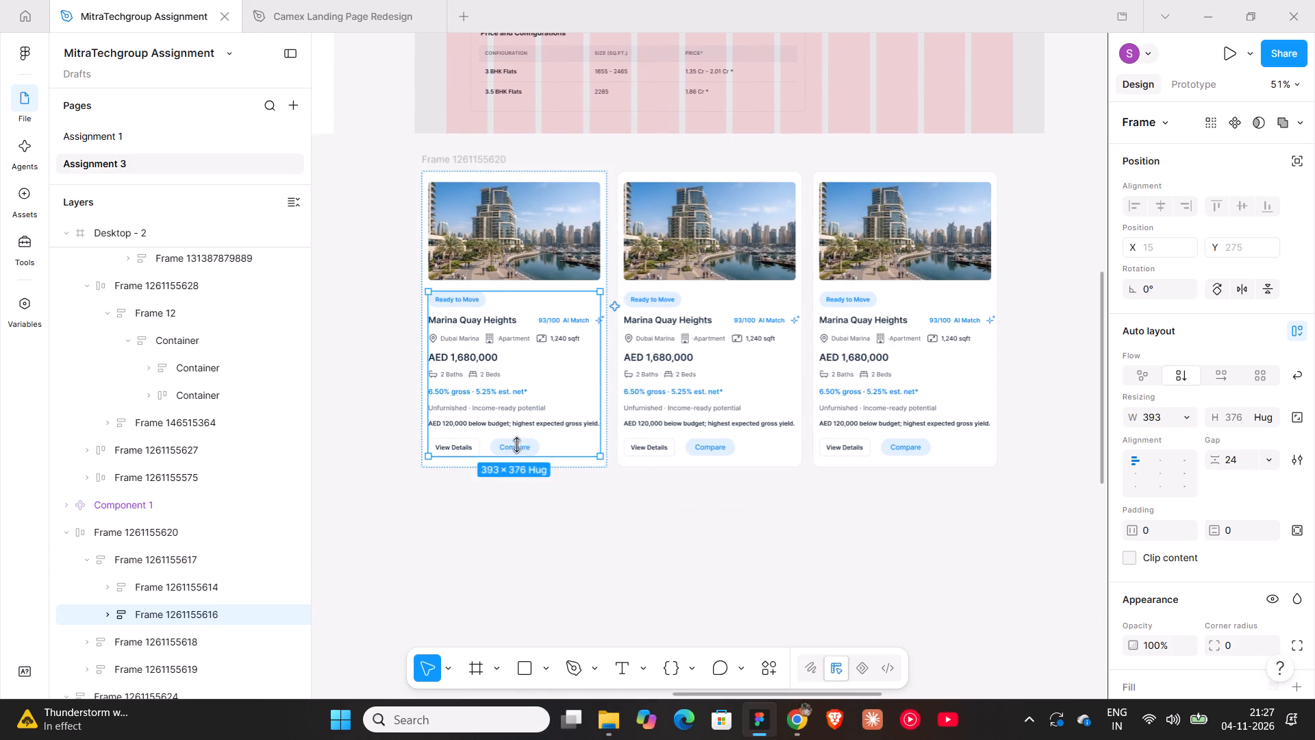
double_click(516, 444)
ctrl+scroll(516, 444, up, 10)
ctrl+double_click(516, 444)
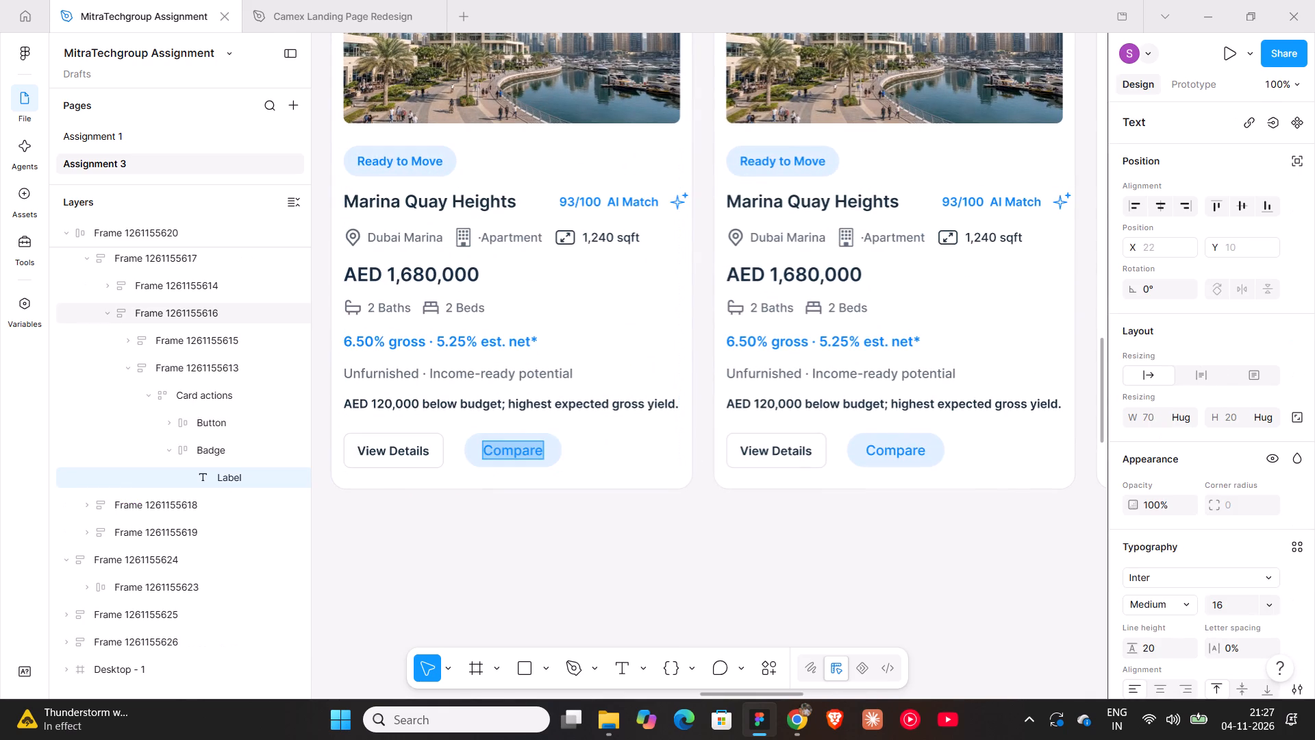
text(Add)
click(646, 566)
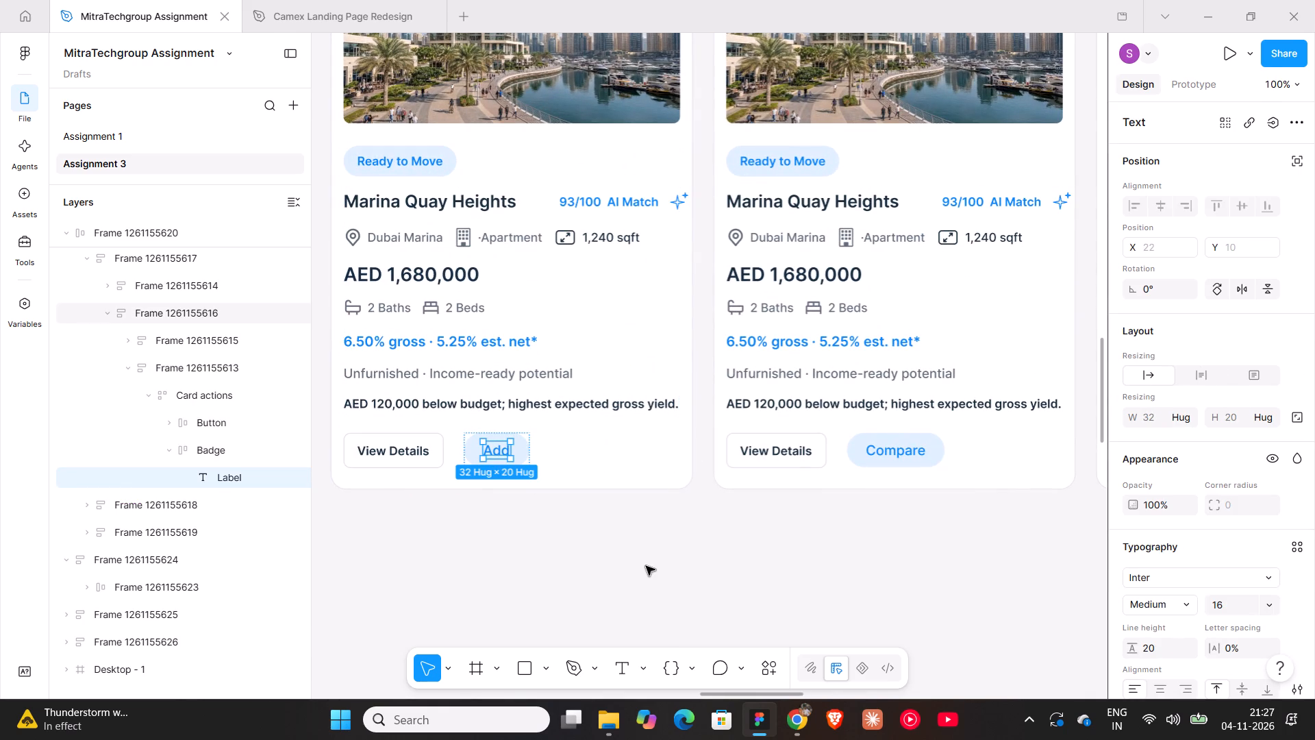
Review the card row below Desktop - 3 alongside the neighbouring page layouts.
ctrl+scroll(646, 566, down, 7)
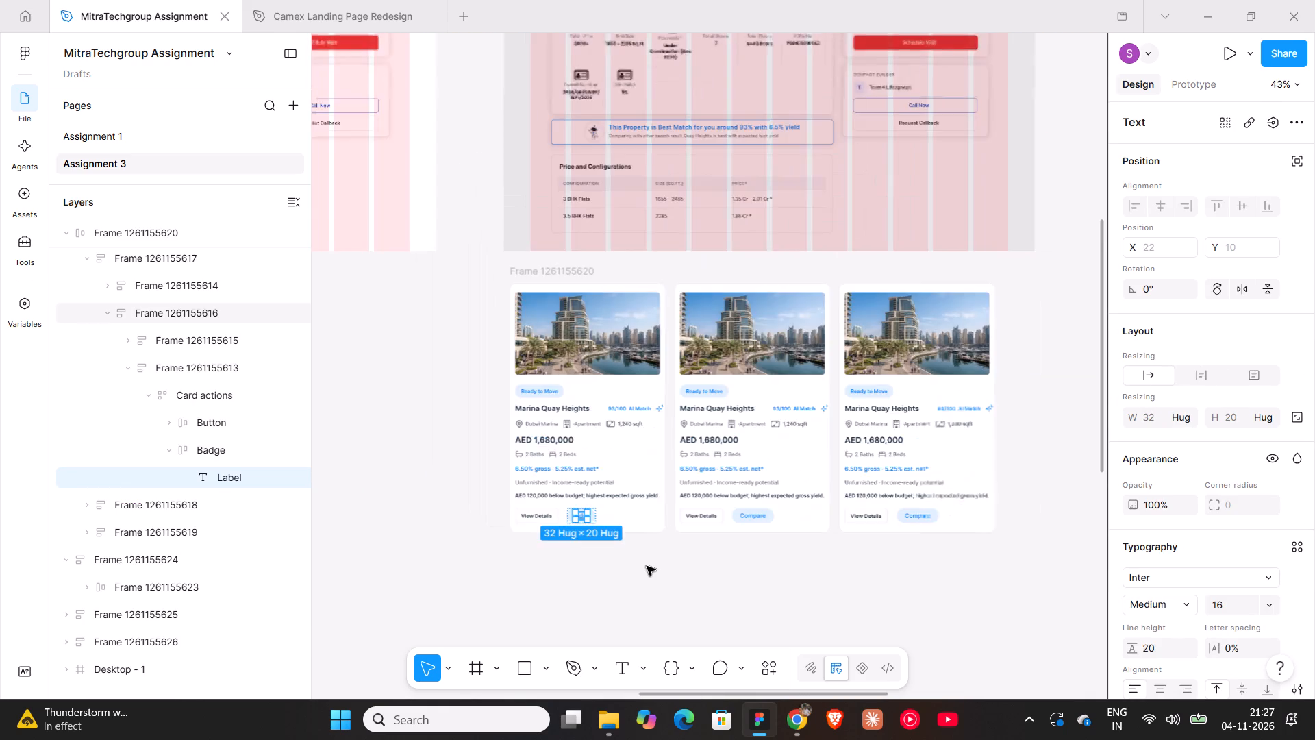
ctrl+scroll(659, 526, down, 7)
shift+scroll(681, 408, up, 6)
ctrl+scroll(681, 405, down, 3)
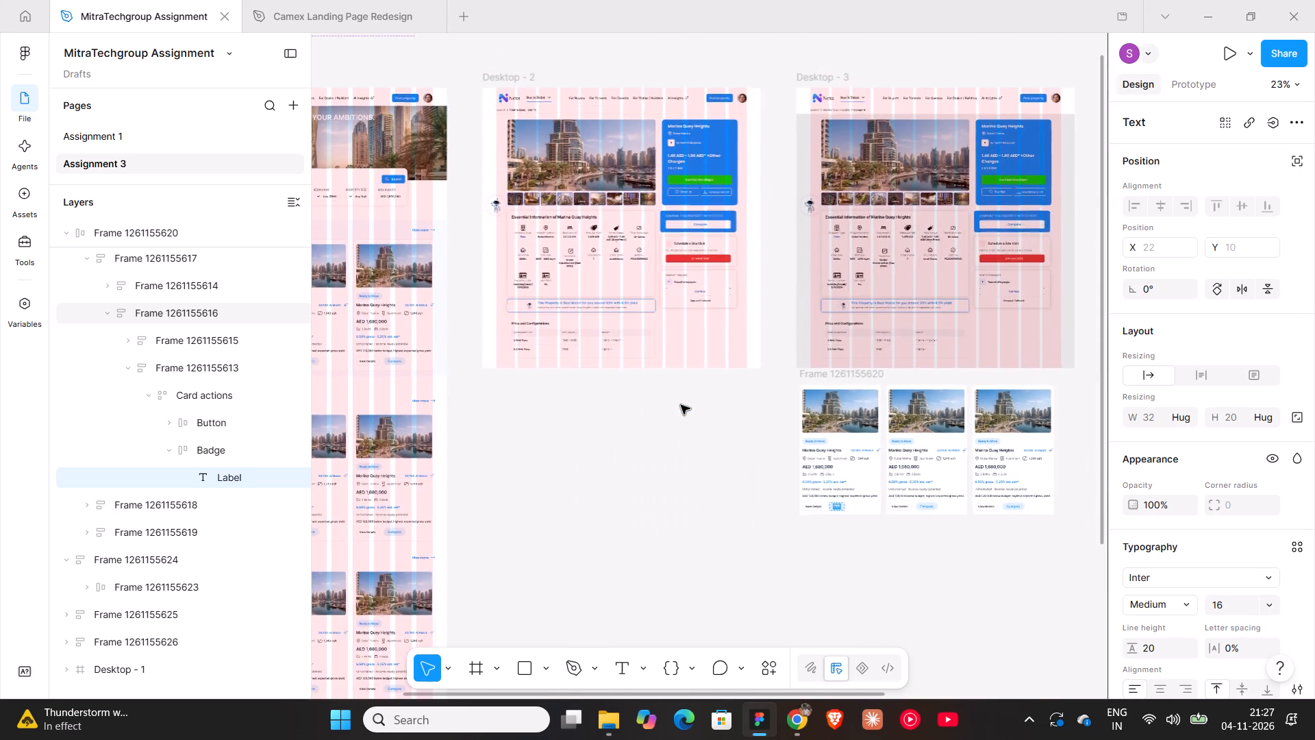
shift+scroll(681, 405, up, 7)
shift+scroll(681, 405, down, 14)
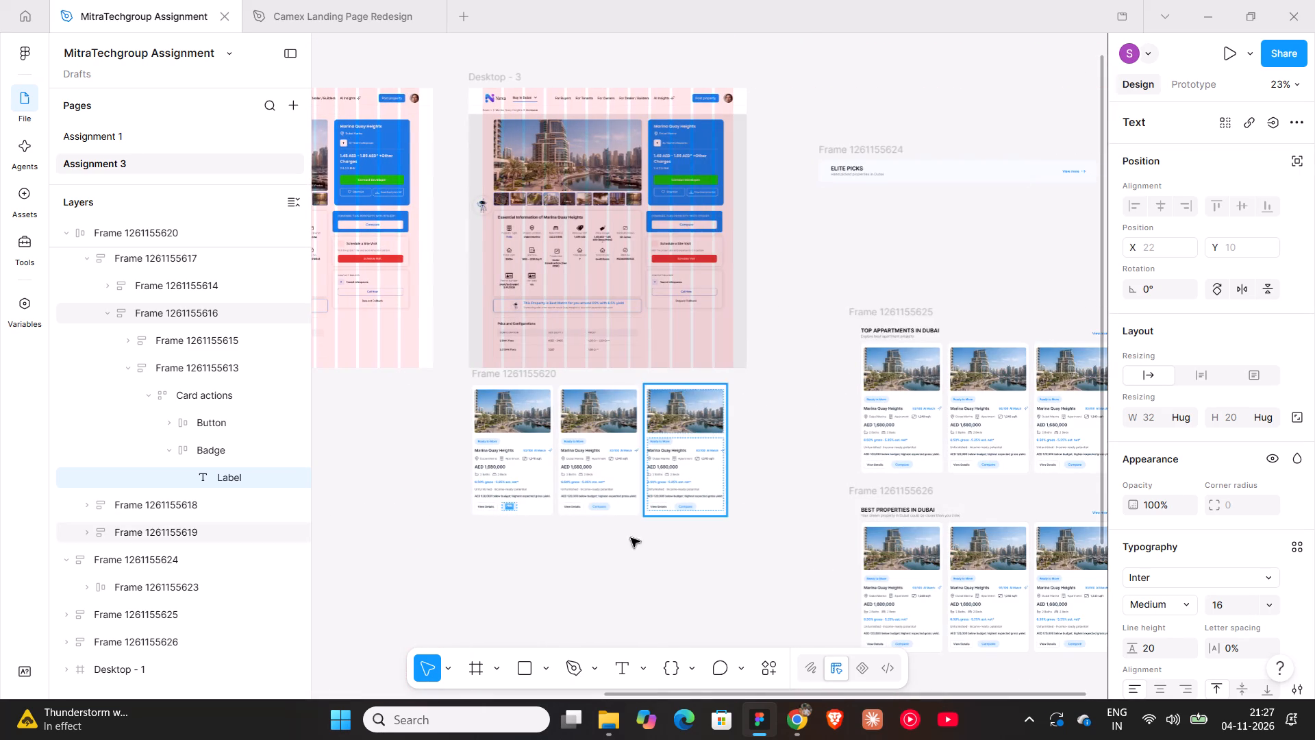
click(564, 556)
ctrl+scroll(571, 520, up, 10)
ctrl+scroll(571, 520, down, 4)
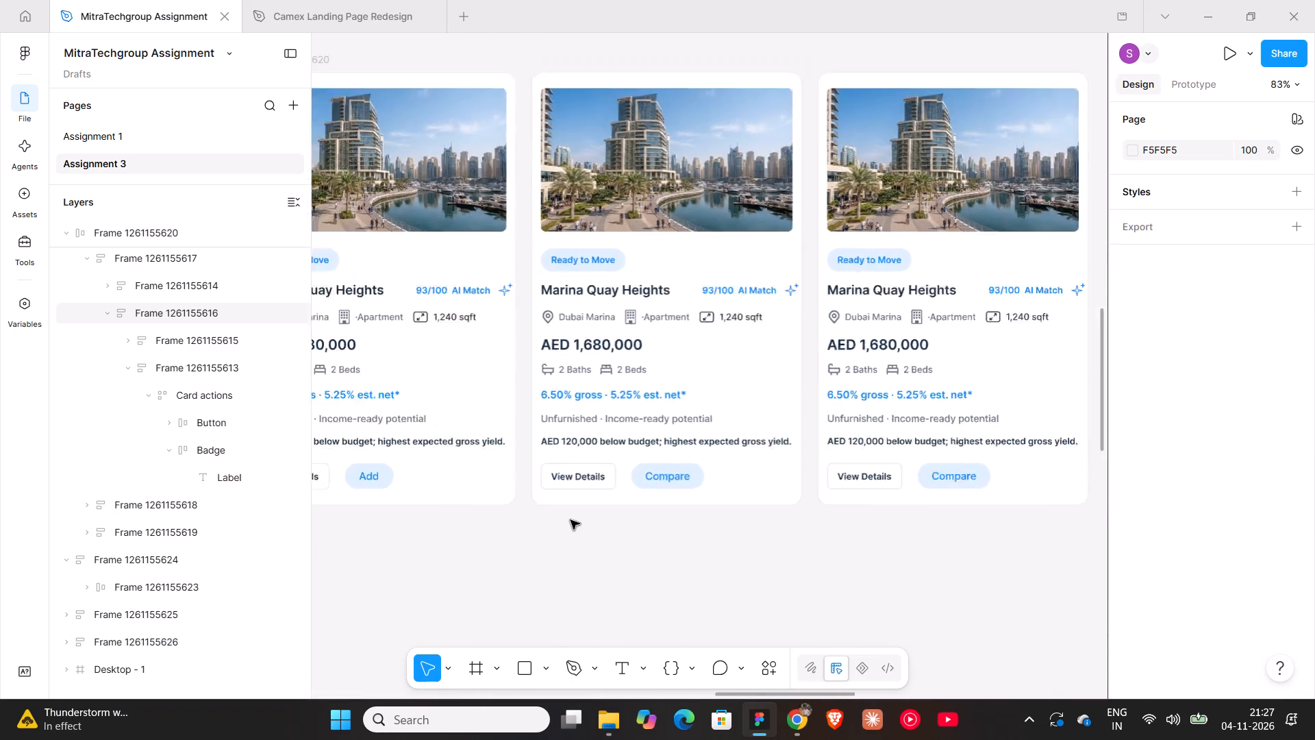
Copy the first card's Add badge and replace the second card's Compare badge with it.
ctrl+scroll(571, 520, down, 2)
double_click(617, 502)
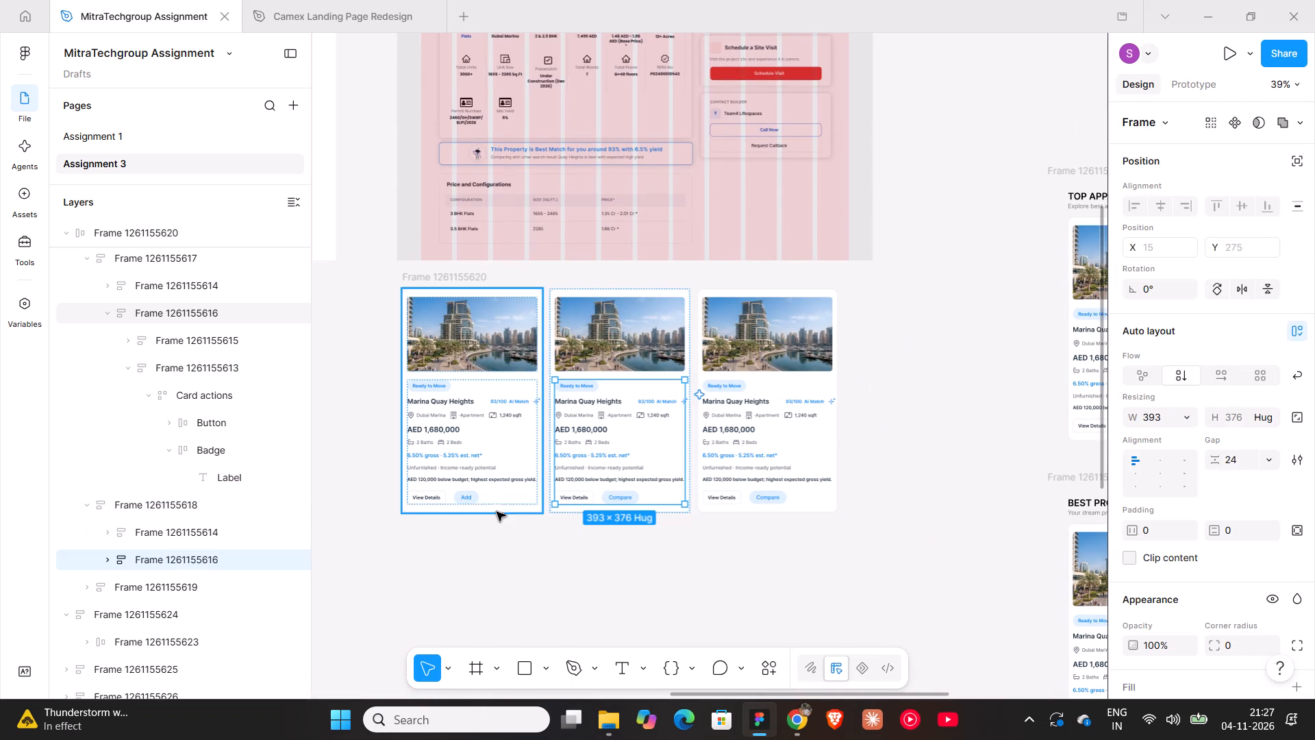
double_click(470, 495)
double_click(470, 495)
double_click(470, 495)
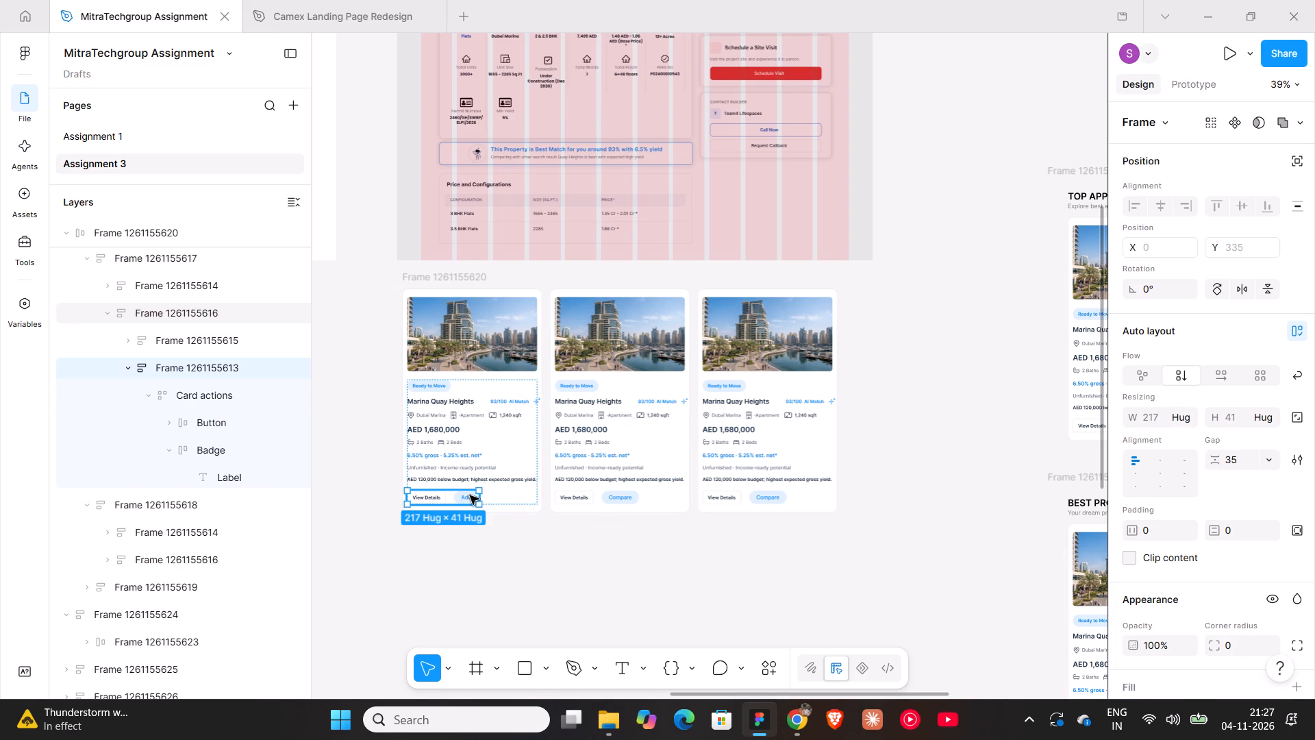
double_click(470, 495)
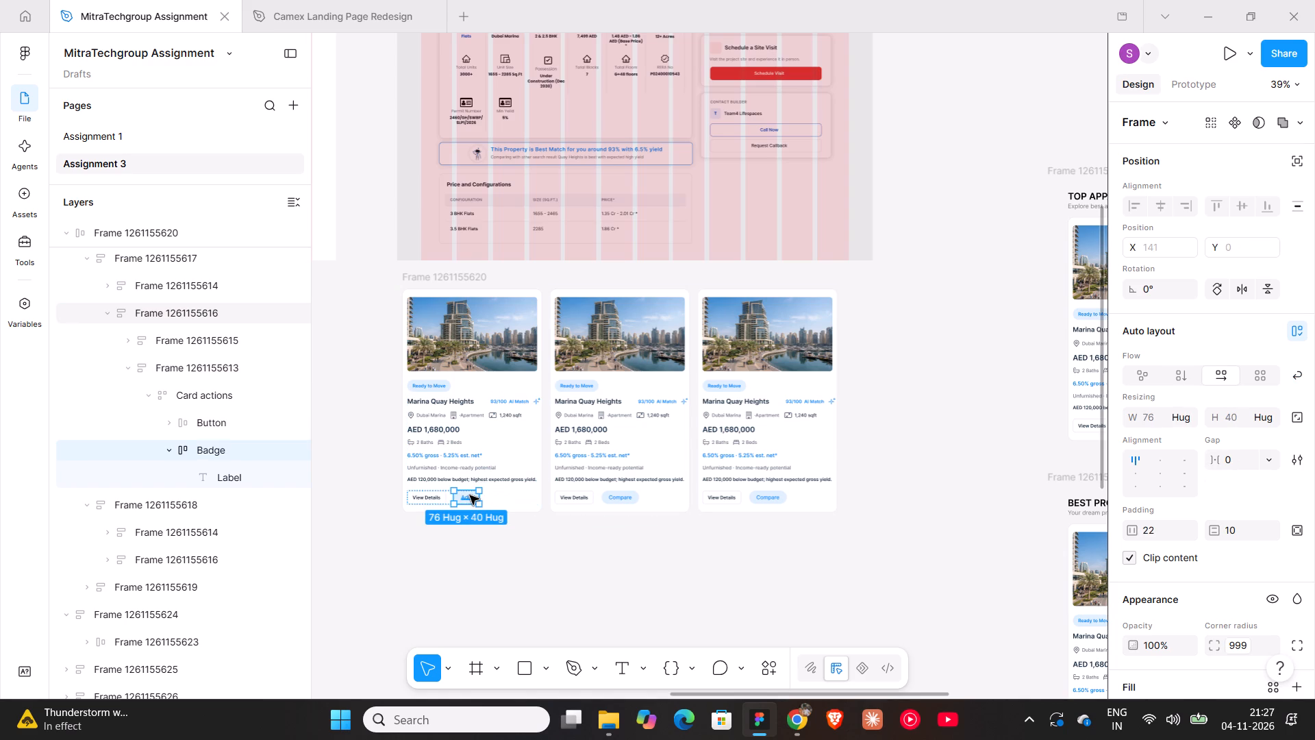
key(ctrl+c)
triple_click(627, 501)
click(627, 495)
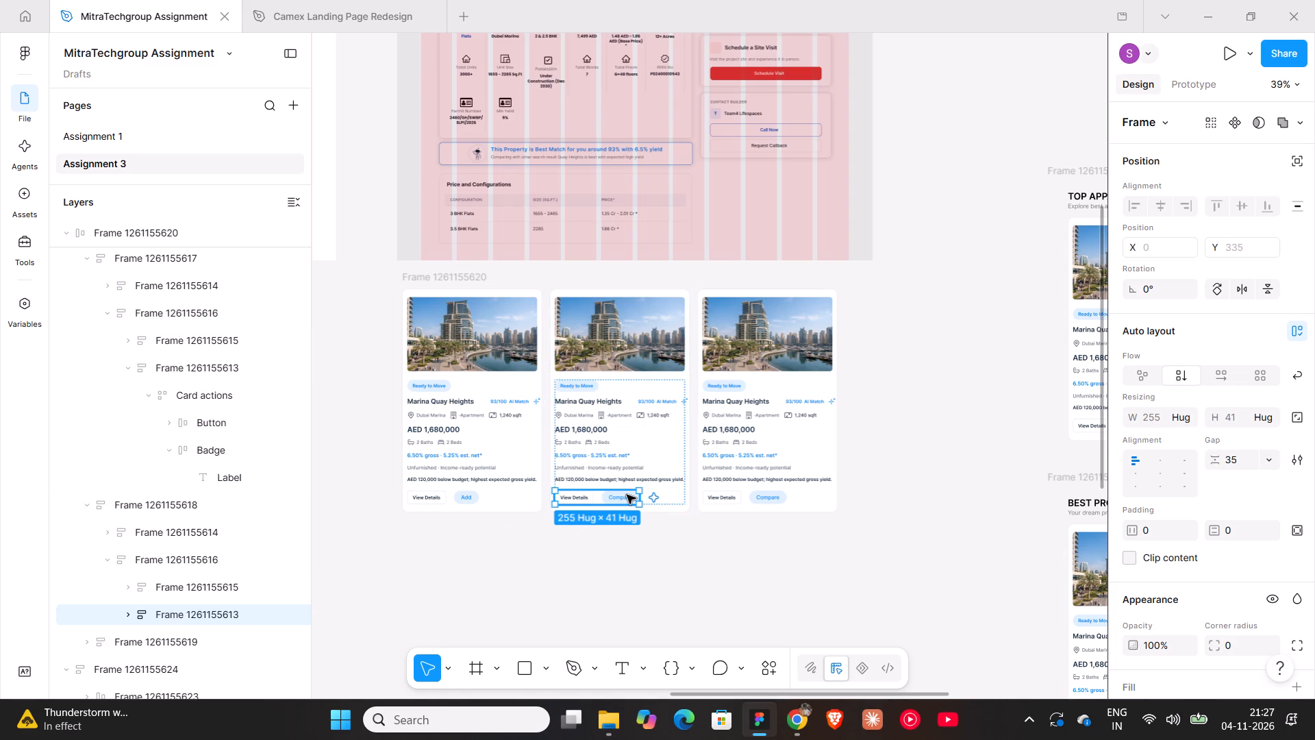
double_click(627, 495)
double_click(627, 495)
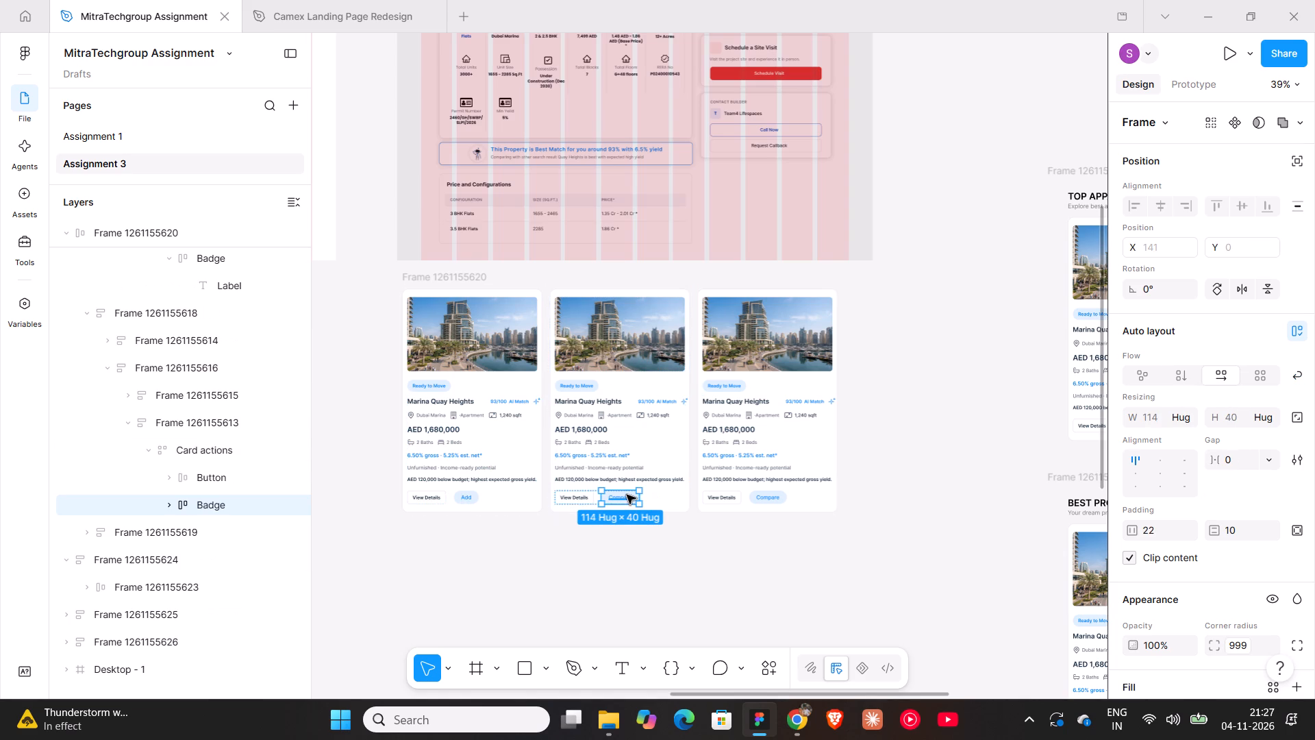
key(ctrl+shift+r)
Replace the third card's Compare badge with the copied Add badge.
triple_click(771, 499)
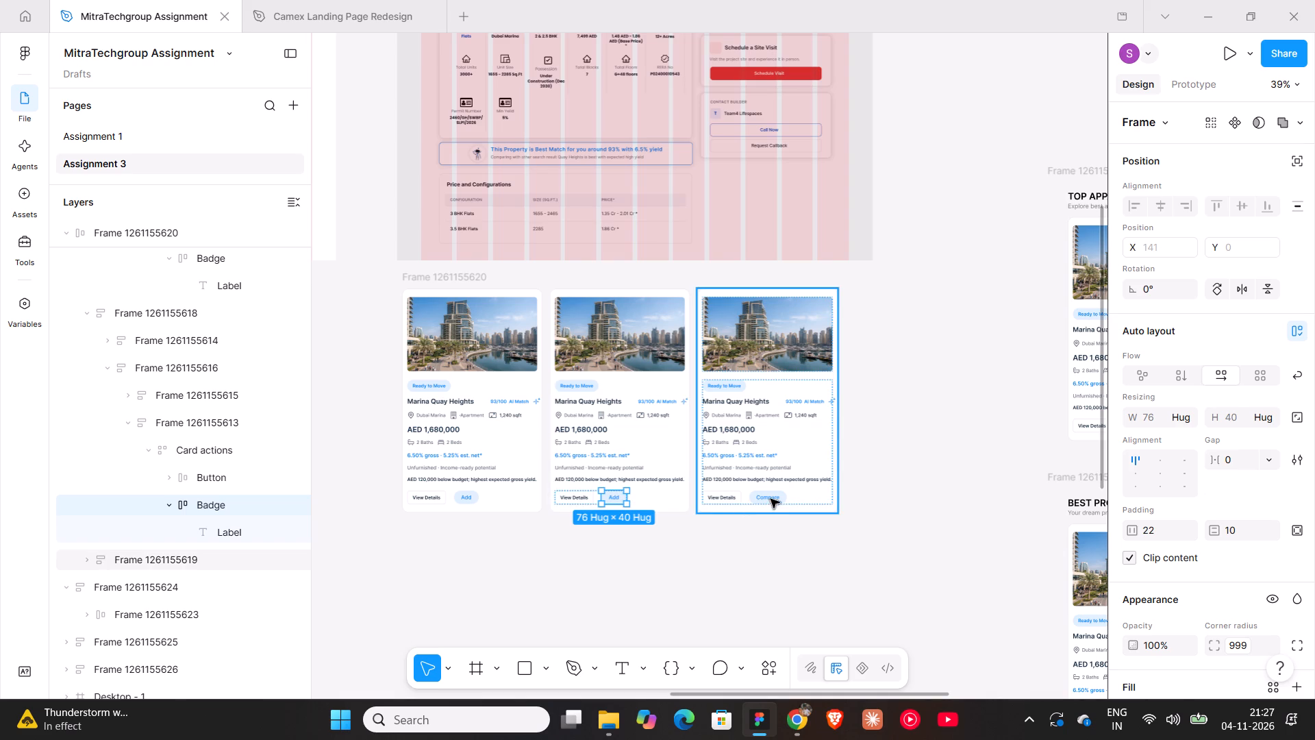
click(771, 499)
double_click(771, 497)
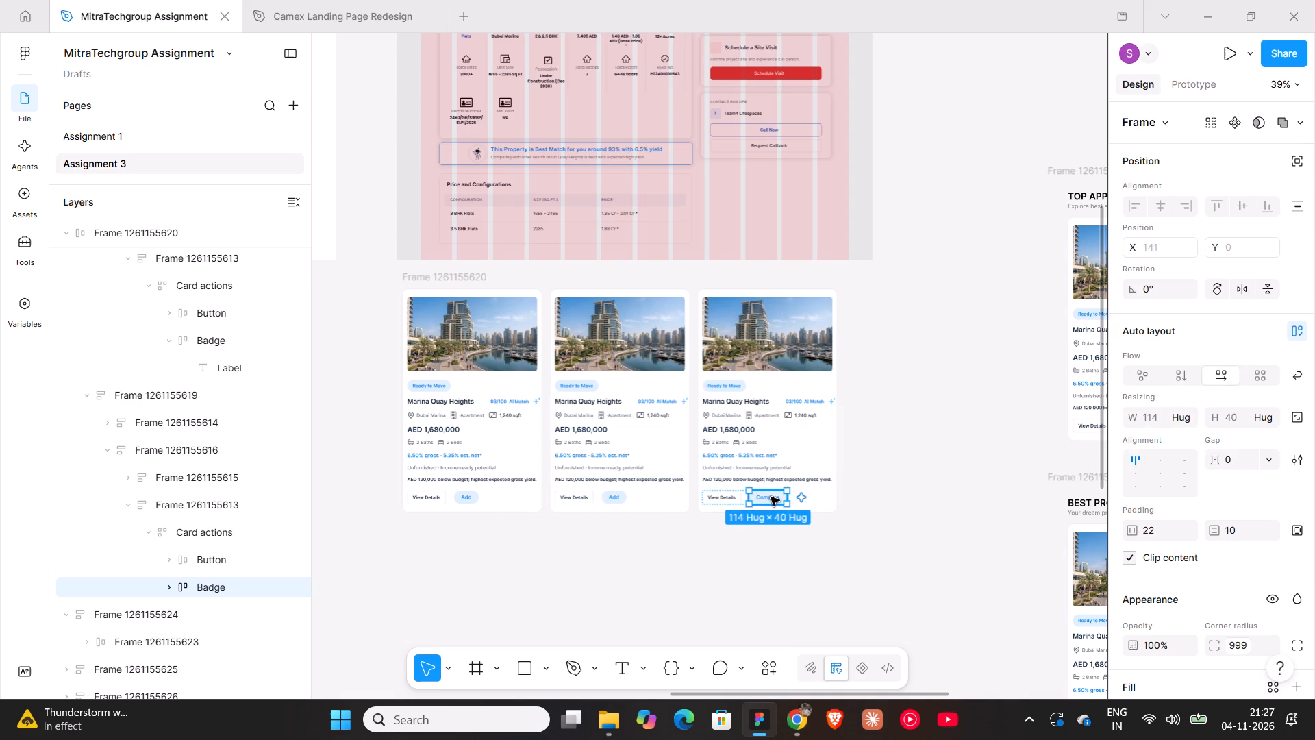
key(ctrl+shift+r)
click(907, 476)
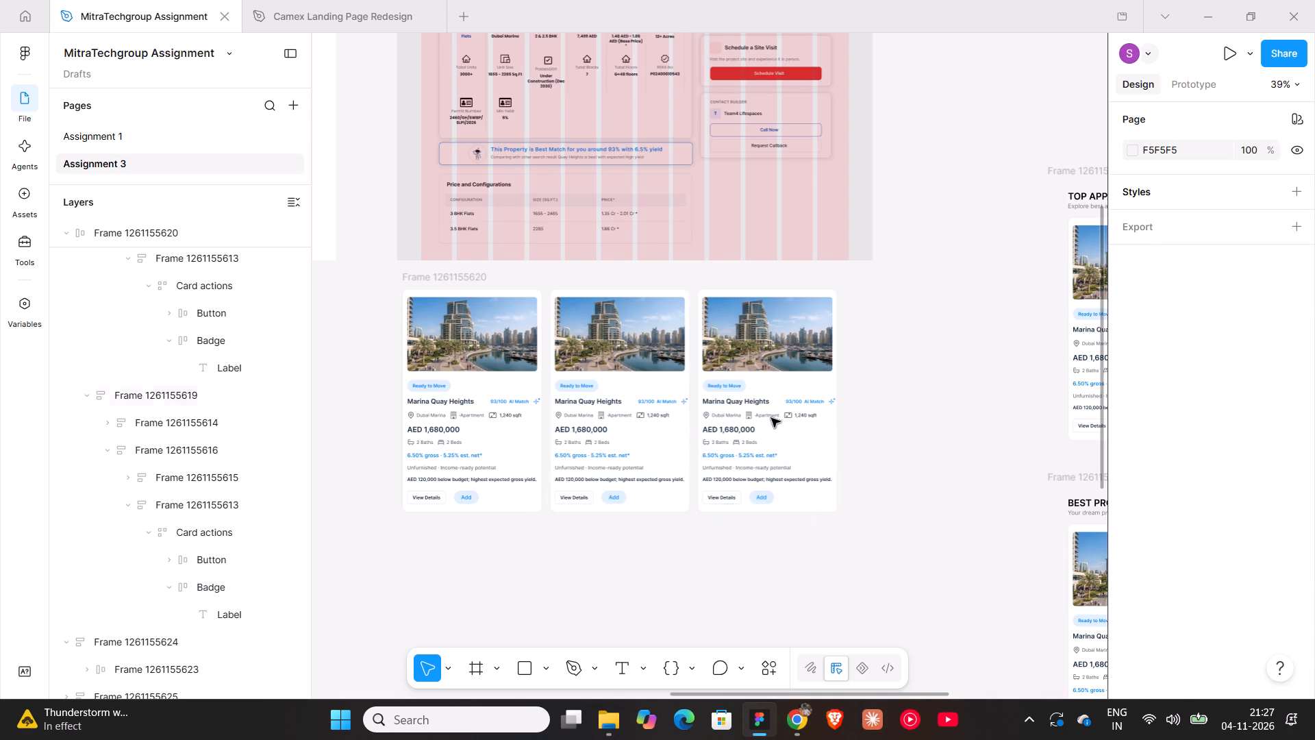
click(566, 547)
ctrl+scroll(566, 547, down, 6)
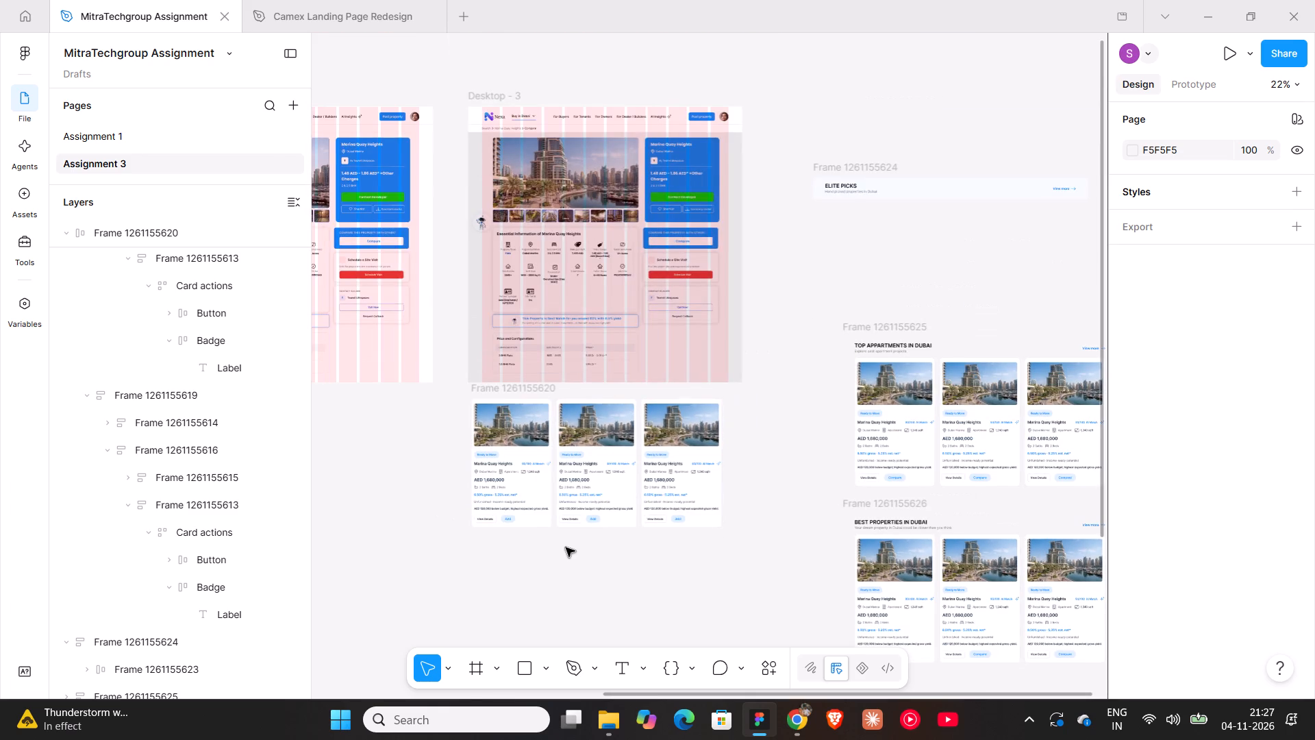
Set the gap between the three property cards in the row below Desktop - 3 to 16.
scroll(566, 547, down, 11)
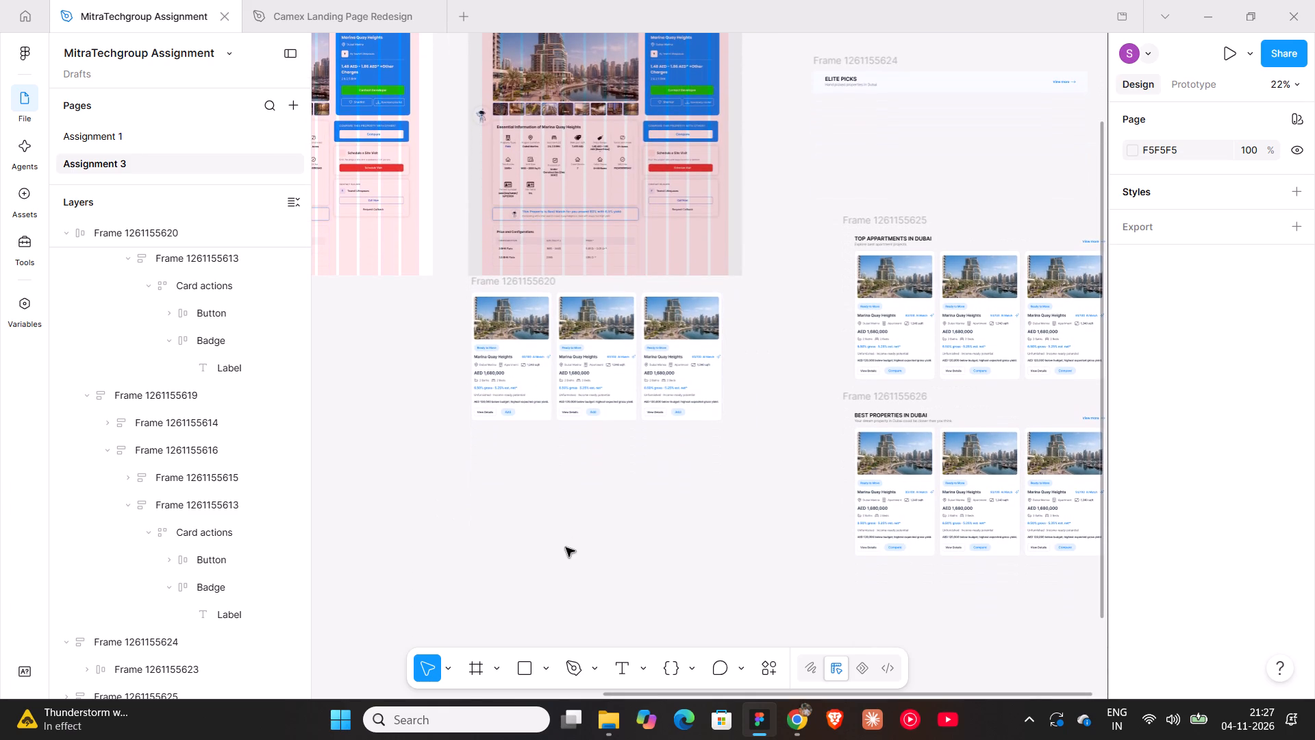
click(518, 278)
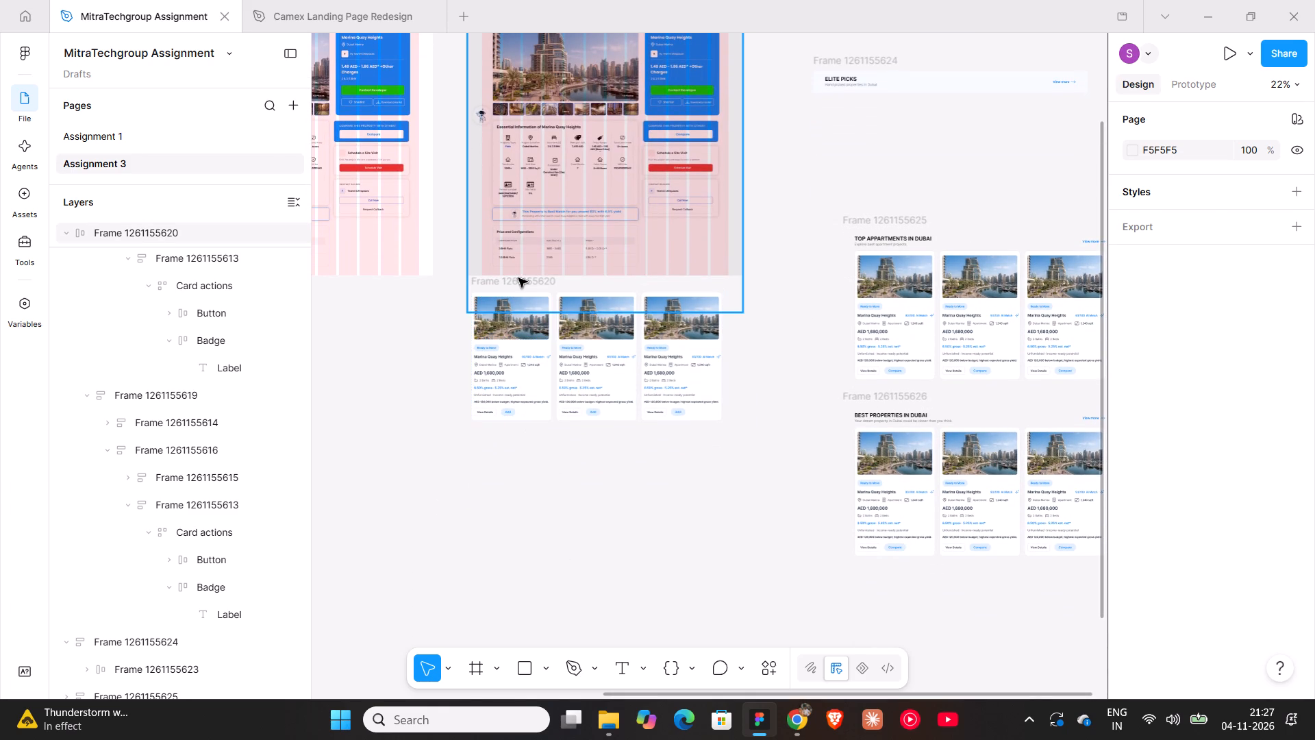
ctrl+scroll(518, 278, down, 7)
shift+scroll(552, 321, up, 7)
shift+scroll(552, 321, down, 6)
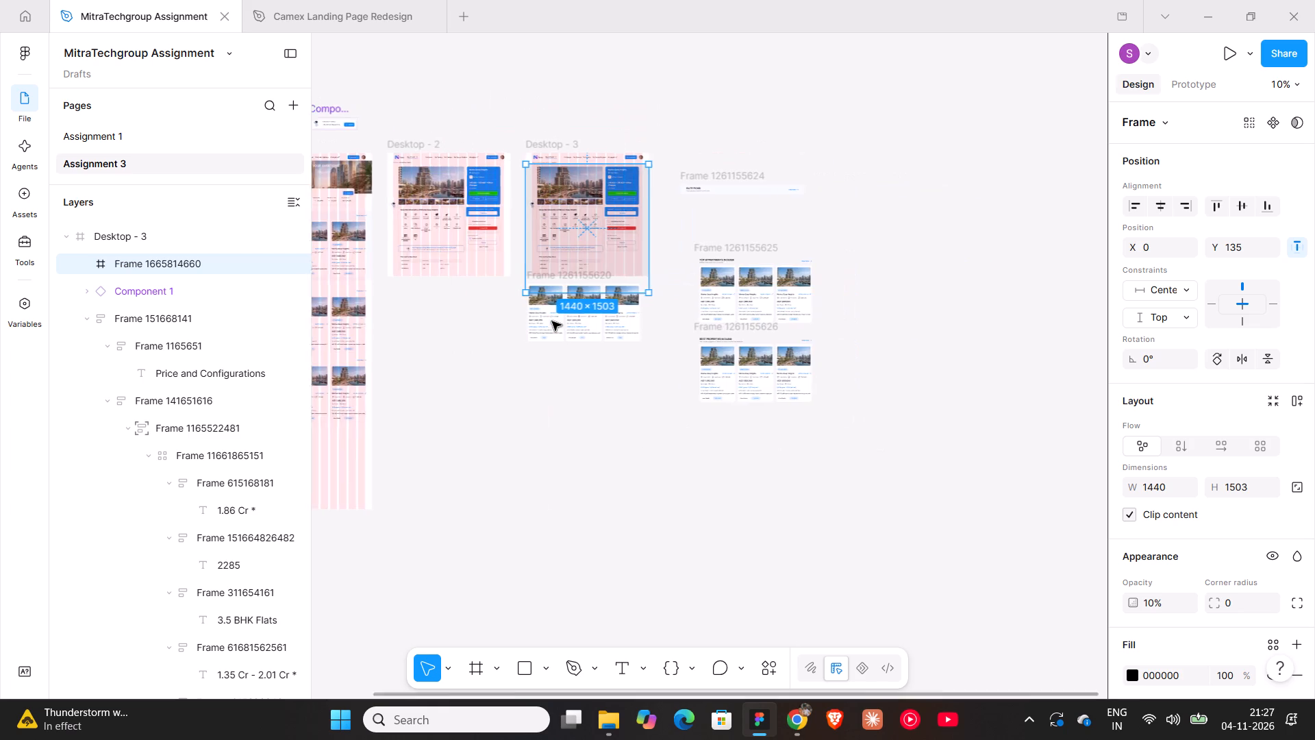
shift+scroll(552, 321, down, 2)
shift+scroll(534, 318, up, 5)
ctrl+scroll(623, 317, up, 9)
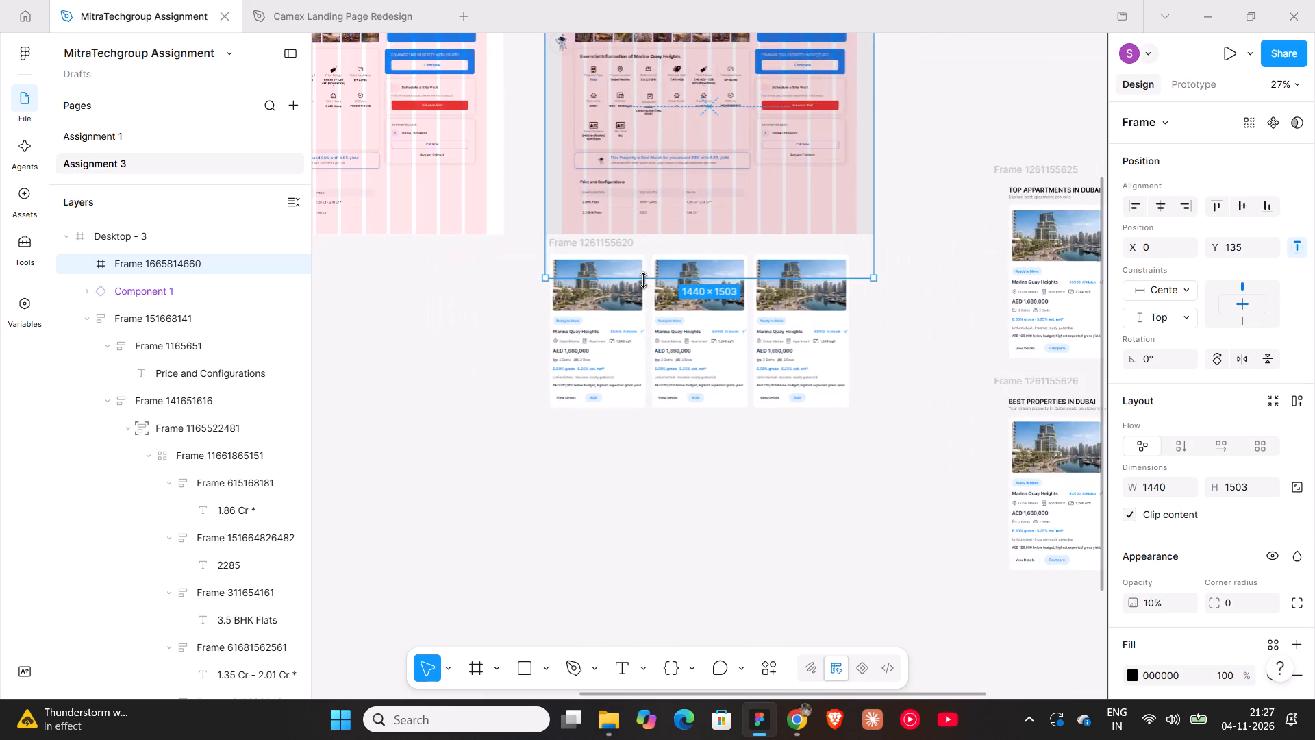
ctrl+scroll(643, 280, up, 10)
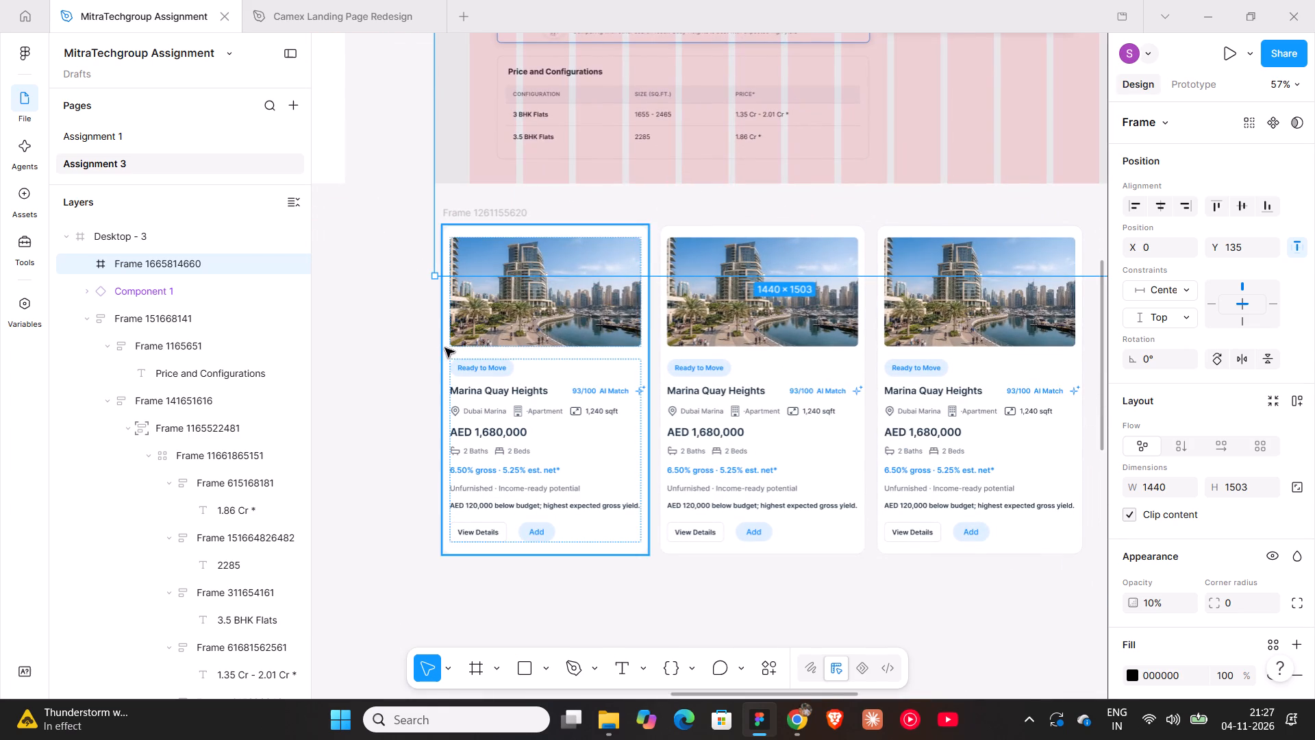
click(405, 340)
click(488, 208)
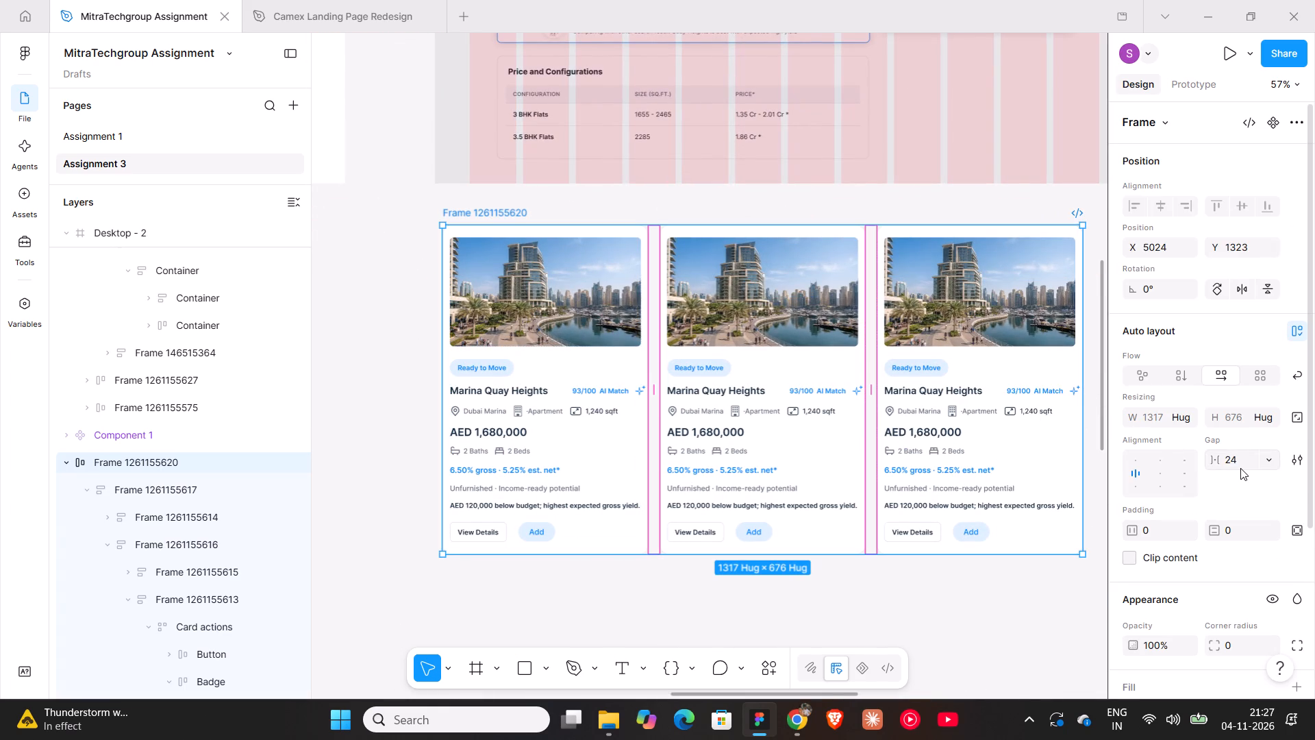
click(1241, 468)
text(16)
key(Return)
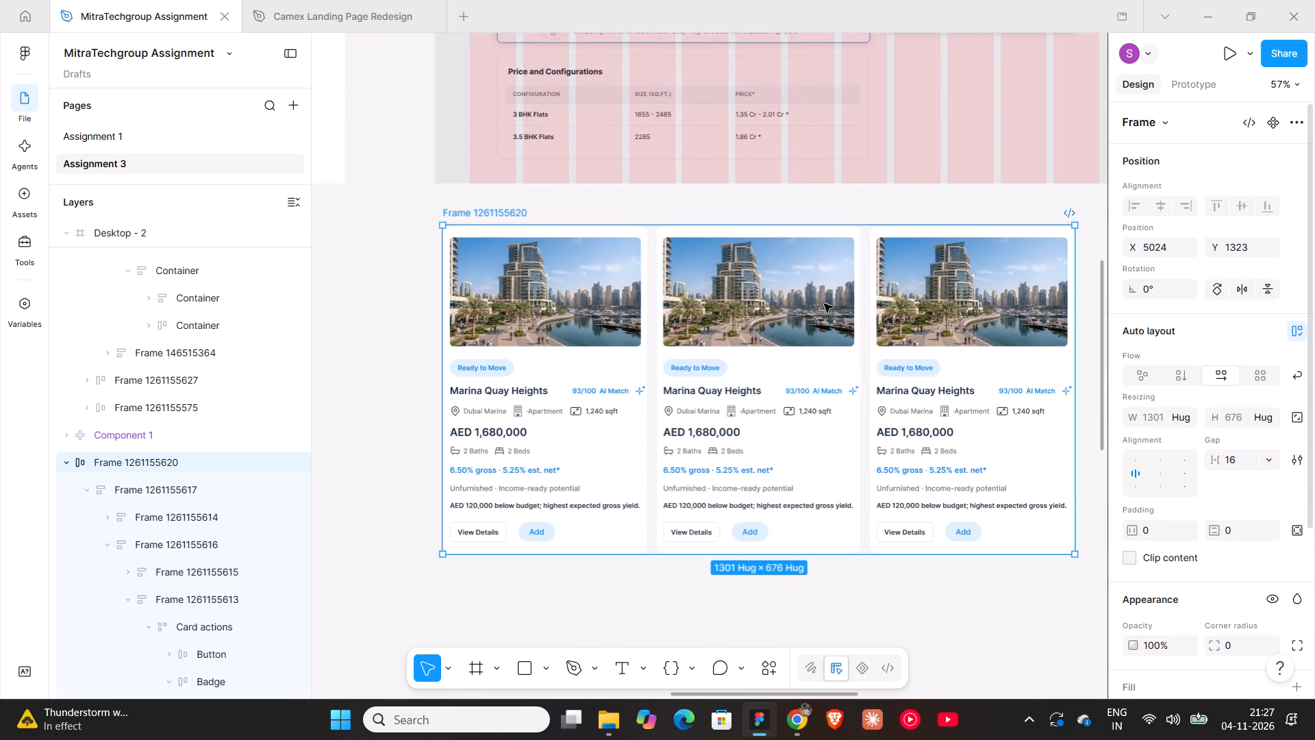
Review the card row's spacing and its position against the Desktop - 3 layout above it.
scroll(702, 280, down, 5)
ctrl+scroll(701, 297, down, 5)
click(702, 312)
scroll(622, 371, up, 5)
scroll(622, 371, down, 5)
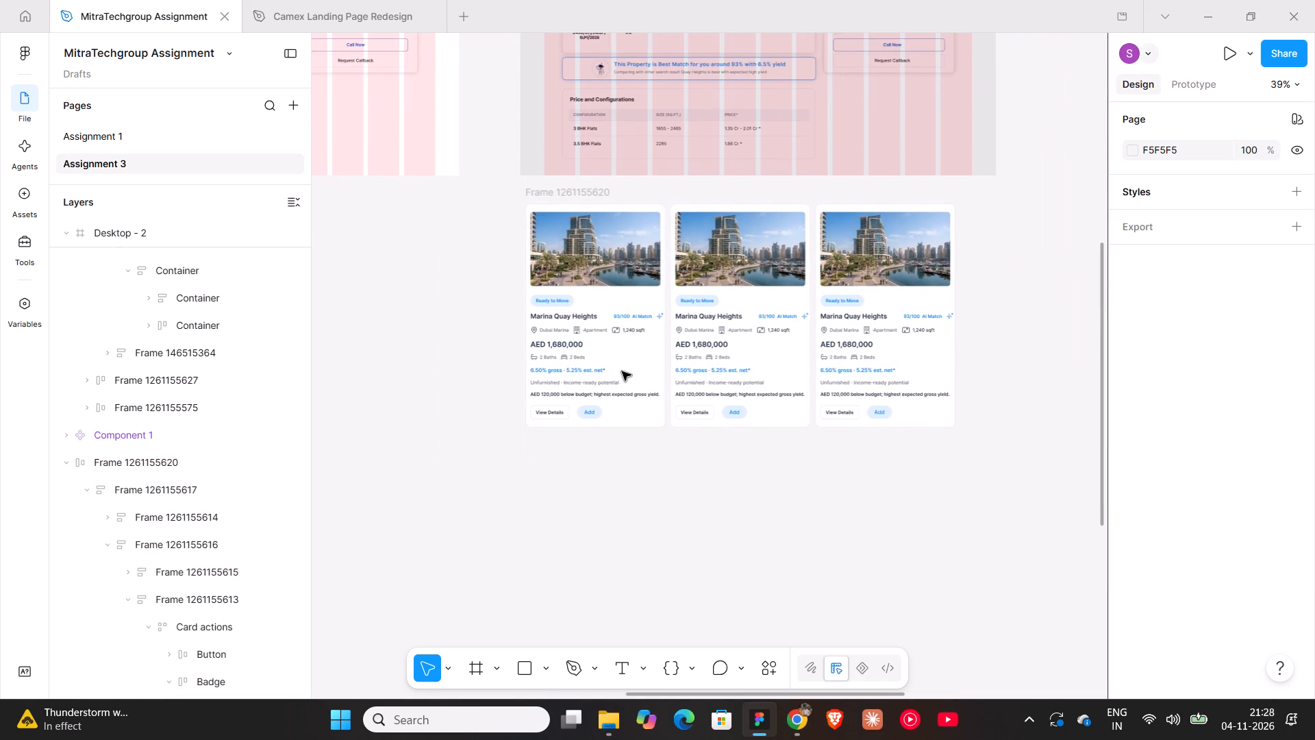
ctrl+scroll(622, 371, down, 5)
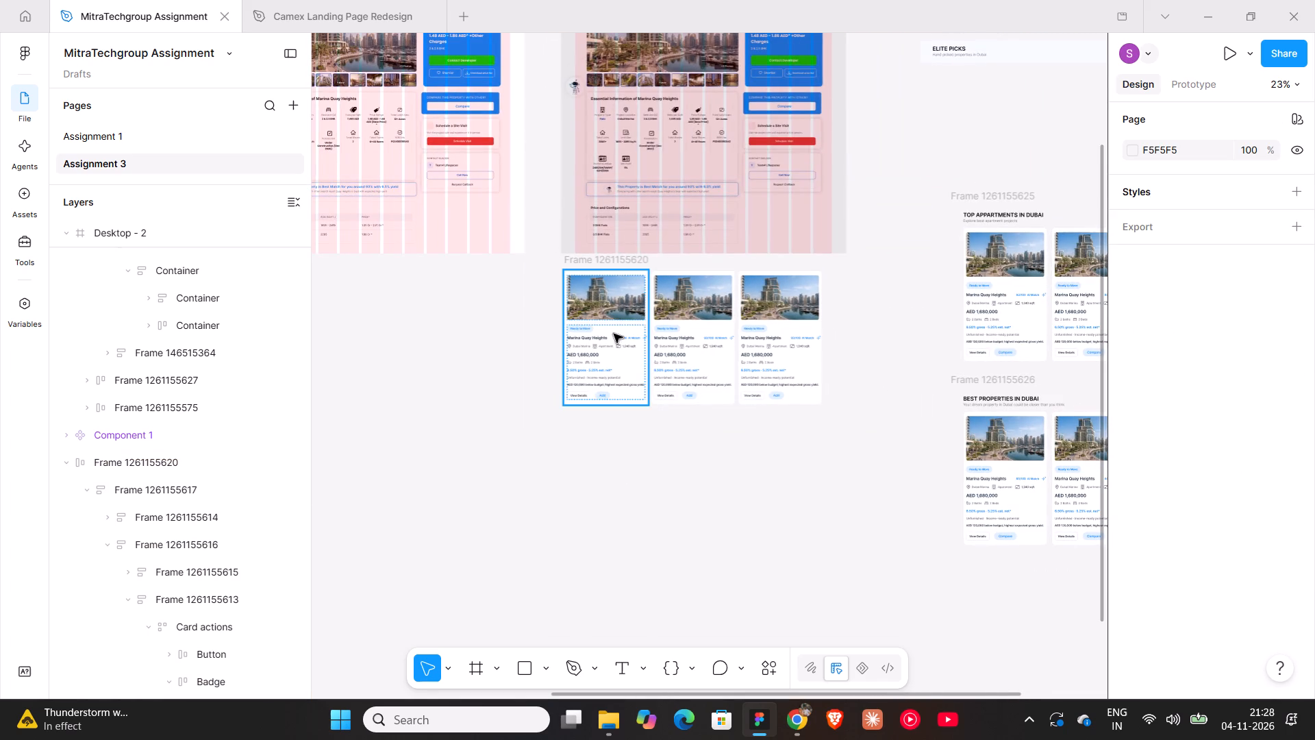
click(599, 259)
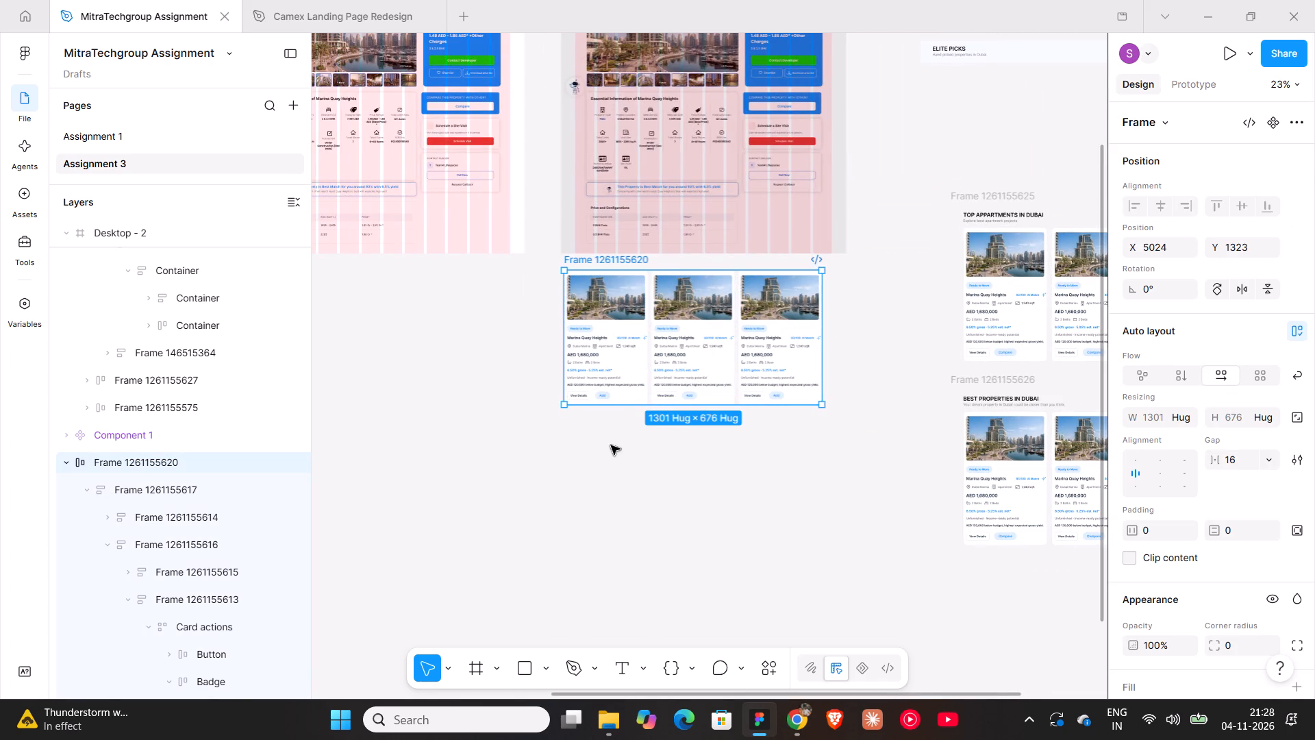
scroll(611, 445, down, 5)
scroll(612, 315, up, 4)
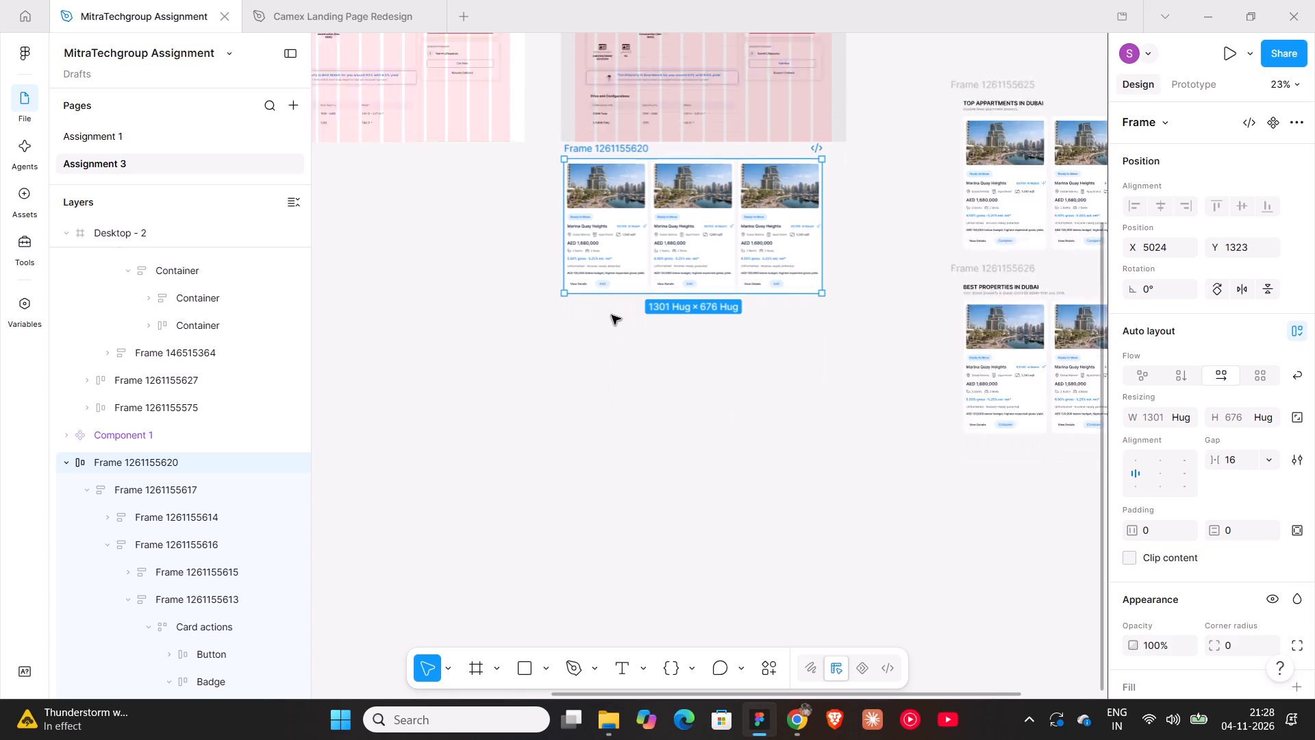
scroll(612, 315, up, 3)
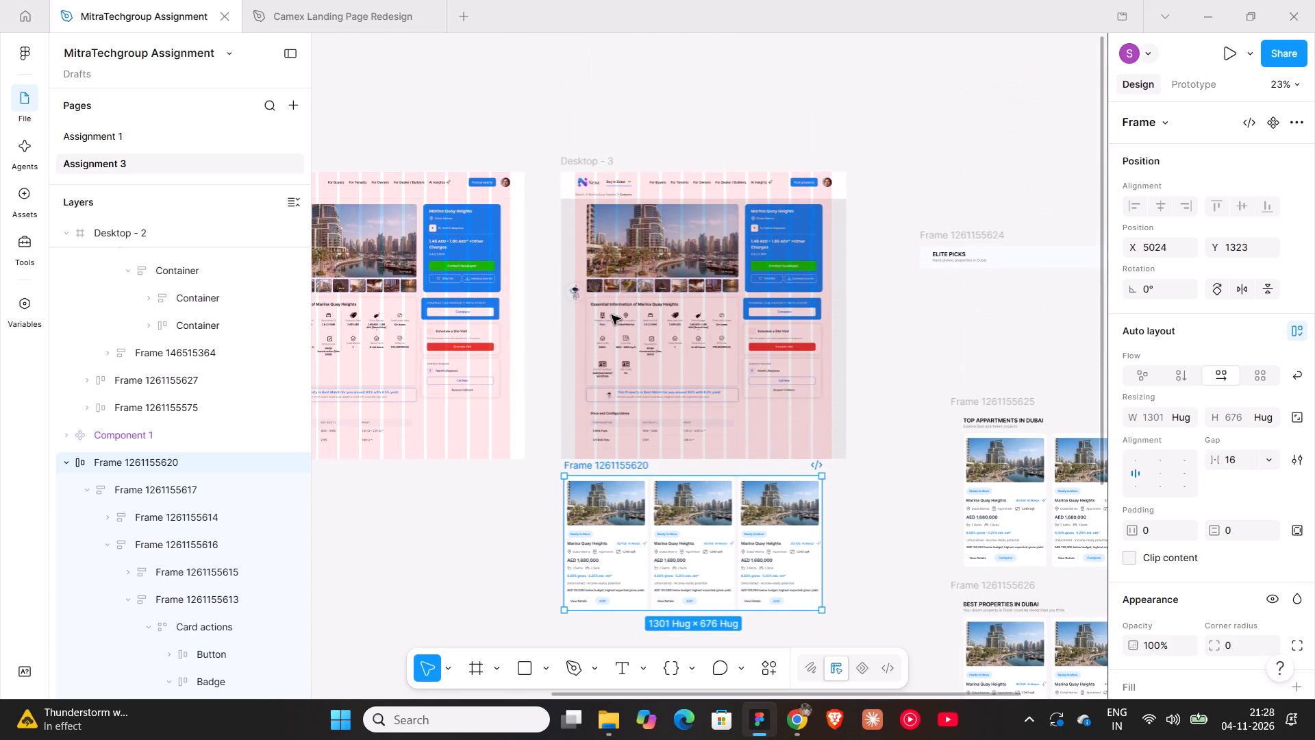
Switch to the Camex Landing Page Redesign file and examine the property comparison table on the MY MiTRAA / Comparison / 1440 page.
click(294, 0)
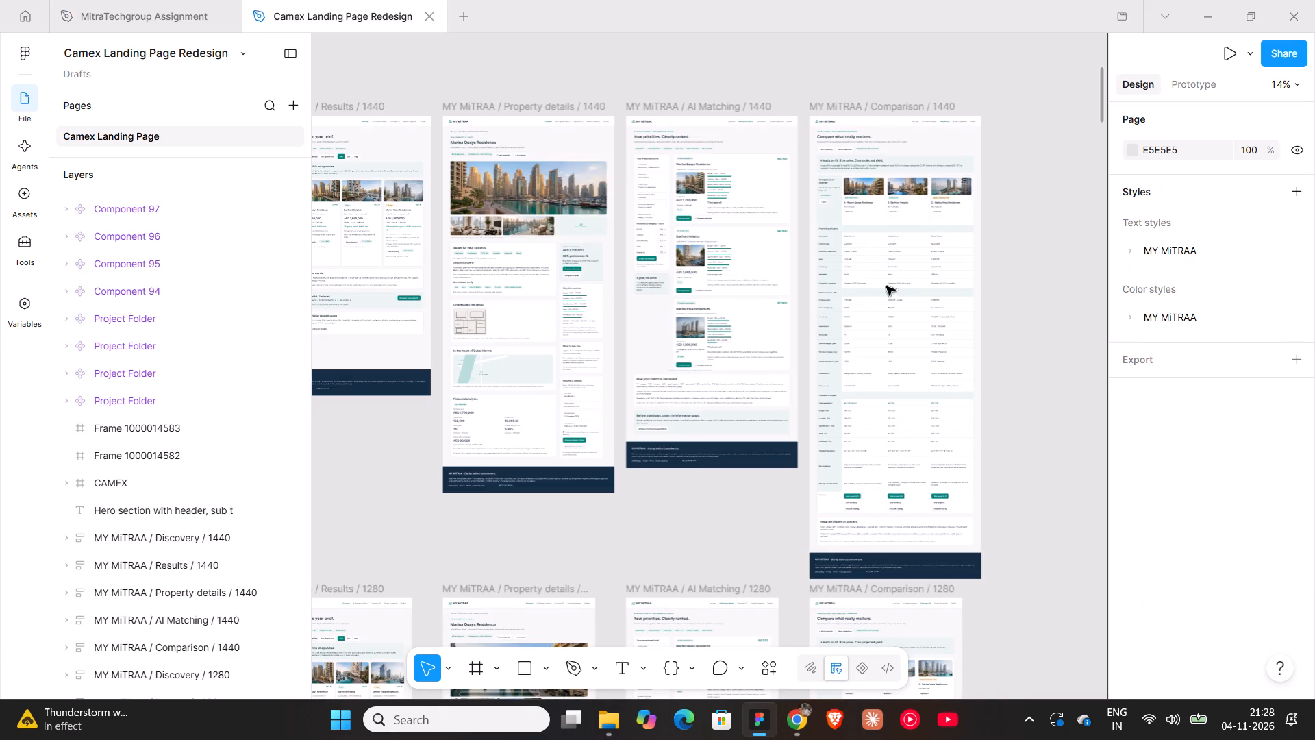
shift+scroll(890, 221, down, 5)
ctrl+scroll(689, 230, up, 13)
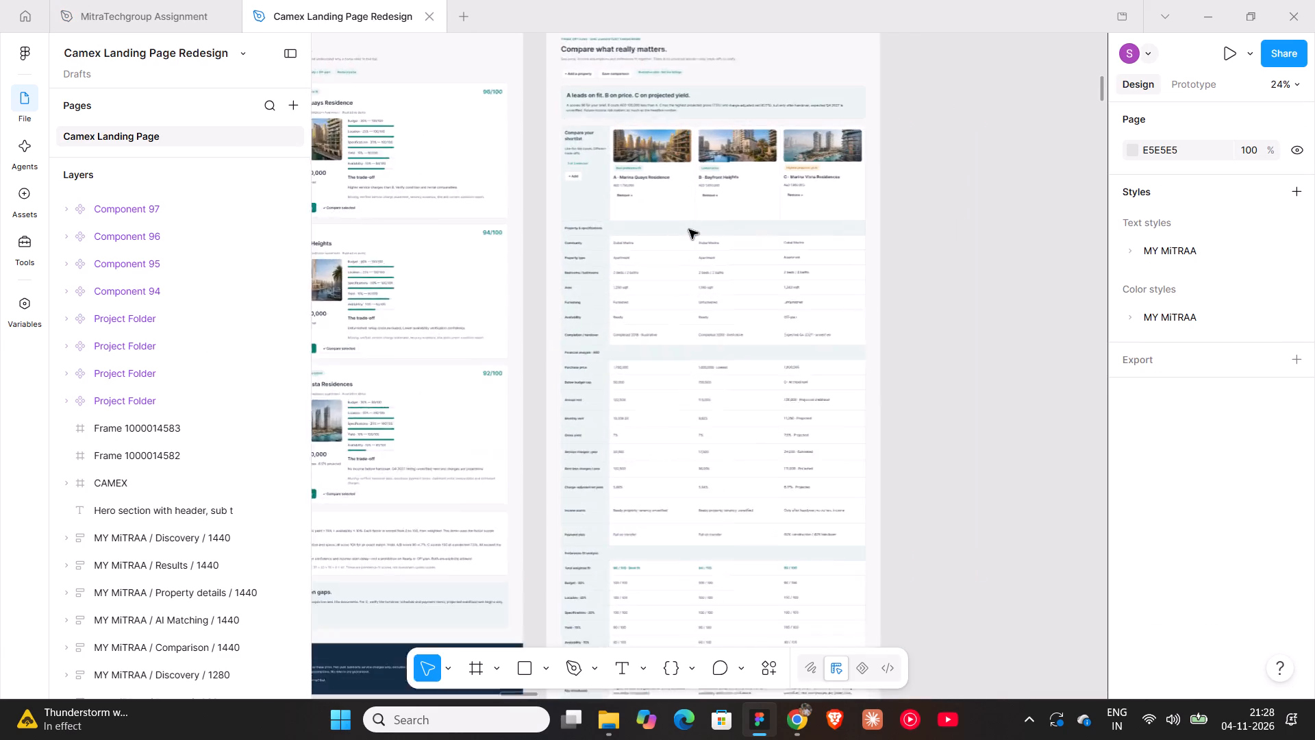
ctrl+scroll(689, 230, up, 11)
ctrl+scroll(689, 230, down, 8)
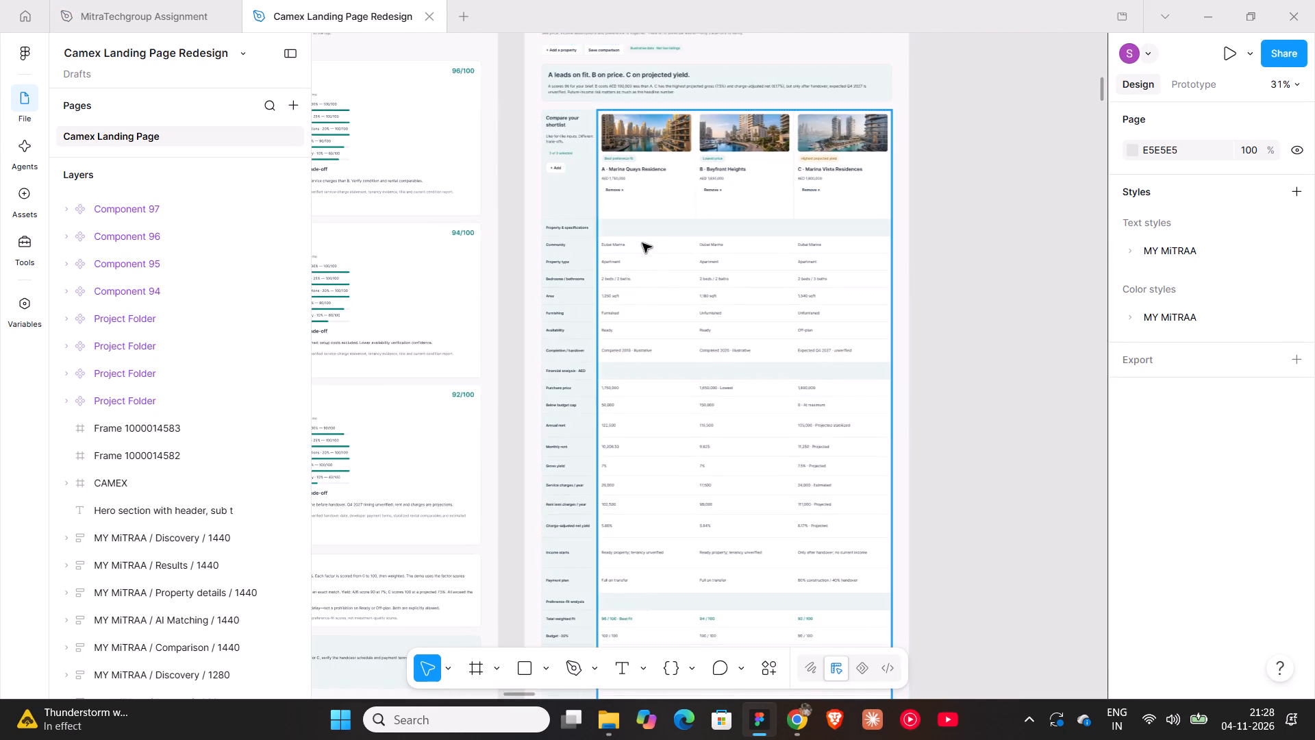
ctrl+scroll(640, 238, up, 7)
ctrl+scroll(641, 236, down, 4)
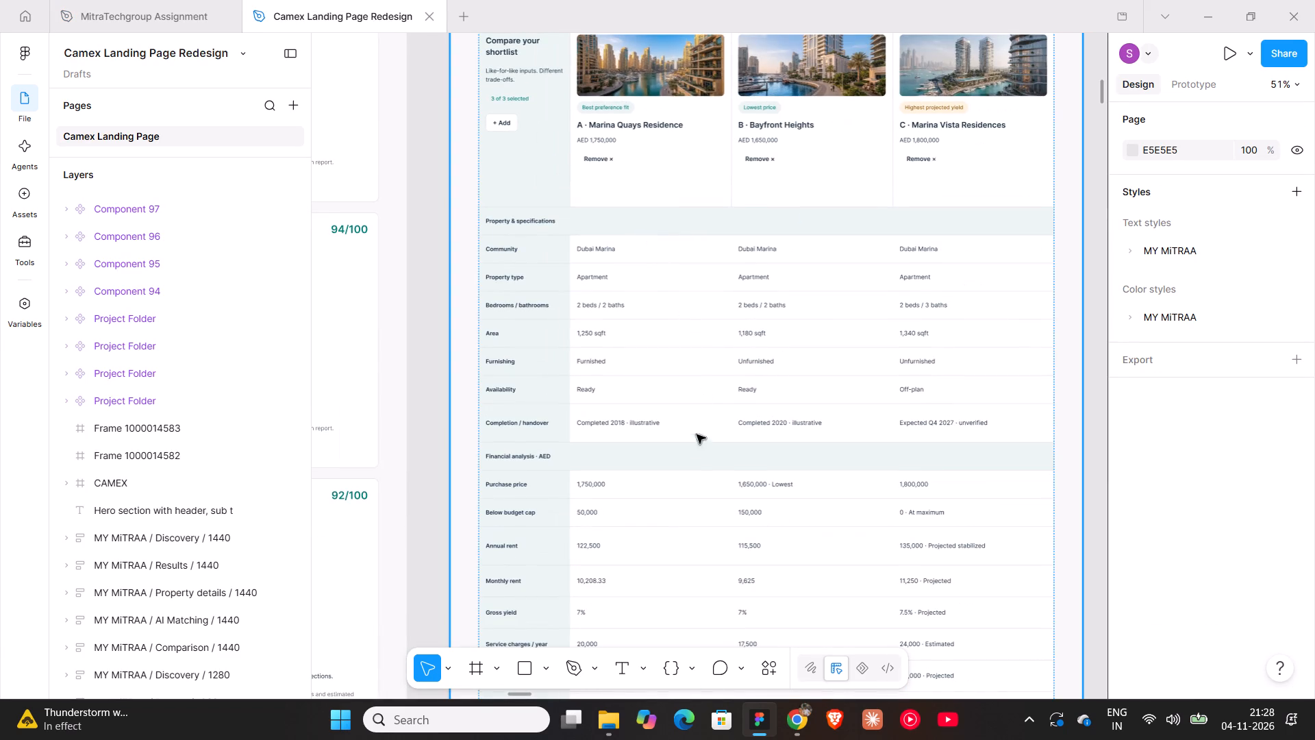
shift+scroll(651, 402, down, 3)
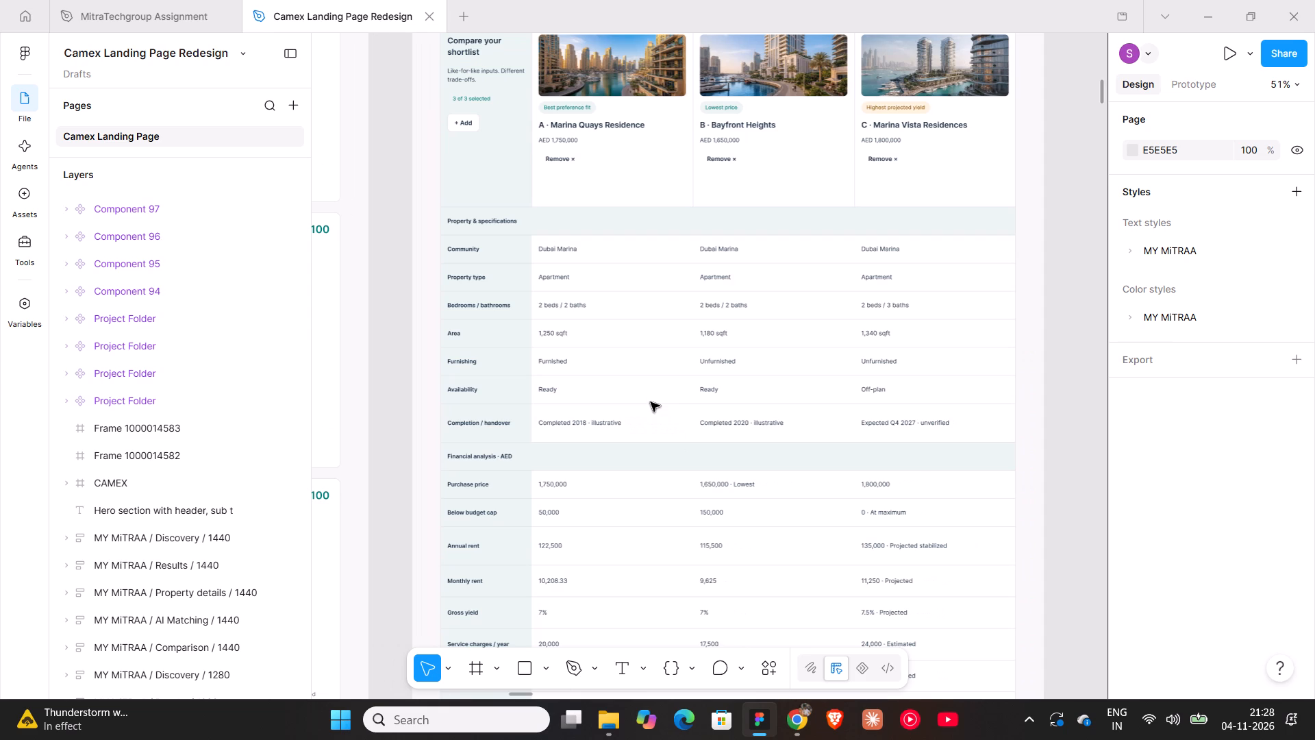
shift+scroll(621, 335, down, 3)
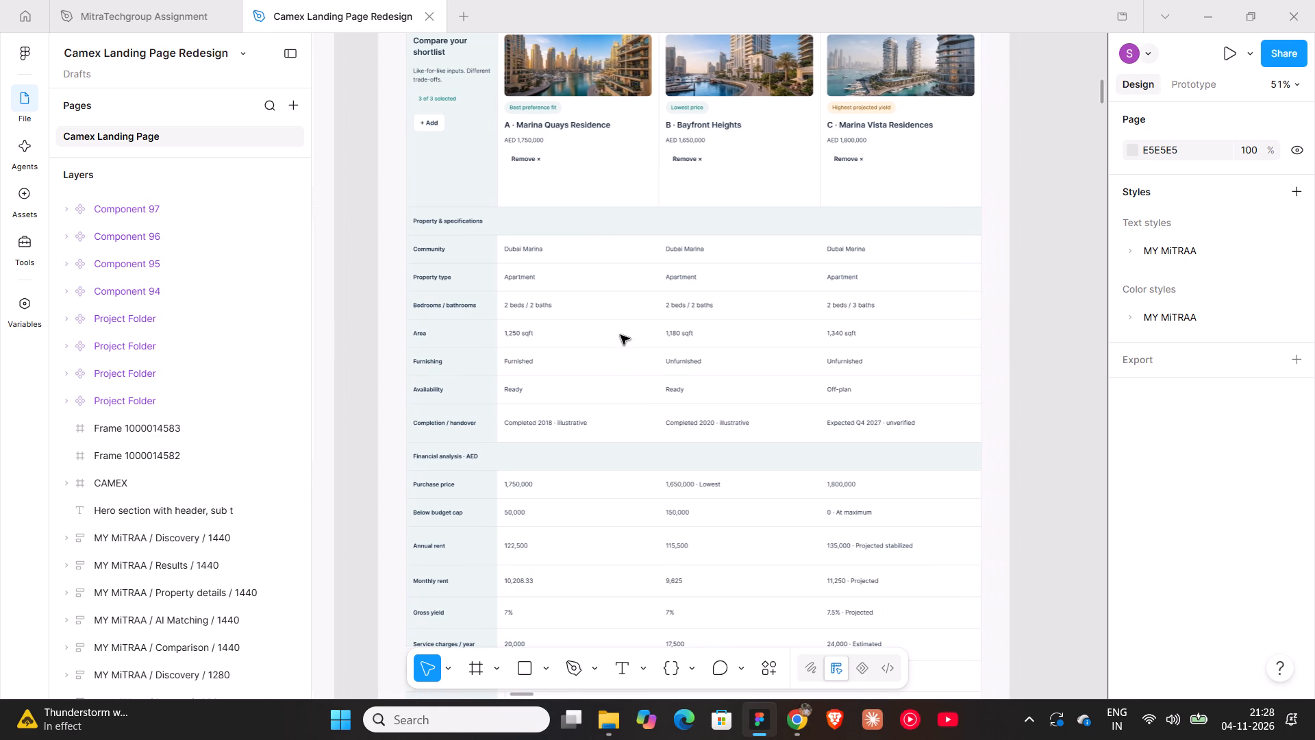
shift+scroll(621, 335, down, 5)
scroll(621, 335, down, 5)
ctrl+scroll(621, 335, down, 5)
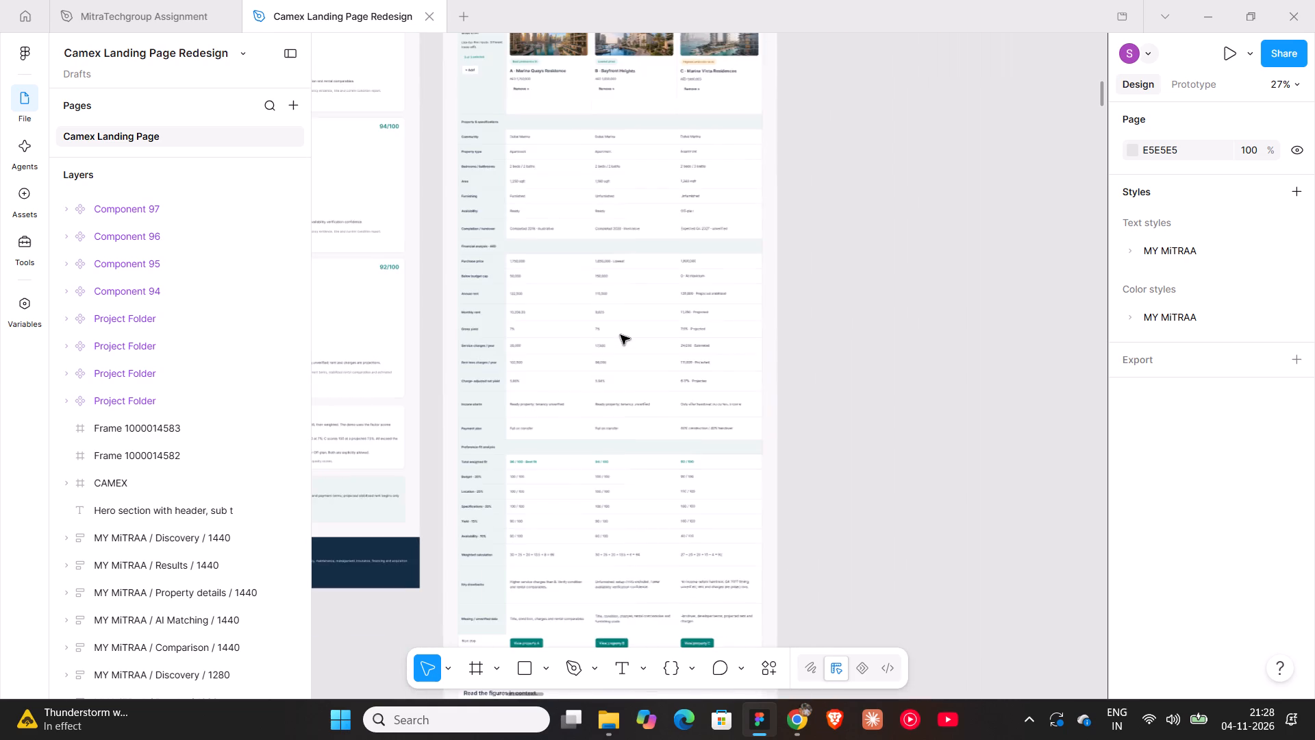
scroll(621, 335, down, 3)
Copy the Comparison table viewport frame from the MY MiTRAA / Comparison / 1440 page.
double_click(580, 463)
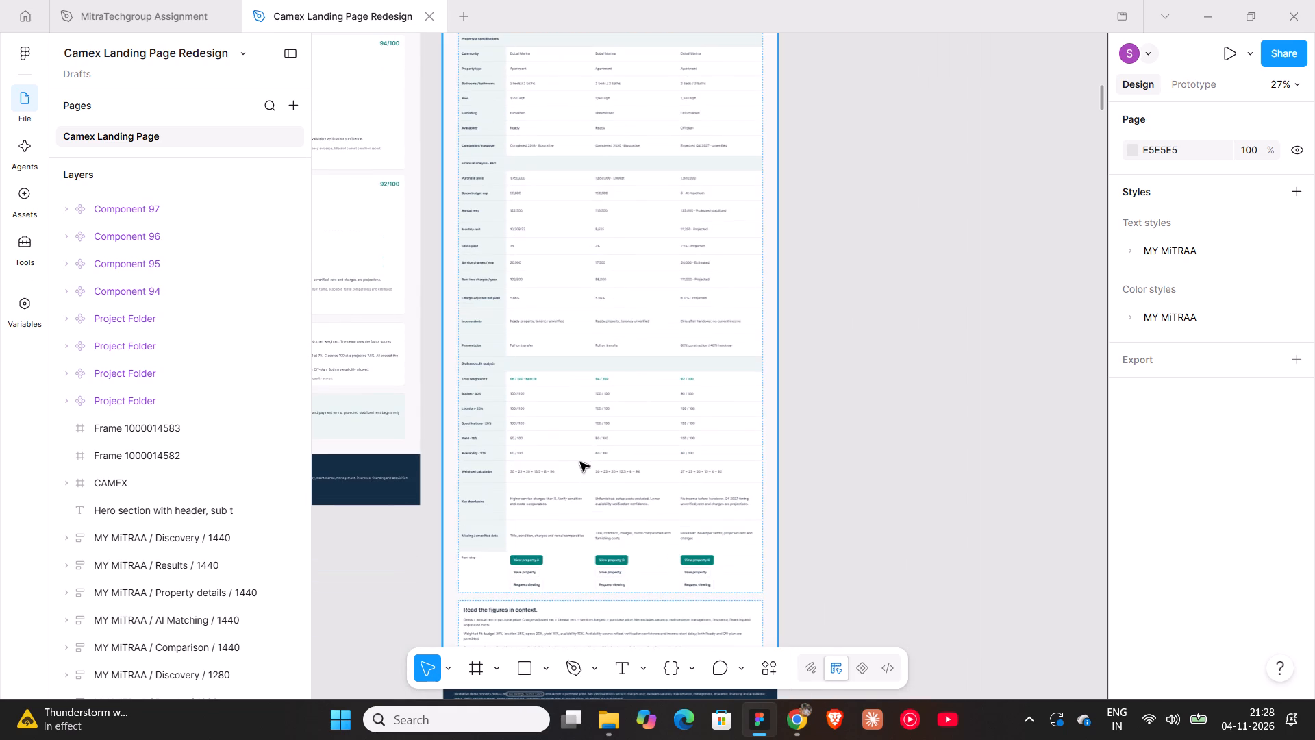
scroll(571, 507, down, 4)
ctrl+scroll(575, 486, up, 17)
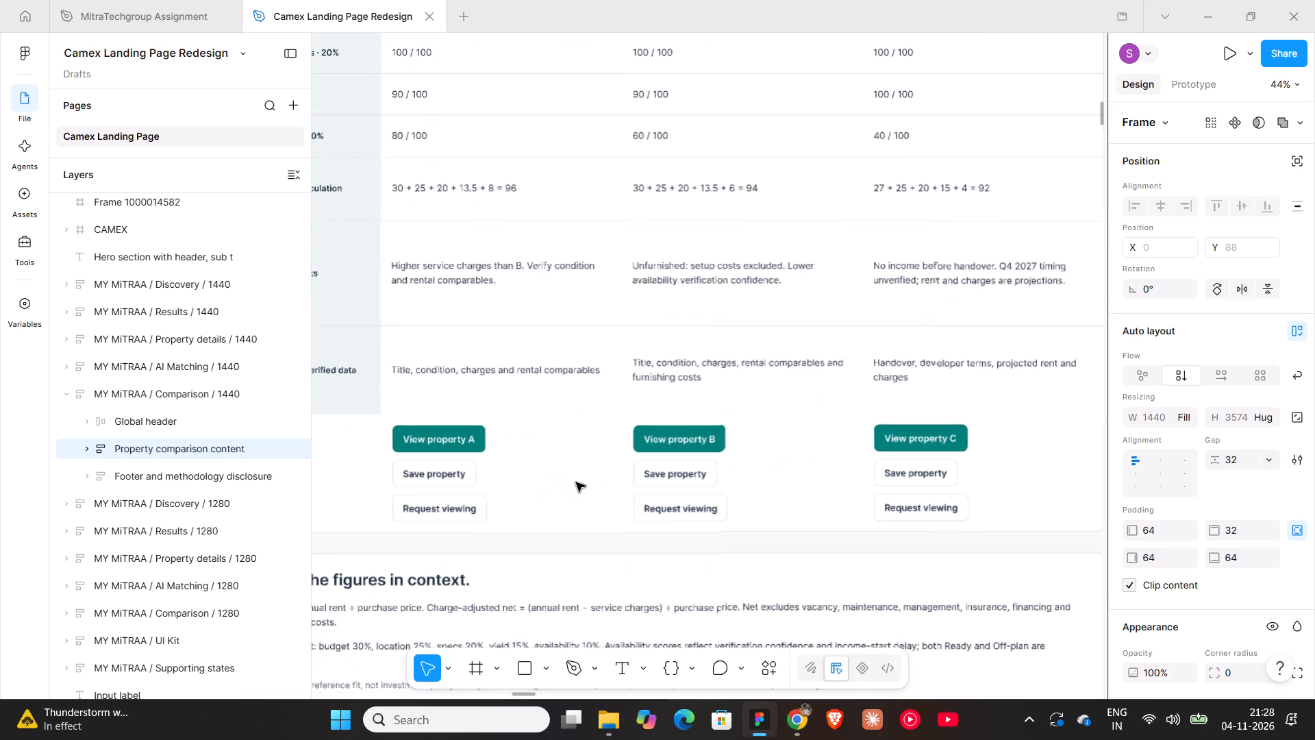
ctrl+scroll(576, 482, down, 8)
double_click(599, 390)
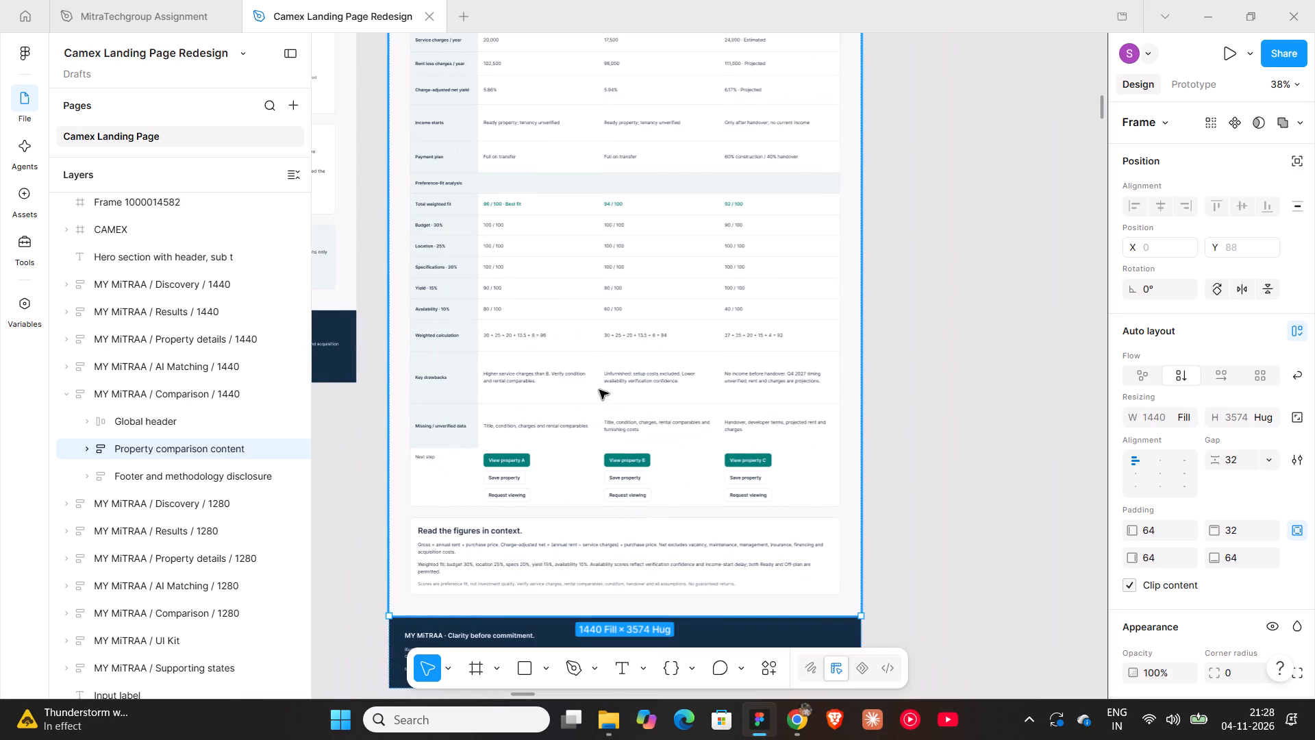
ctrl+scroll(599, 390, down, 9)
scroll(599, 390, up, 3)
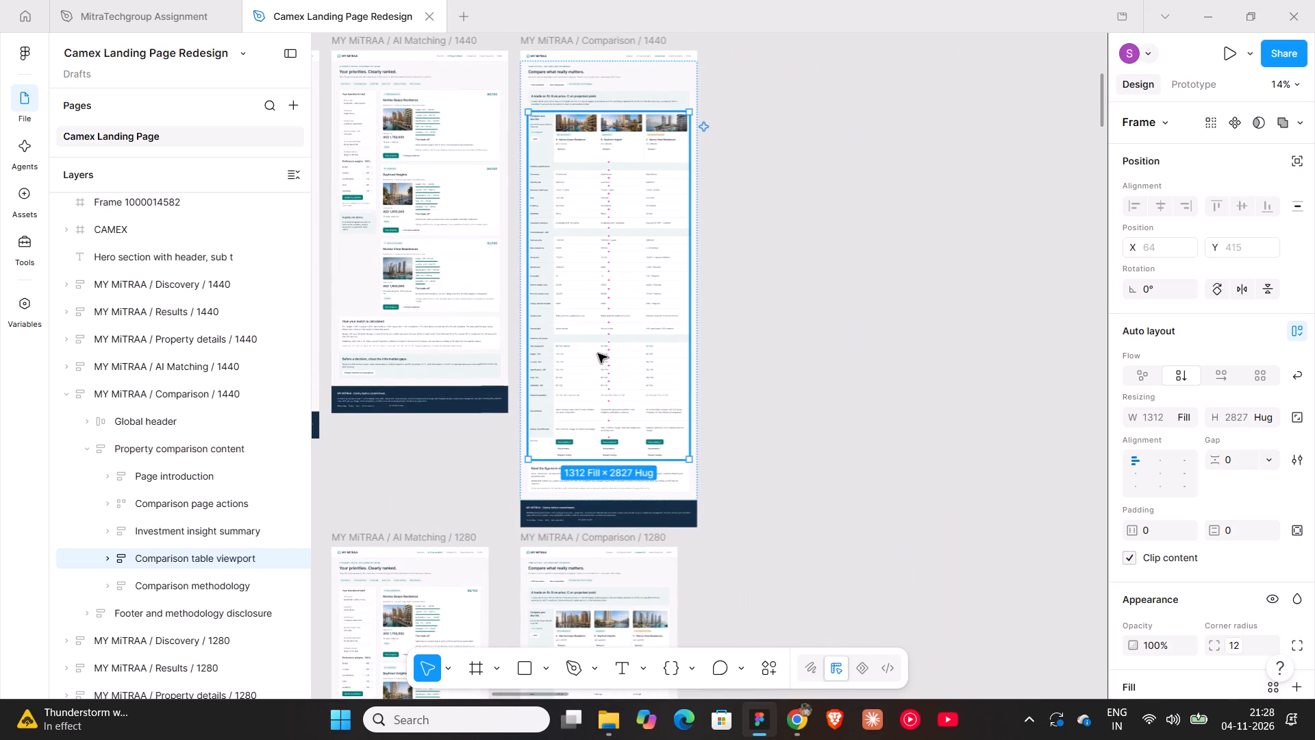
click(598, 354)
key(ctrl+c)
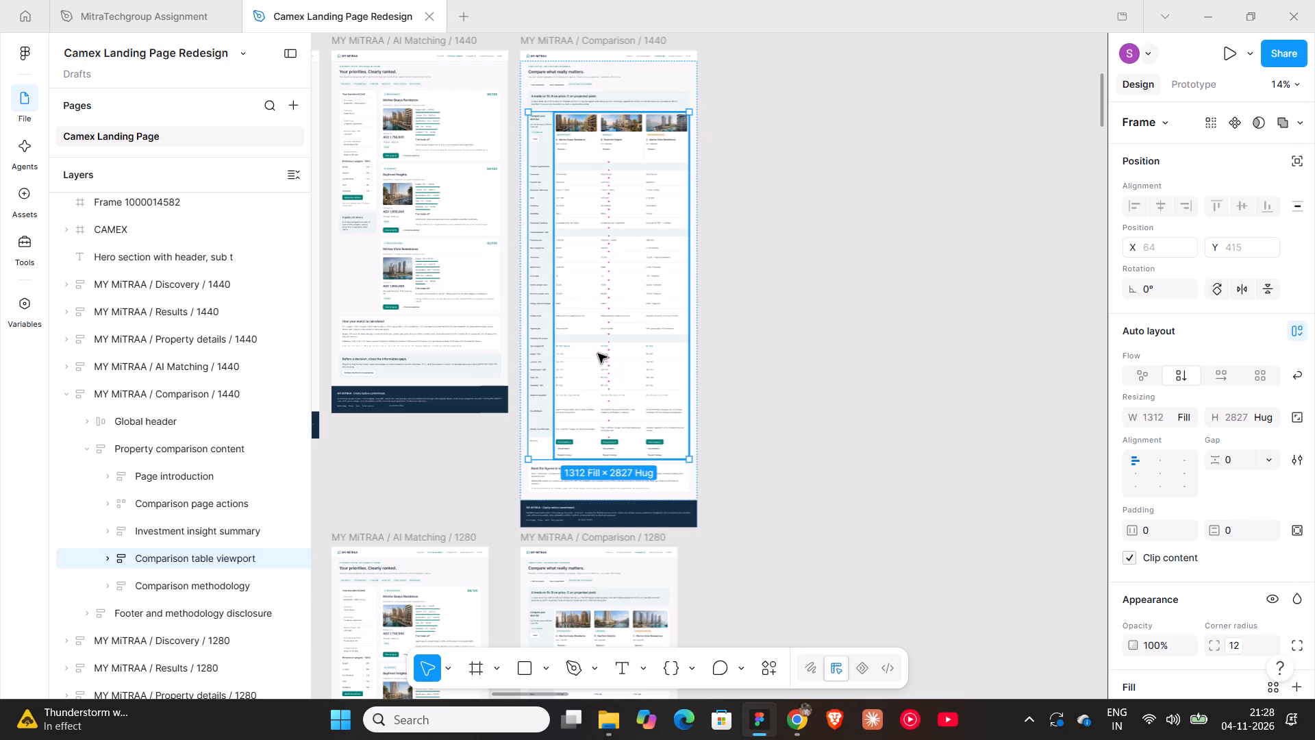
Return to the MitraTechgroup Assignment file and paste the comparison table on empty canvas beside the Assignment 3 frames.
ctrl+scroll(598, 354, down, 17)
ctrl+scroll(598, 354, down, 10)
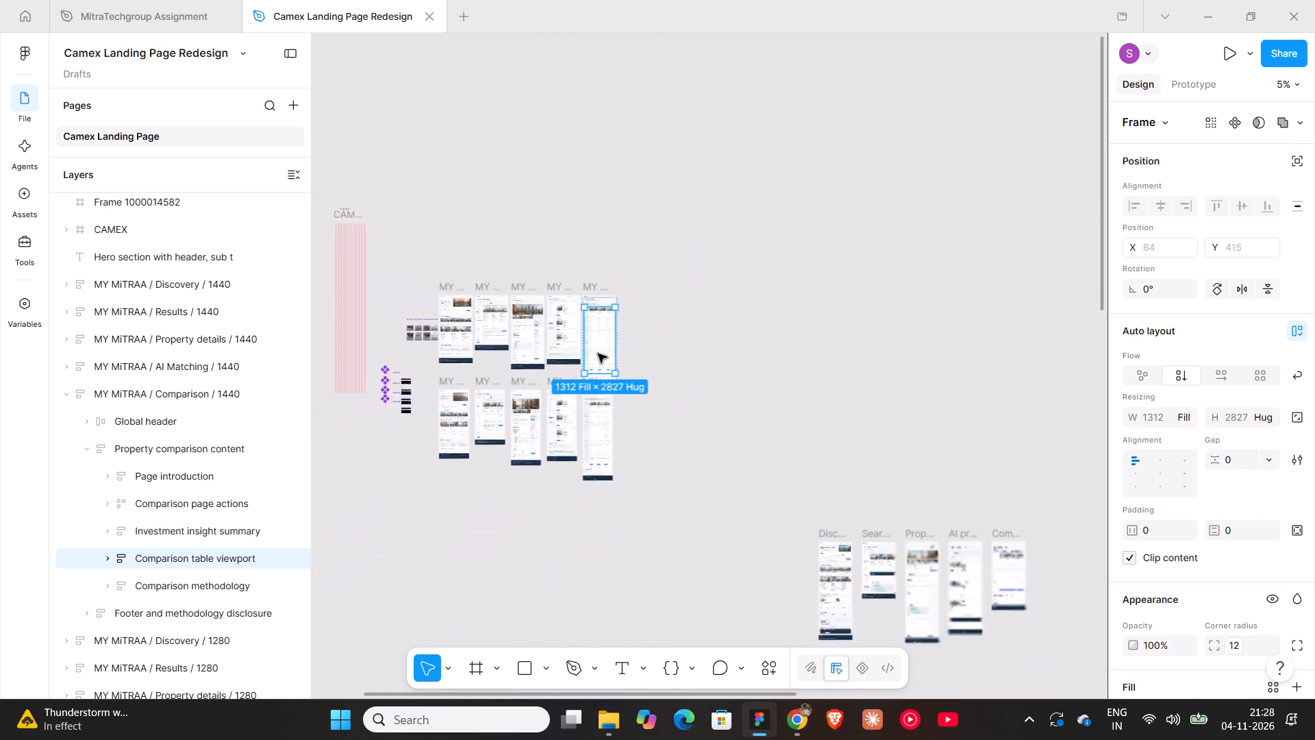
scroll(598, 354, down, 12)
click(116, 8)
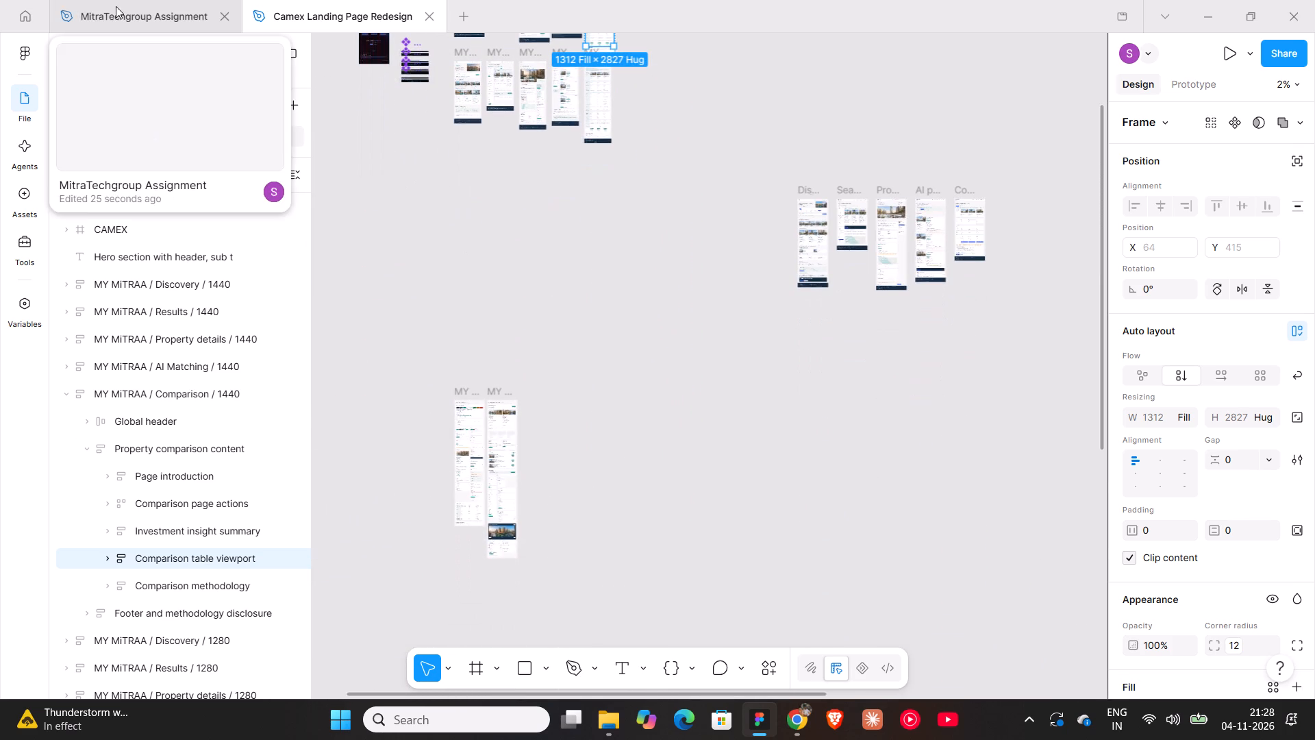
ctrl+scroll(765, 188, down, 20)
ctrl+scroll(765, 188, down, 2)
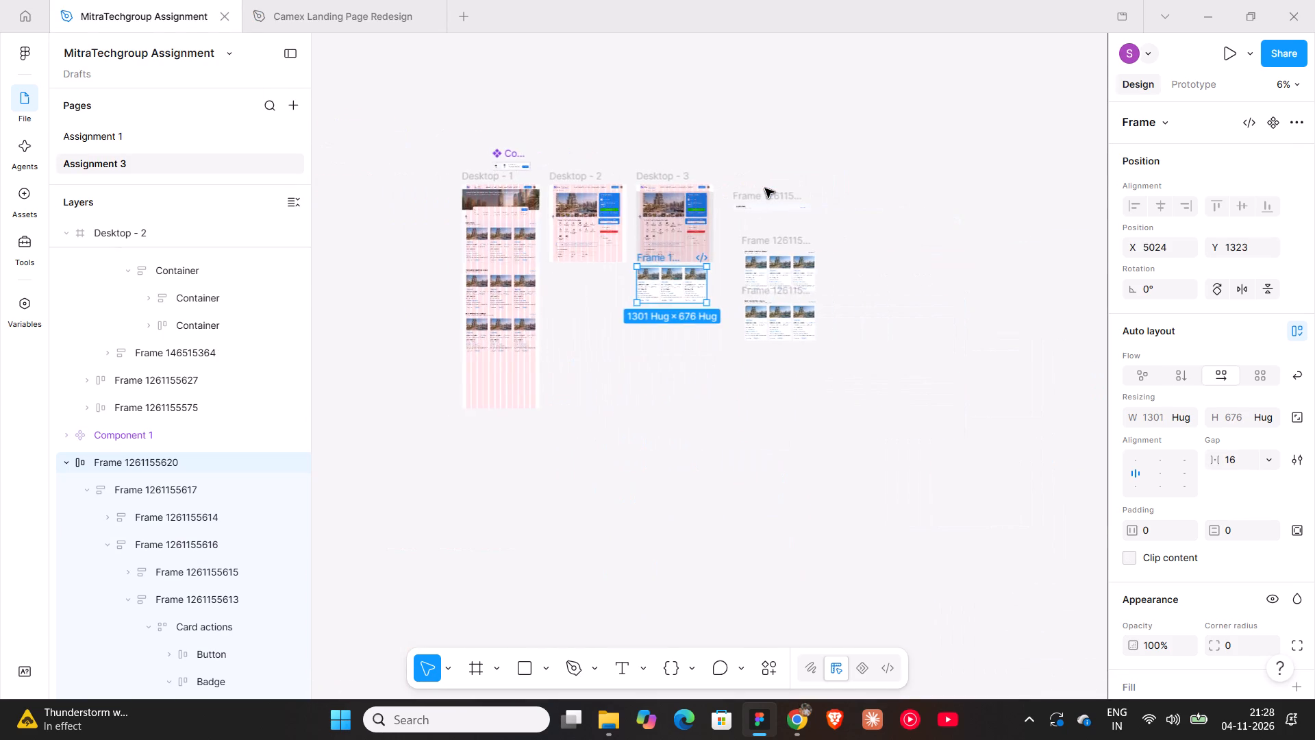
shift+scroll(765, 188, down, 7)
right_click(523, 206)
click(613, 208)
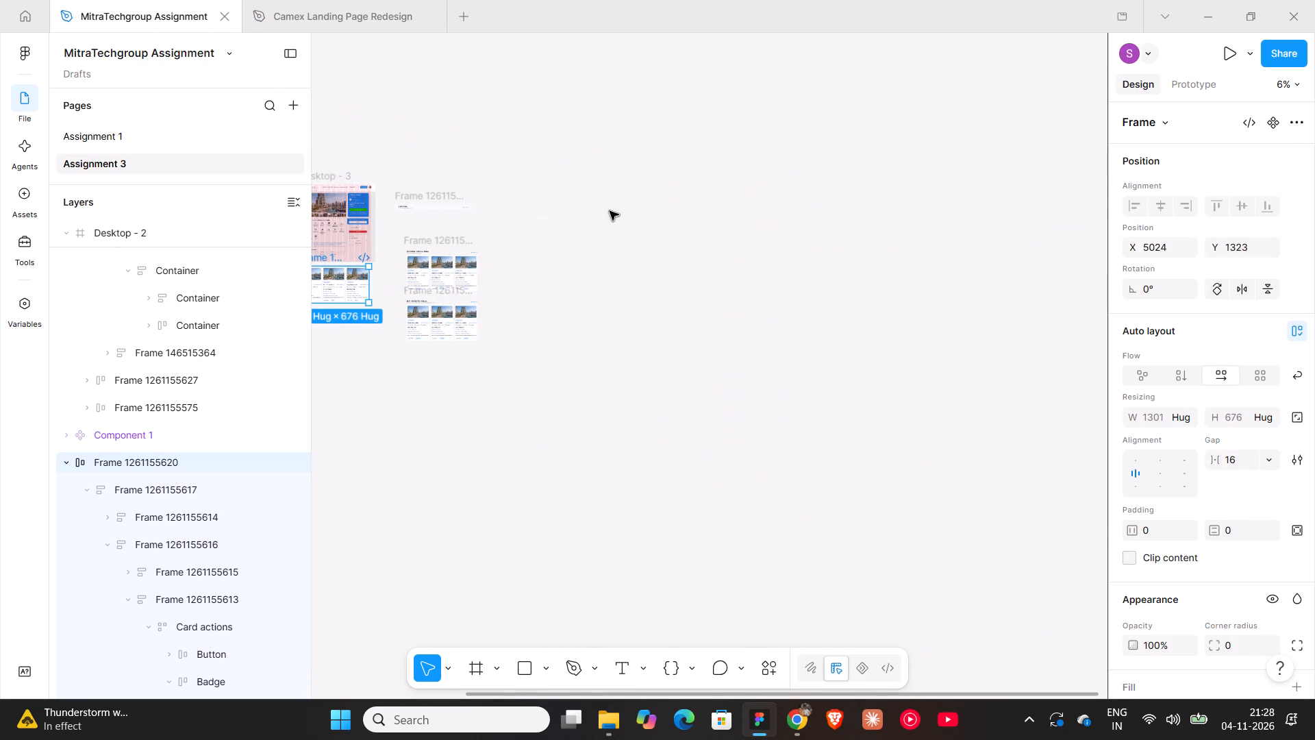
ctrl+scroll(626, 236, up, 12)
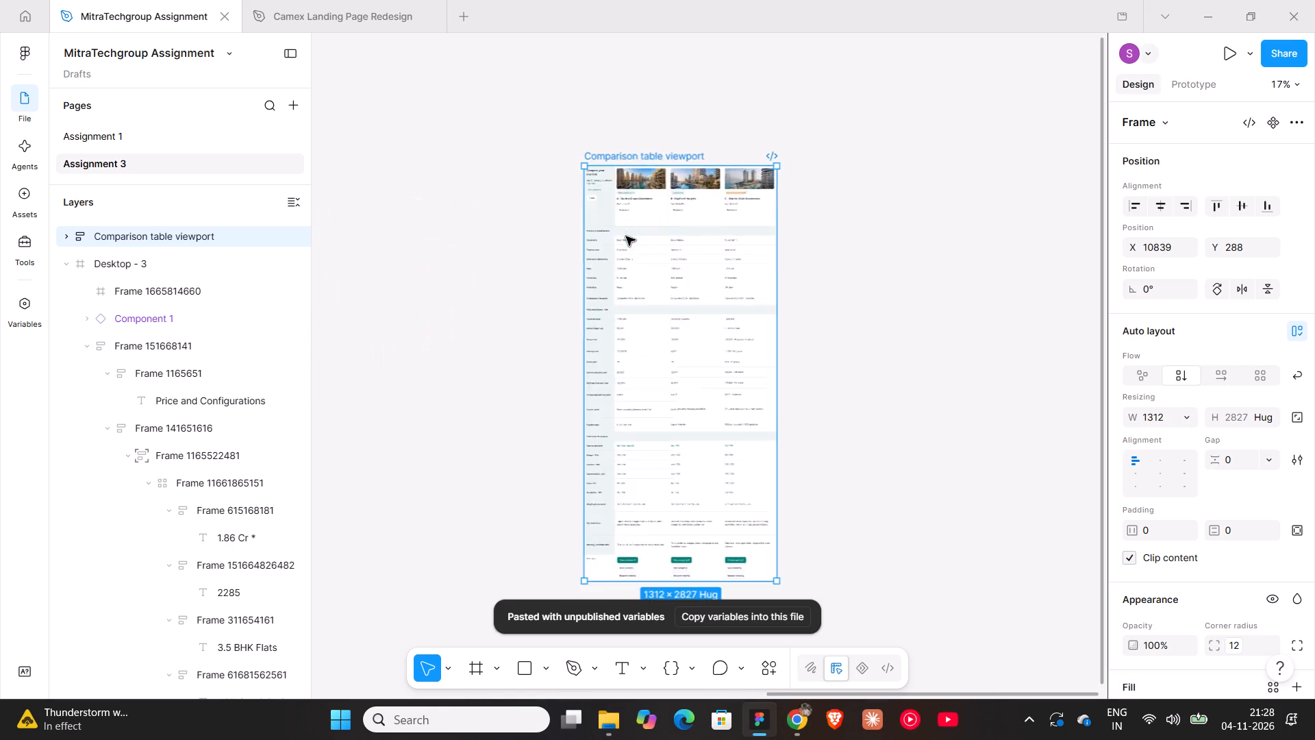
Copy the three property heading cards (A, B and C) from the top row of the comparison table.
ctrl+scroll(626, 236, up, 9)
ctrl+scroll(626, 236, down, 1)
scroll(658, 289, up, 3)
ctrl+scroll(643, 238, up, 10)
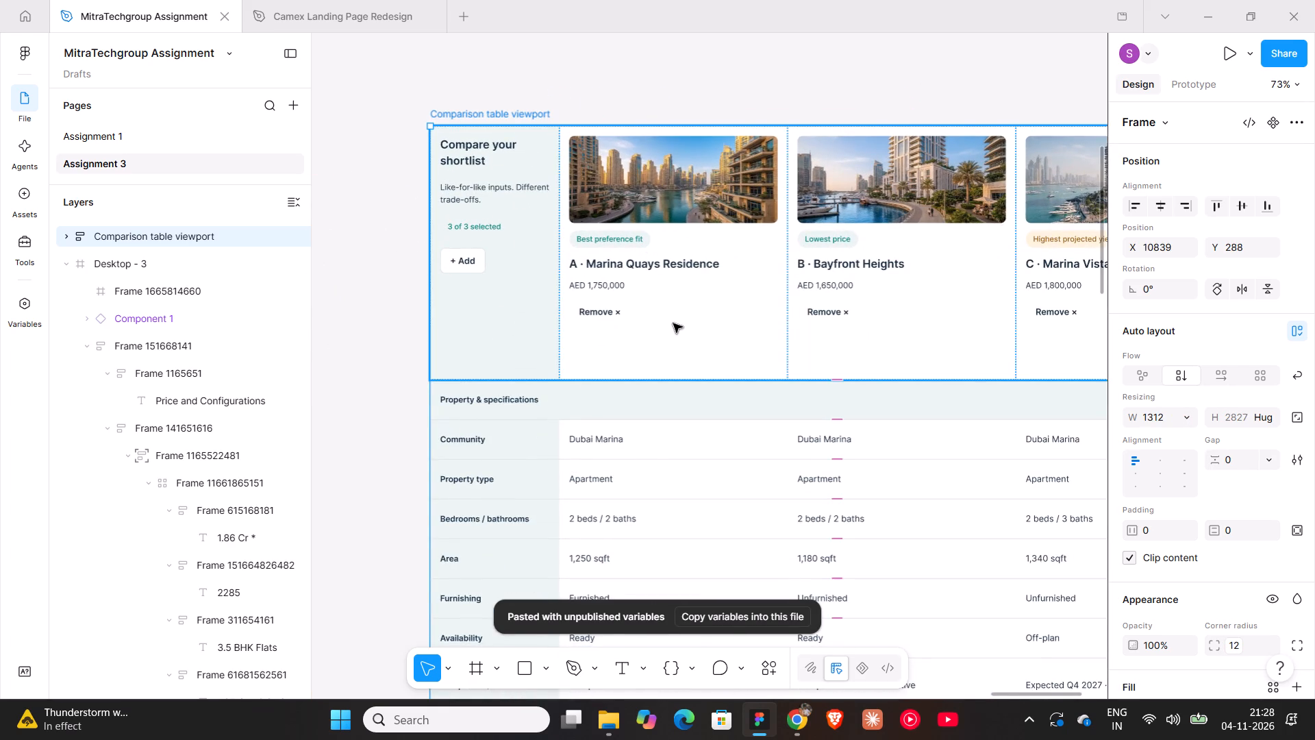
shift+scroll(673, 323, down, 4)
shift+scroll(595, 268, up, 6)
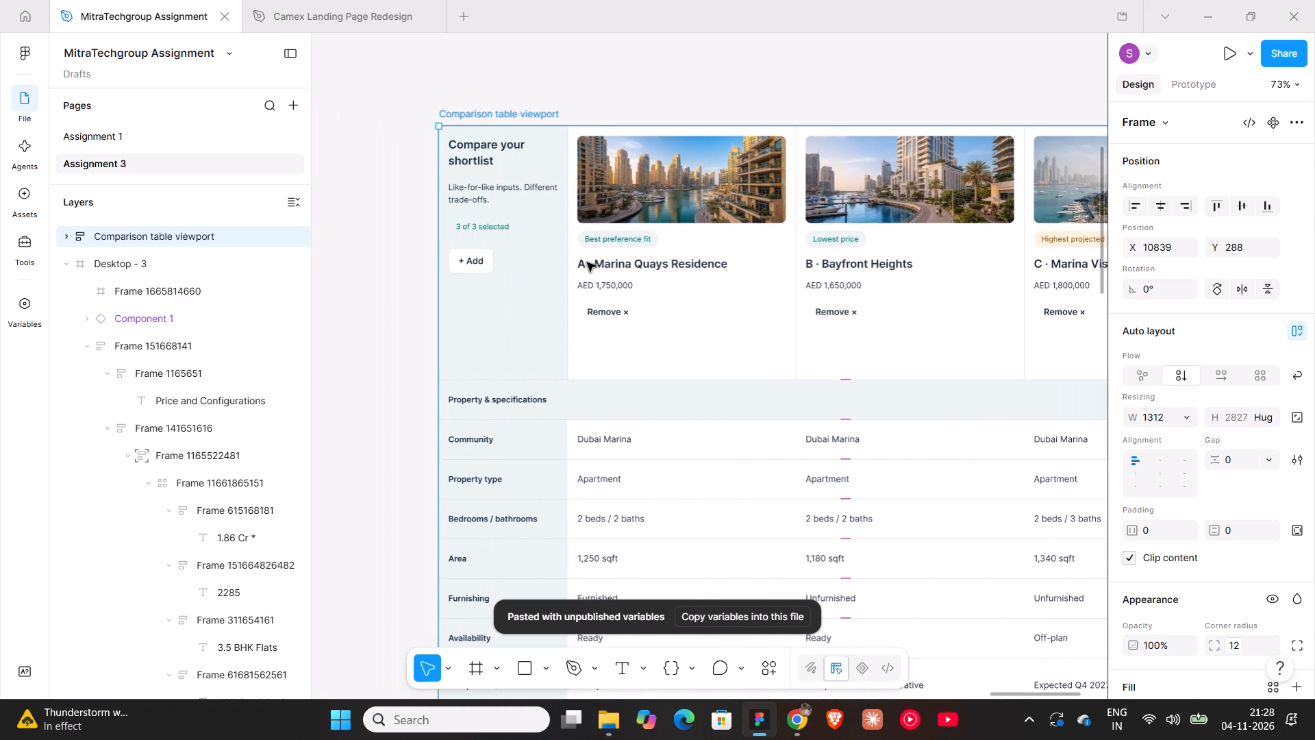
shift+scroll(587, 262, down, 4)
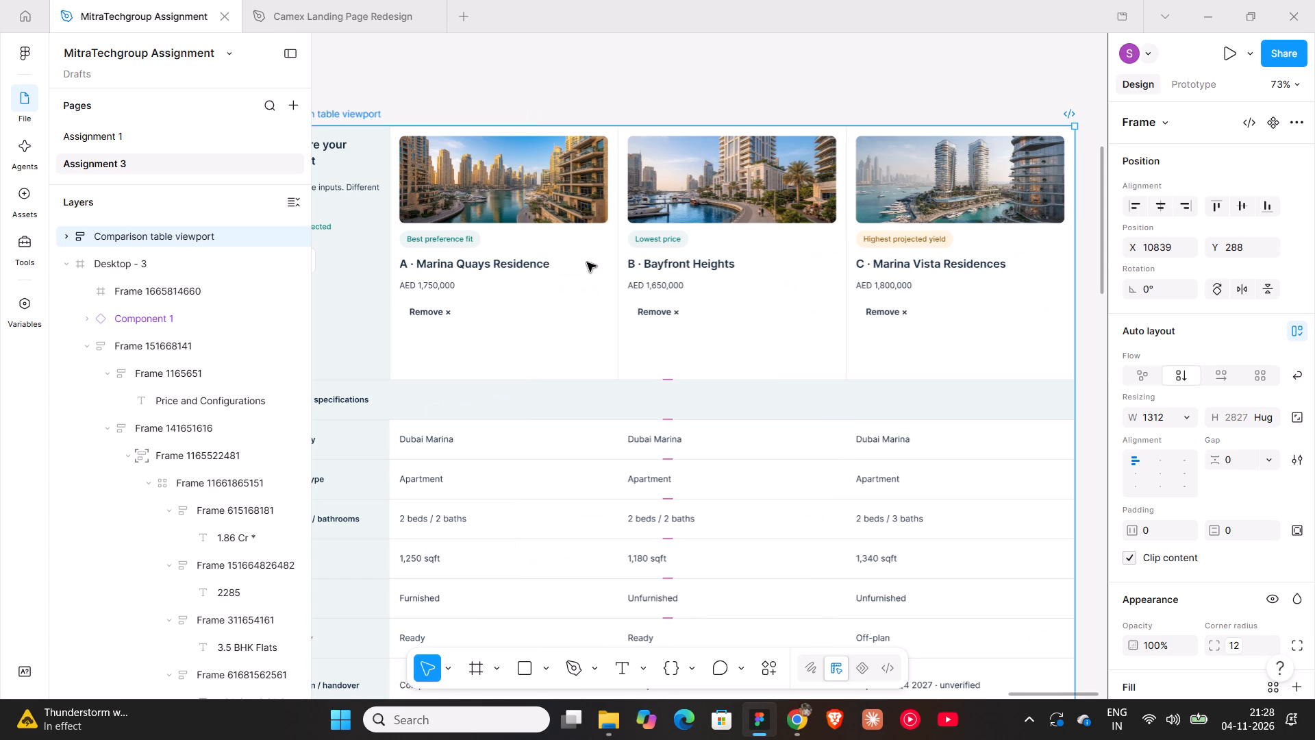
double_click(587, 262)
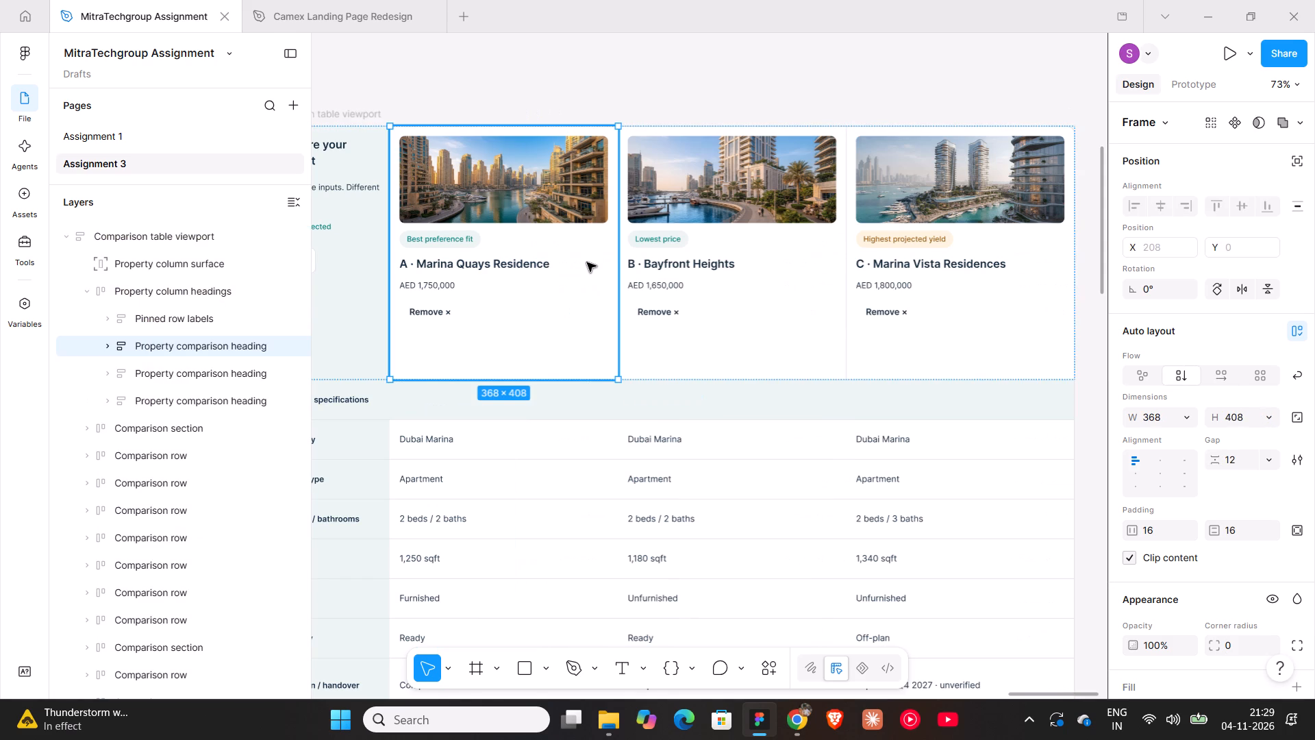
click(685, 72)
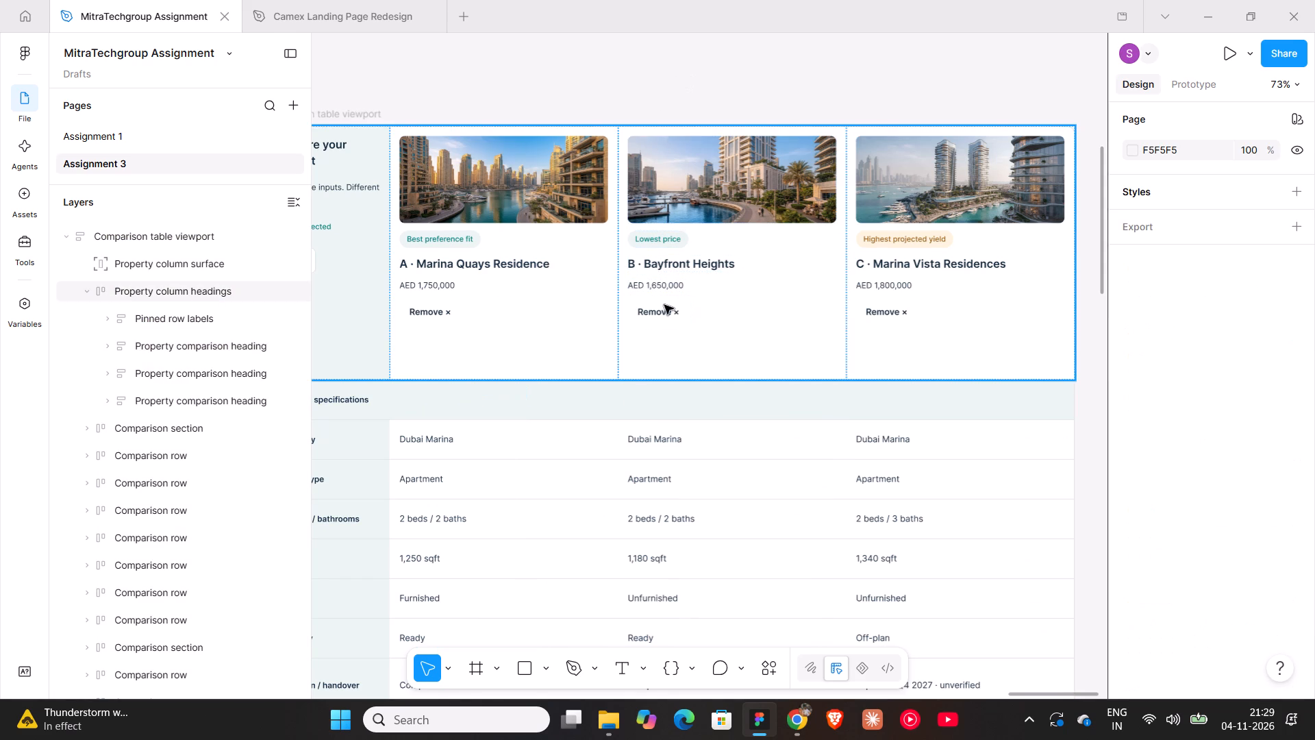
double_click(664, 305)
click(503, 350)
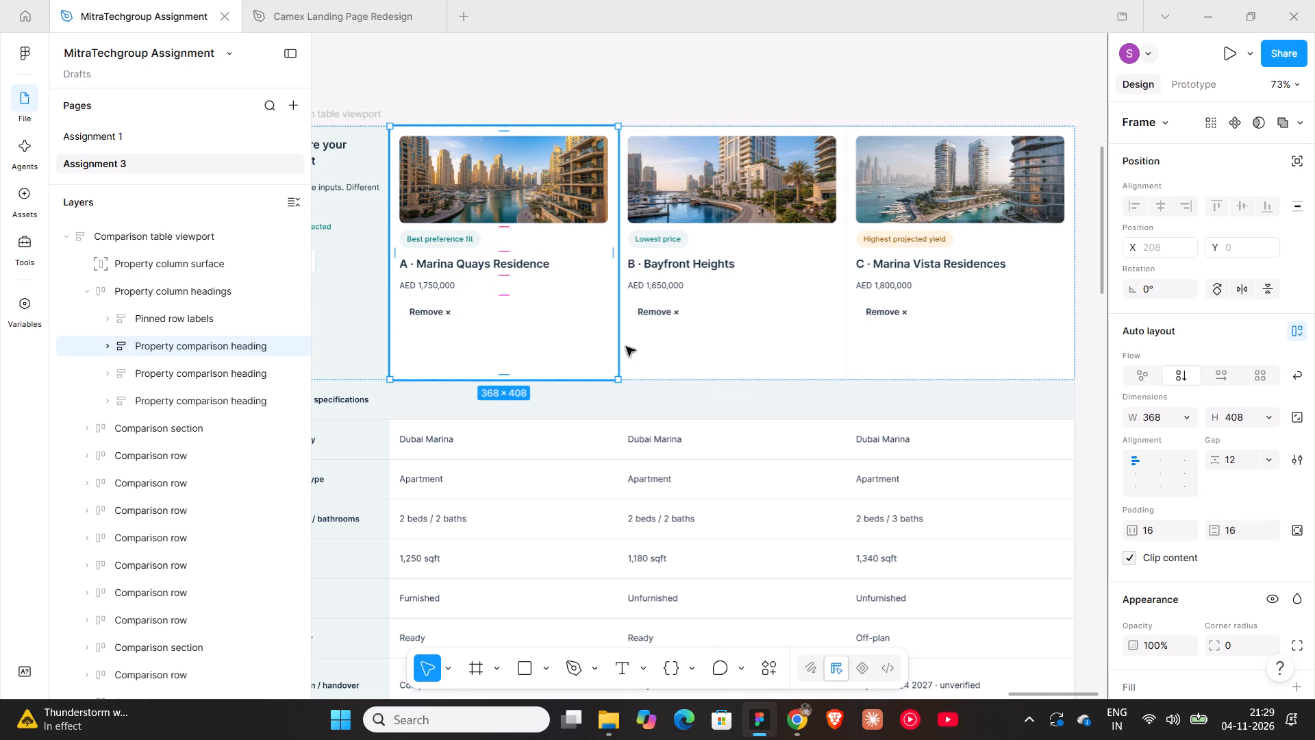
shift+click(638, 343)
shift+click(954, 324)
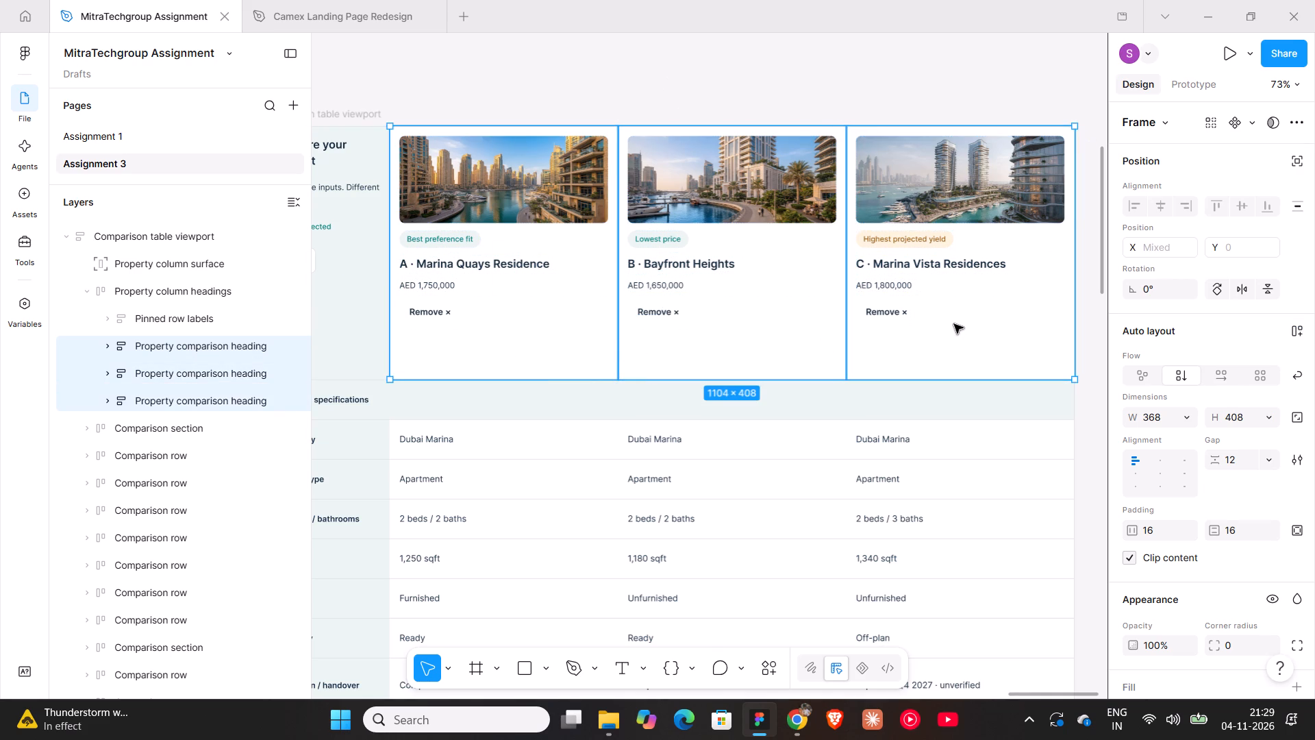
key(ctrl+c)
Paste the three heading cards on the canvas and place them directly below the property card row with Add buttons, at Y 2131.
ctrl+scroll(954, 324, down, 9)
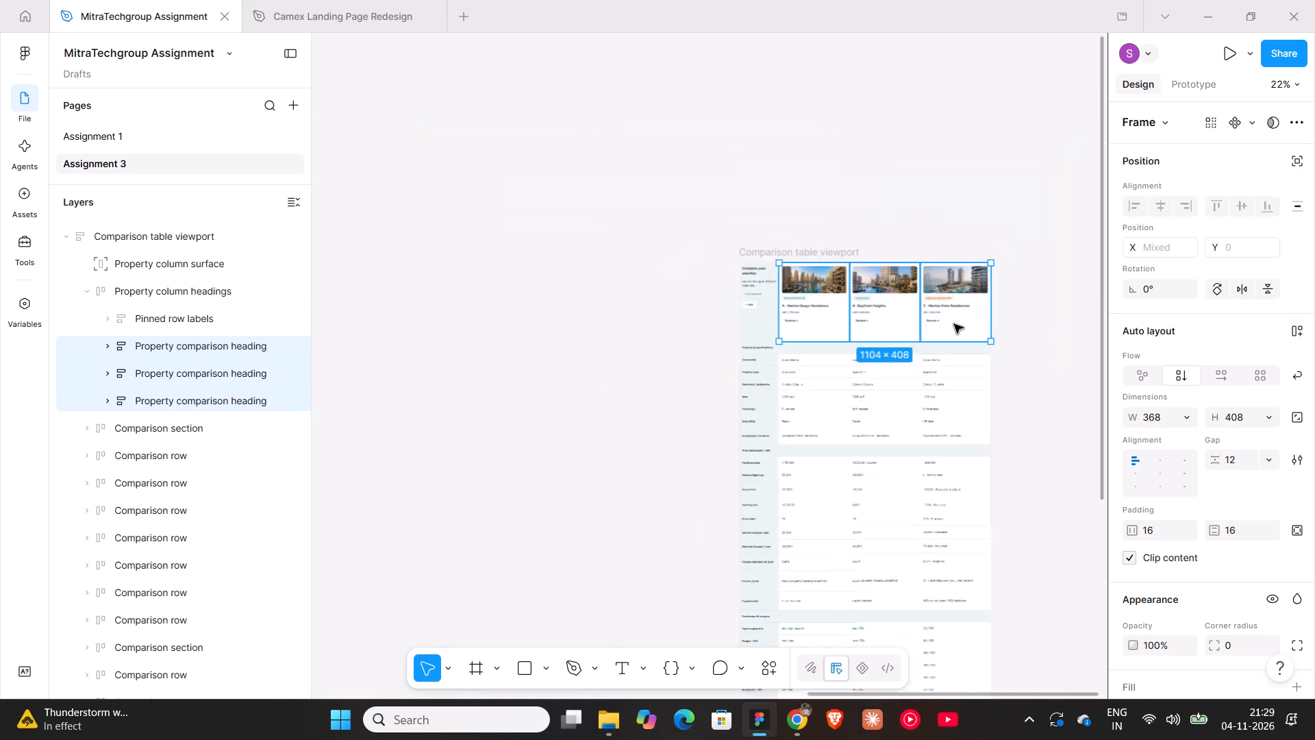
ctrl+scroll(954, 324, down, 7)
shift+scroll(954, 324, up, 3)
scroll(954, 324, down, 4)
right_click(523, 305)
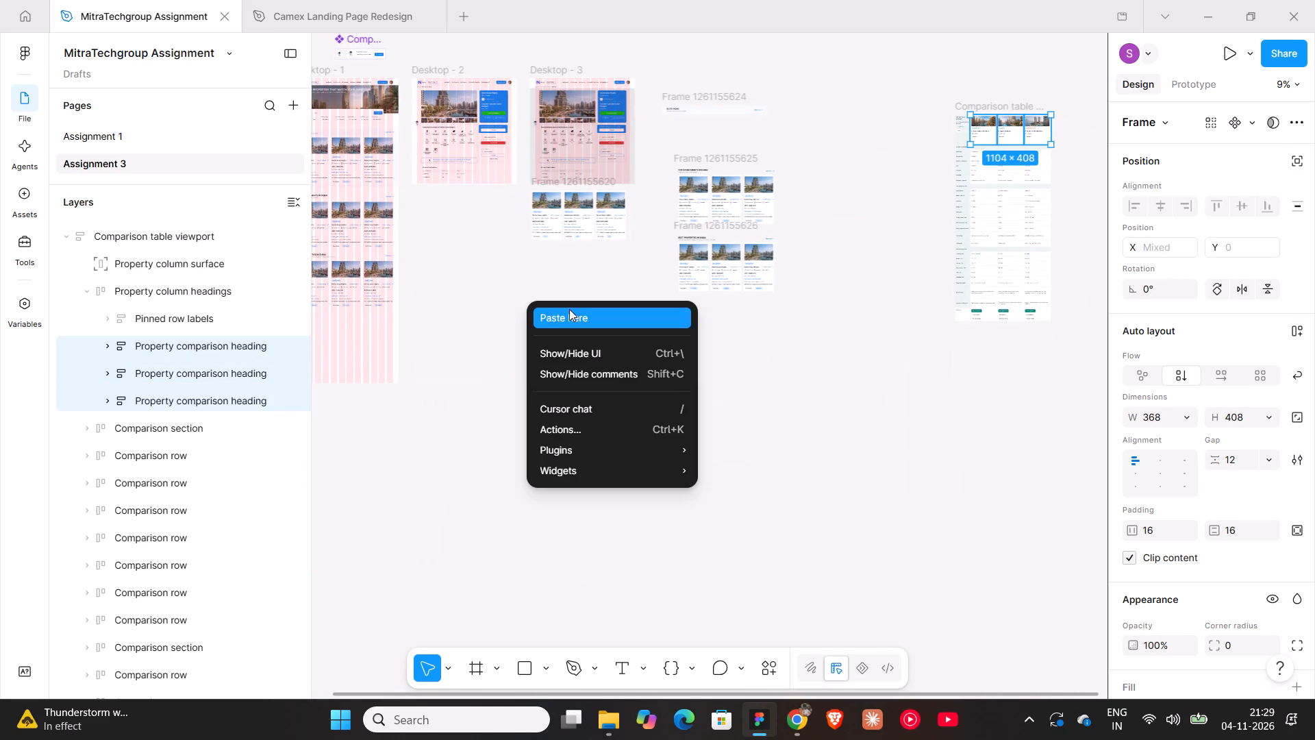
click(569, 309)
ctrl+scroll(569, 309, up, 8)
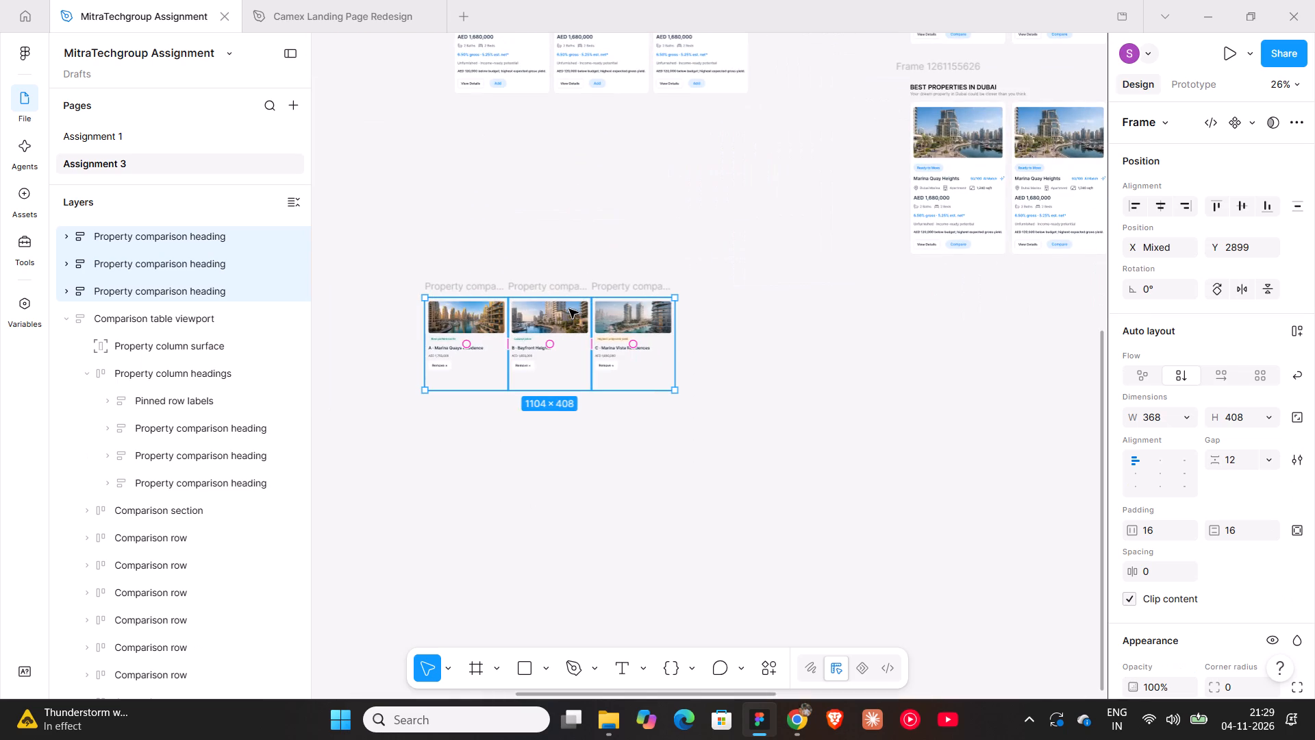
drag(547, 285, 576, 112)
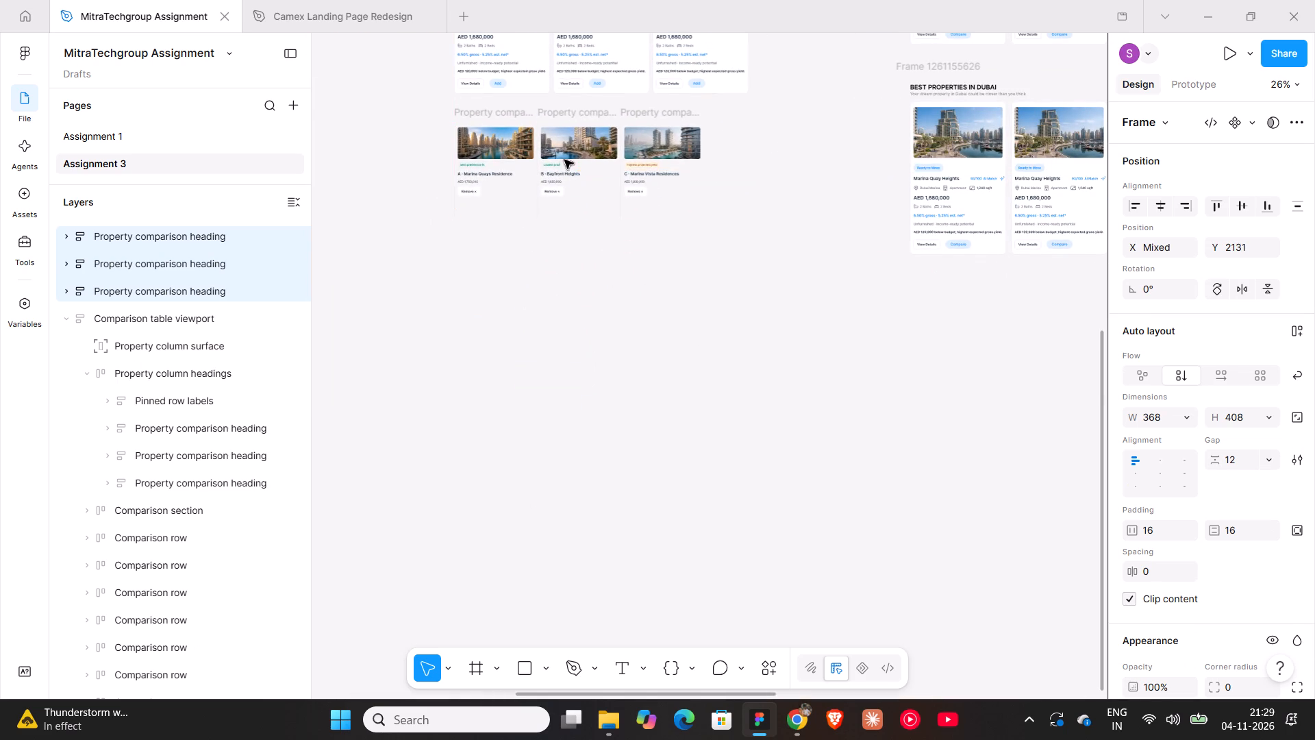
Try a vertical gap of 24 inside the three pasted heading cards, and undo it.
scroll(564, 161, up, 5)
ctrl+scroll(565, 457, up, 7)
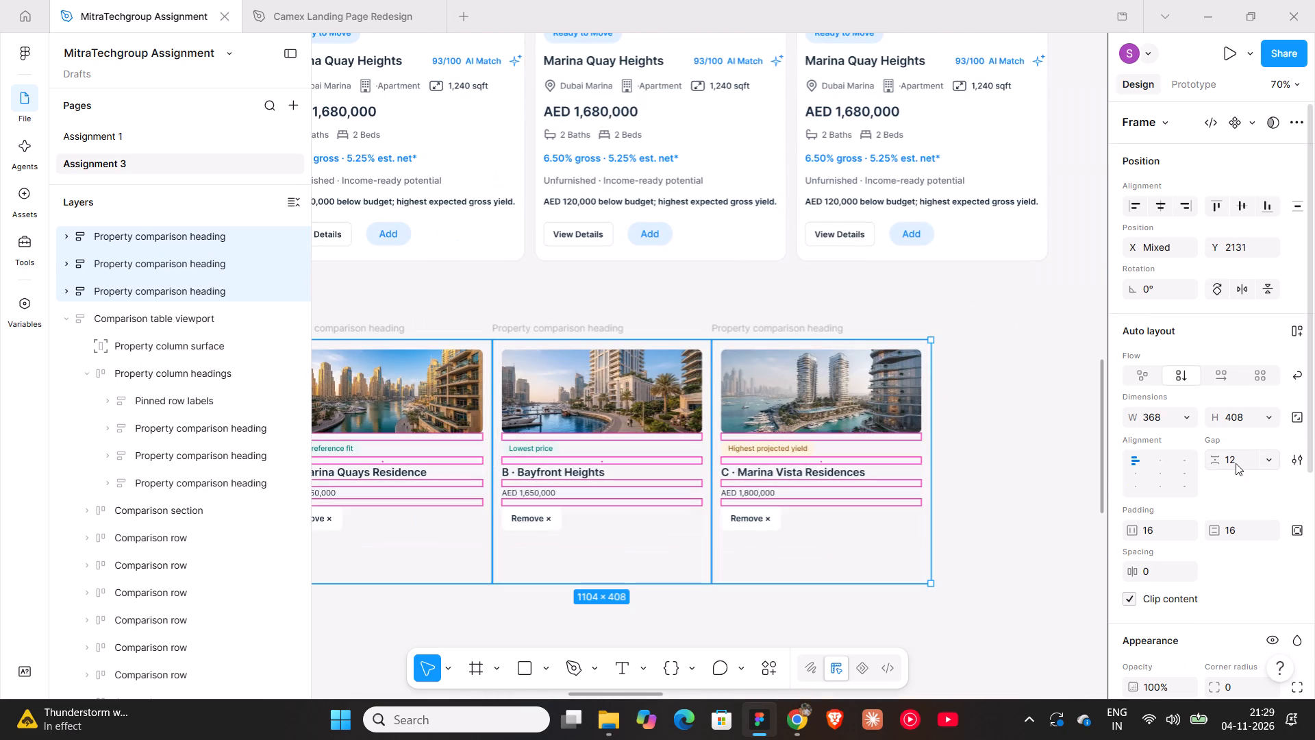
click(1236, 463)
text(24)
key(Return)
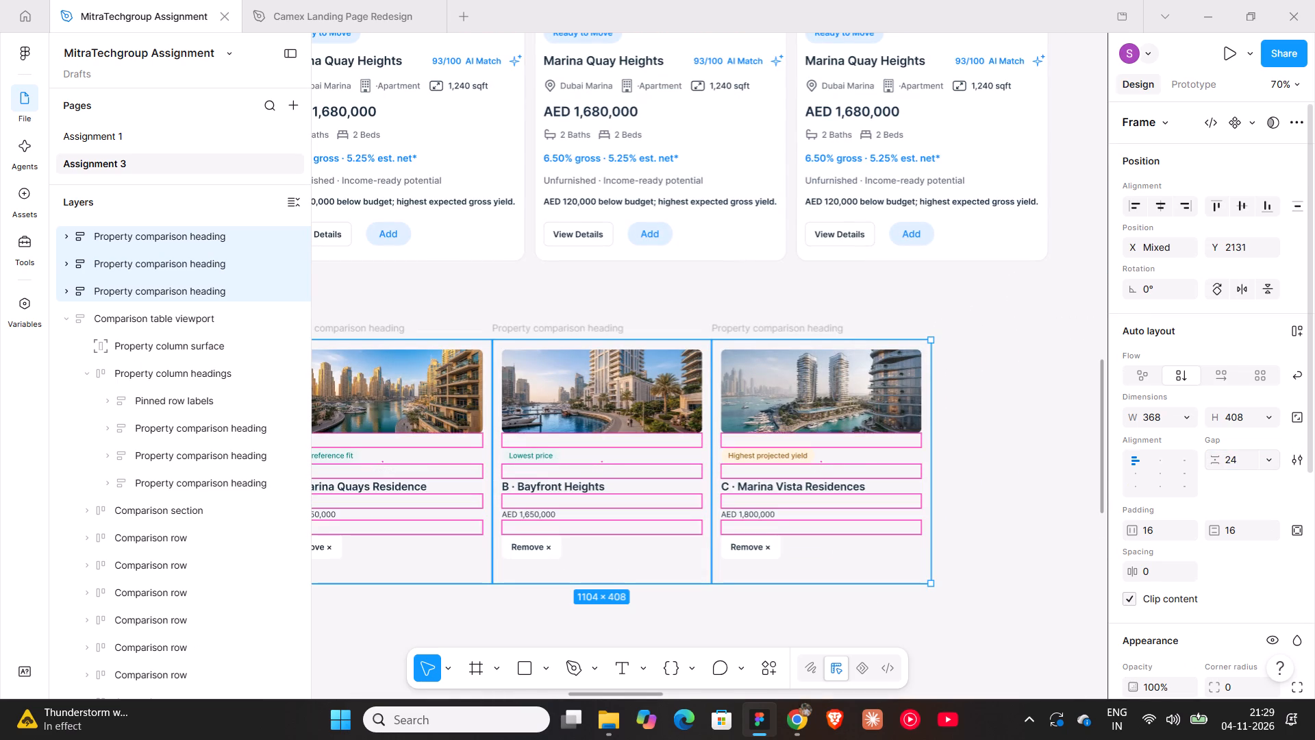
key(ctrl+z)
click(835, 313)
Wrap the three pasted heading cards in one horizontal auto layout frame with a gap of 24.
click(390, 323)
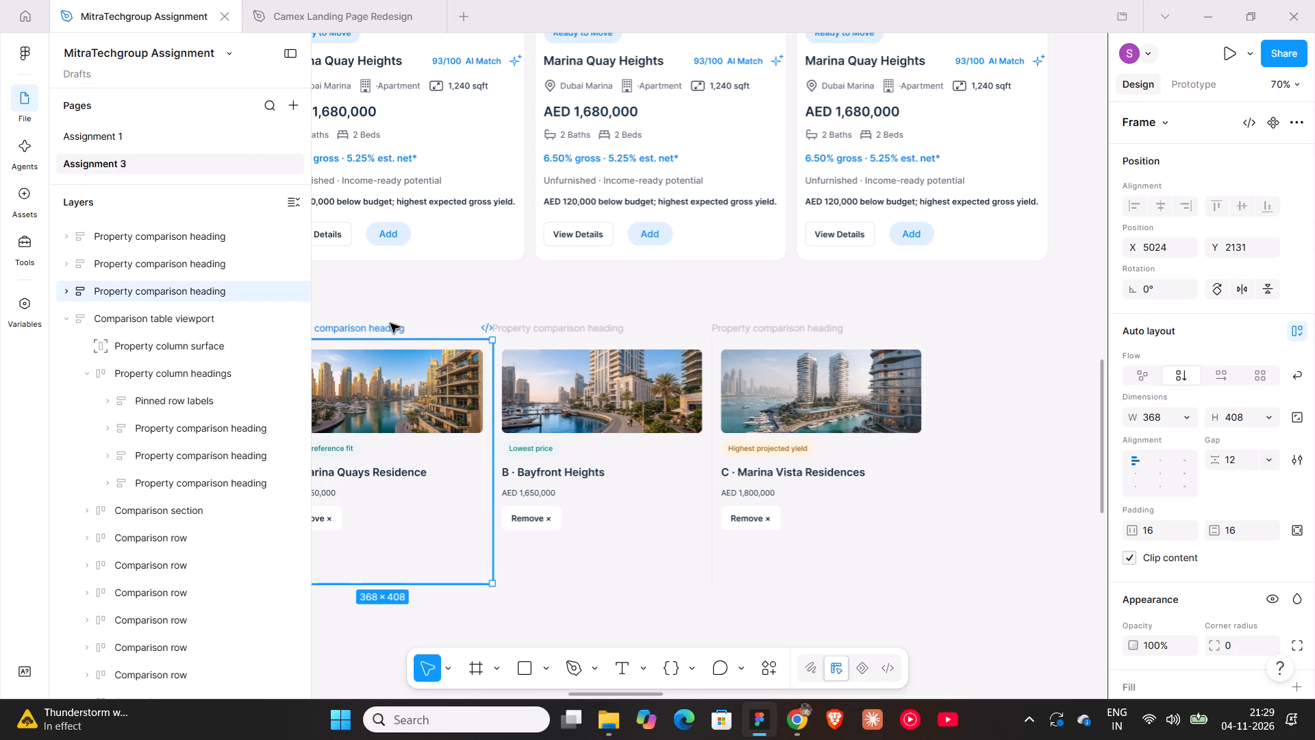
shift+click(536, 325)
shift+click(749, 321)
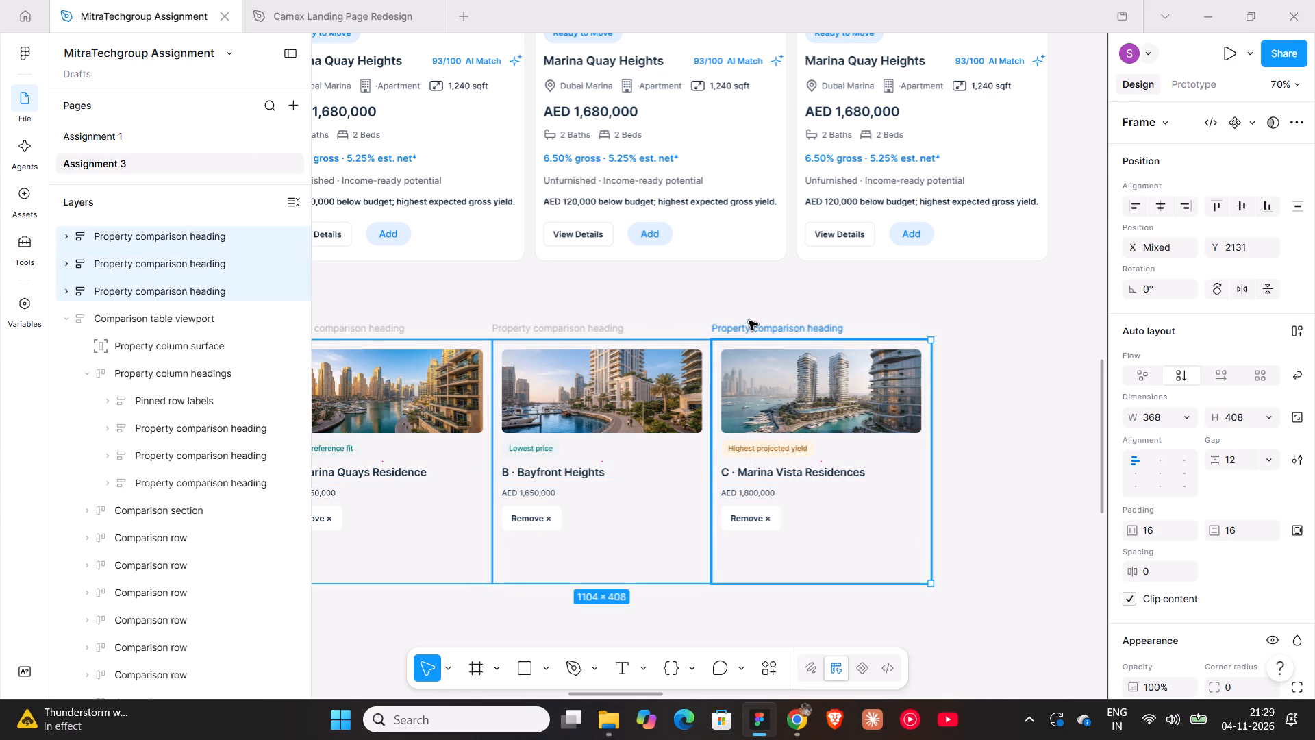
key(shift+a)
click(1247, 465)
text(24)
key(Return)
Detach the Surface variable from the three cards' Remove button fills and recolour them red, EF3733.
scroll(760, 344, down, 3)
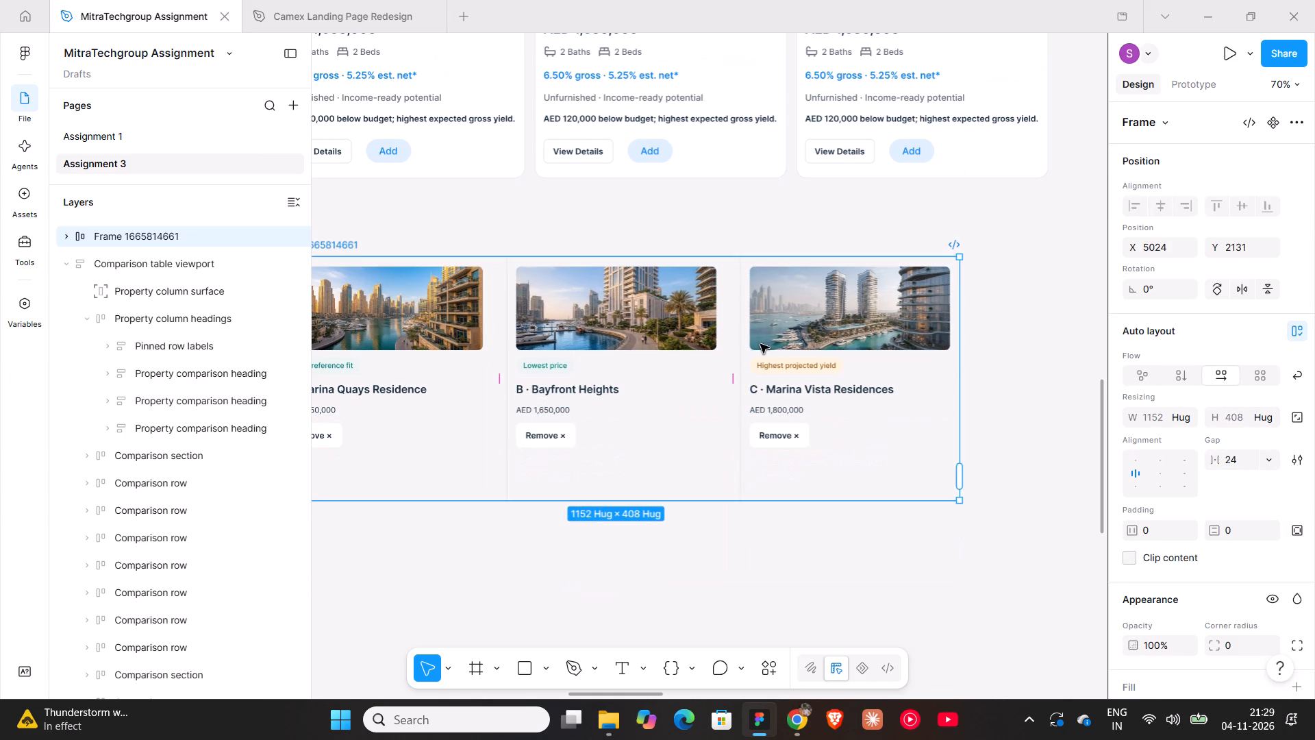
click(886, 456)
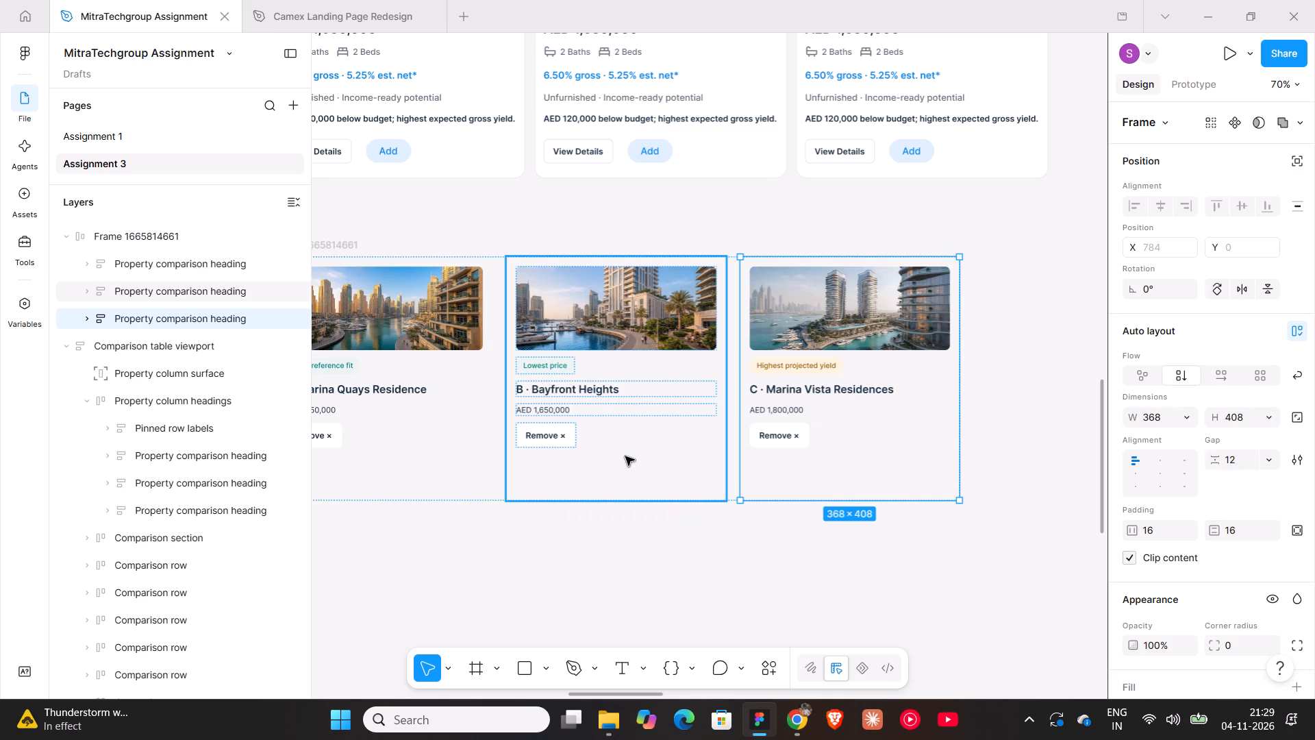
shift+scroll(622, 457, up, 4)
double_click(426, 444)
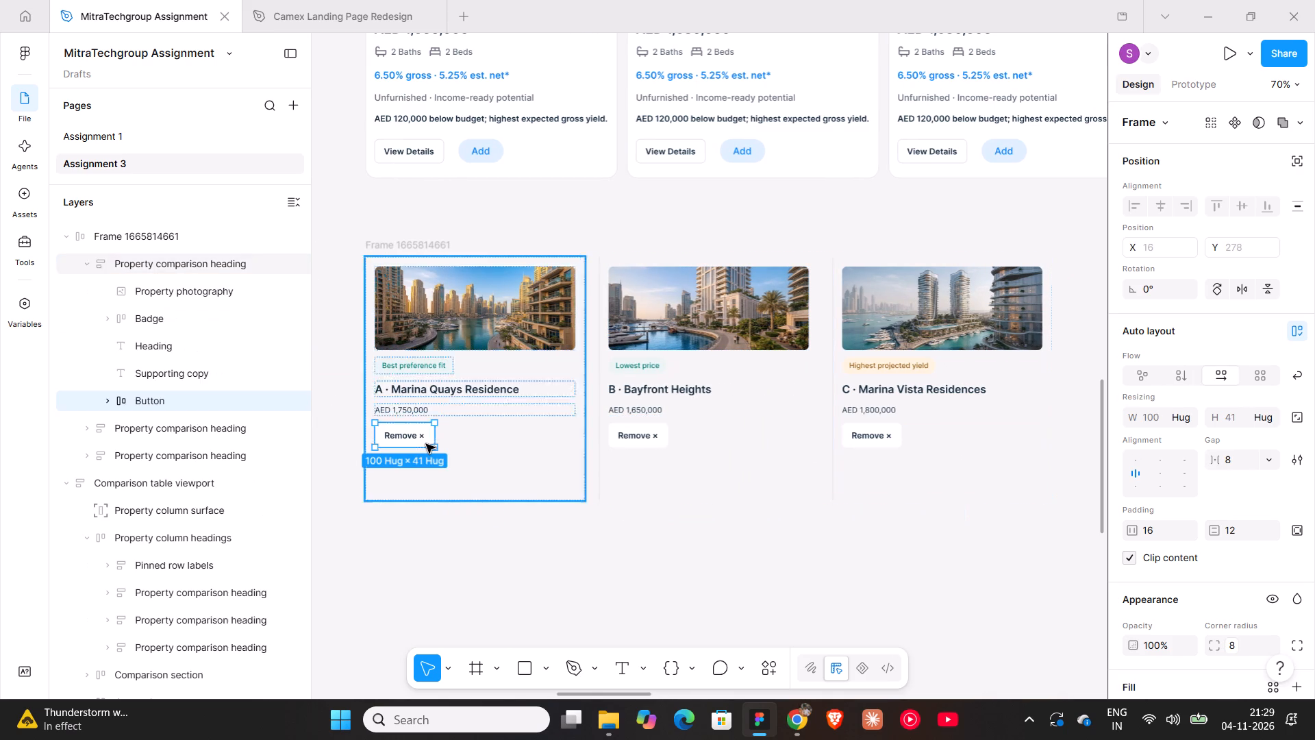
shift+double_click(628, 434)
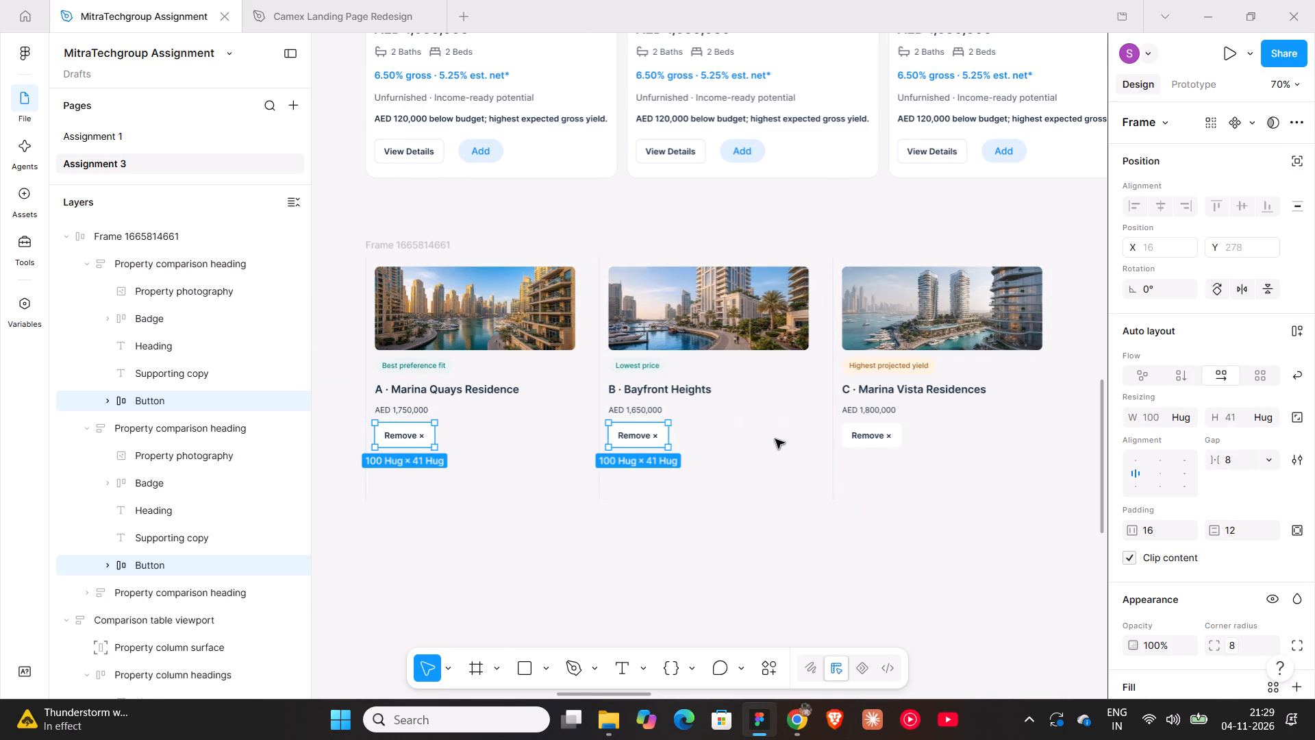
shift+double_click(868, 440)
scroll(1240, 552, down, 4)
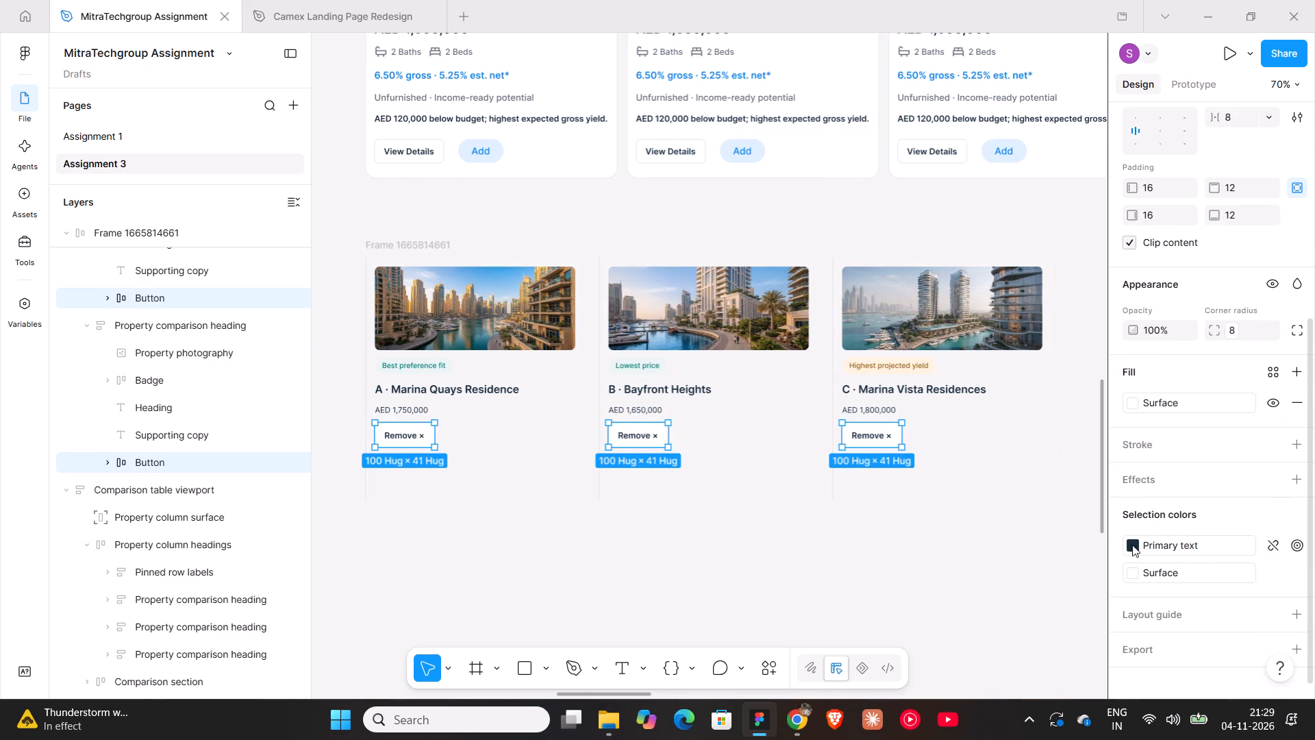
click(1238, 399)
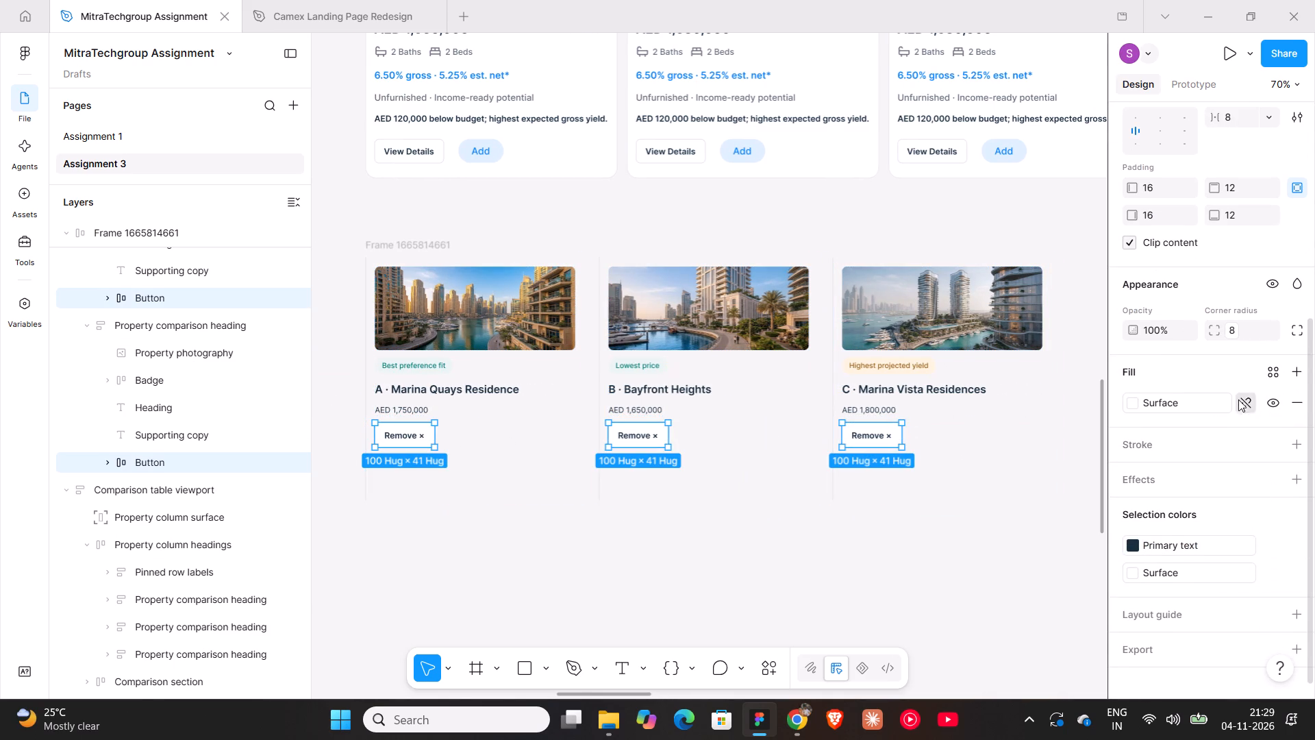
click(1127, 400)
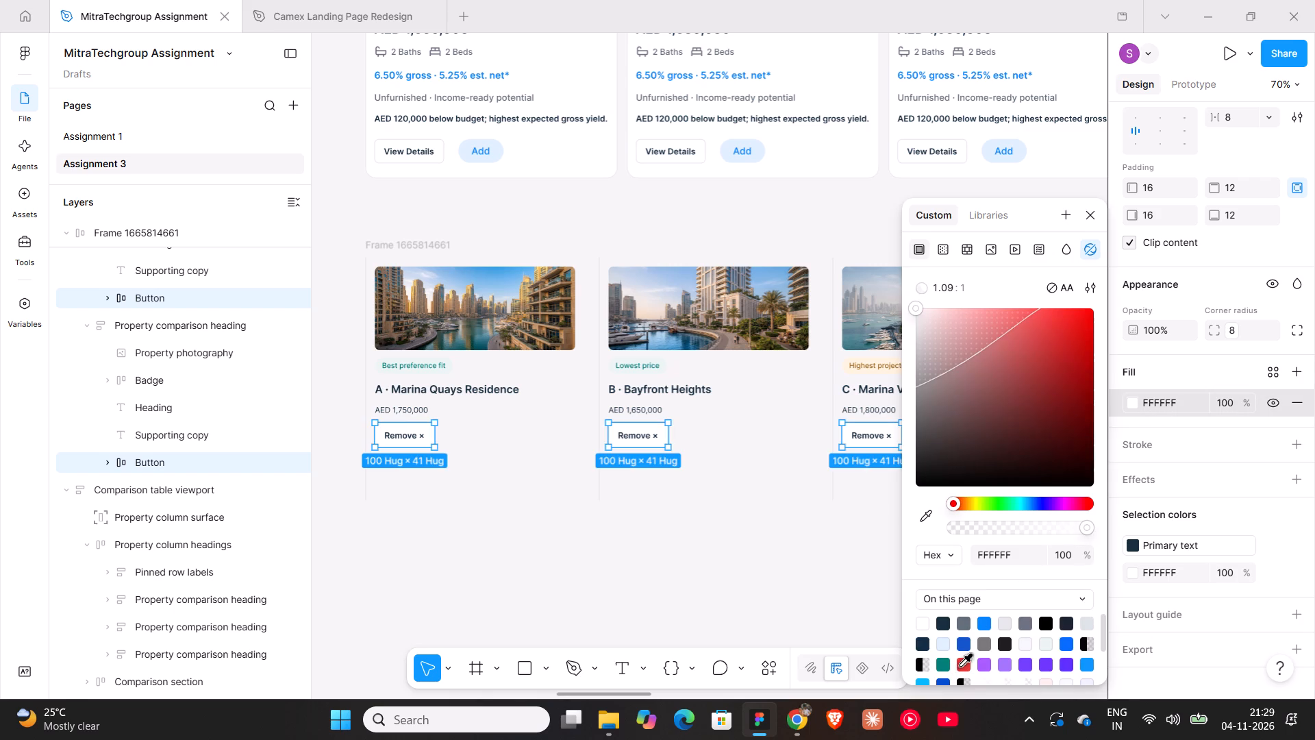
click(960, 666)
drag(1057, 325, 1082, 304)
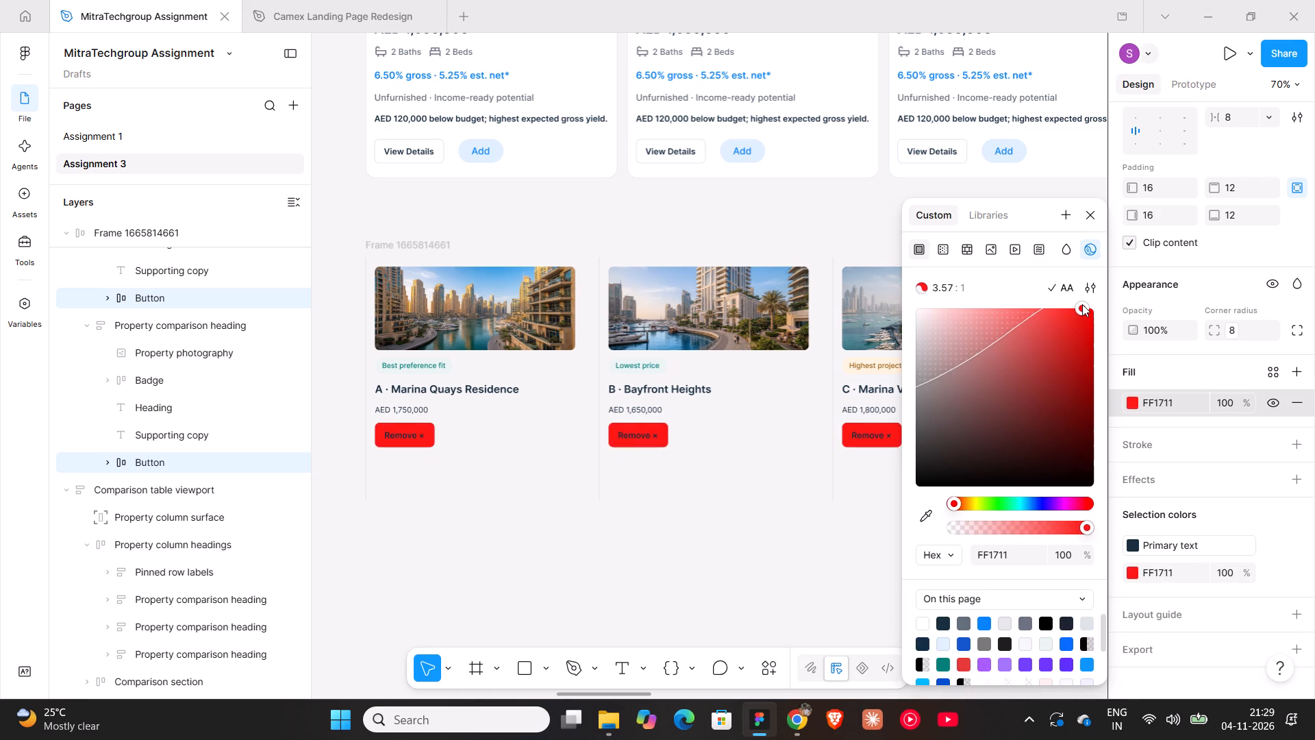
drag(1082, 304, 1044, 310)
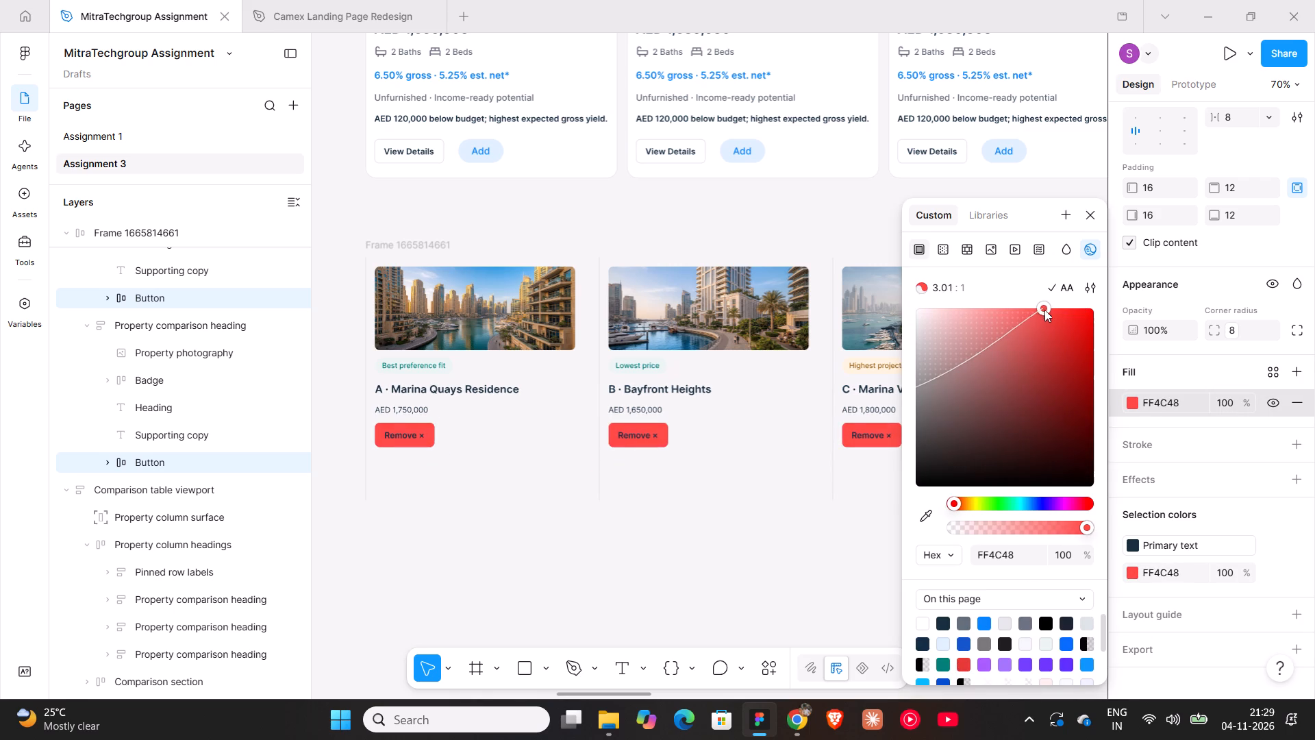
drag(1044, 310, 1056, 322)
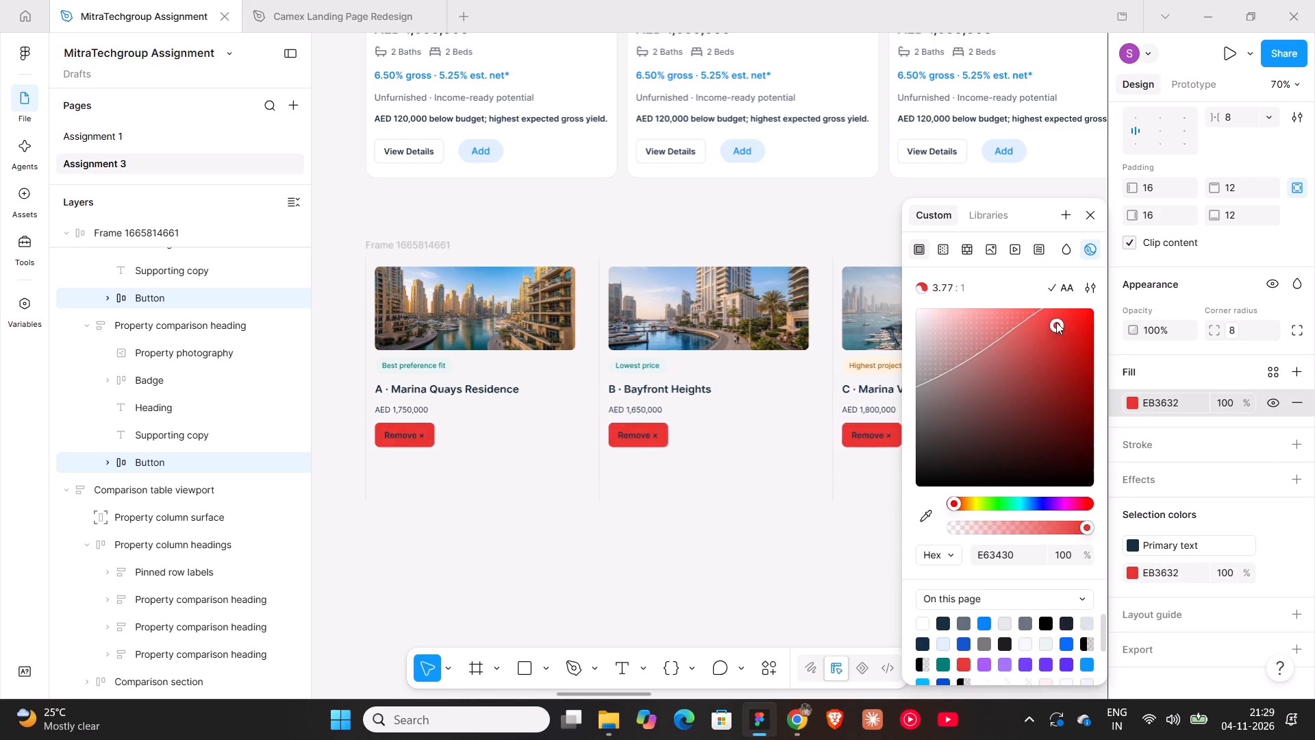
drag(1056, 322, 1056, 319)
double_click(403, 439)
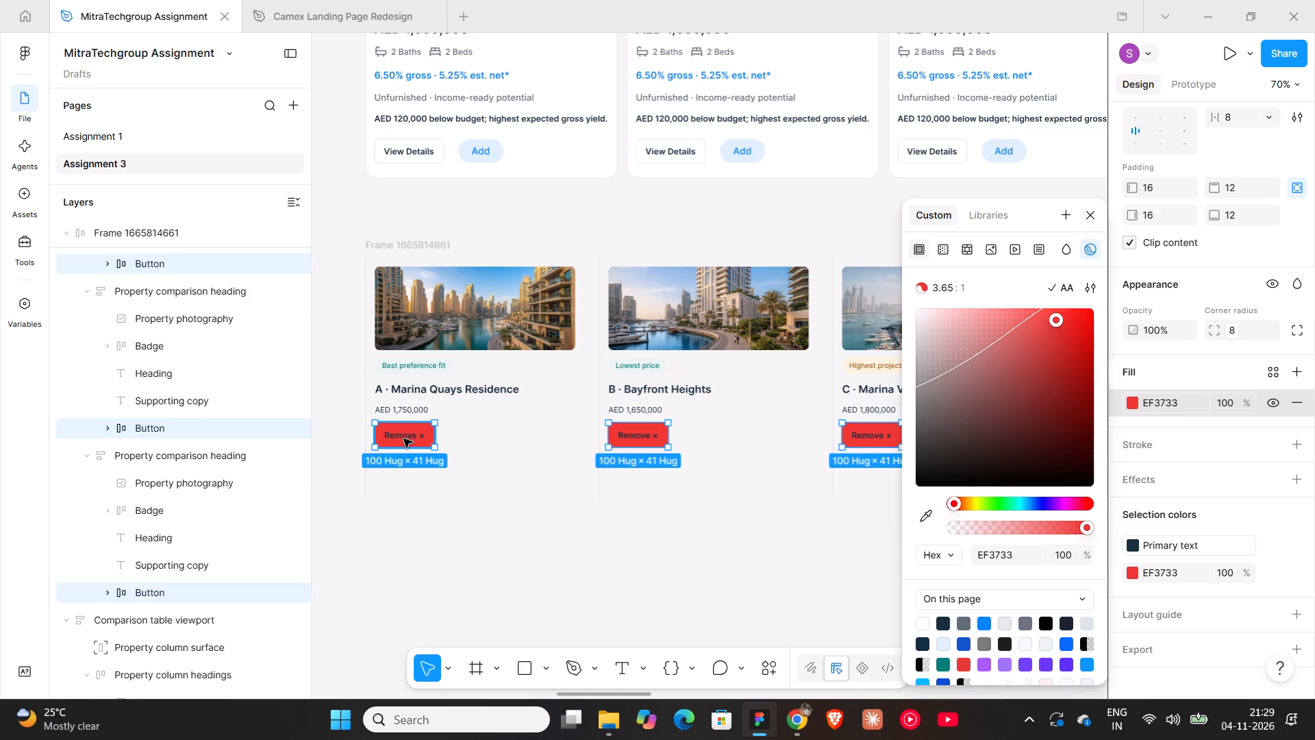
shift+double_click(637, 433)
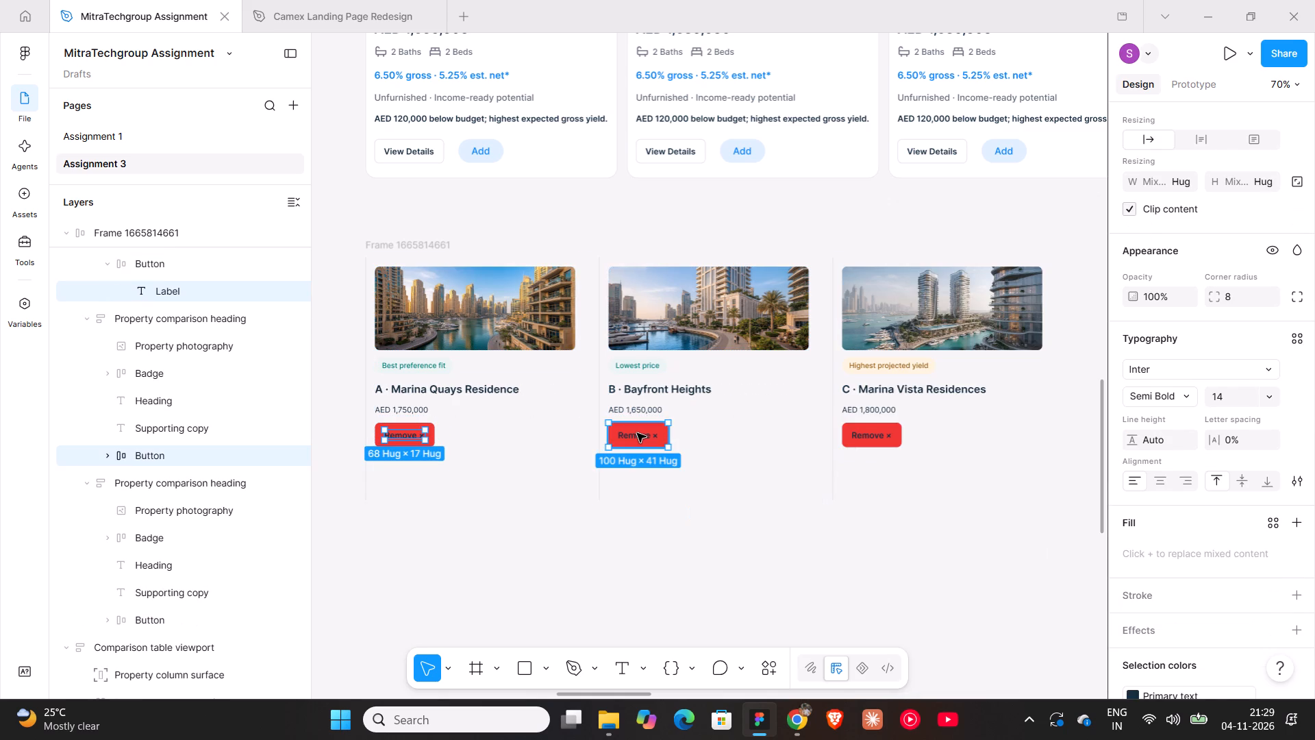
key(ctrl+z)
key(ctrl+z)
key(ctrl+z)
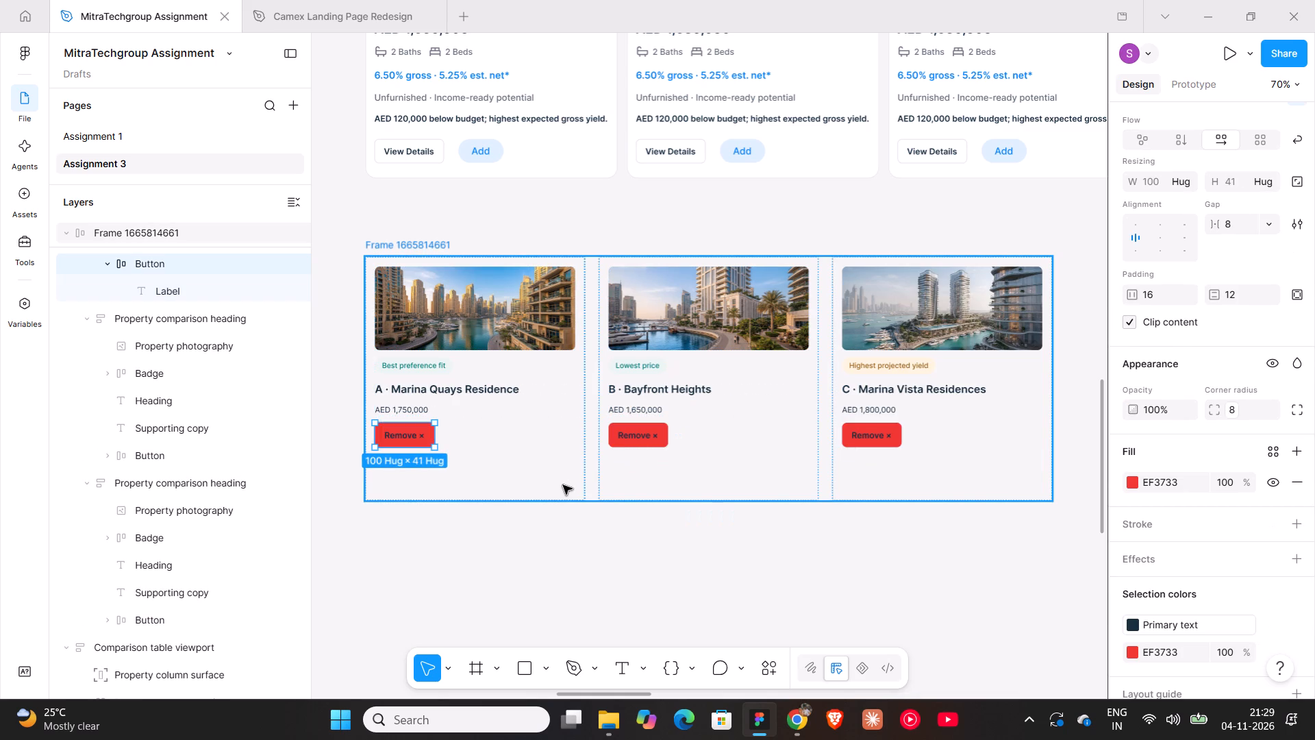
Lighten the fill of all three Remove buttons to the soft red FB7572.
shift+double_click(641, 441)
shift+double_click(866, 436)
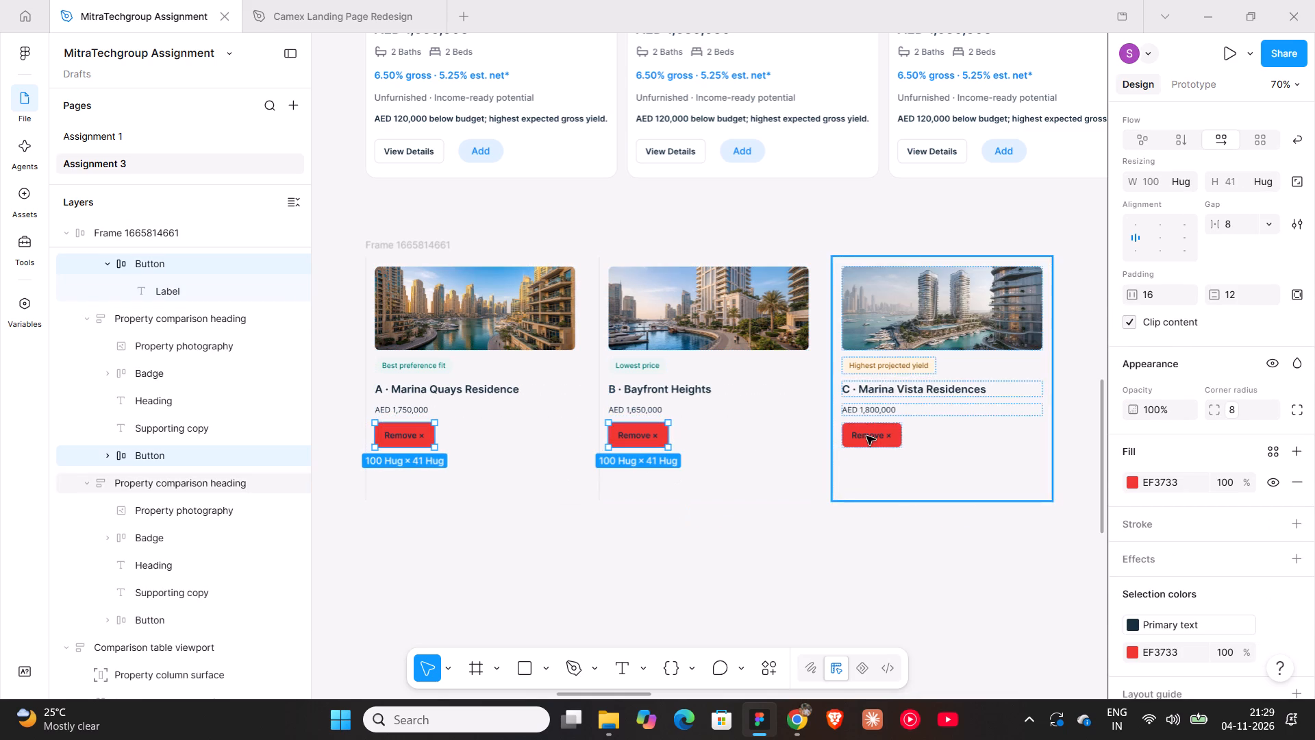
click(1127, 509)
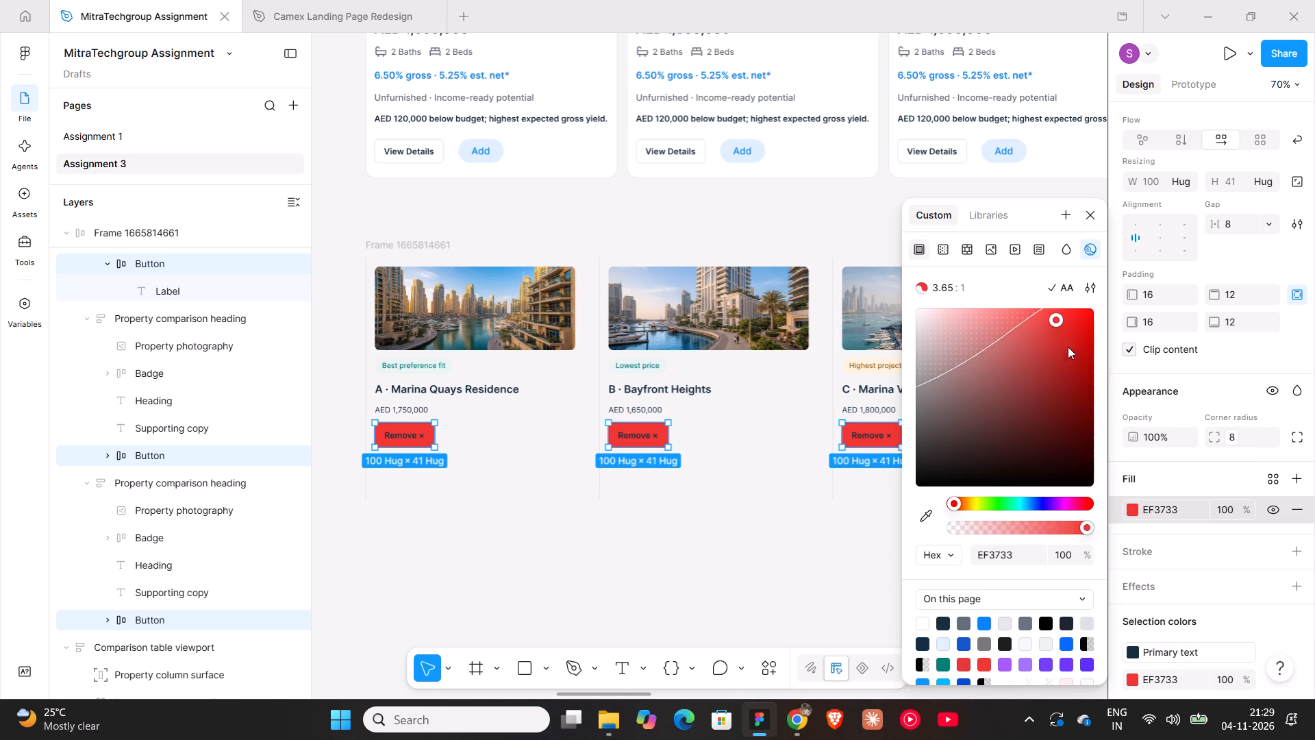
drag(1057, 321, 1019, 311)
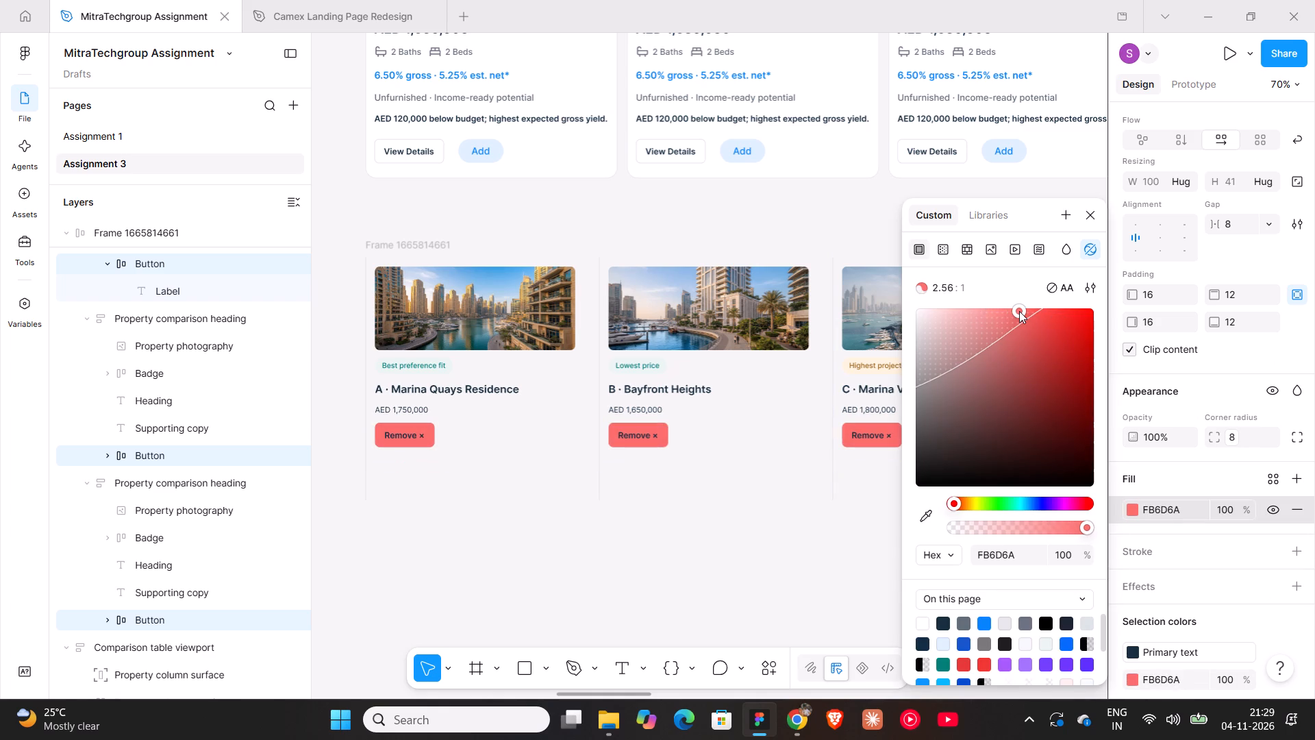
drag(1019, 311, 1013, 311)
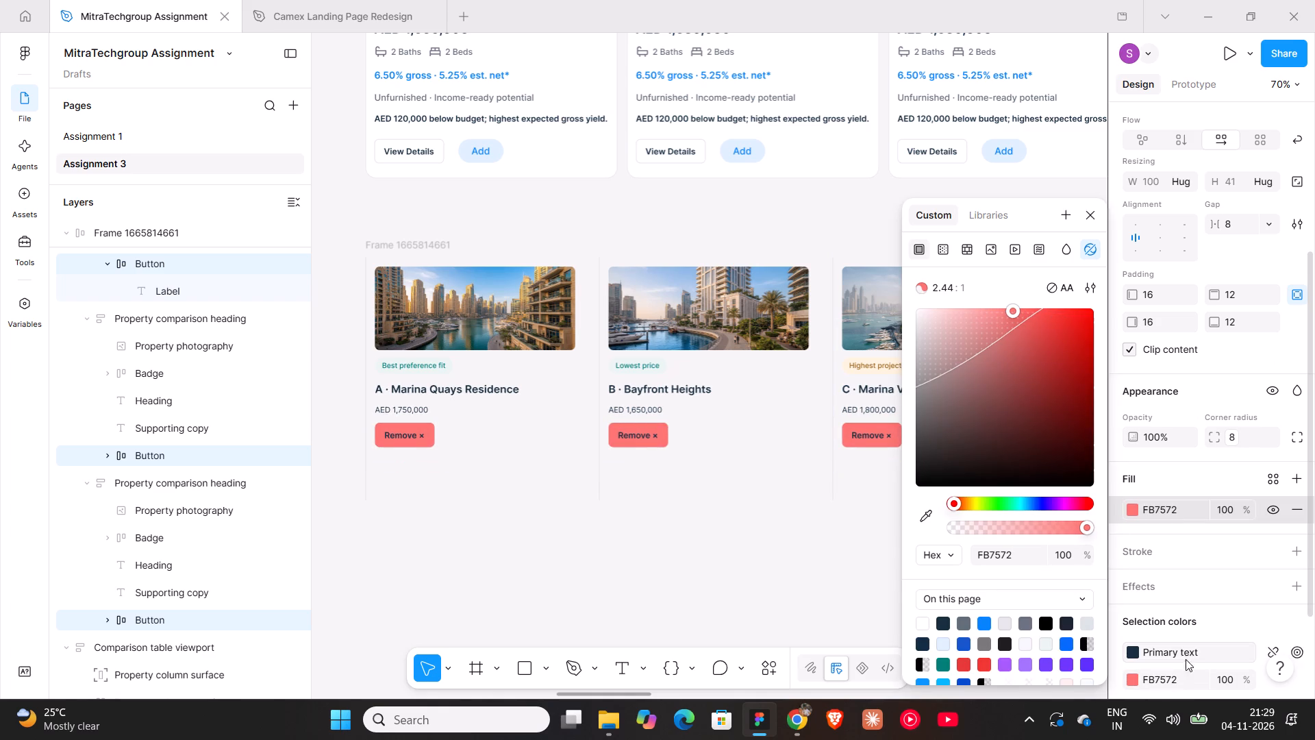
Detach the Primary text variable from the Remove button labels and set their colour to white, FFFFFF.
click(1267, 649)
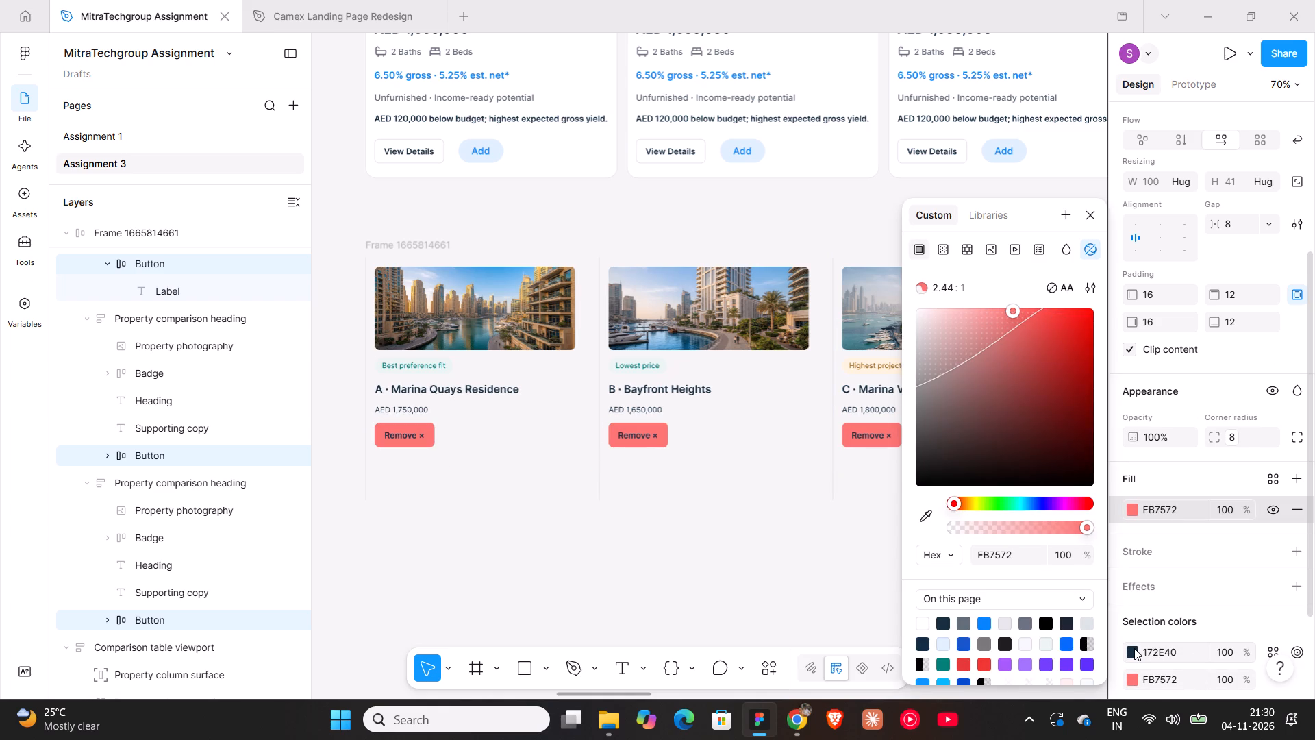
click(1134, 648)
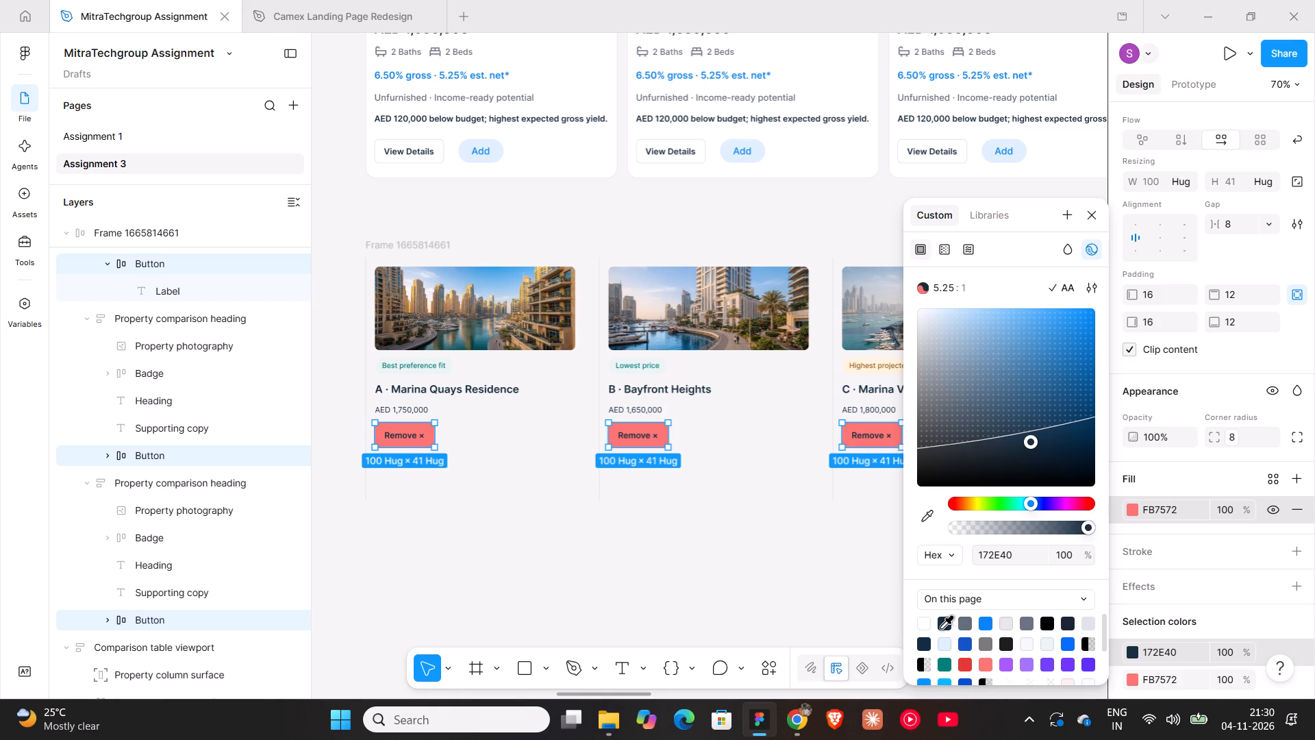
click(923, 625)
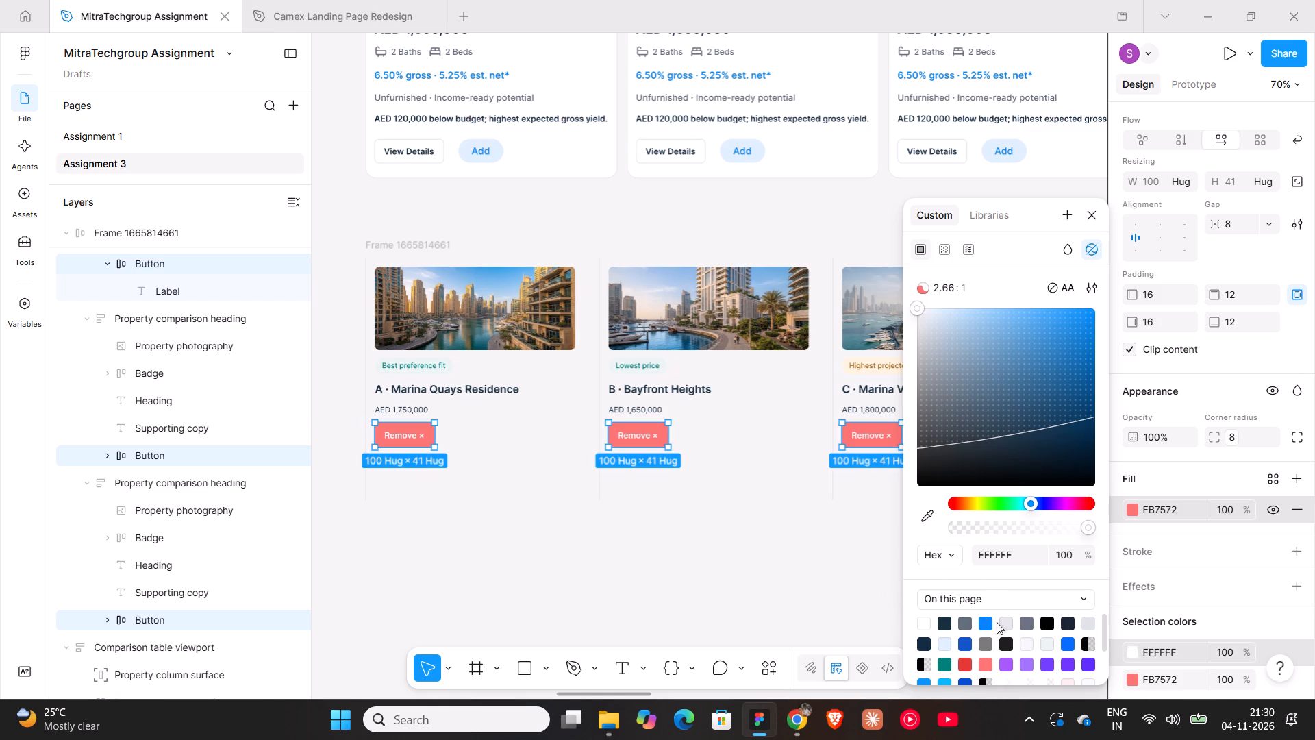
Recolour the three Remove button labels from the page's red swatch to a bright red, FB0600.
click(971, 663)
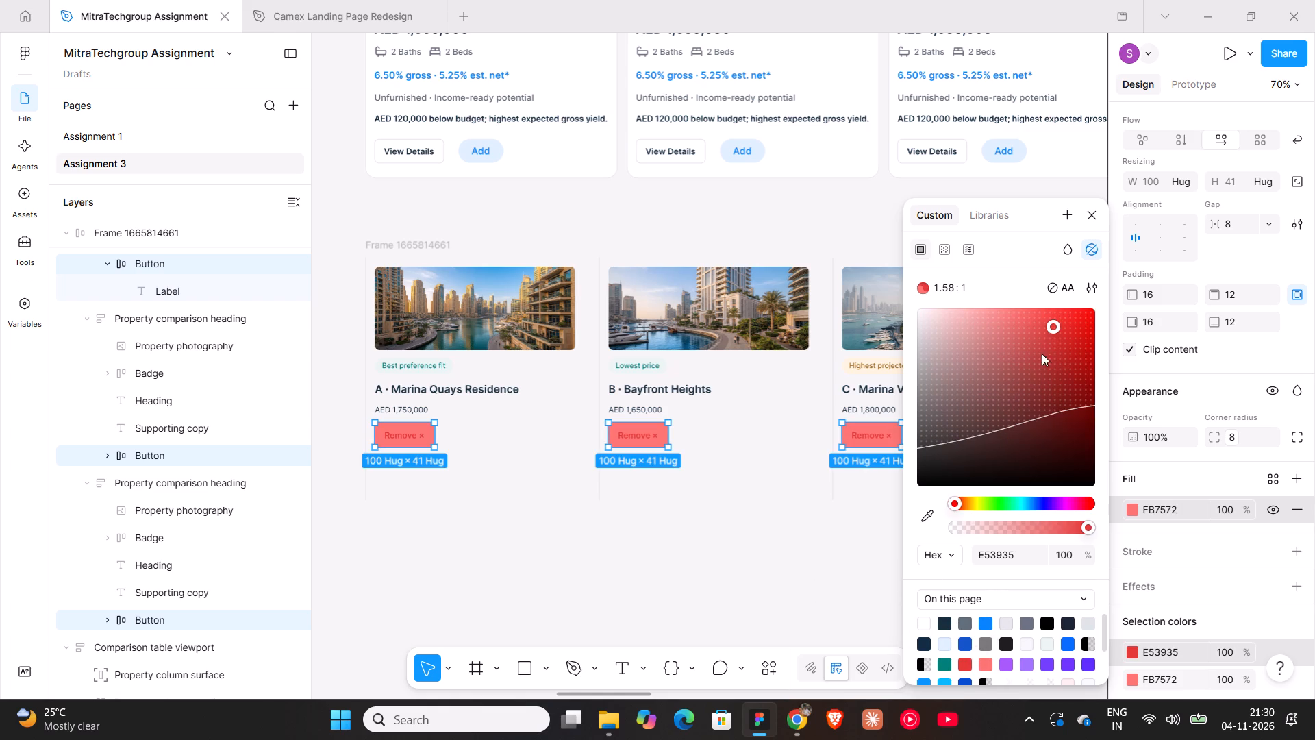
drag(1050, 322, 1096, 311)
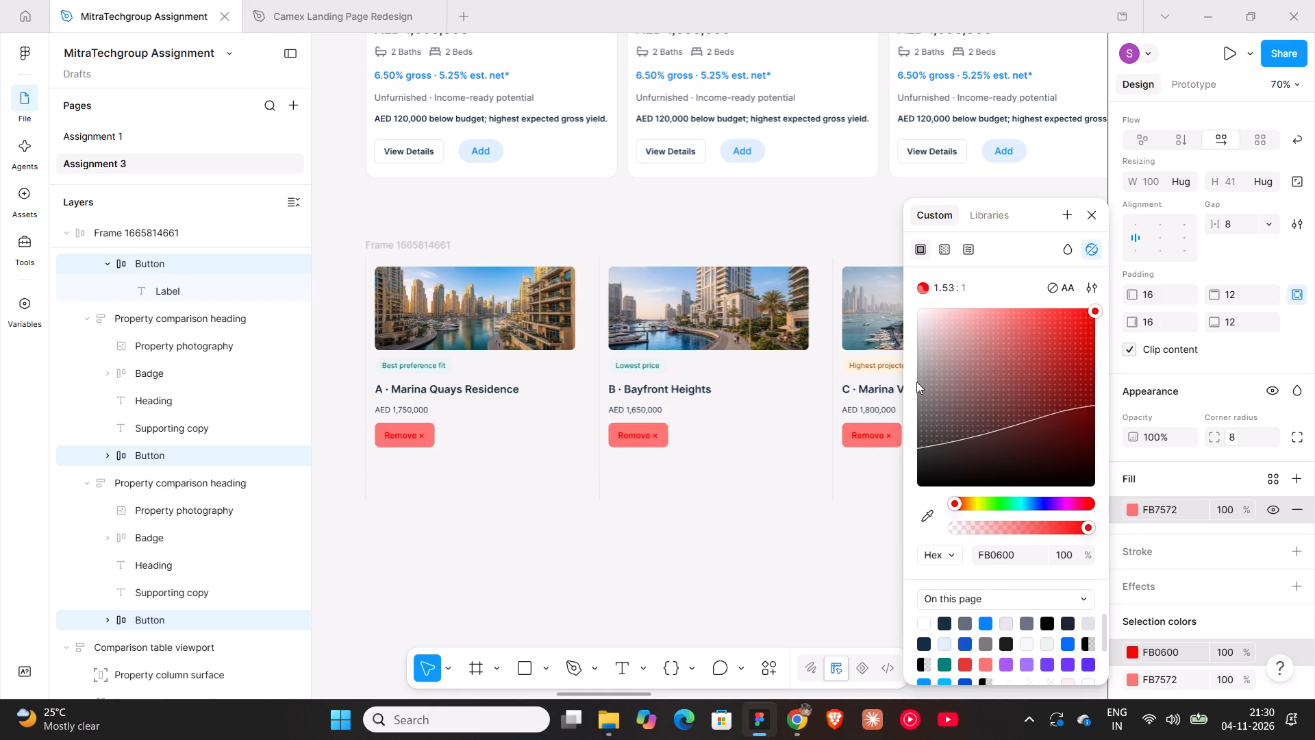
ctrl+scroll(722, 428, down, 6)
click(497, 441)
Add a white fill to the three selected-property cards that carry Remove buttons.
shift+scroll(486, 415, down, 3)
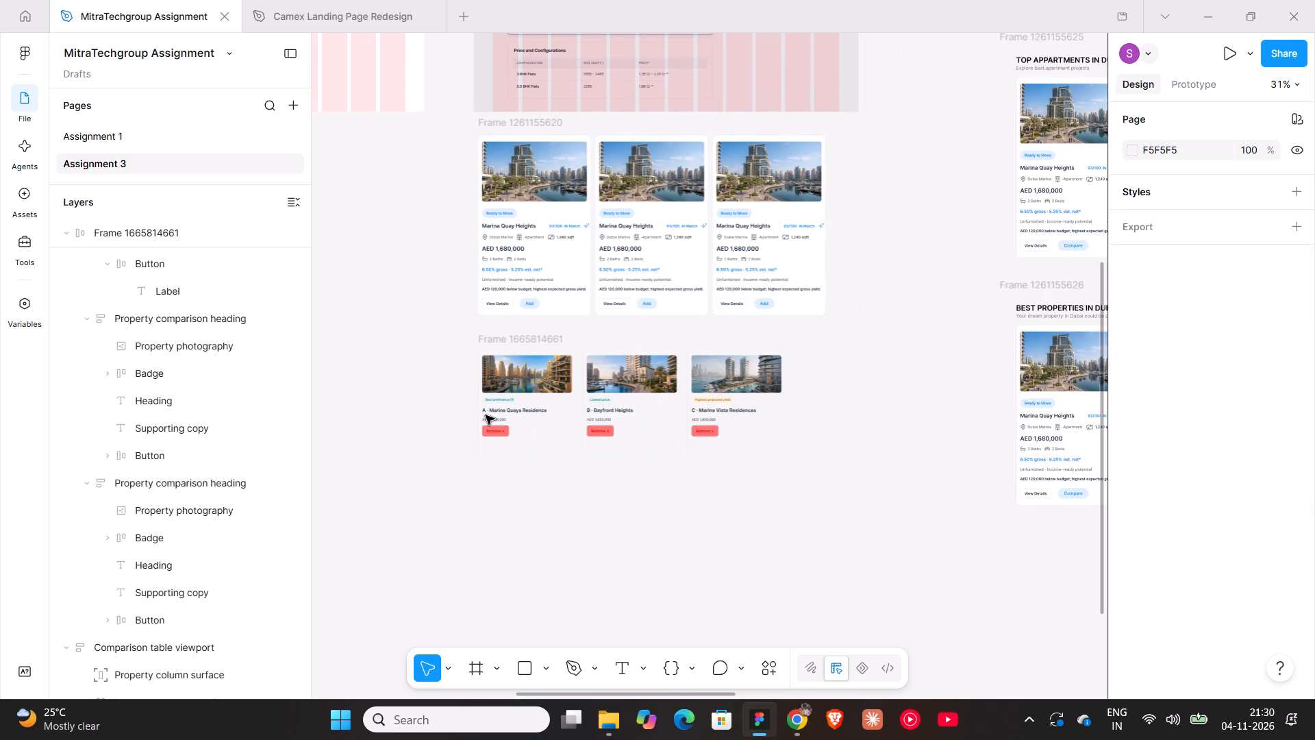
click(517, 366)
shift+click(646, 389)
shift+click(737, 394)
scroll(1174, 510, down, 4)
click(1299, 380)
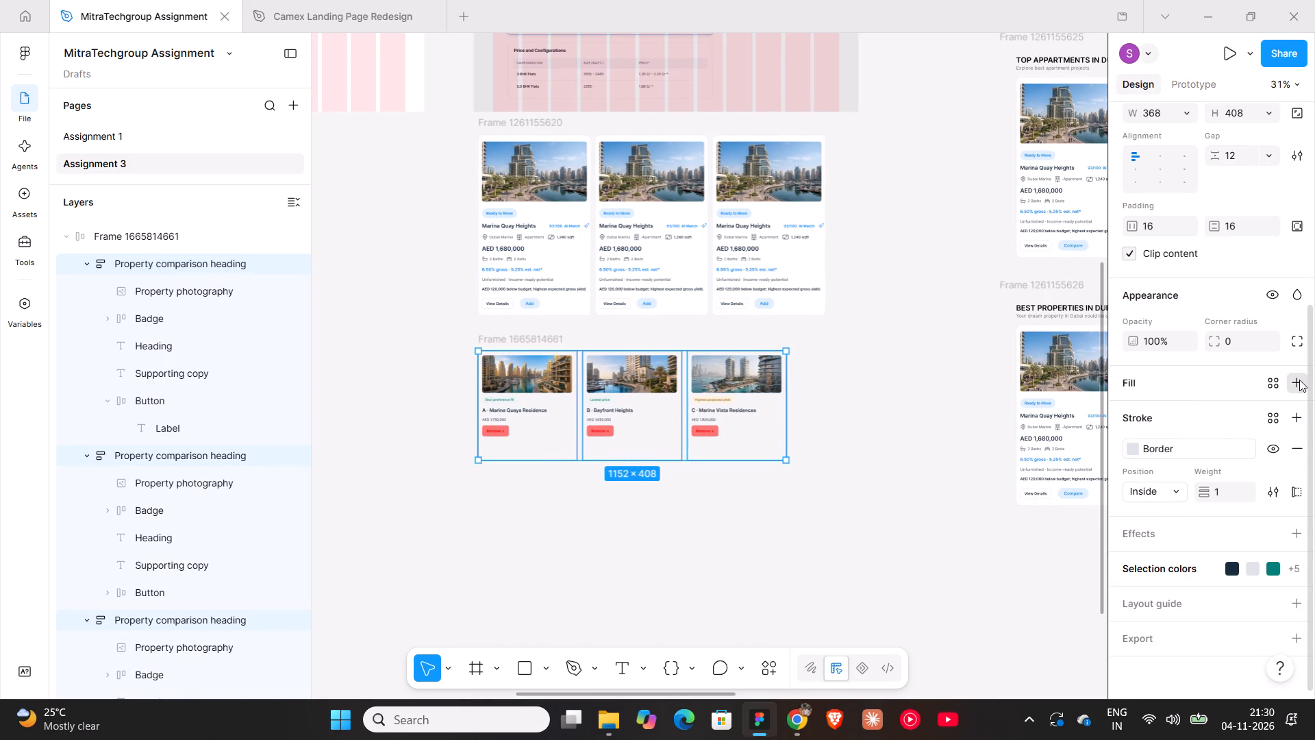
click(800, 507)
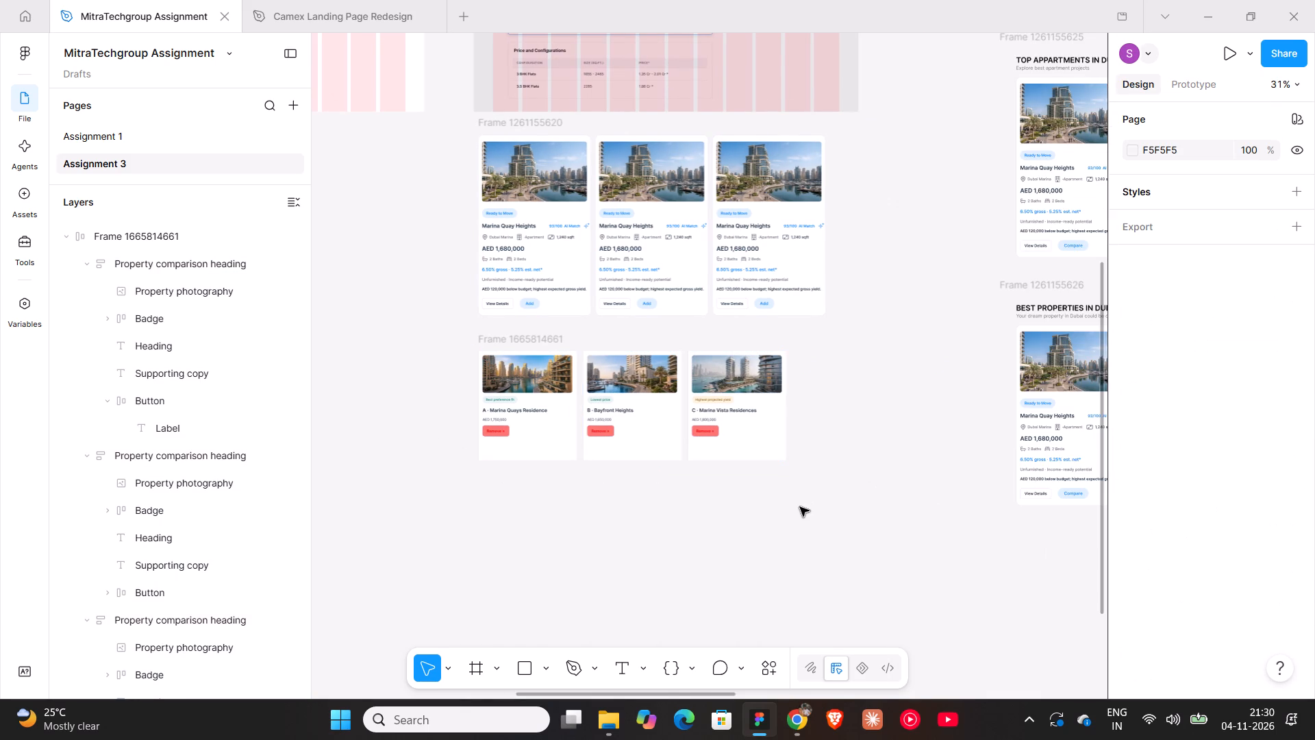
Set the corner radius of the three Remove cards to 18, matching the addable property cards.
click(515, 207)
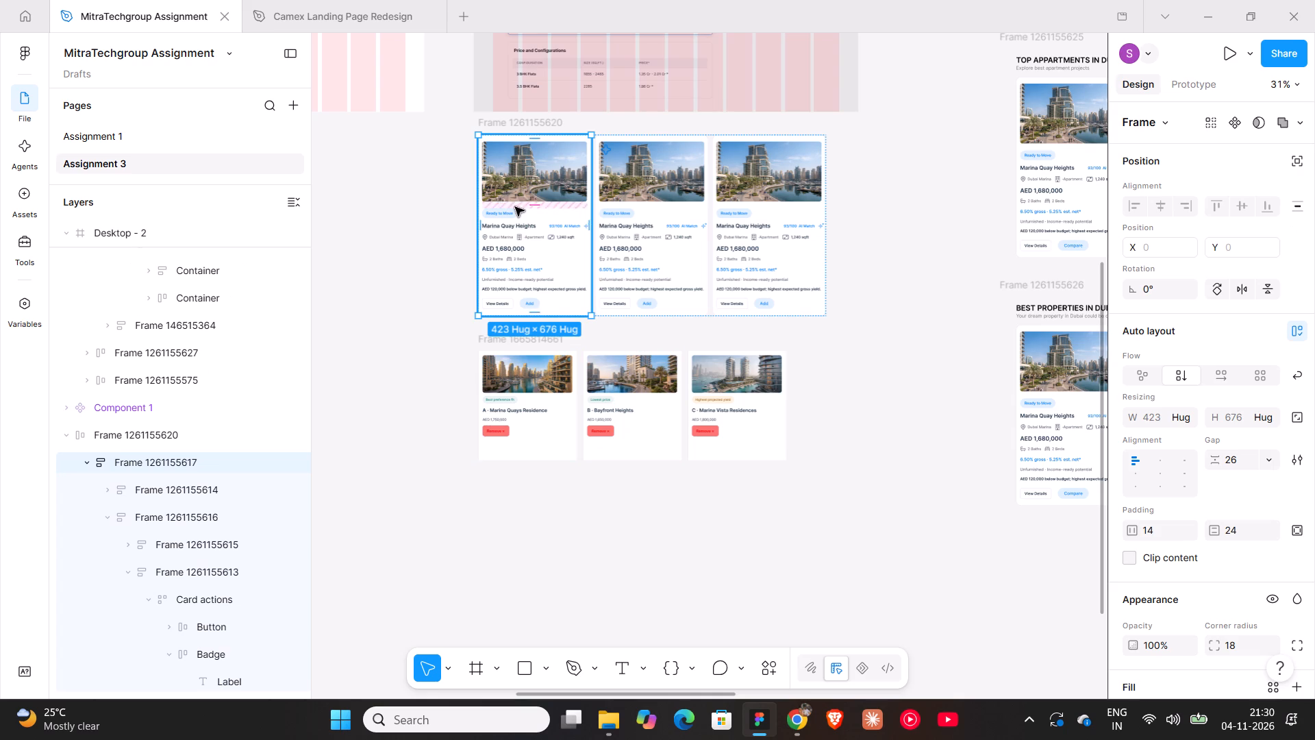
click(501, 370)
shift+click(620, 397)
shift+click(741, 406)
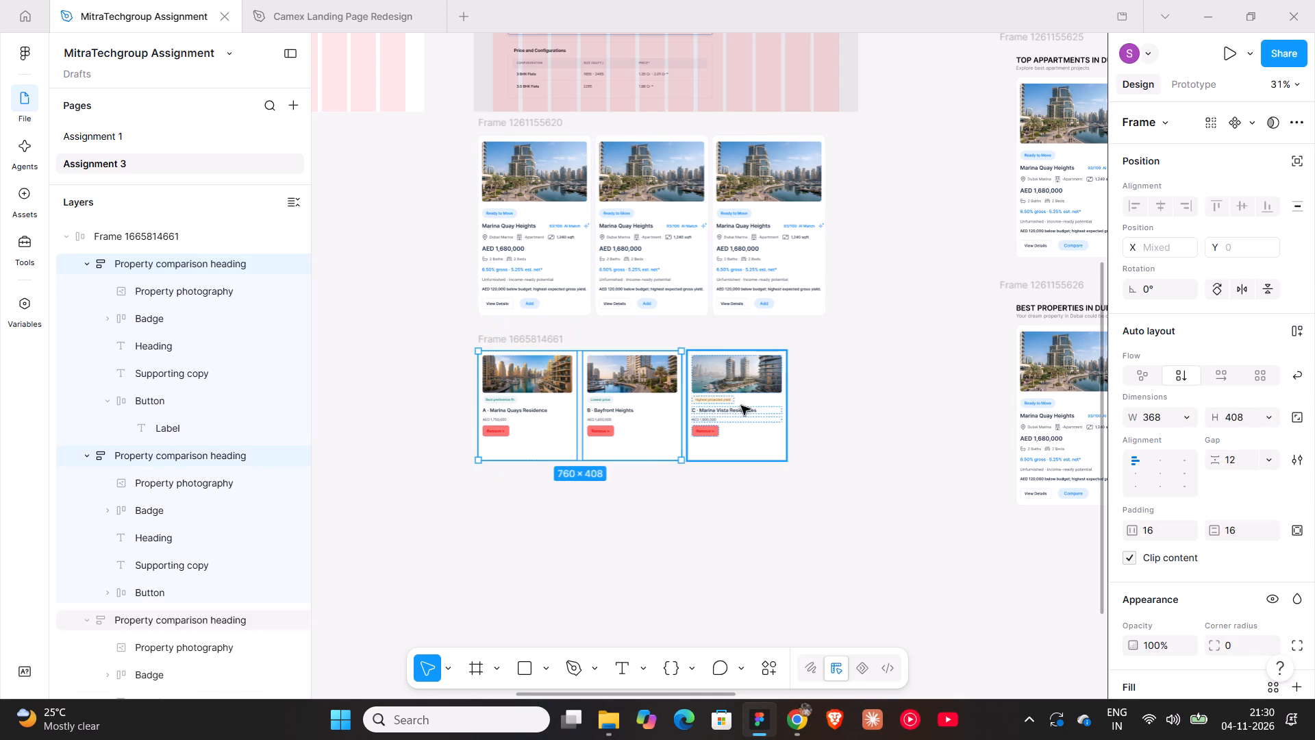
click(1241, 654)
text(18)
key(Return)
click(888, 455)
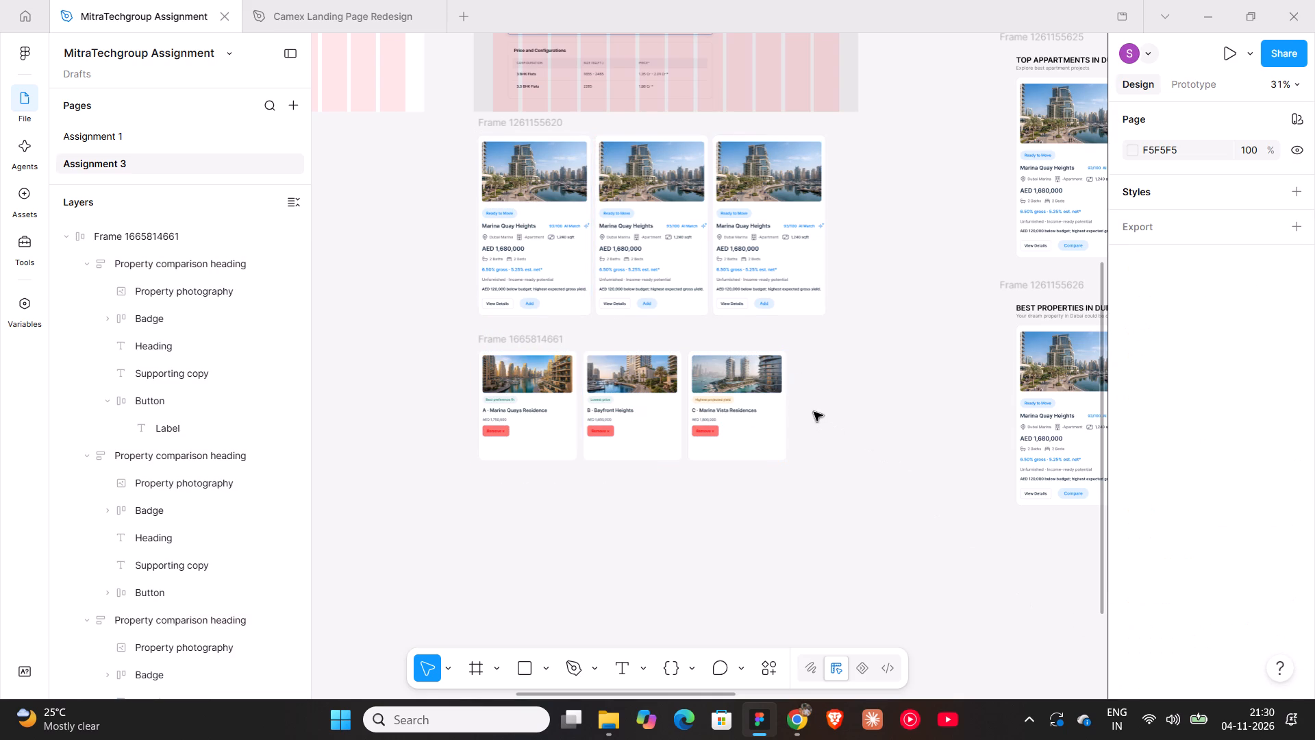
Copy the Bayfront Heights card's photo and paste it onto the empty canvas beside the card rows.
double_click(620, 363)
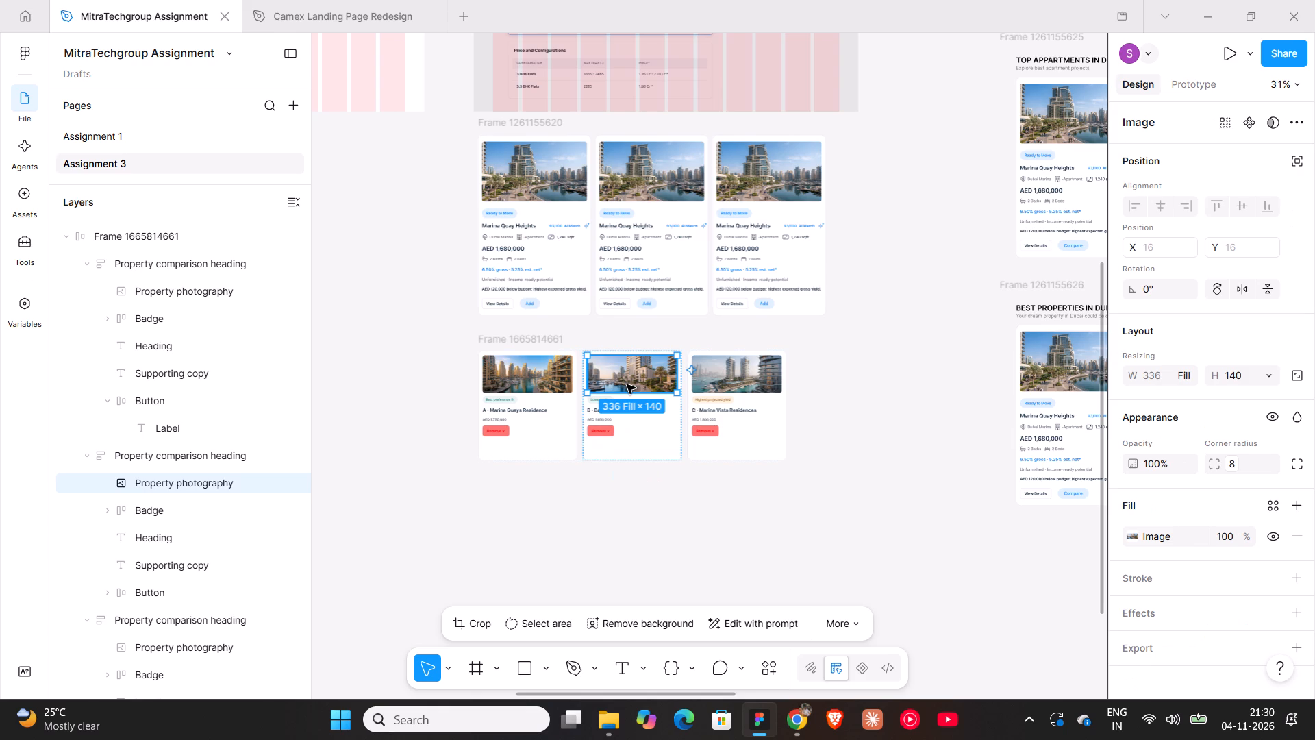
key(ctrl+c)
shift+scroll(627, 384, down, 4)
right_click(684, 312)
click(695, 321)
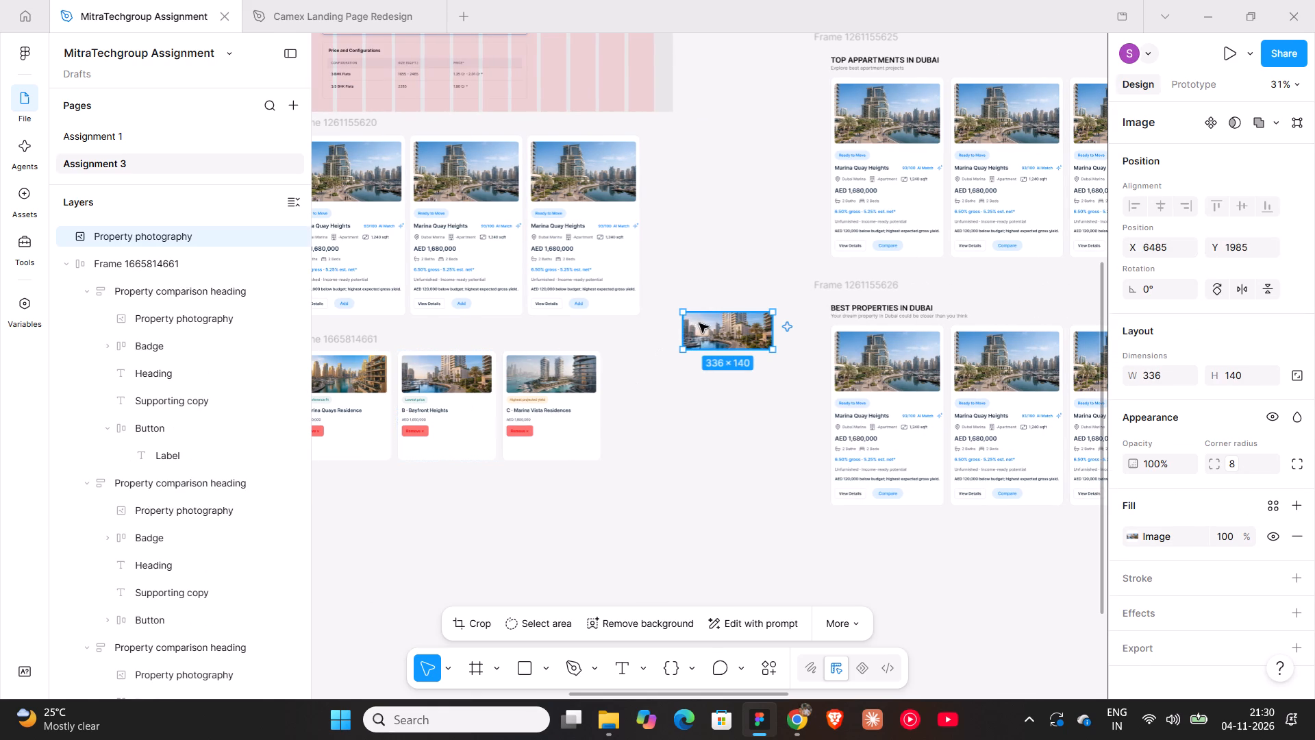
Resize the pasted Bayfront Heights photo to 393 by 224, matching the addable cards' photos.
triple_click(486, 166)
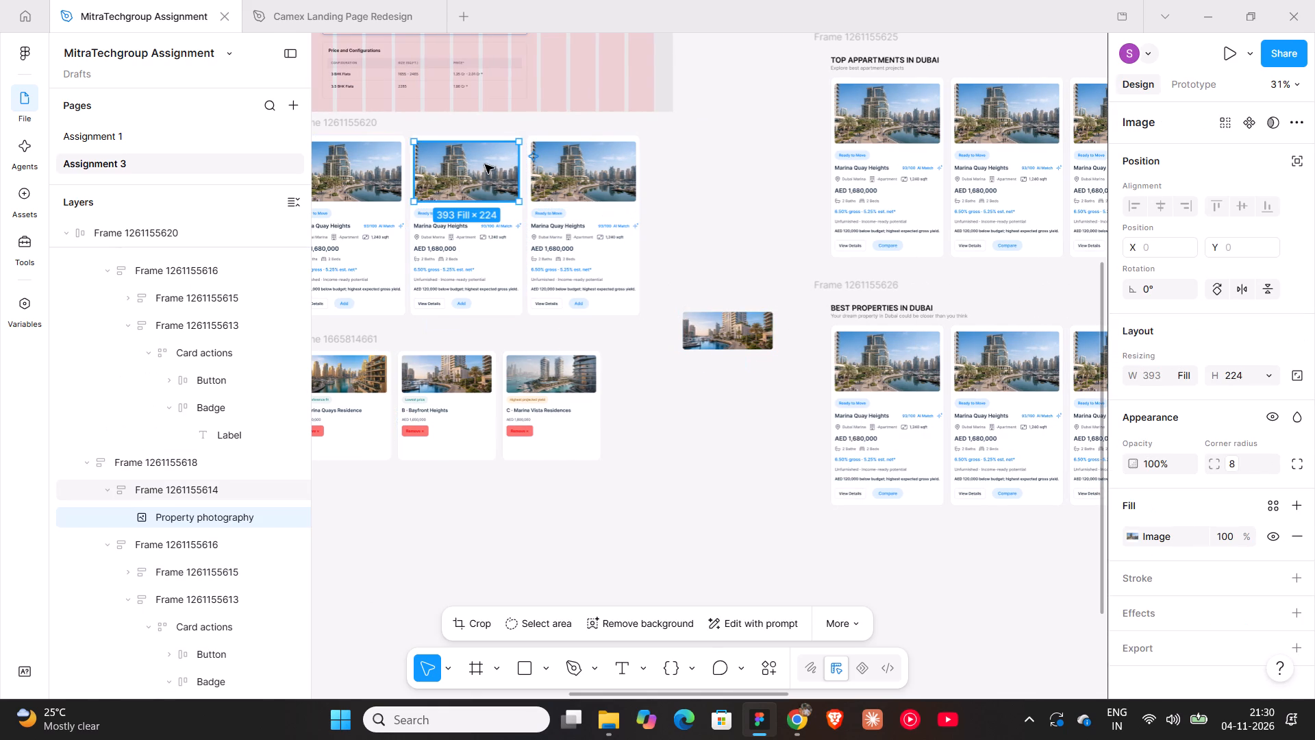
click(708, 340)
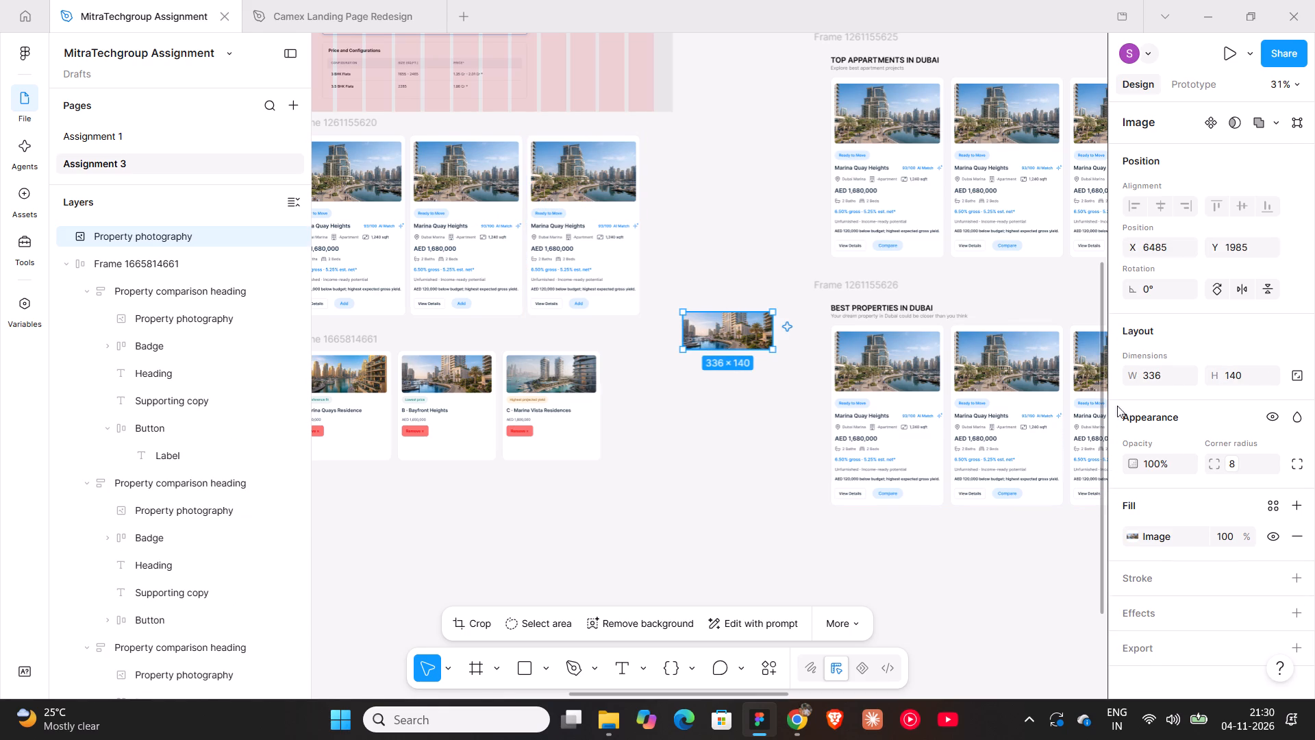
click(1162, 373)
text(393)
key(Return)
double_click(438, 193)
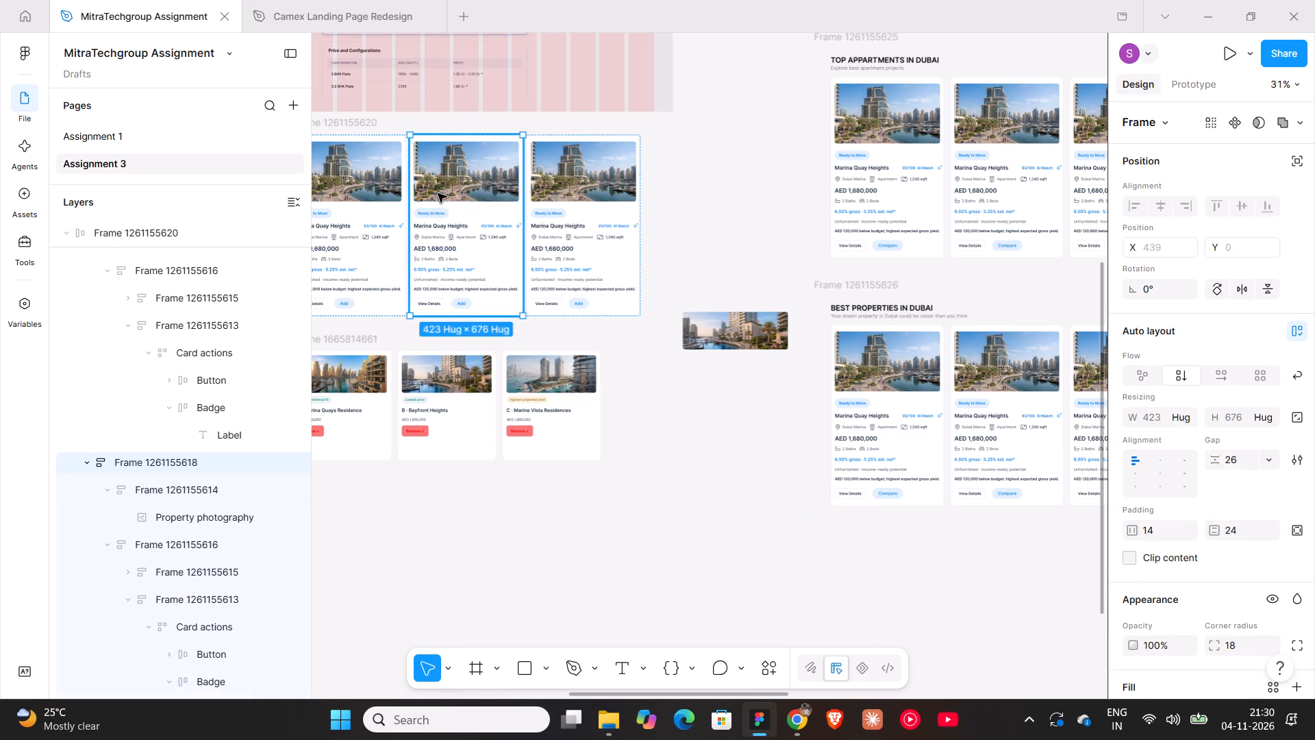
click(726, 320)
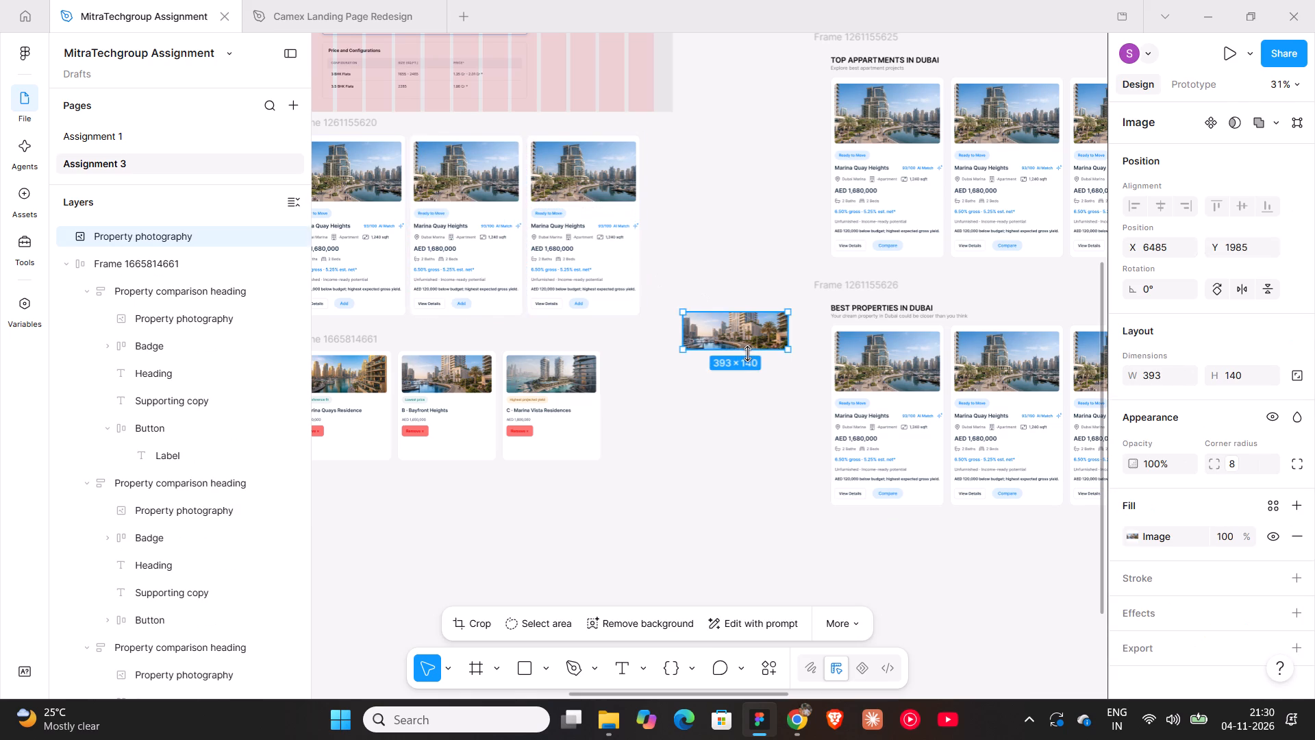
ctrl+scroll(747, 354, up, 8)
drag(739, 347, 741, 386)
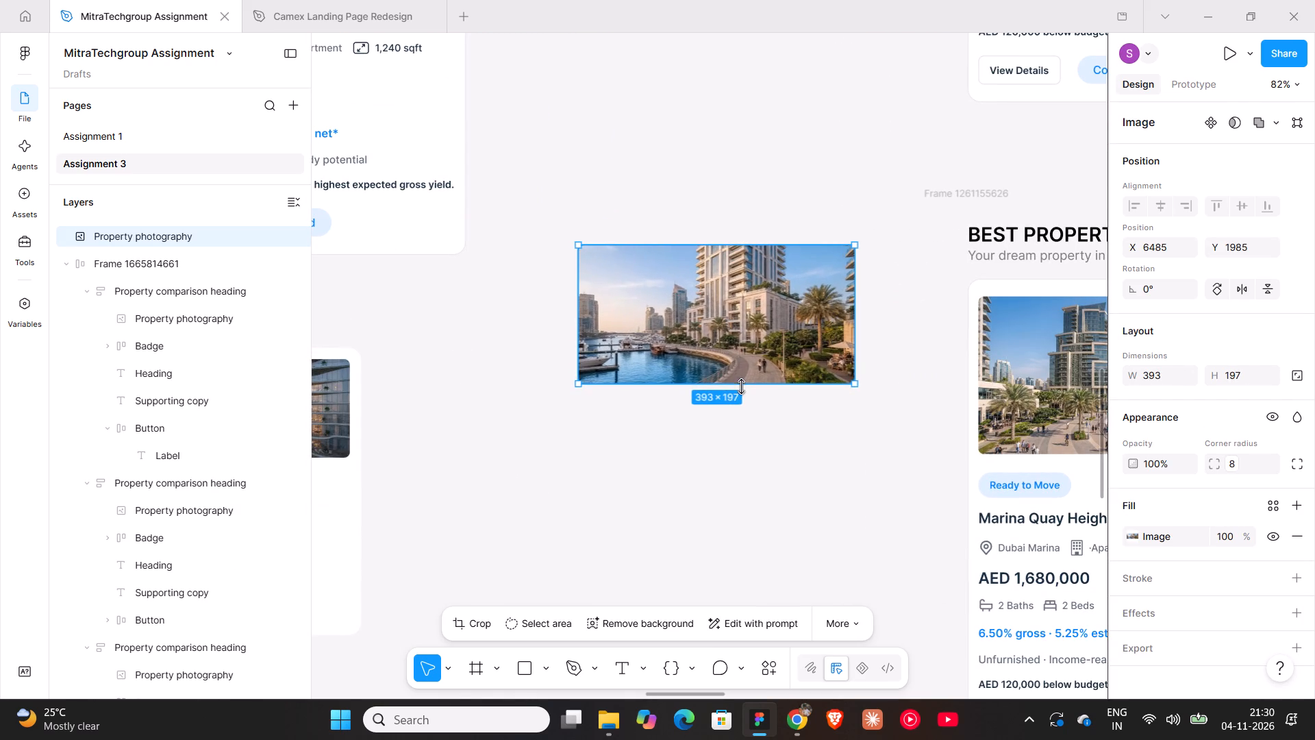
drag(741, 386, 747, 417)
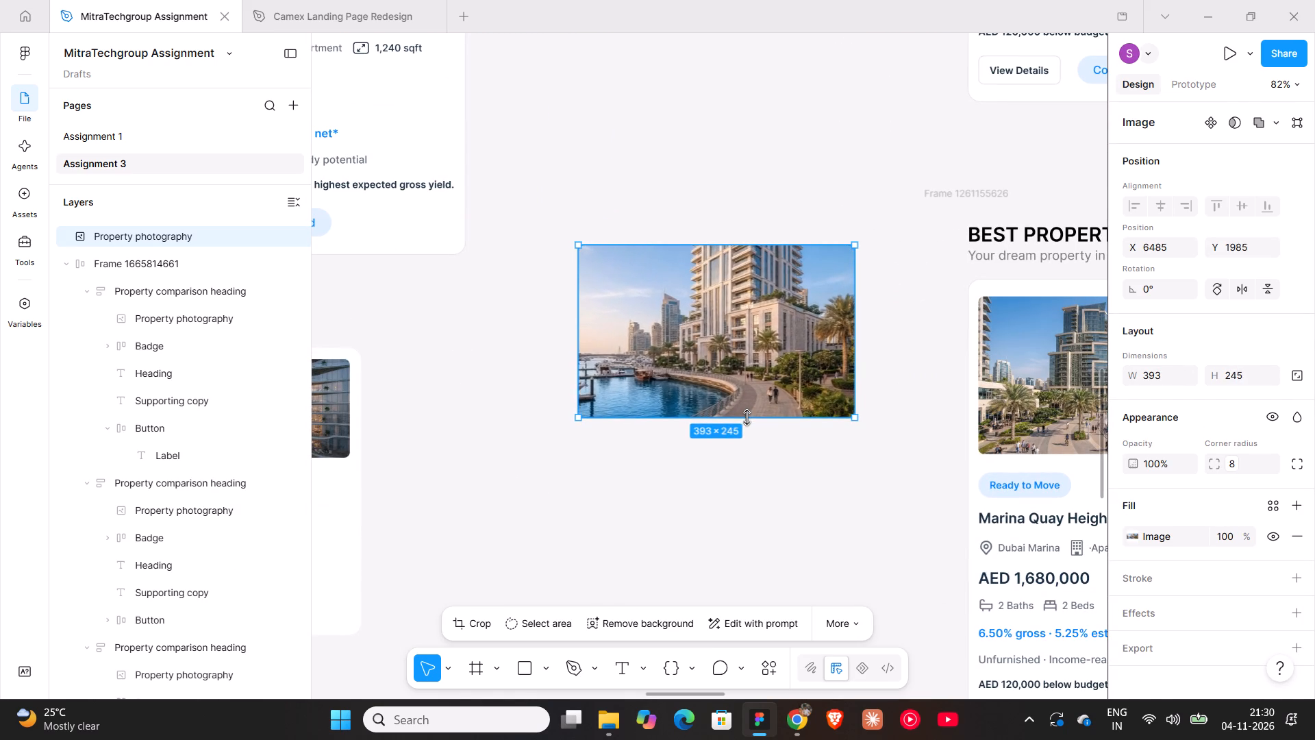
drag(747, 417, 751, 402)
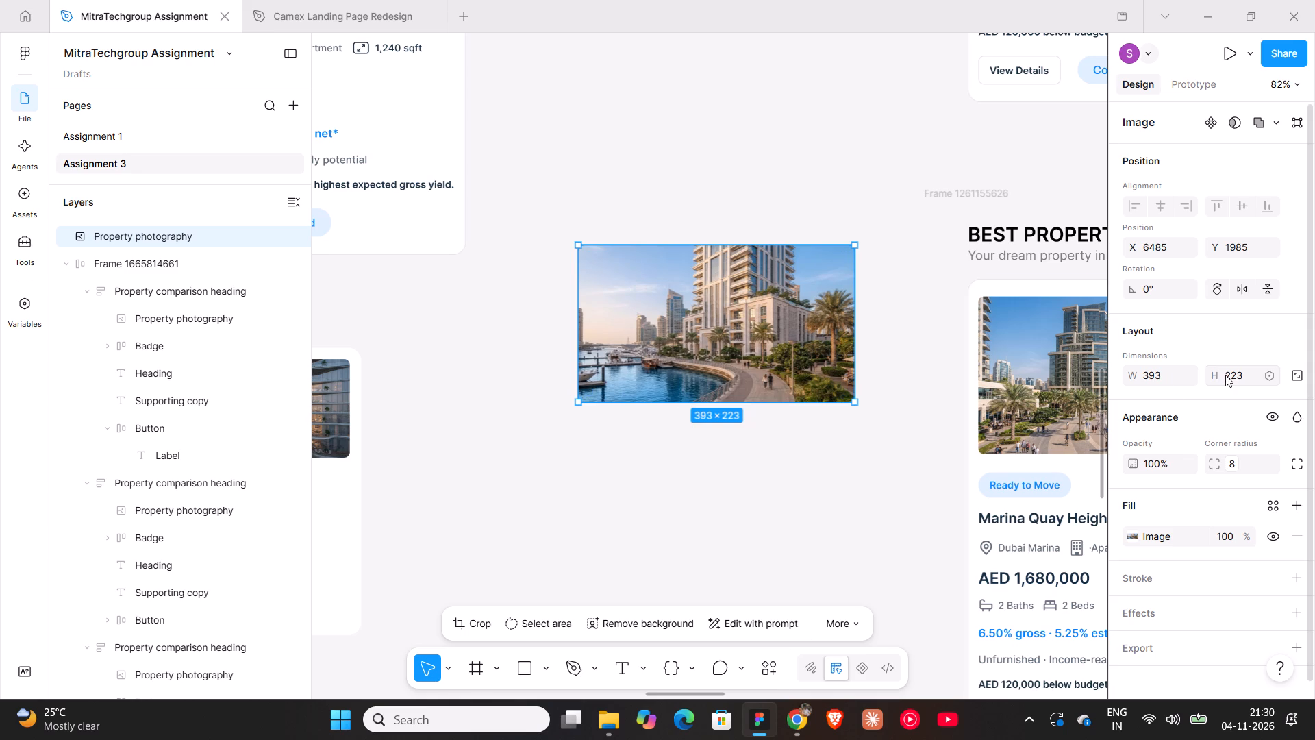
click(1227, 376)
text(224)
key(Return)
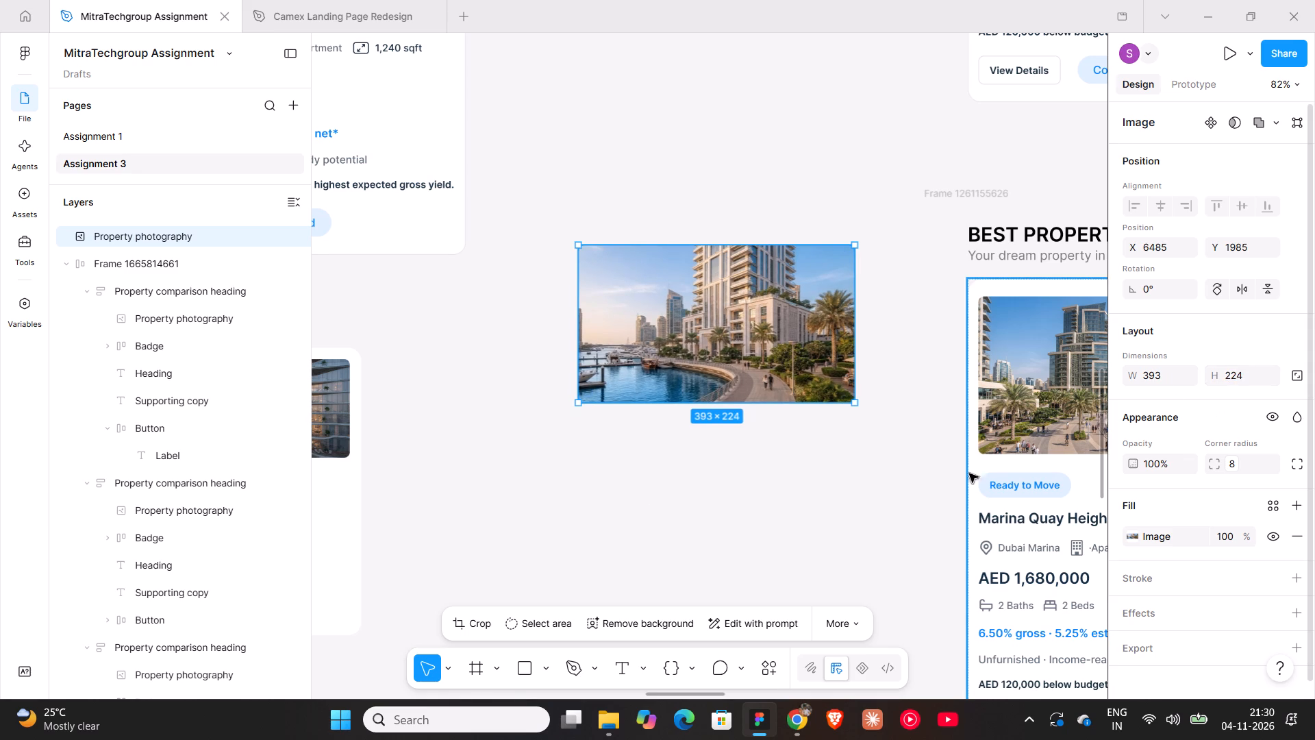
Cut the resized Bayfront Heights photo and use it to replace the middle addable card's photo.
key(ctrl+x)
ctrl+scroll(531, 427, down, 7)
scroll(561, 370, up, 5)
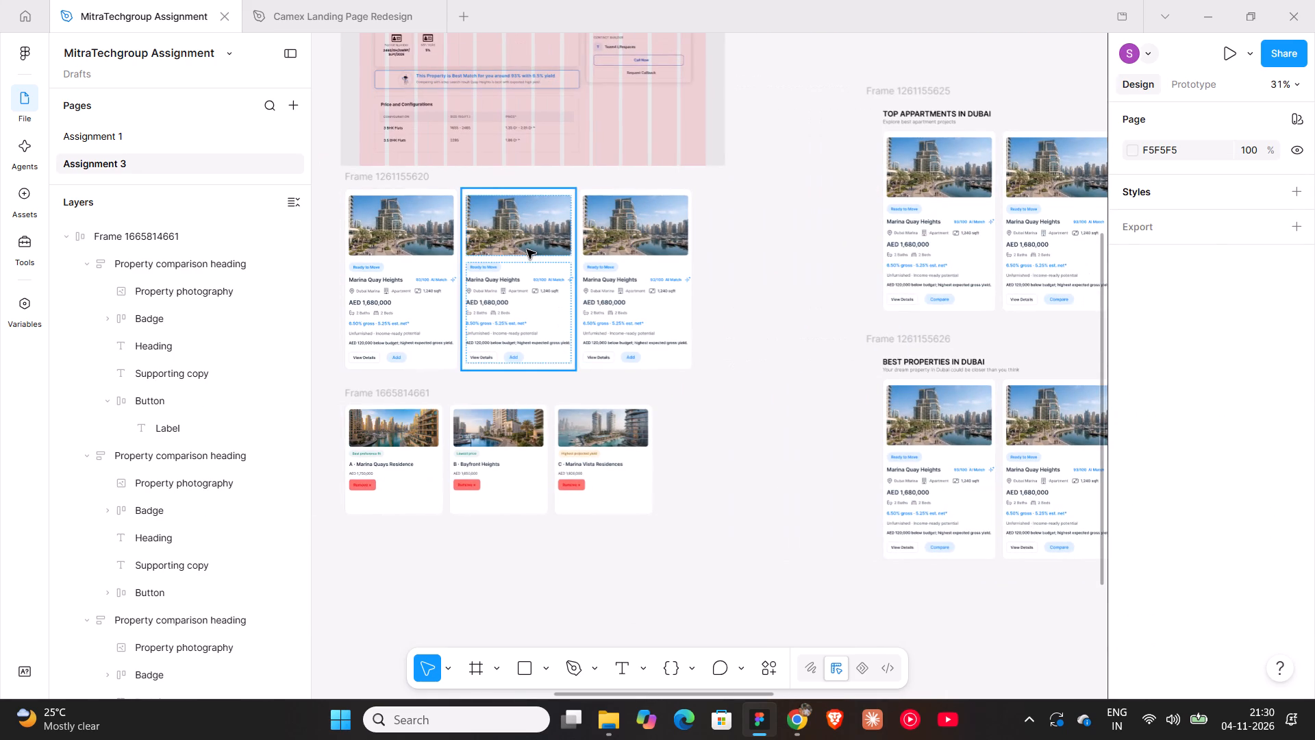
double_click(527, 249)
key(ctrl+shift+r)
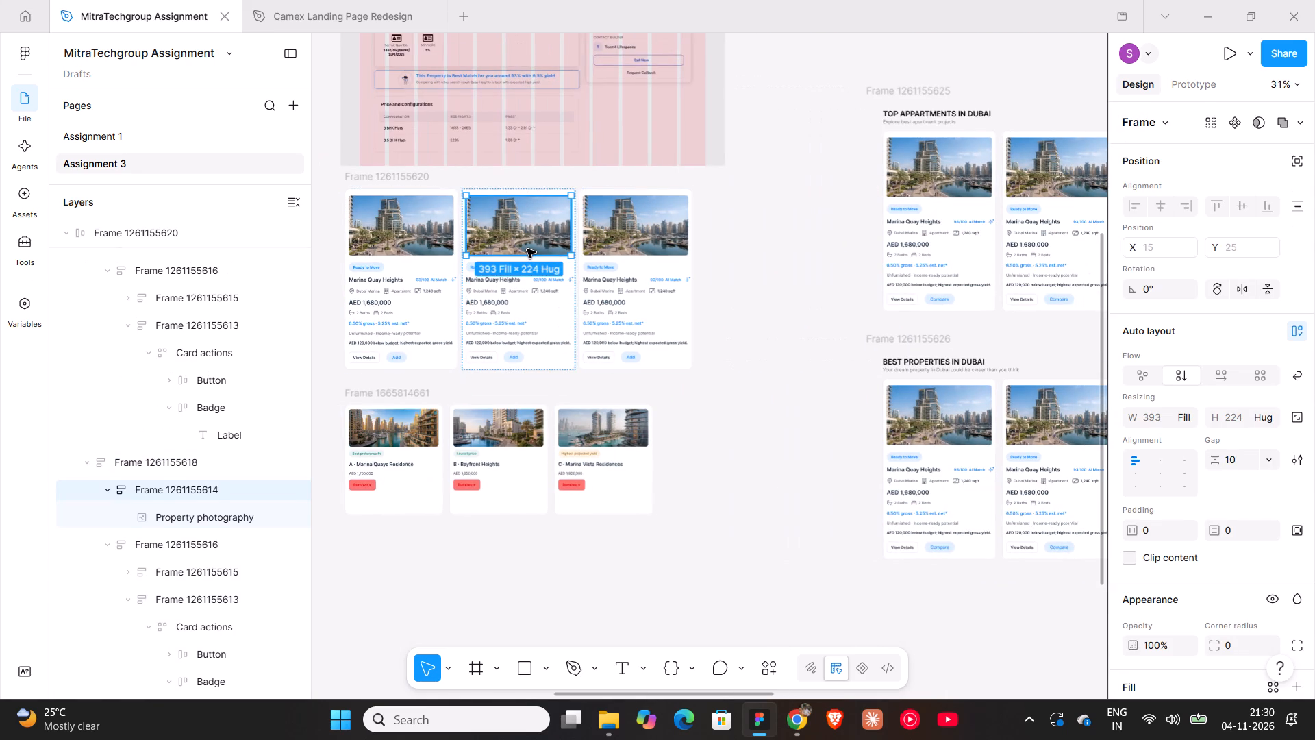
Duplicate the Marina Vista Residences photo onto the empty canvas and resize the copy to 393 by 224.
triple_click(599, 441)
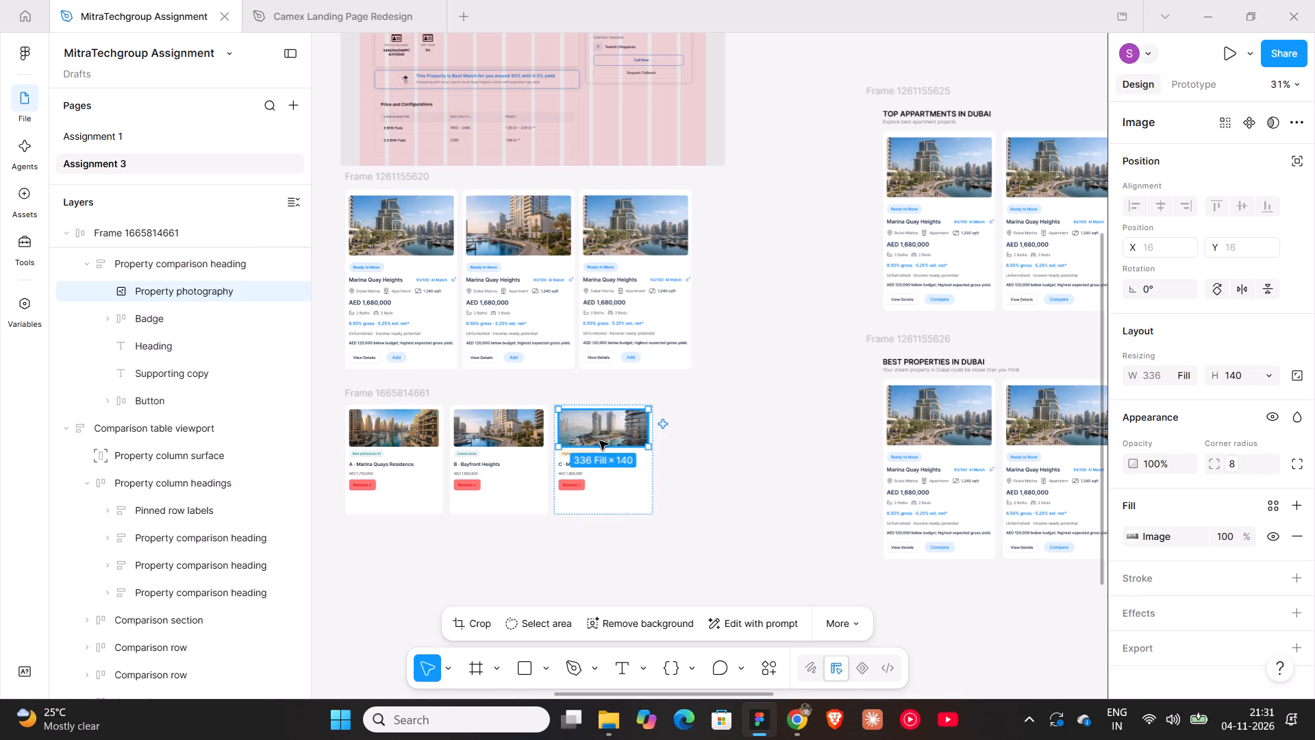
alt+drag(599, 441, 742, 395)
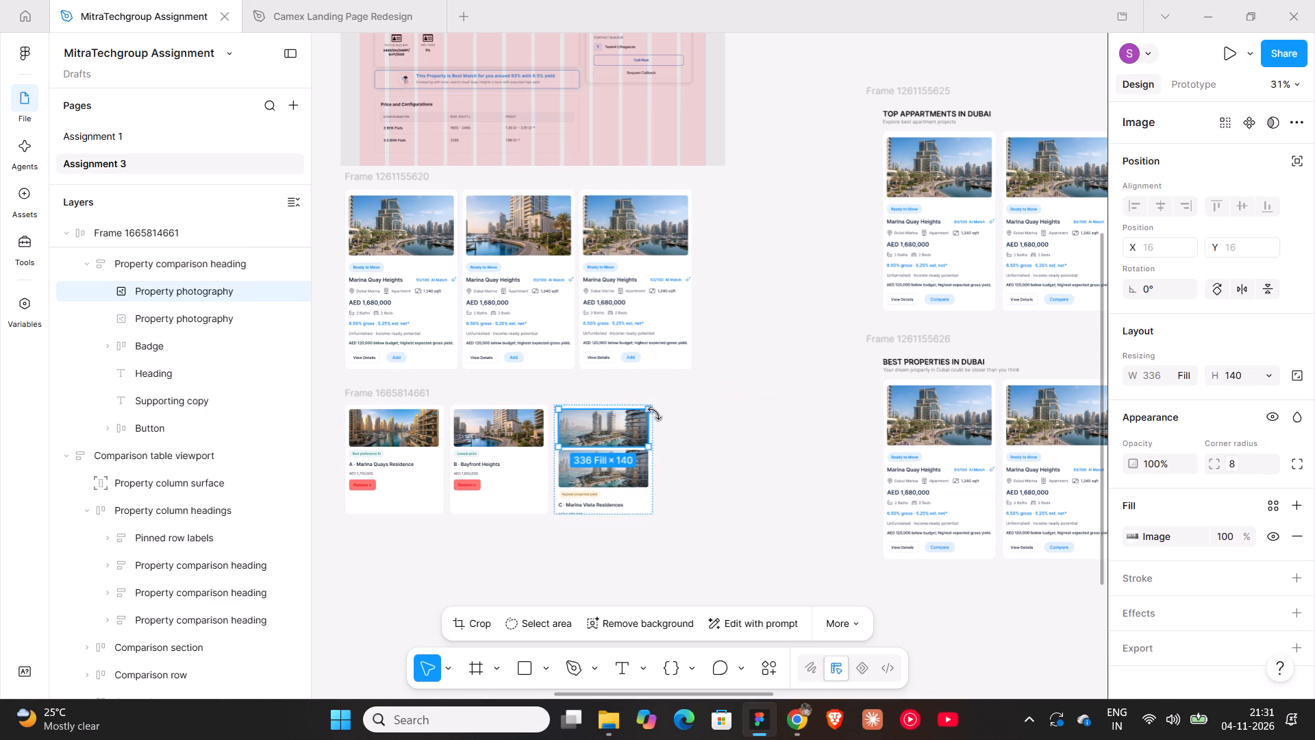
drag(597, 439, 756, 397)
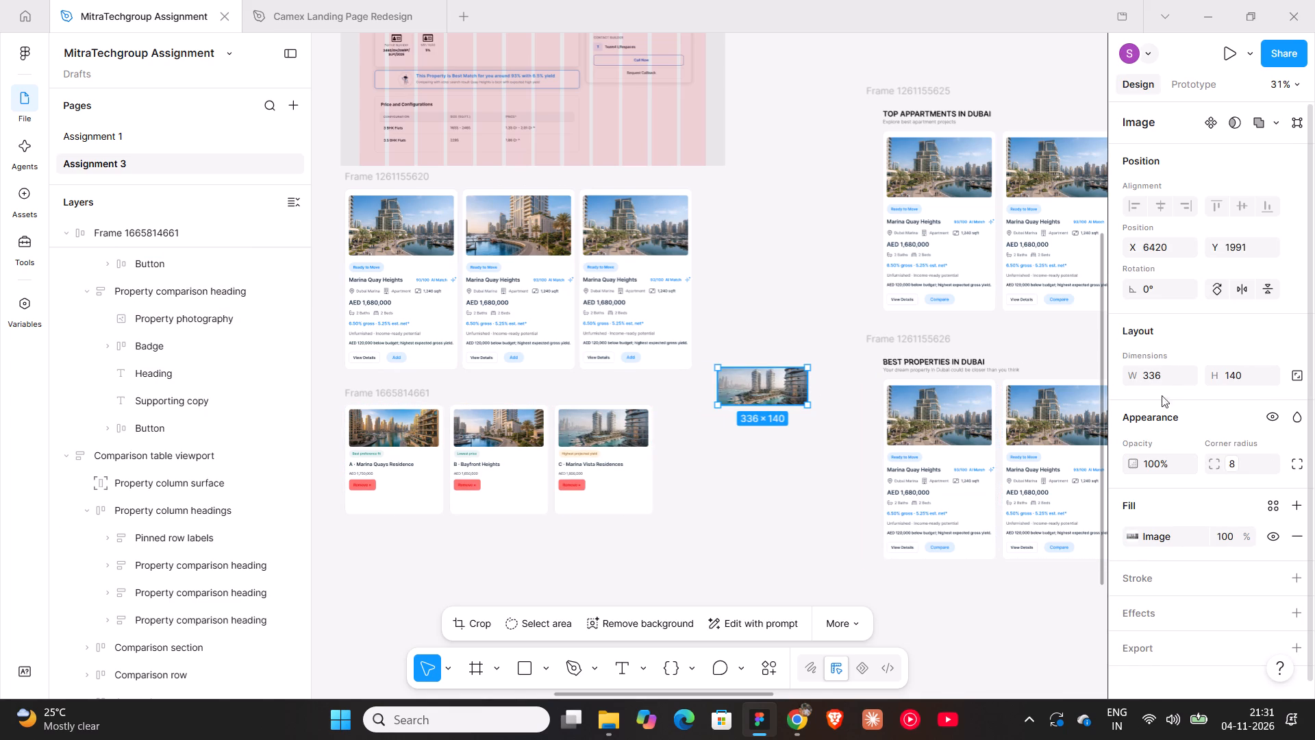
click(1162, 375)
text(393)
key(Return)
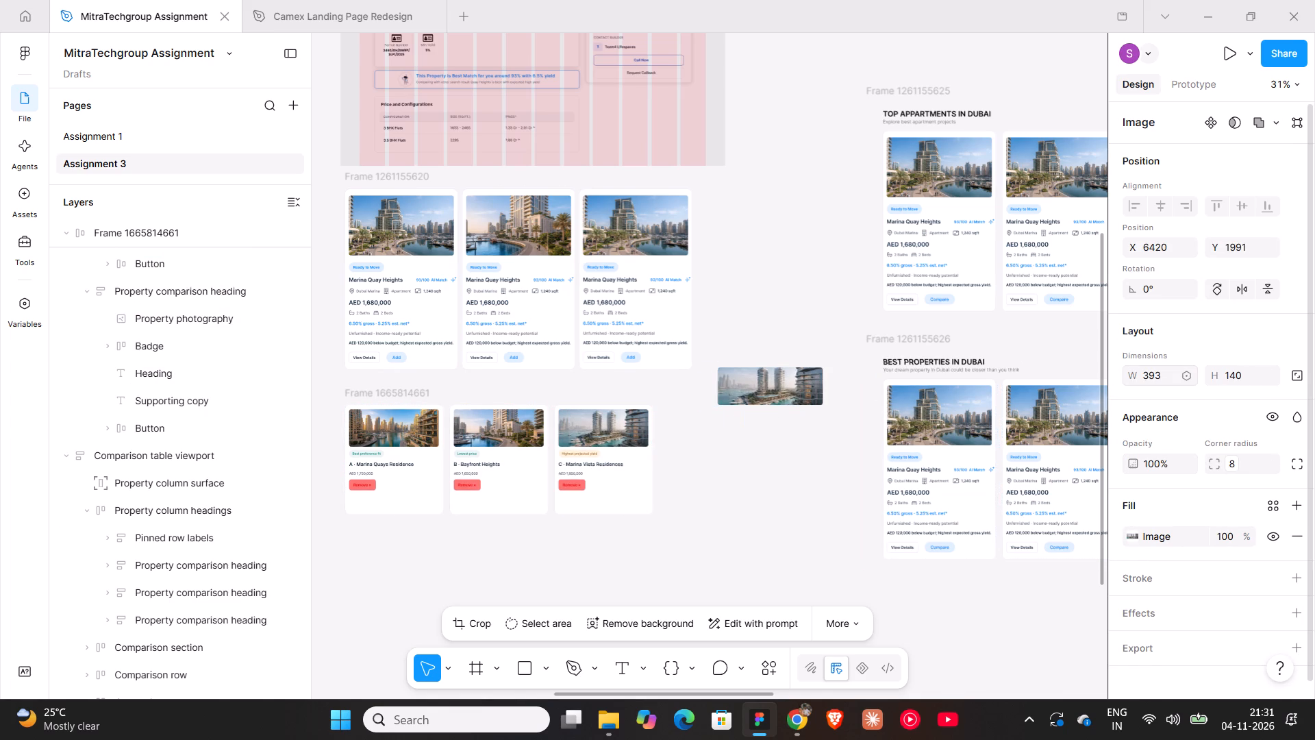
click(1252, 376)
text(224)
key(Return)
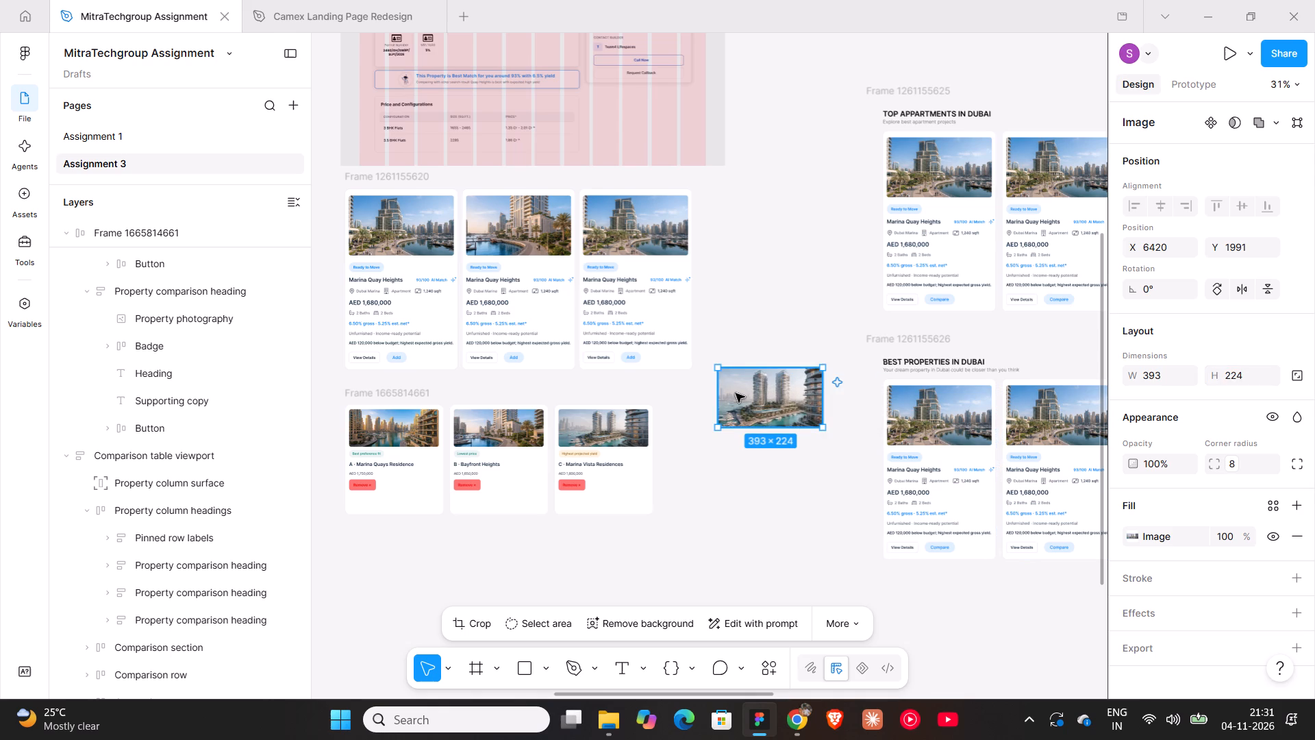
Cut the resized Marina Vista photo and use it to replace the third addable card's photo.
key(ctrl+x)
double_click(634, 240)
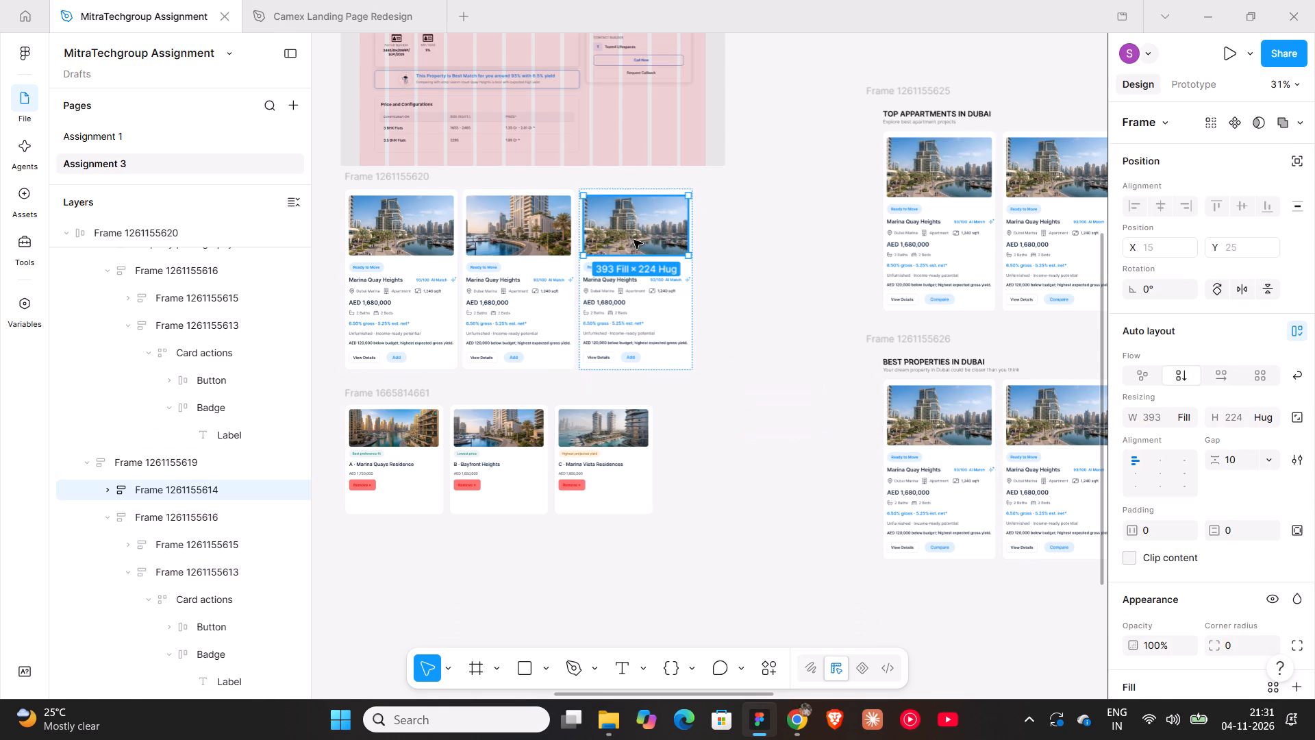
key(ctrl+shift+r)
click(782, 283)
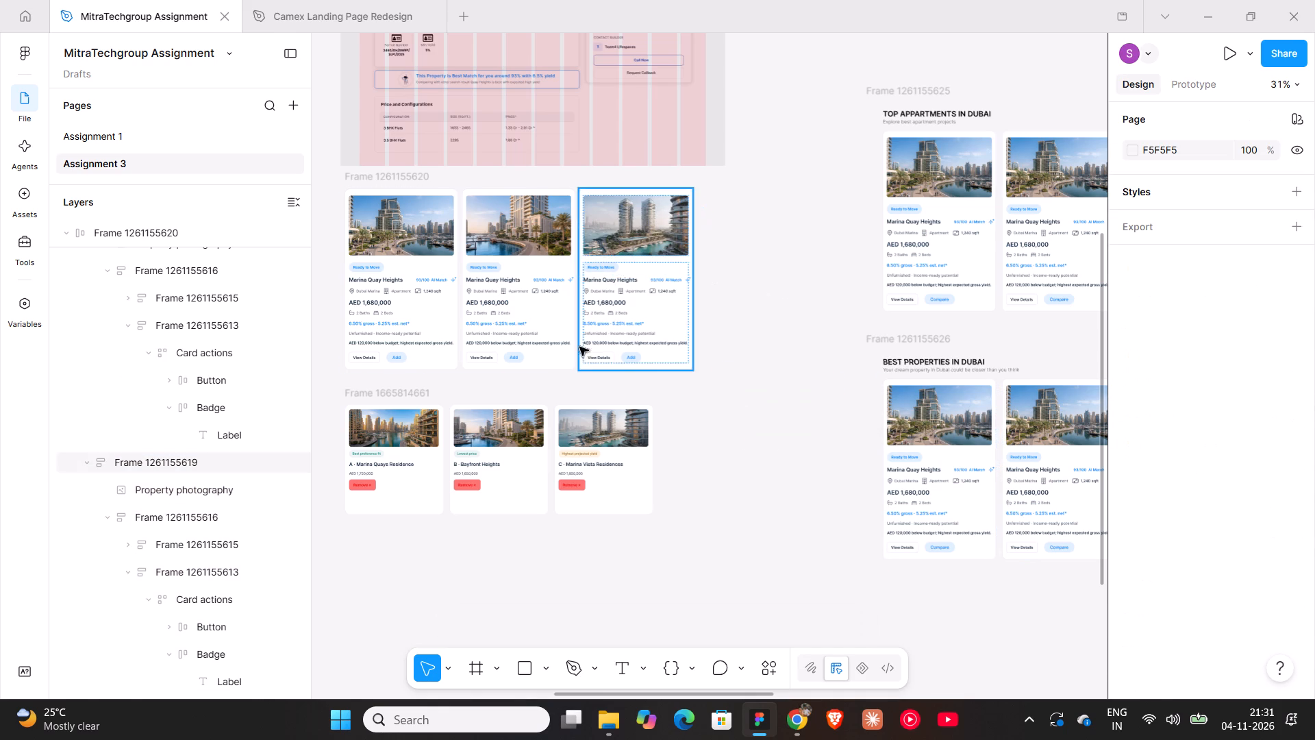
Change the third addable card's heading to "Marina Vista residences".
triple_click(591, 467)
ctrl+scroll(599, 318, up, 9)
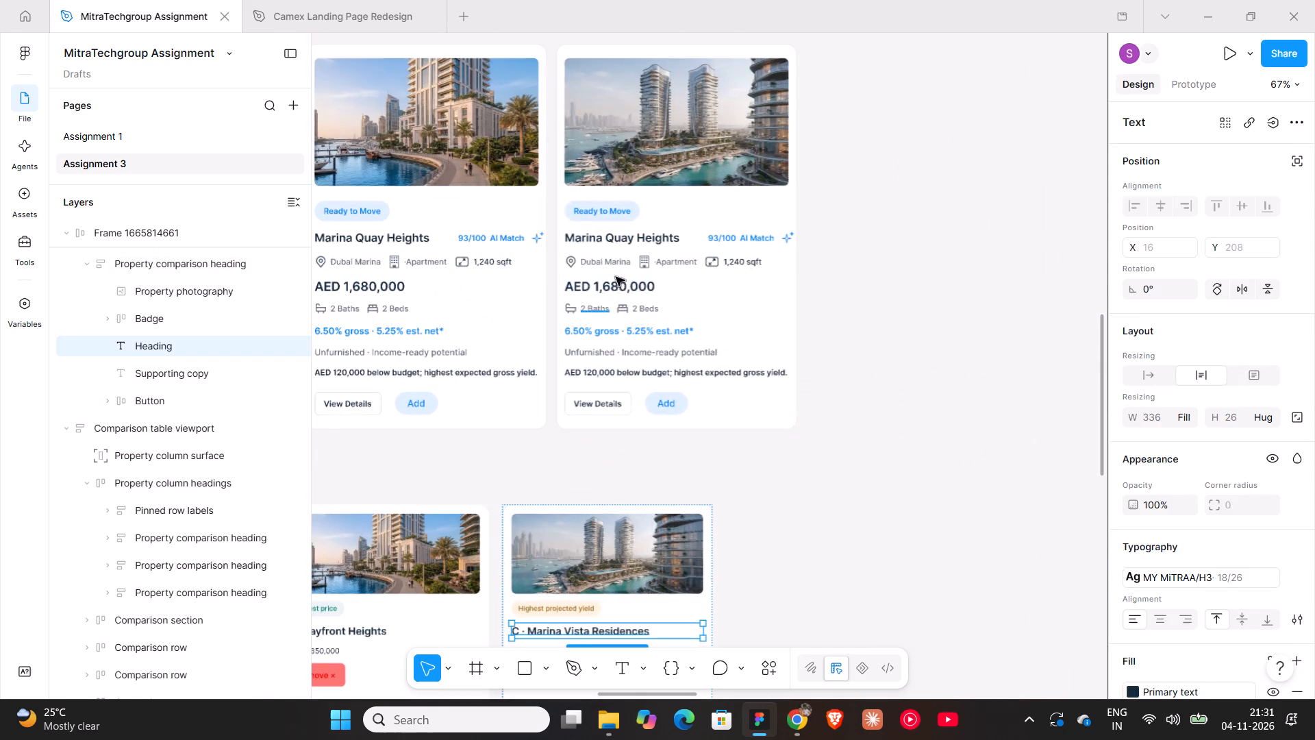
triple_click(622, 238)
click(622, 238)
triple_click(622, 238)
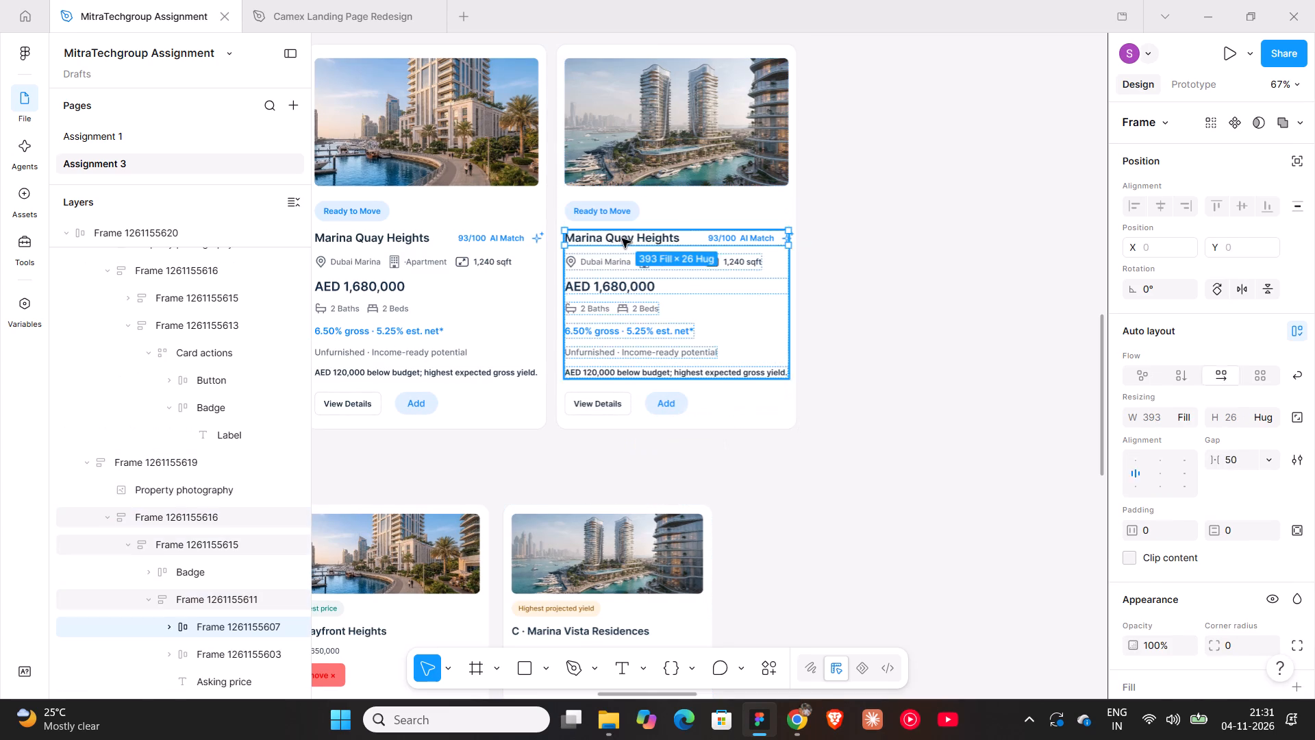
click(622, 238)
click(622, 238)
triple_click(622, 238)
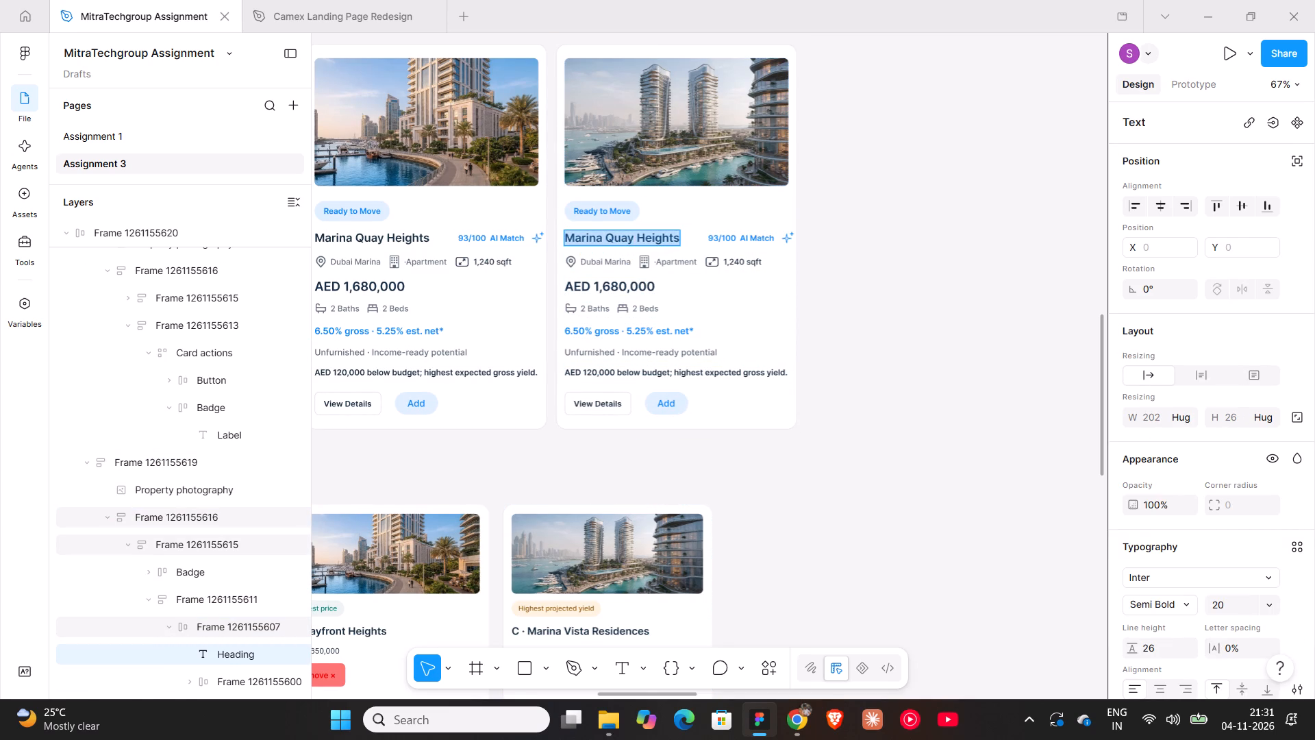
text(Marina Vista res)
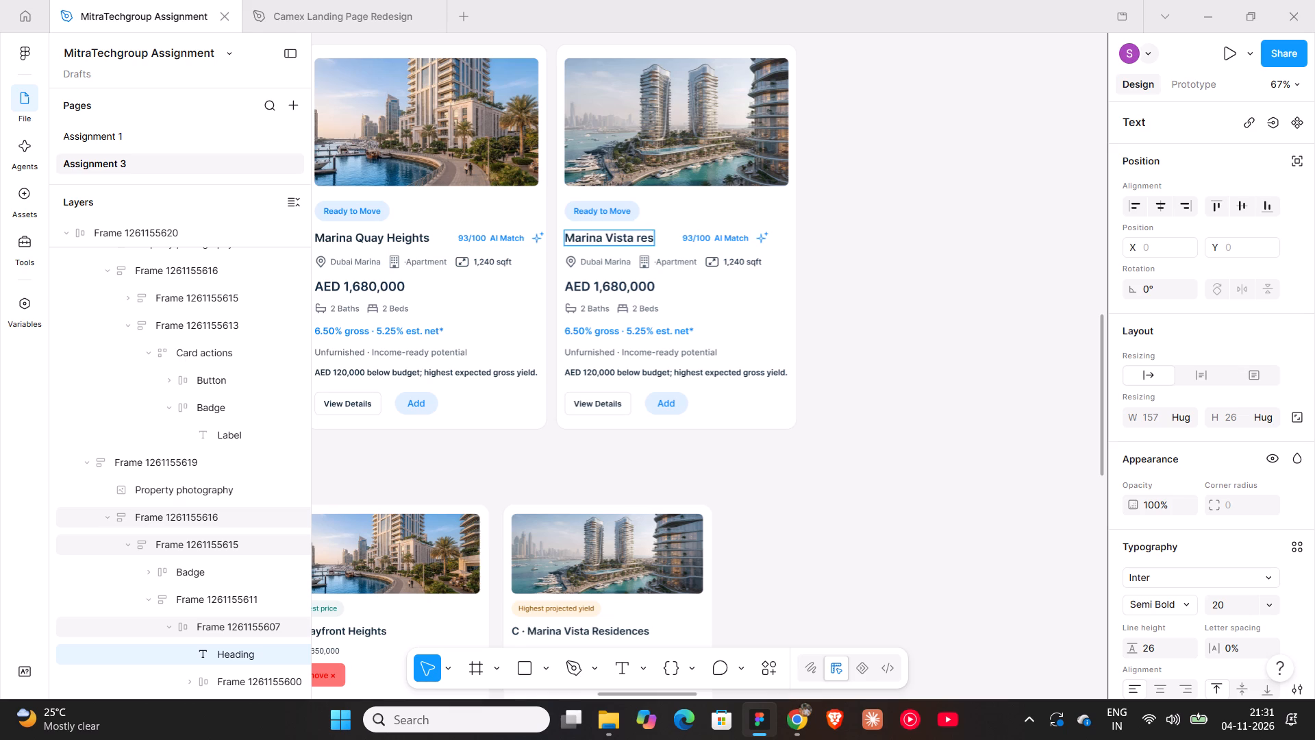
key(i)
key(d)
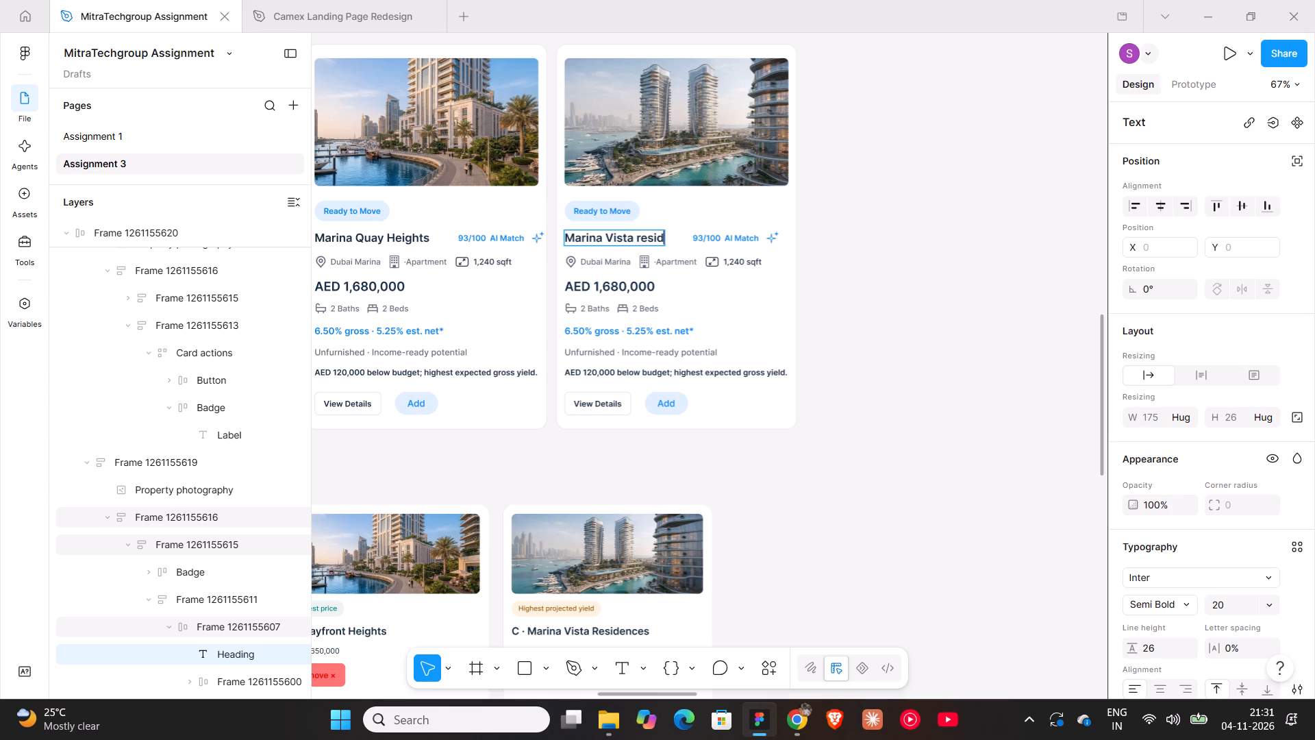
text(ences)
click(893, 256)
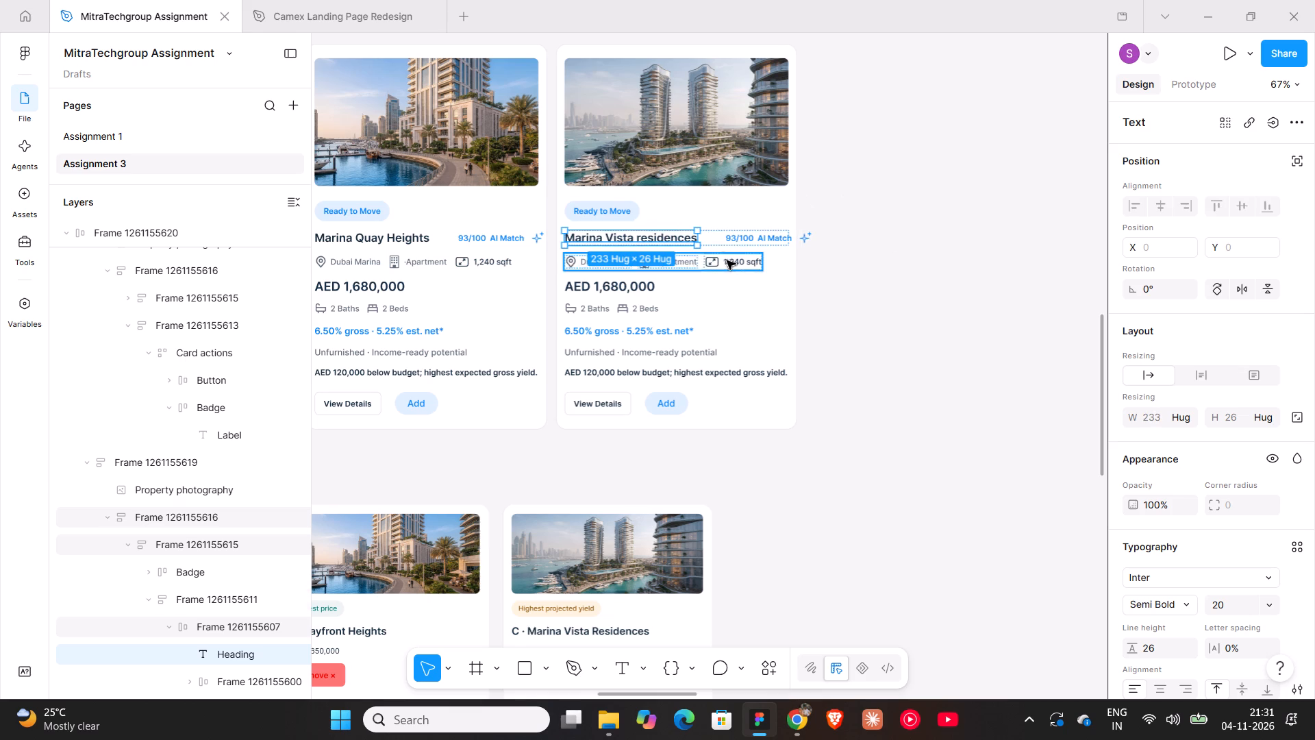
Reduce the auto layout gap between the third addable card's heading and its AI Match label so the row fits the card.
click(719, 239)
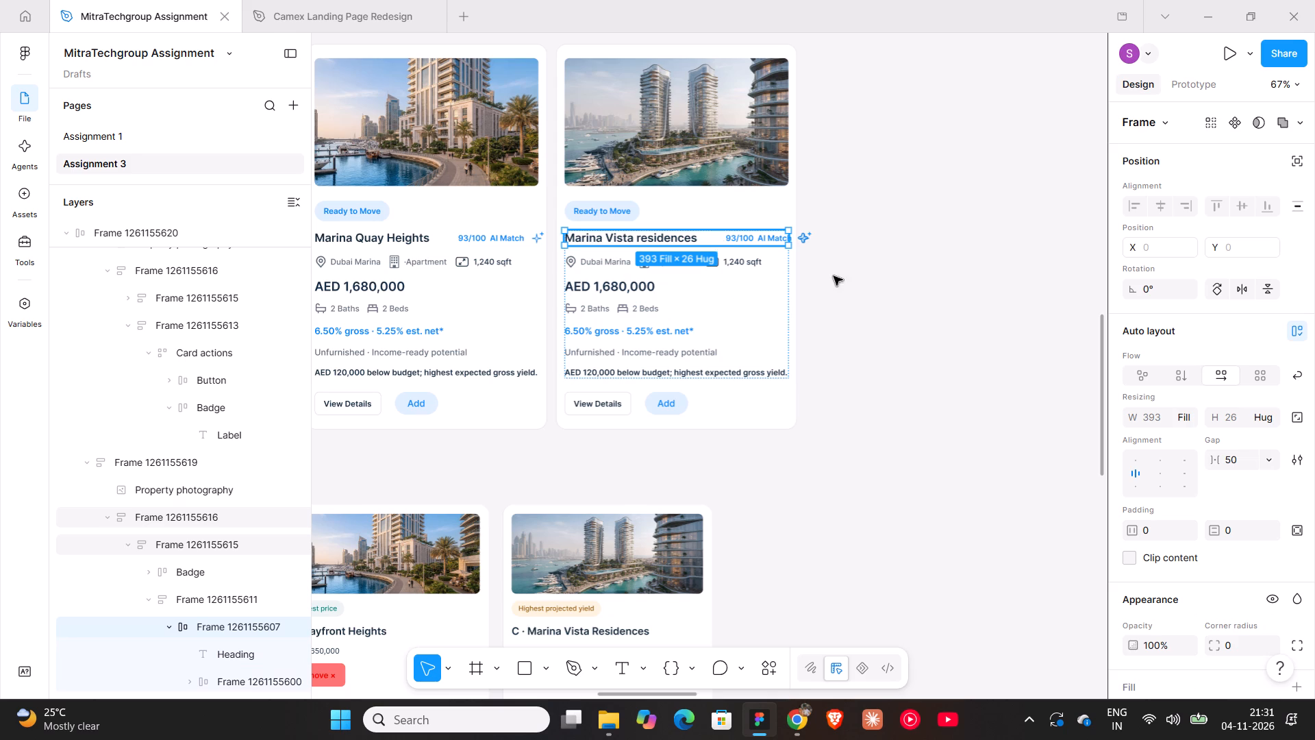
drag(1215, 463, 597, 364)
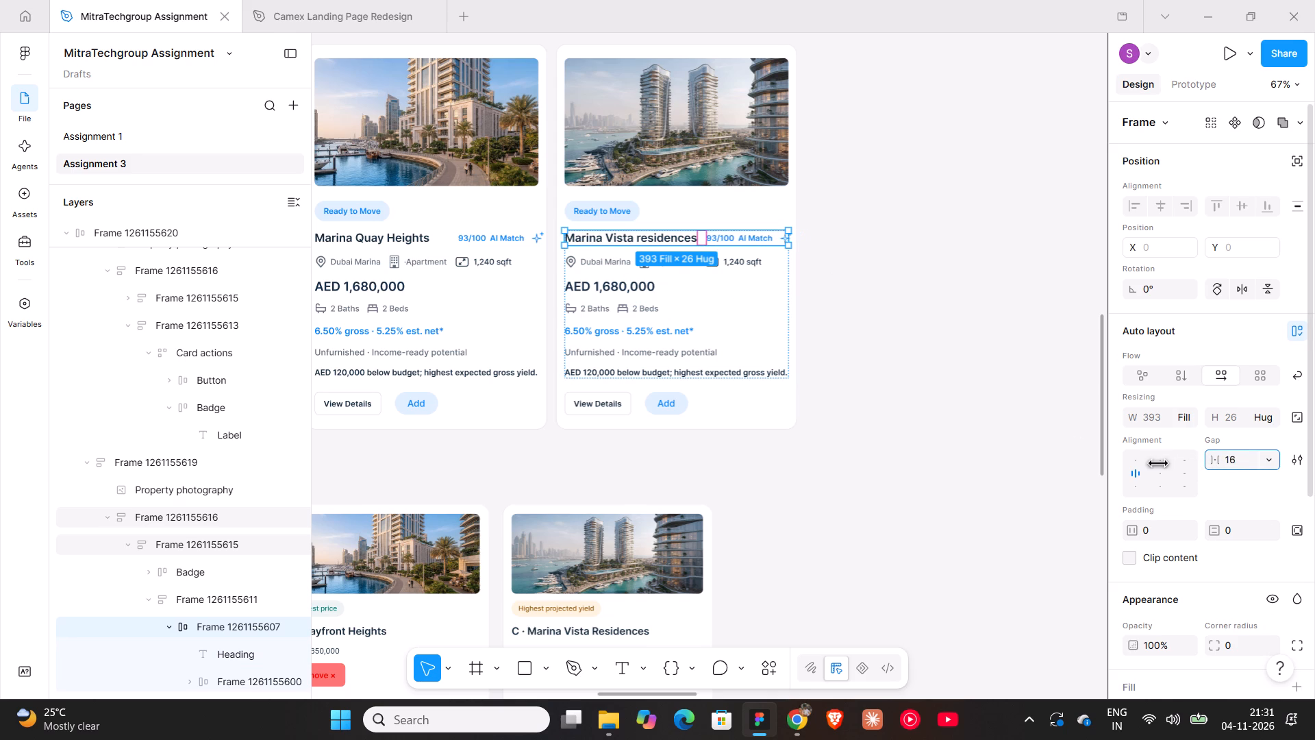
drag(597, 364, 583, 364)
click(950, 408)
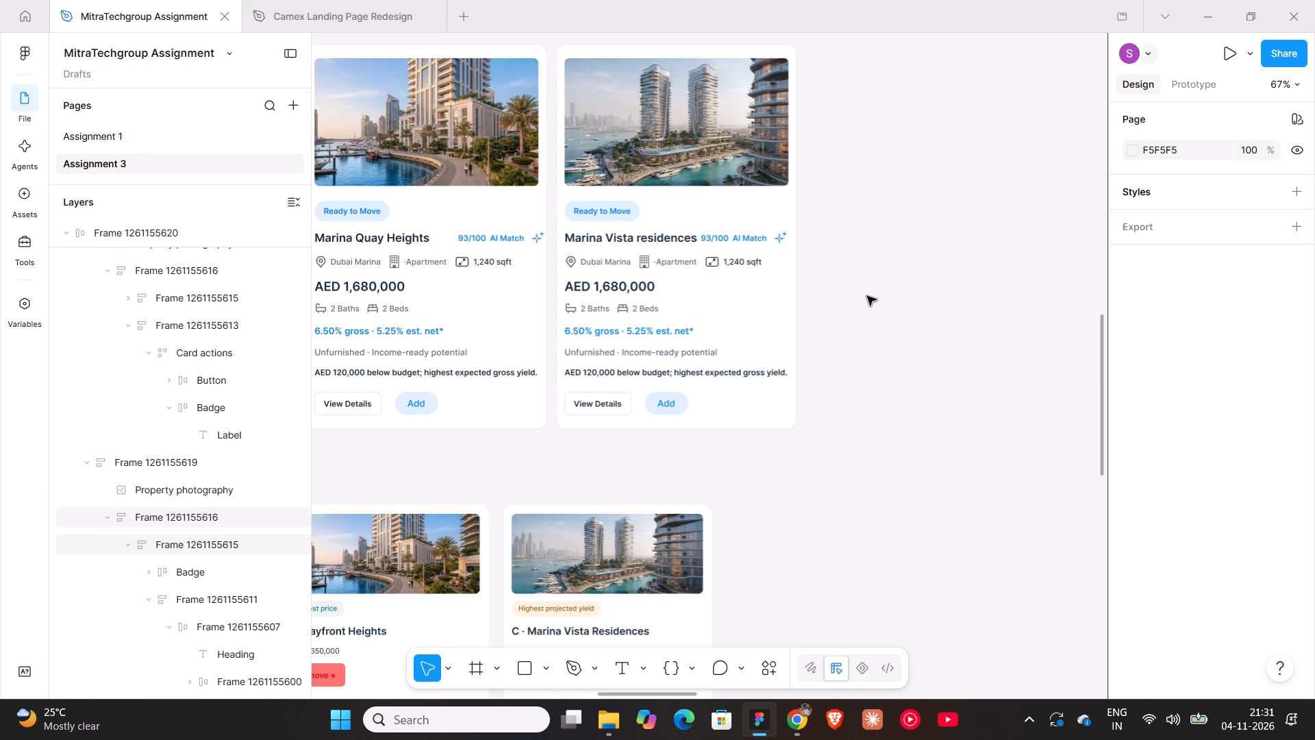
Change the middle addable card's heading to "Bayfront Heights".
scroll(559, 551, up, 1)
shift+scroll(558, 470, up, 4)
scroll(558, 470, down, 4)
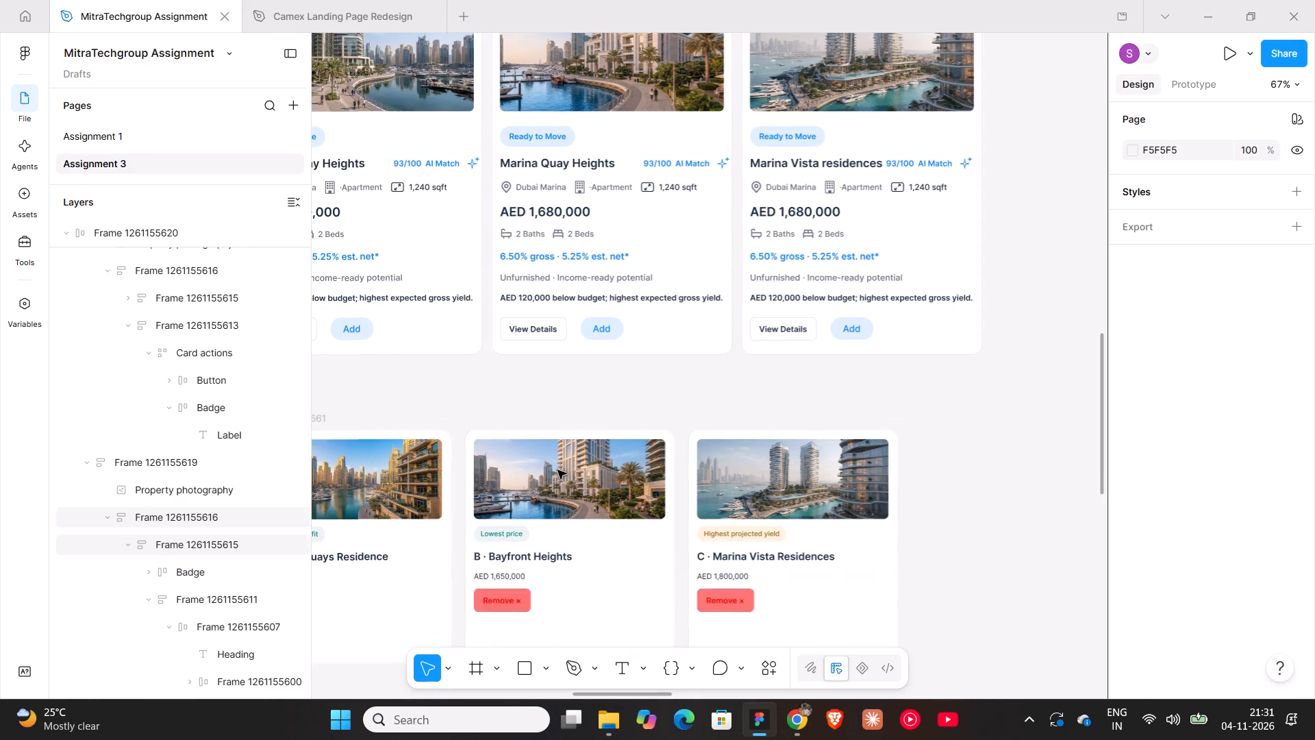
scroll(581, 270, up, 4)
triple_click(575, 247)
triple_click(575, 247)
double_click(575, 247)
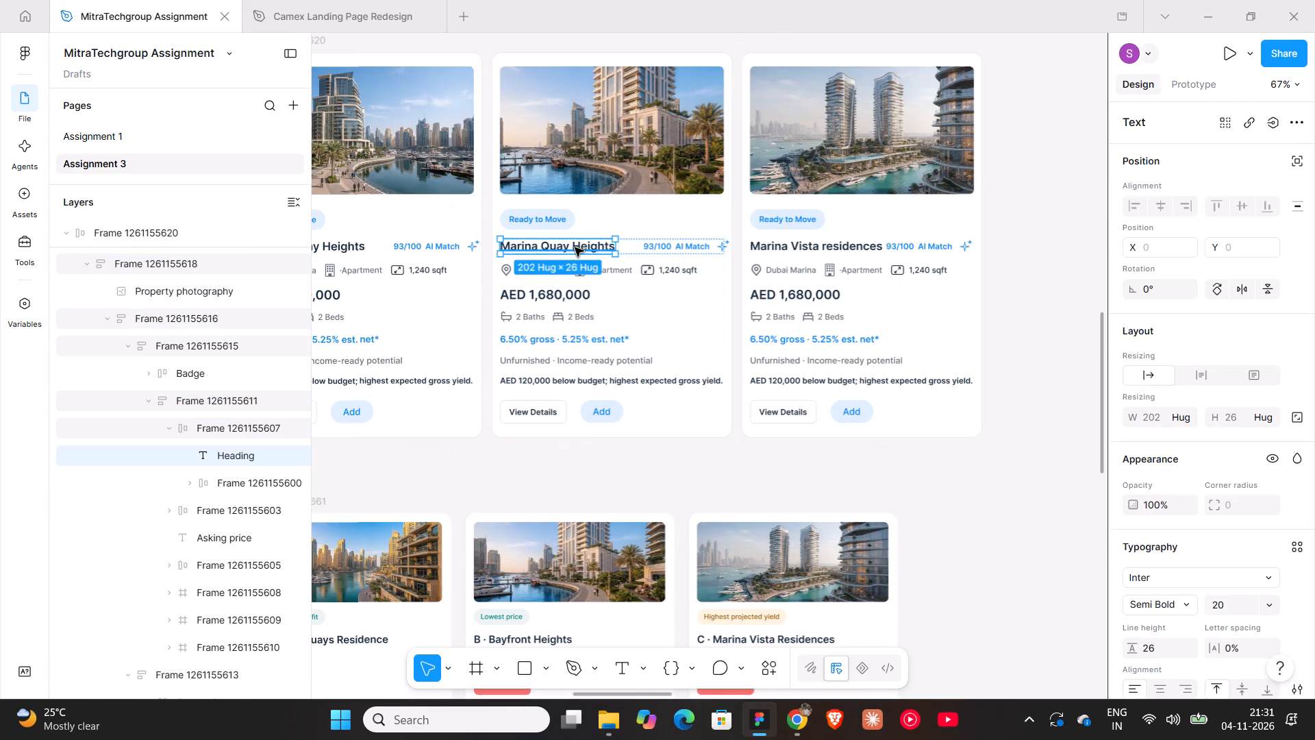
click(572, 245)
drag(571, 245, 496, 247)
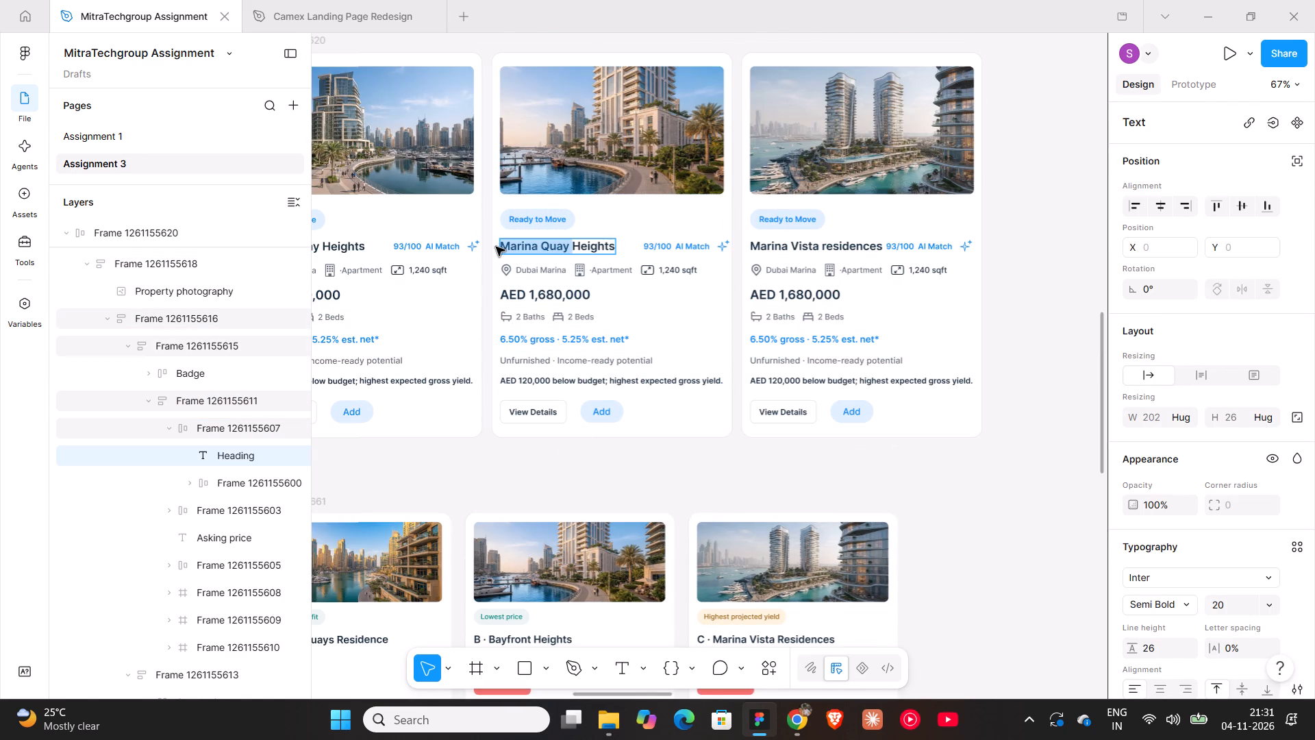
key(BackSpace)
text(Bayfront)
key(space)
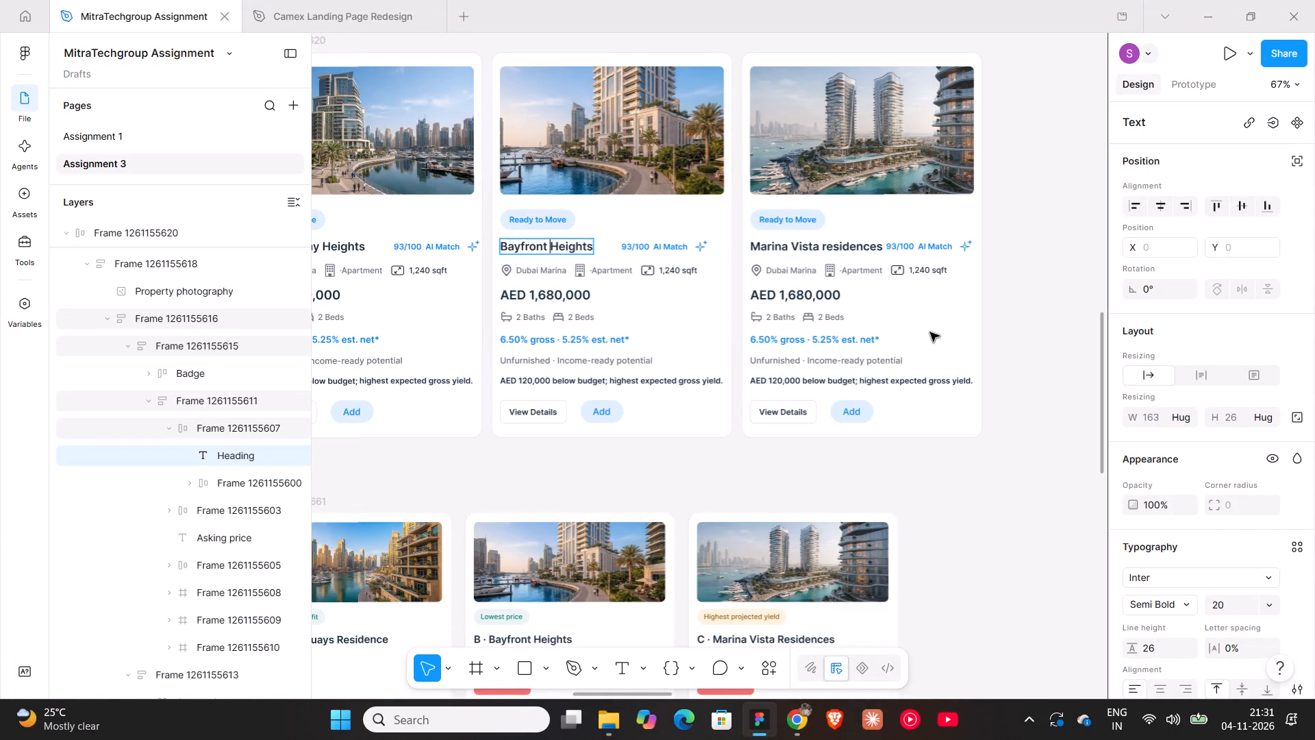
Widen the gap in the middle addable card's heading row so the AI Match label reaches the card's content edge.
click(610, 246)
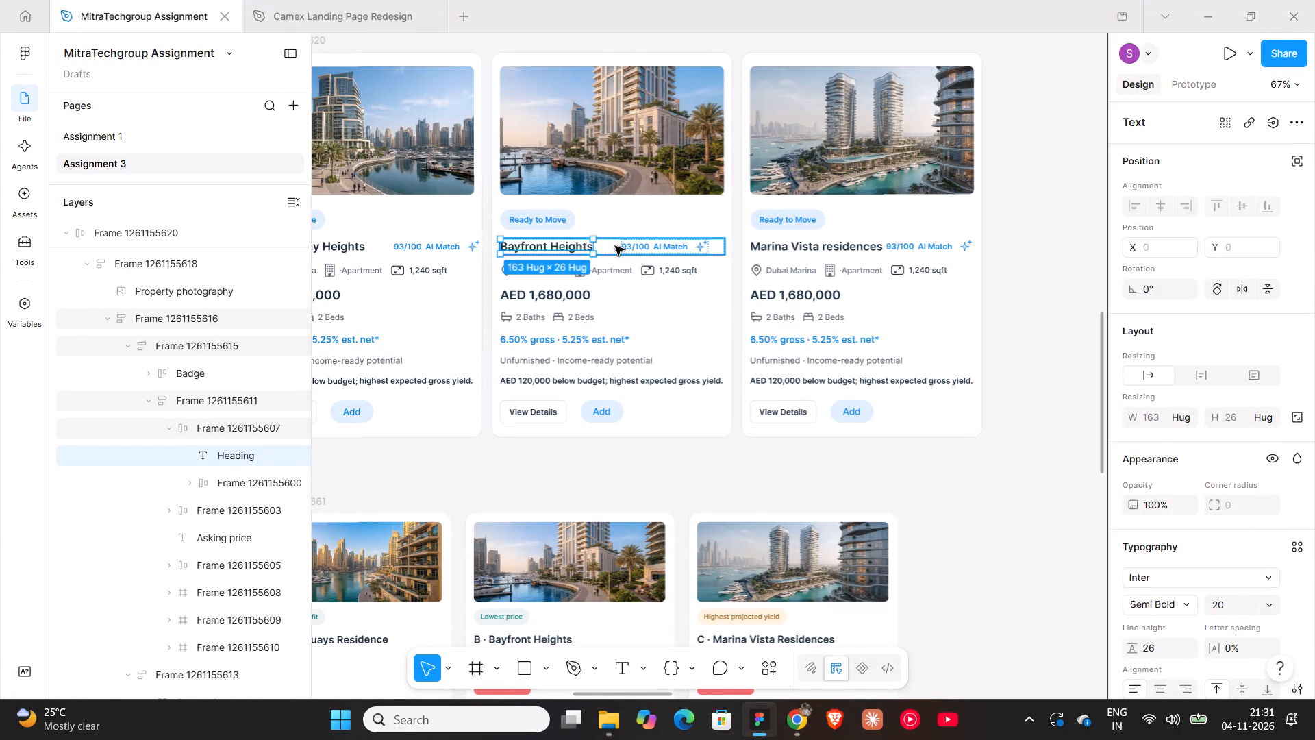
click(616, 245)
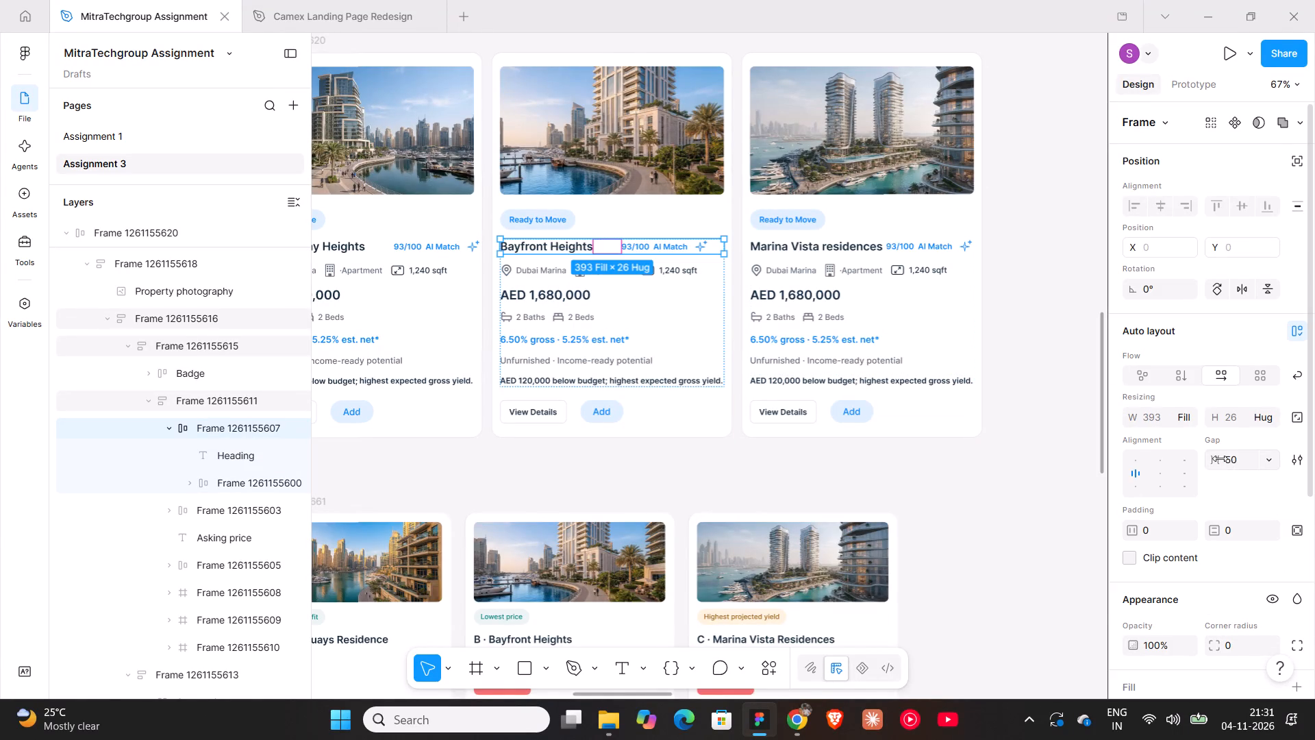
drag(1220, 458, 699, 365)
click(1016, 328)
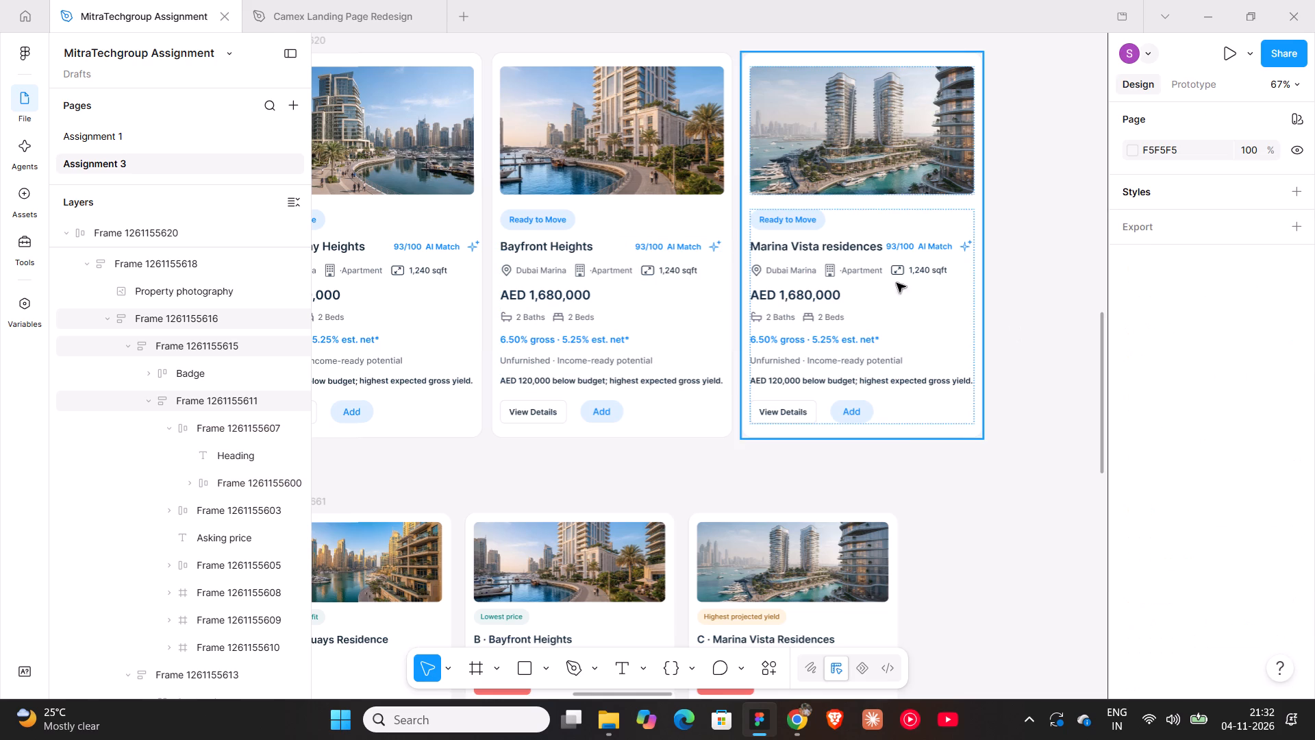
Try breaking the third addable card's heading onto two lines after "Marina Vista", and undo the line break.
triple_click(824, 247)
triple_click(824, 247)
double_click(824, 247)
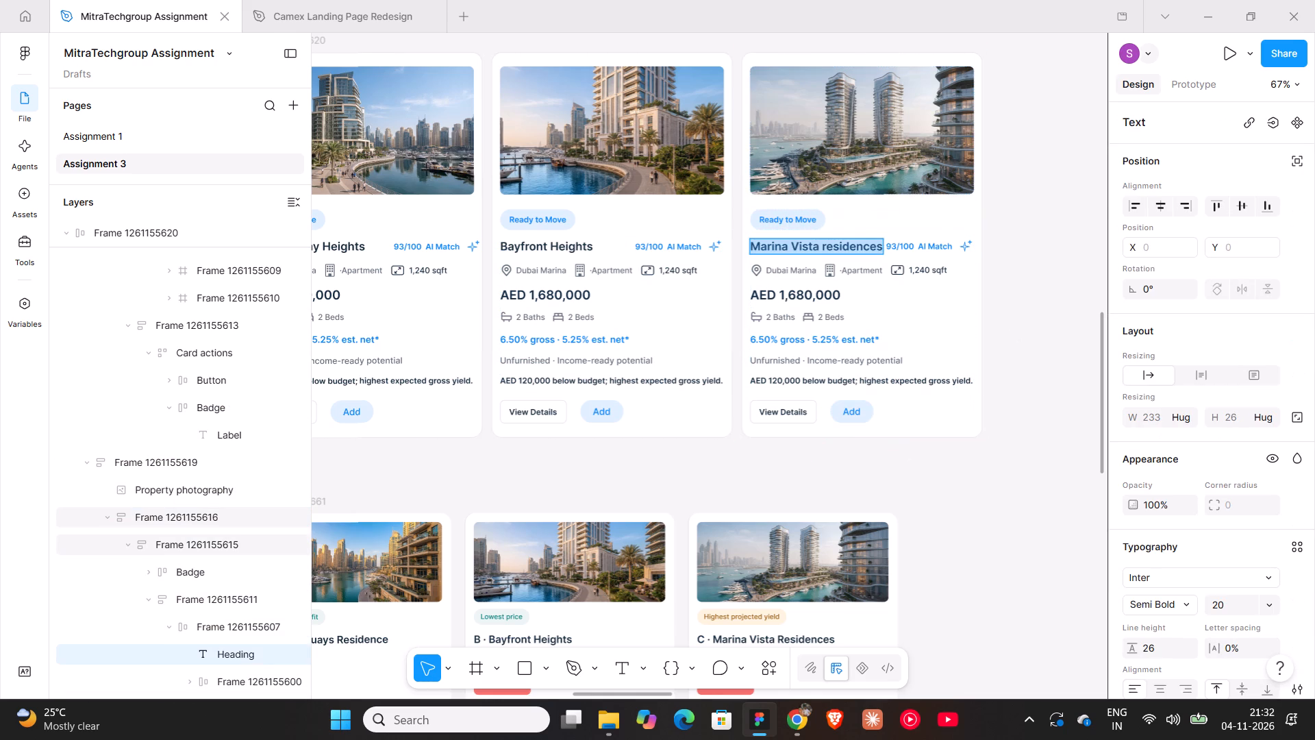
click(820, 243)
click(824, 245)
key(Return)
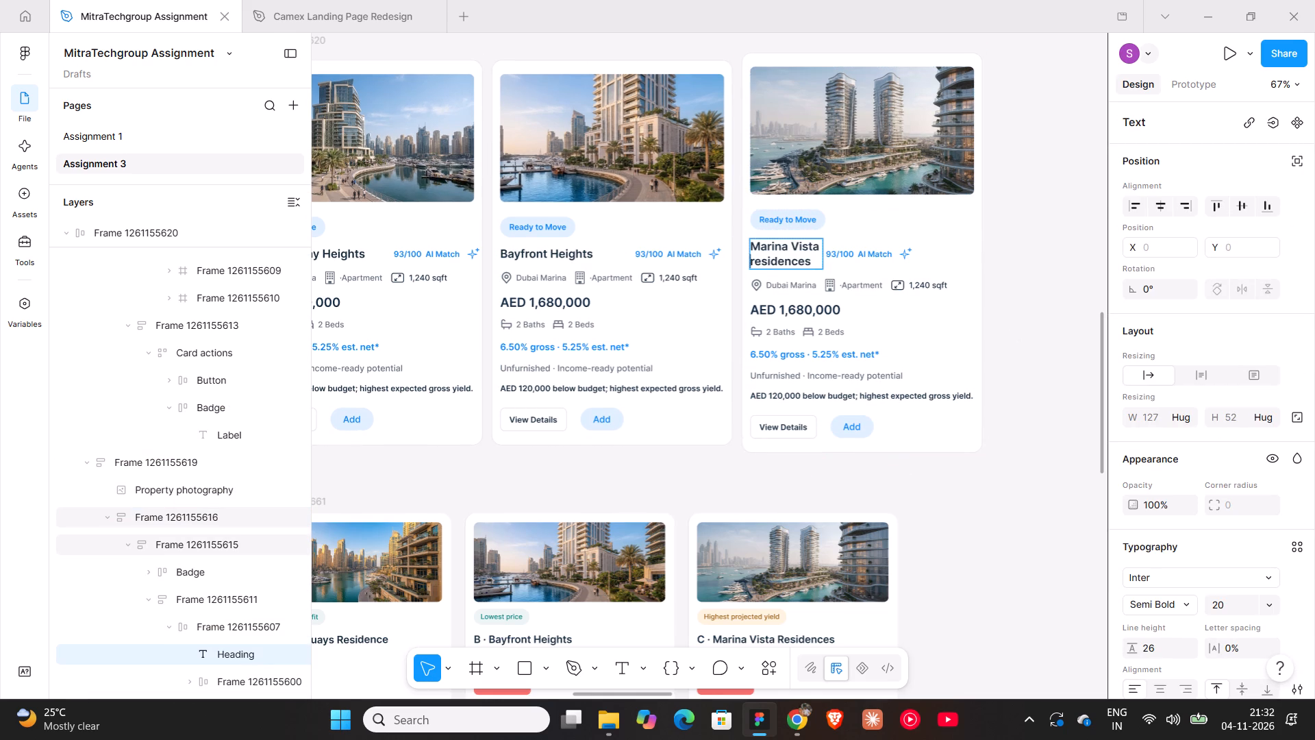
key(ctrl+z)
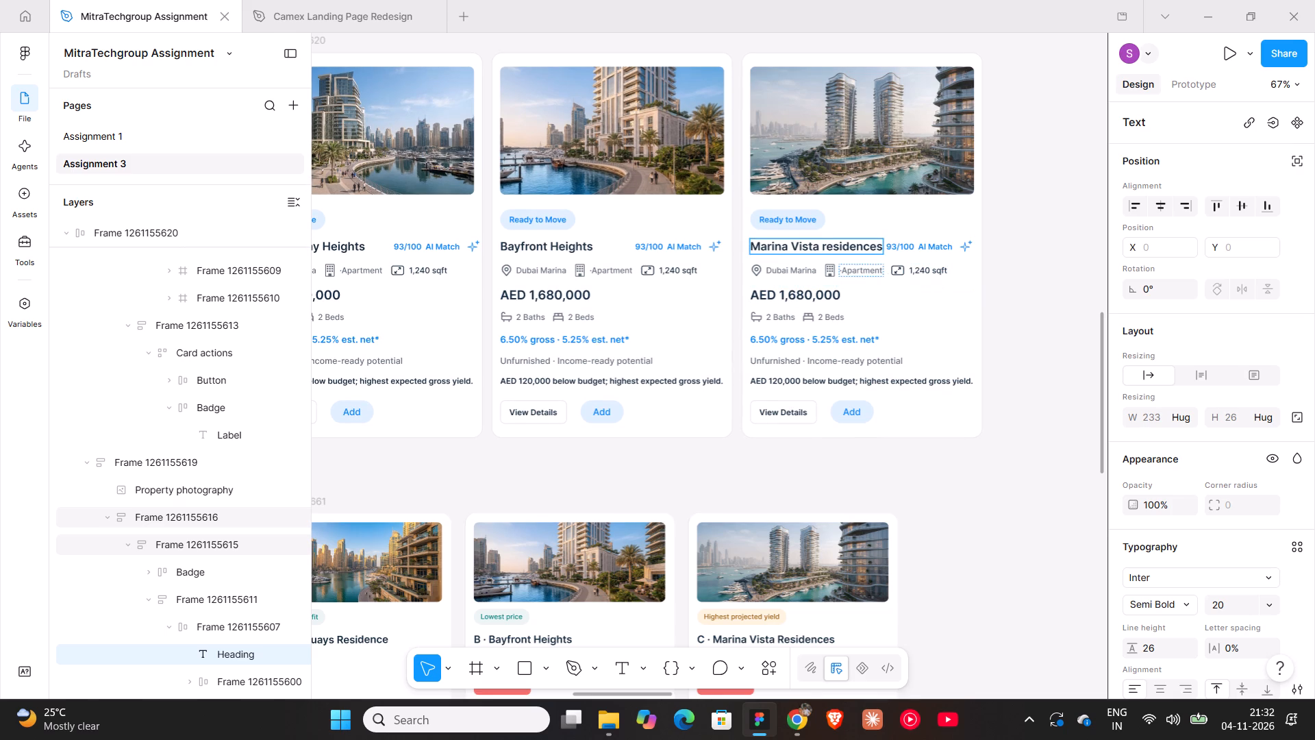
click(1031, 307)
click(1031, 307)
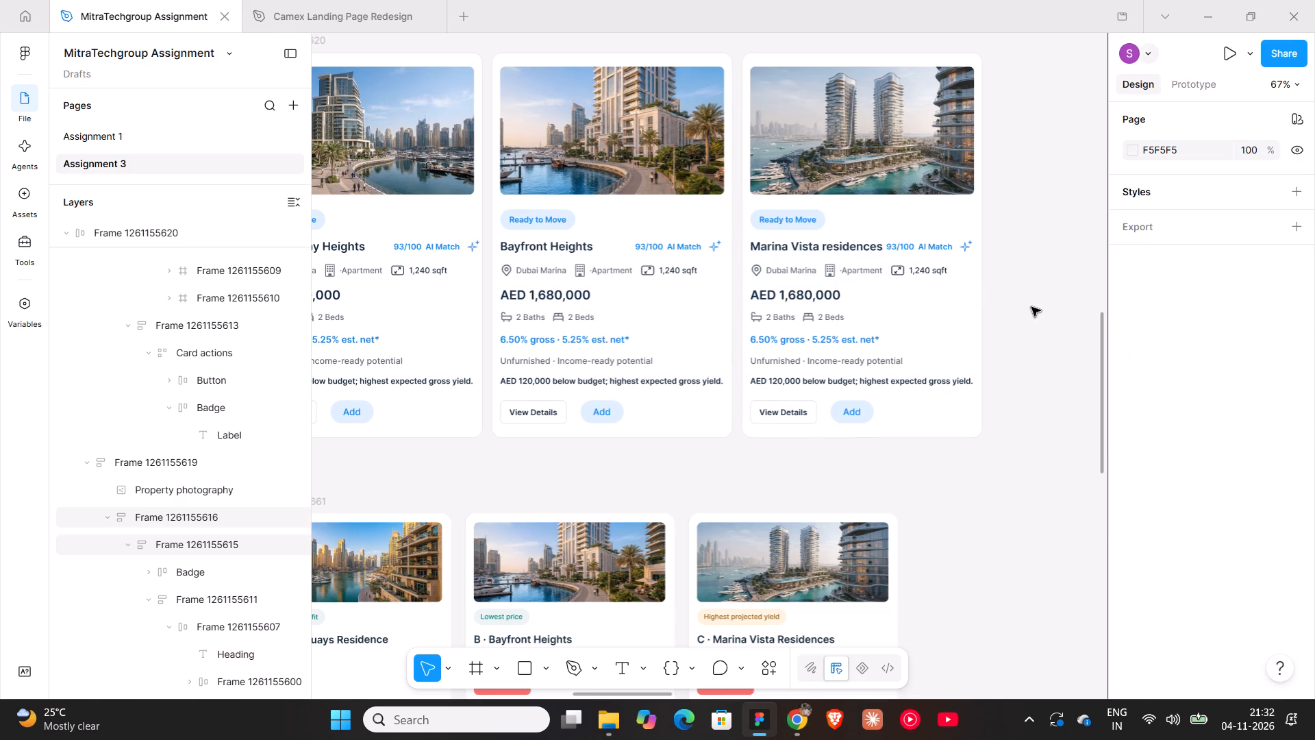
Move the row of removable selected-property cards away from the addable cards to about X 4267, Y 2332 on the canvas.
ctrl+scroll(1031, 307, down, 6)
shift+scroll(1031, 307, down, 4)
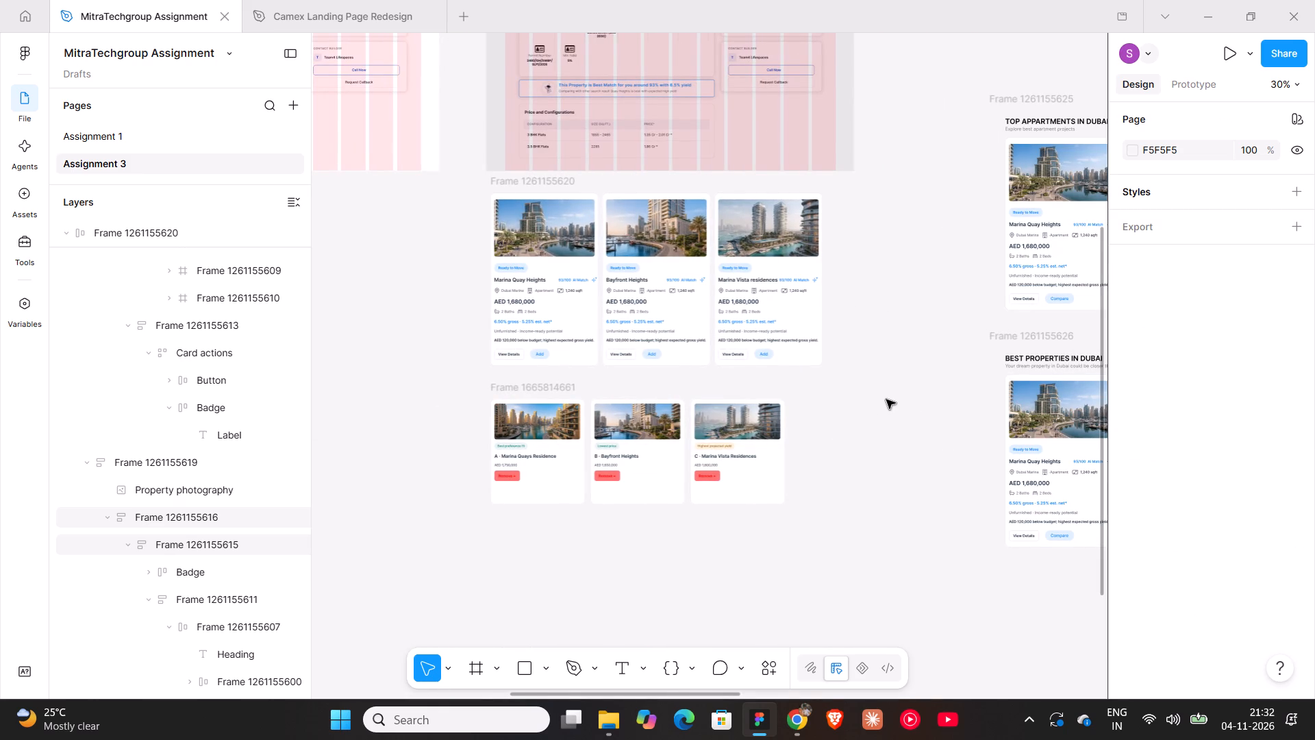
scroll(886, 399, up, 9)
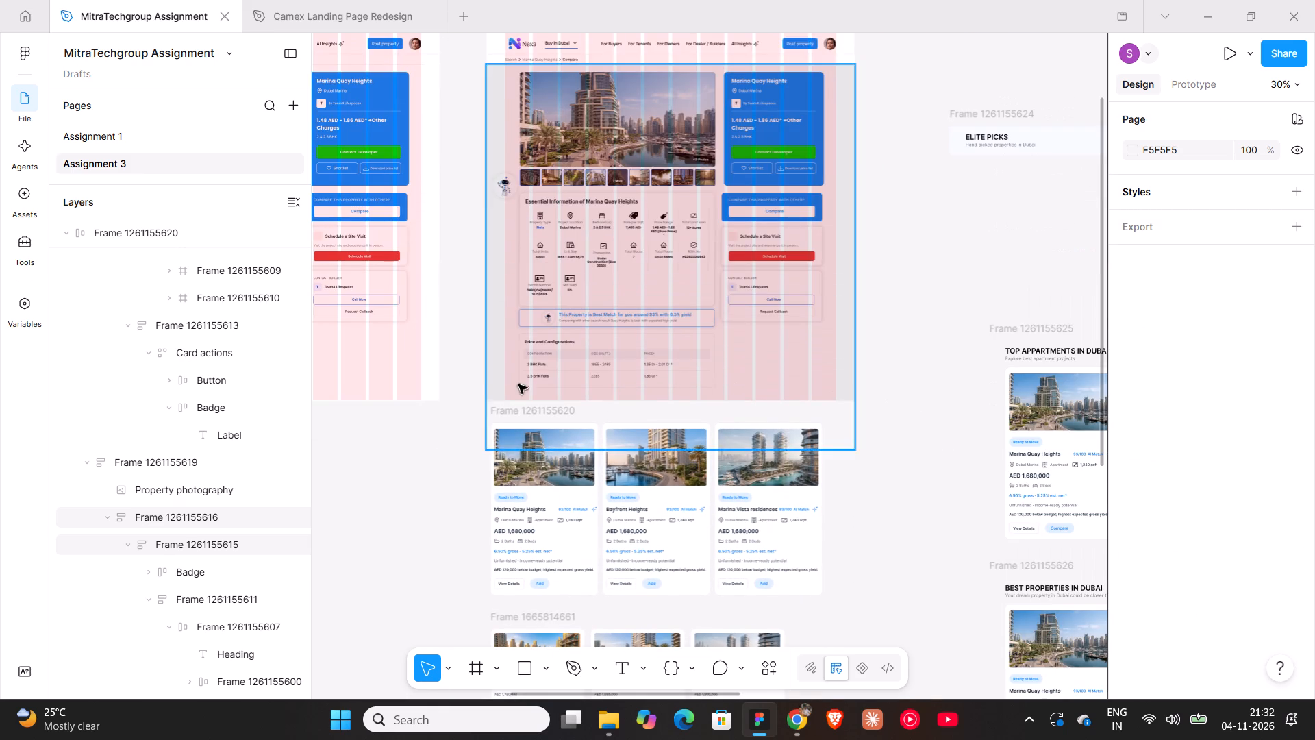
click(521, 410)
scroll(521, 410, down, 6)
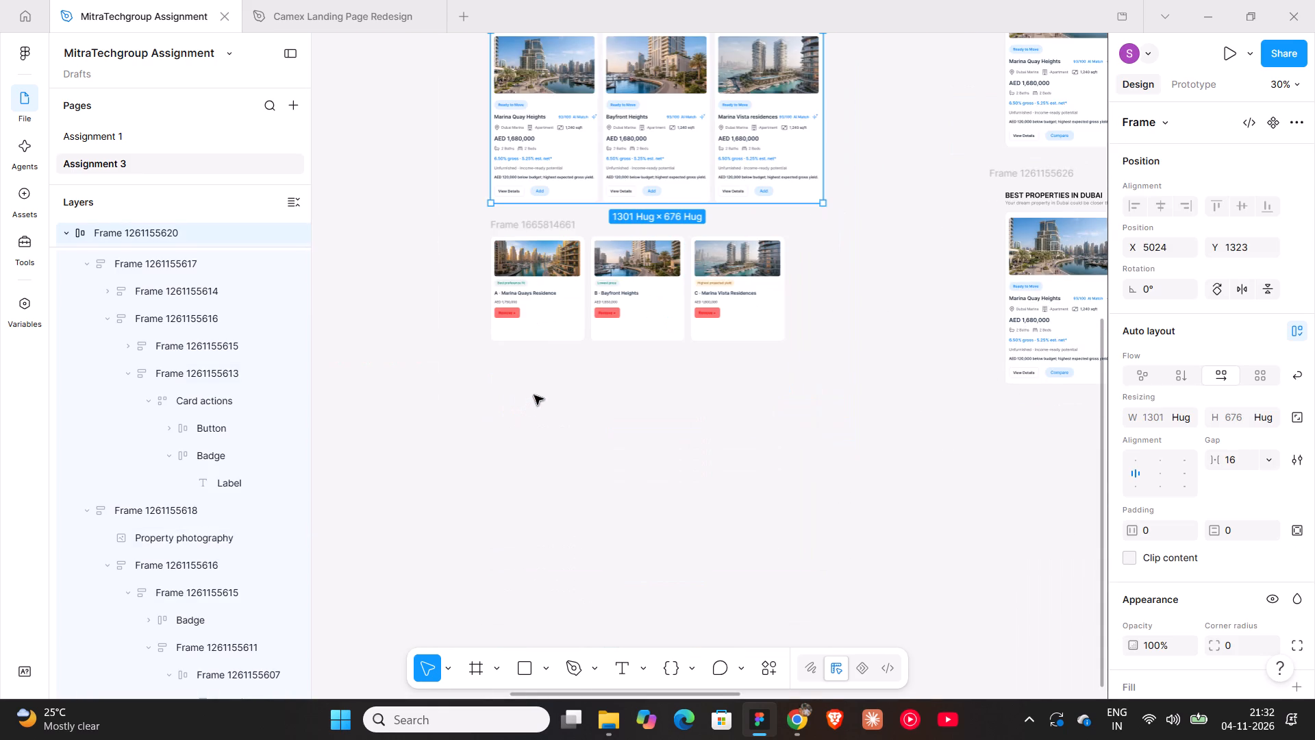
scroll(534, 395, up, 5)
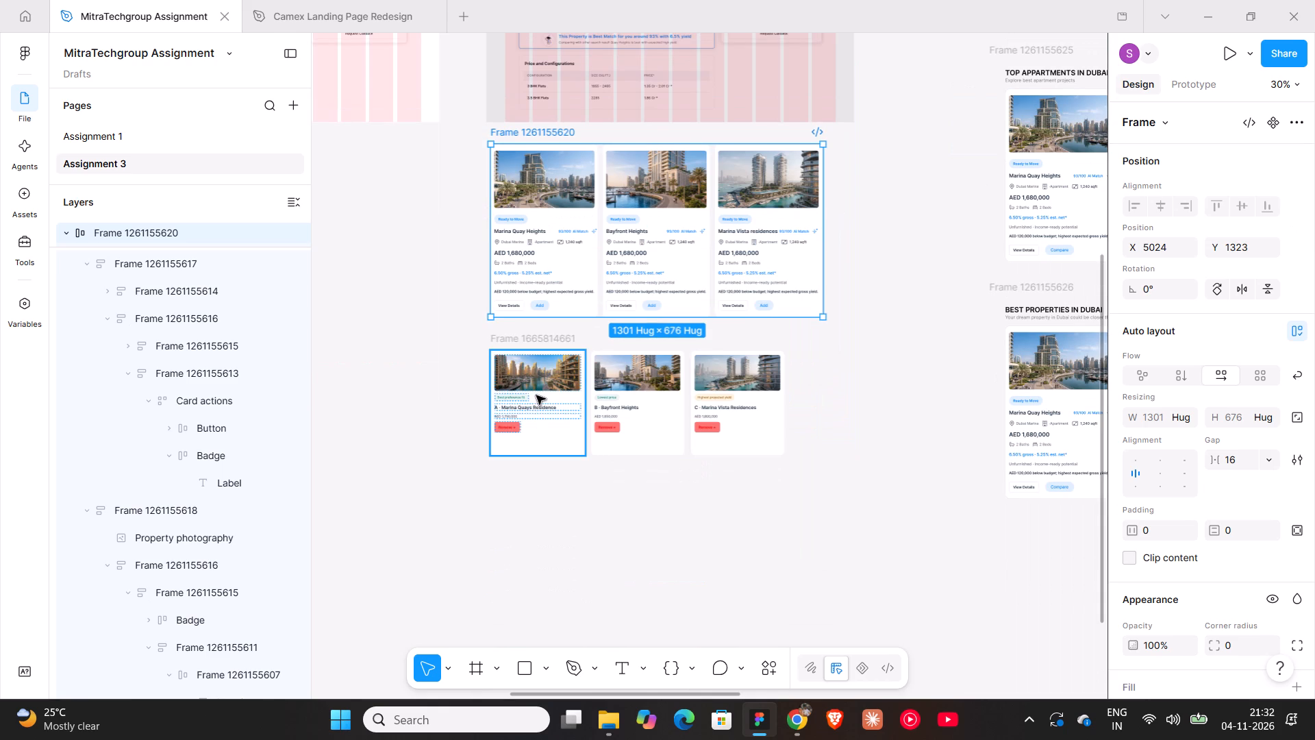
click(529, 336)
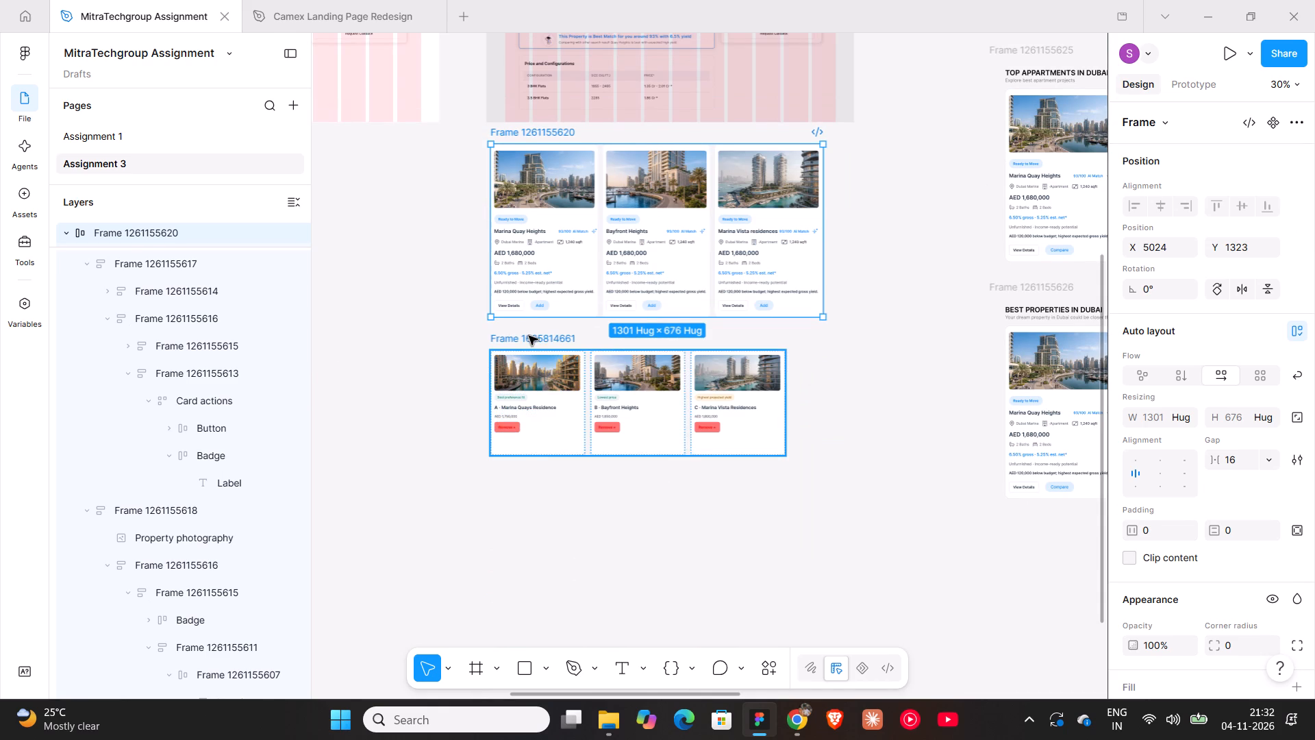
drag(542, 337, 349, 388)
Delete the leftover Elite Picks header frame lying on the canvas beside Desktop - 3.
shift+scroll(567, 380, up, 2)
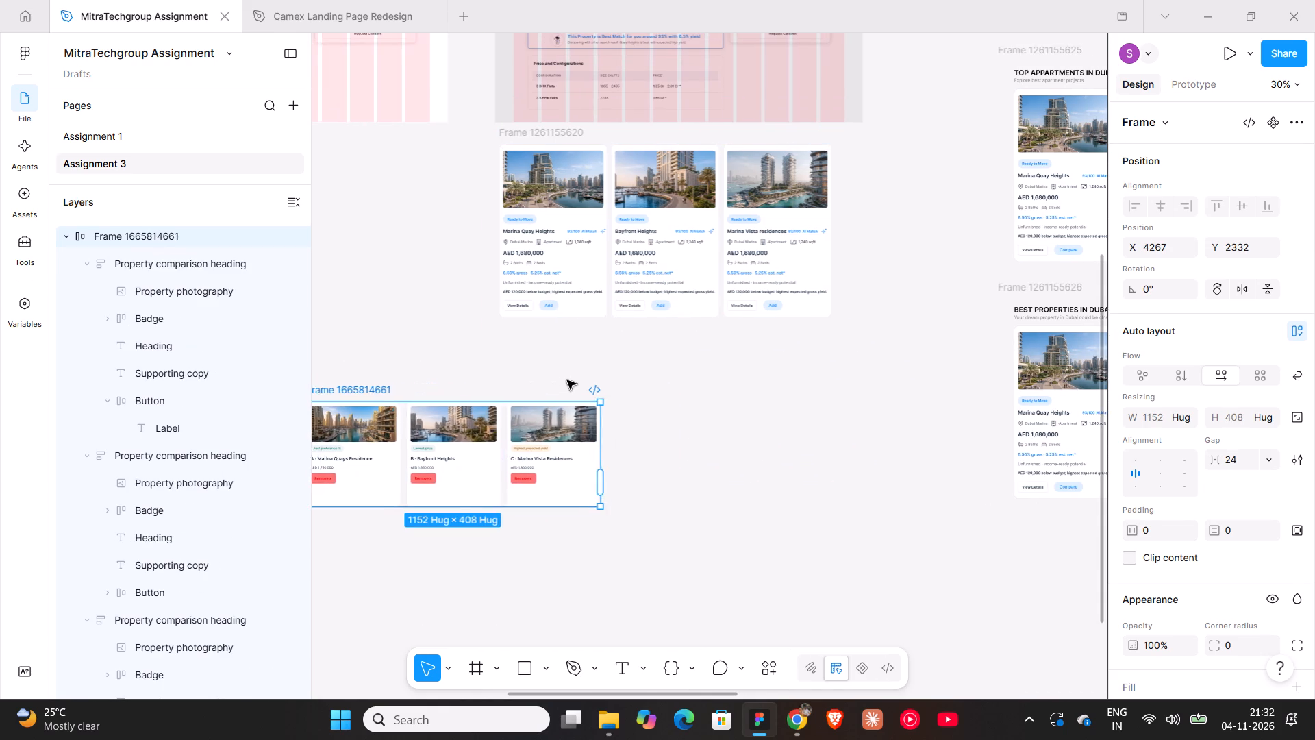
shift+scroll(567, 380, up, 2)
scroll(542, 373, down, 4)
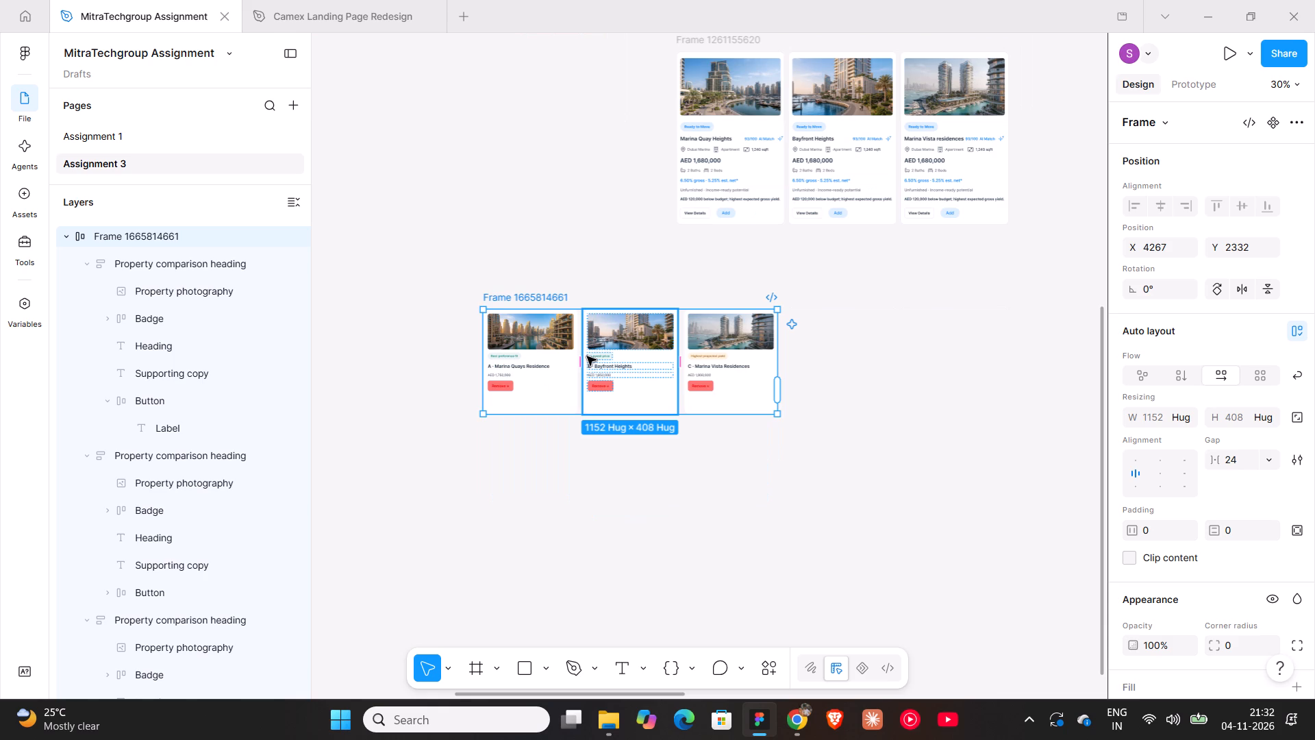
scroll(587, 356, up, 5)
shift+scroll(587, 356, down, 5)
scroll(599, 393, up, 5)
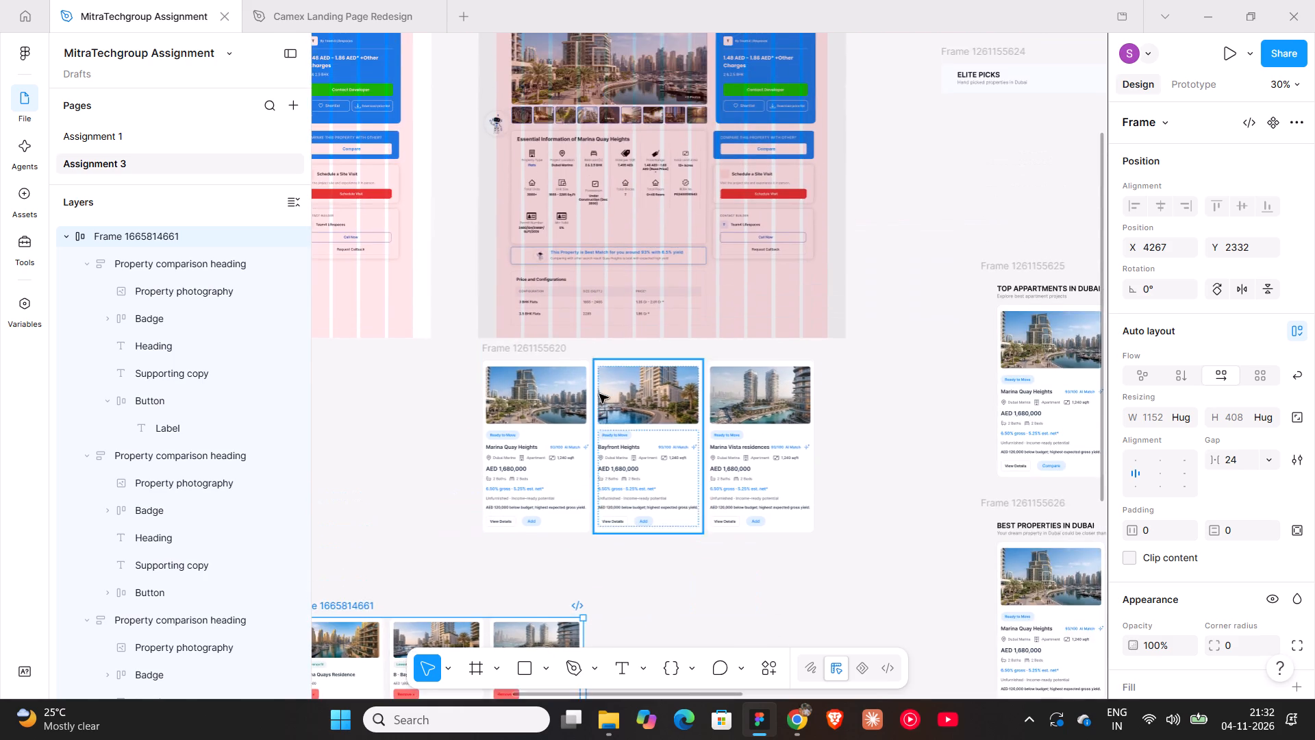
ctrl+scroll(599, 394, down, 5)
scroll(599, 394, up, 3)
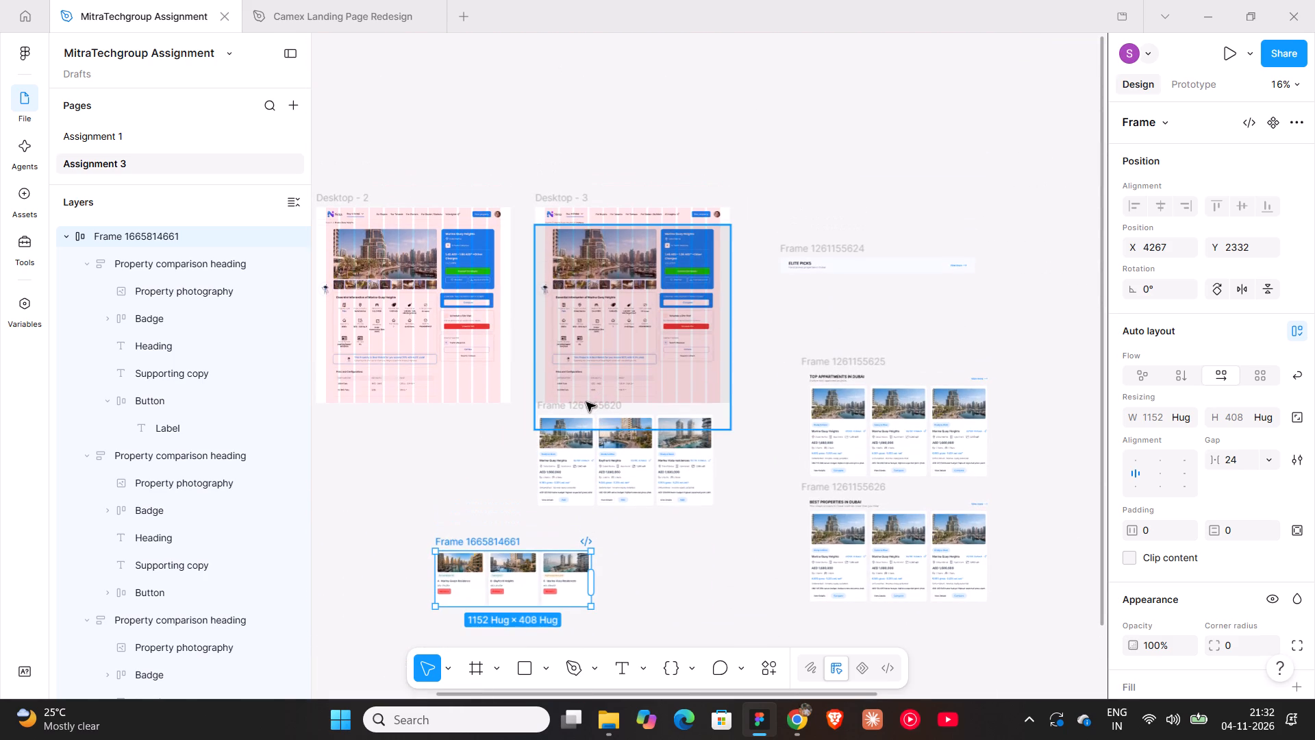
double_click(585, 404)
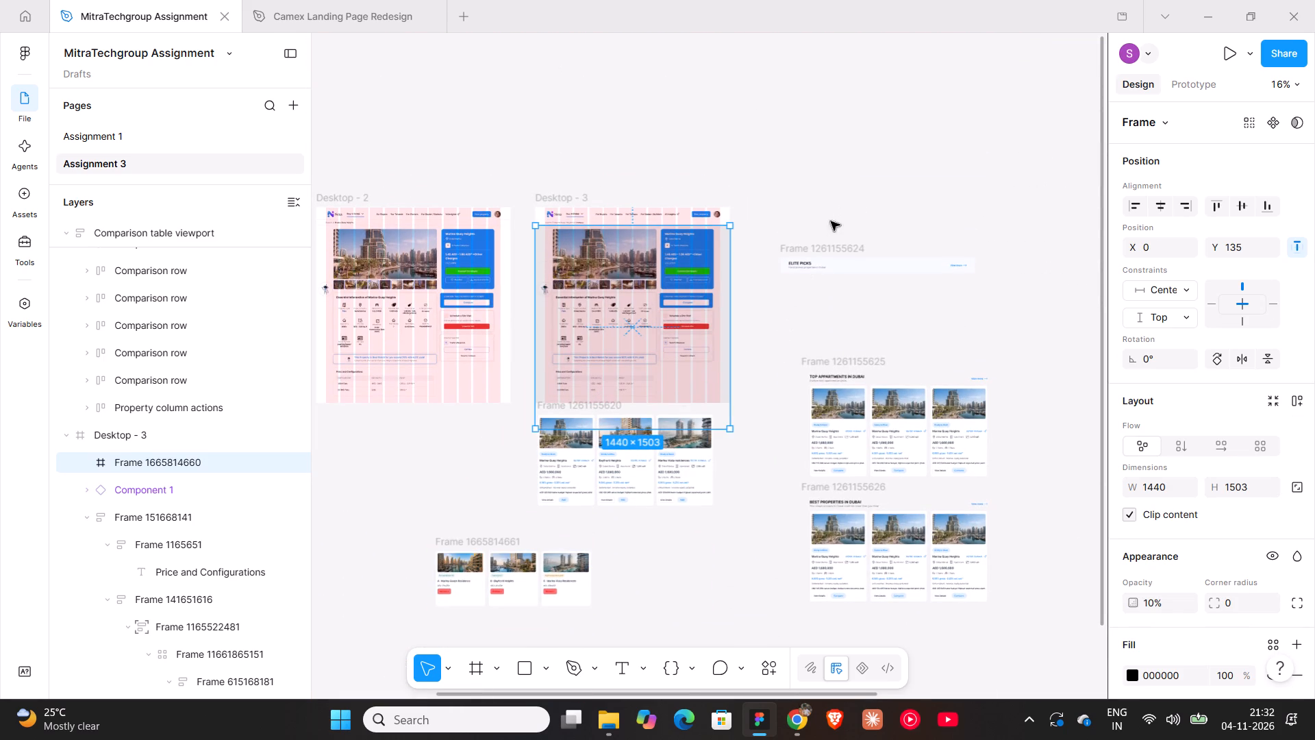
click(816, 245)
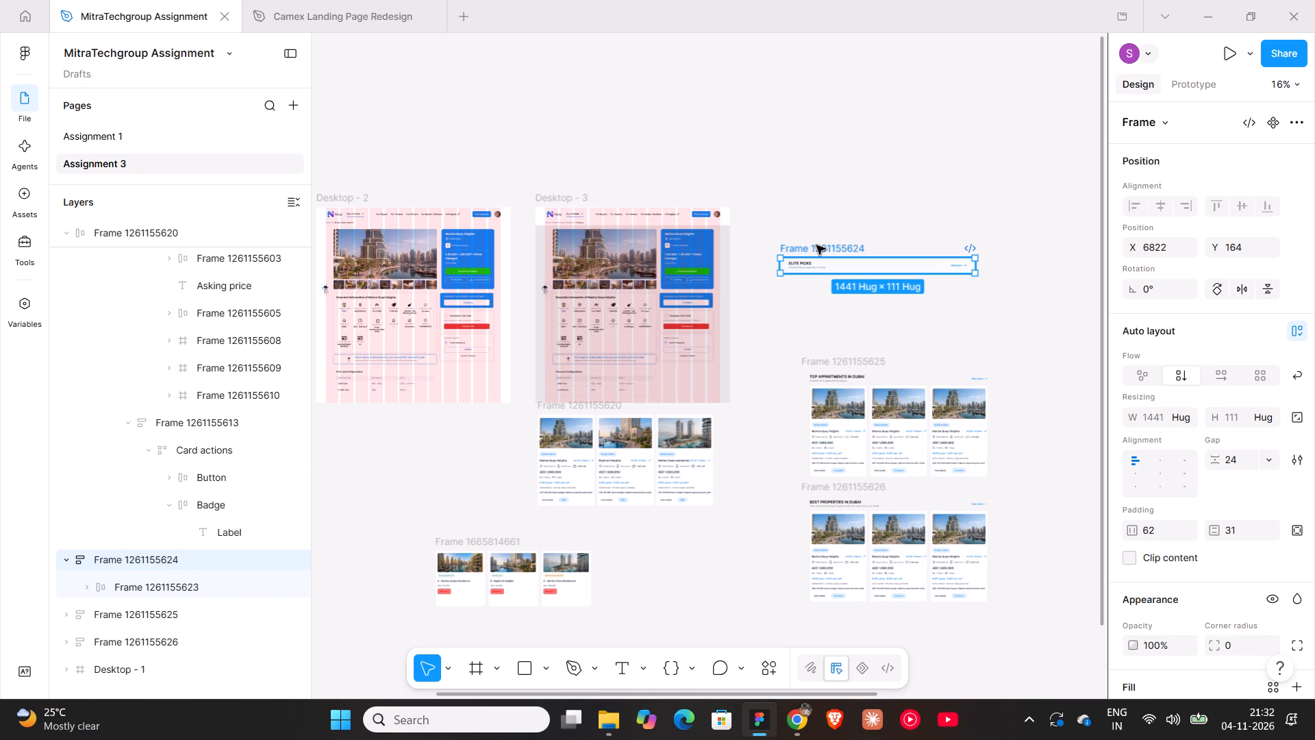
key(Delete)
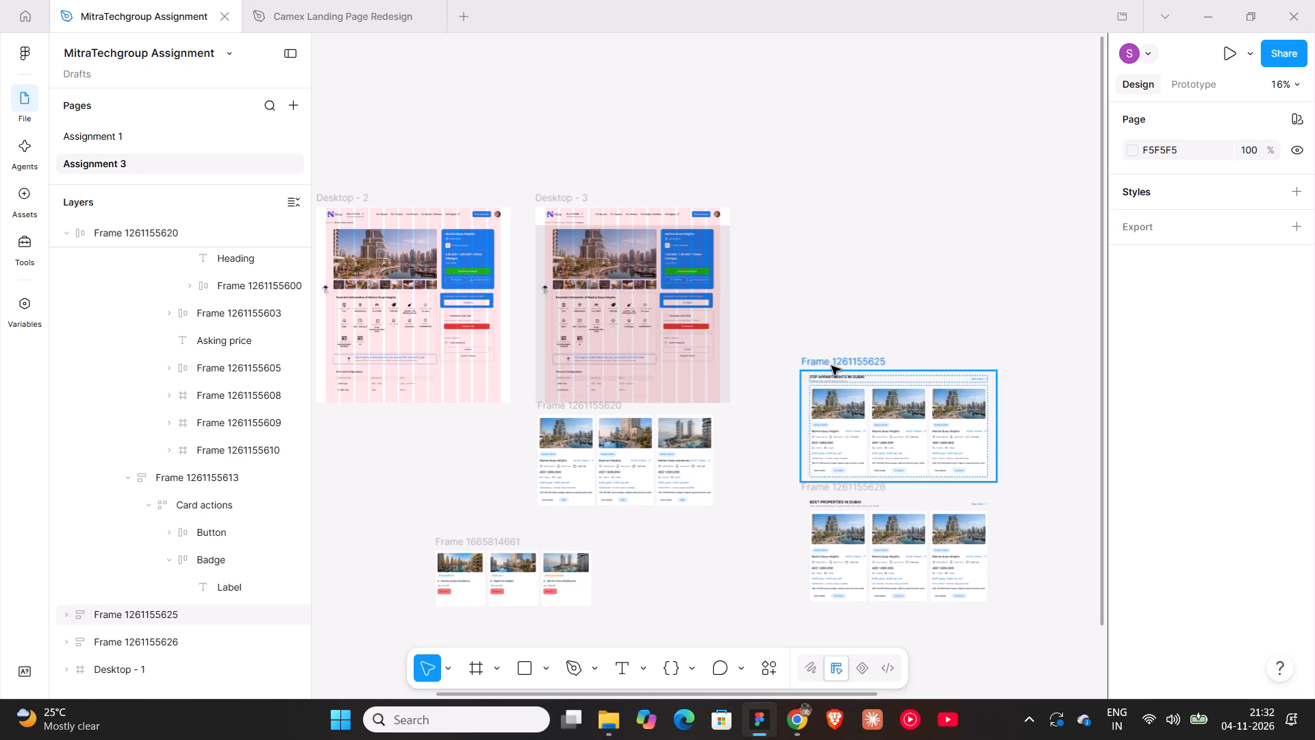
Move the Top Appartments and Best Properties frames together farther down the canvas, to about X 6662.
click(831, 363)
click(777, 321)
ctrl+scroll(773, 316, down, 4)
drag(773, 309, 938, 605)
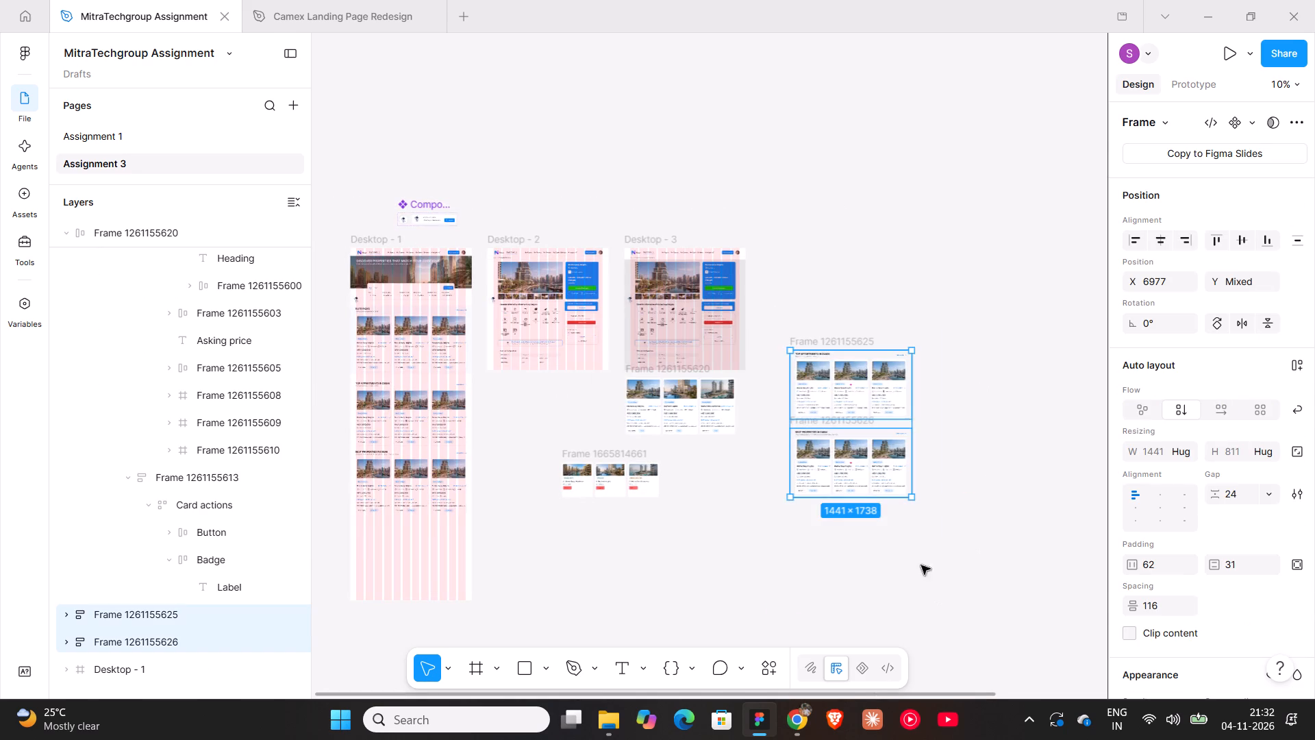
drag(866, 449, 839, 683)
Move the row of addable property cards onto the empty canvas beside Desktop - 3, at about X 6675, Y 218.
ctrl+scroll(710, 451, up, 9)
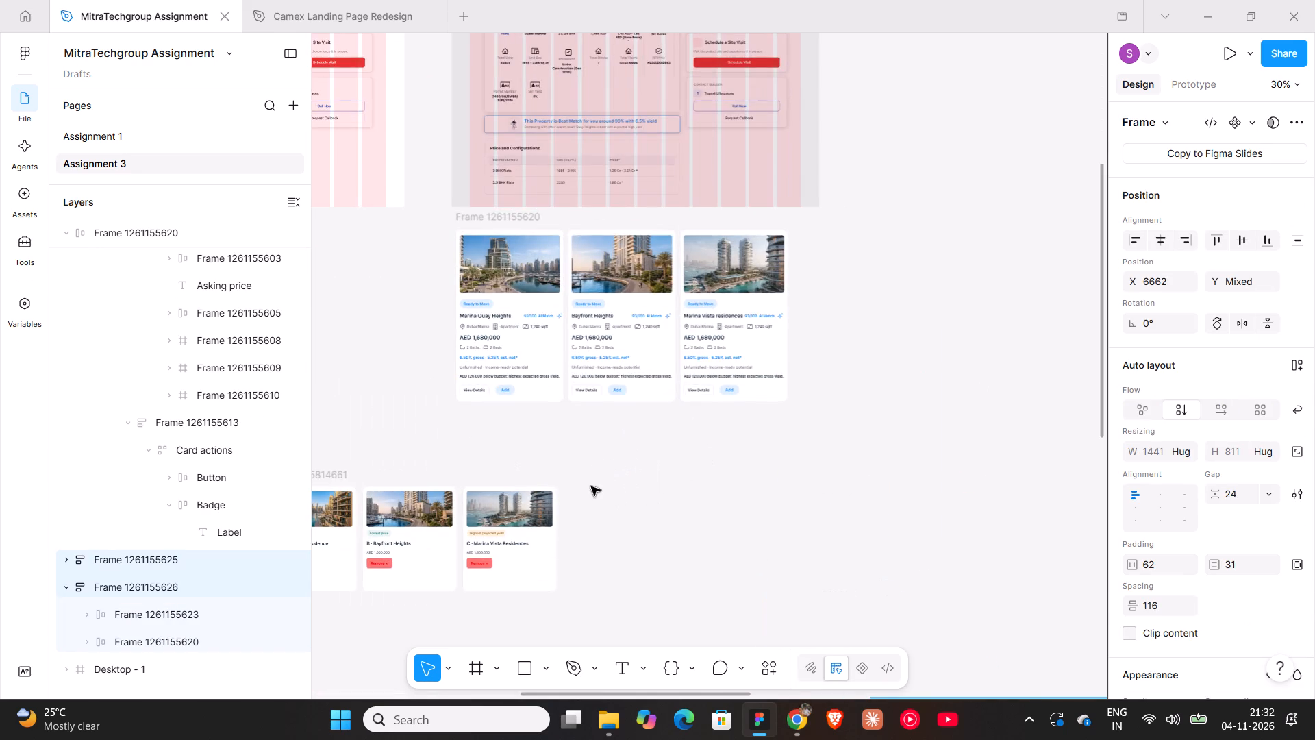
ctrl+scroll(644, 466, down, 3)
scroll(644, 466, up, 4)
drag(566, 467, 579, 223)
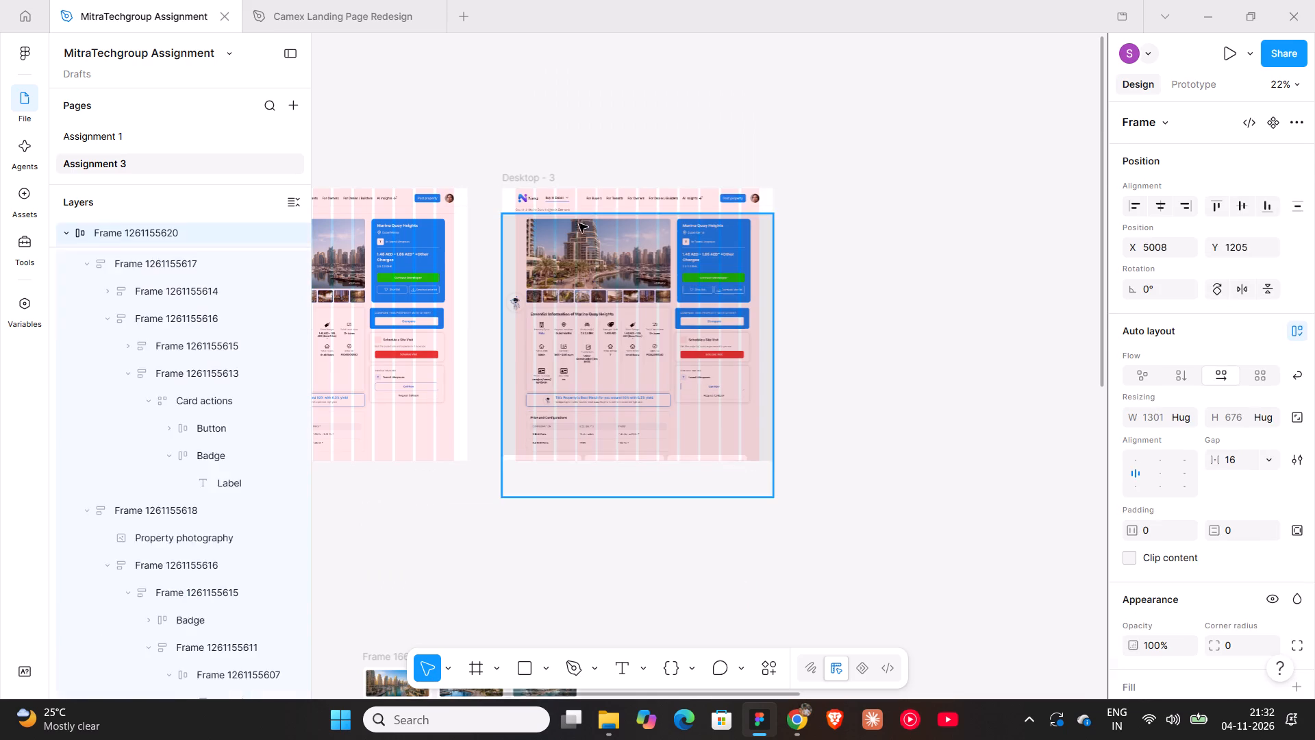
drag(579, 223, 581, 249)
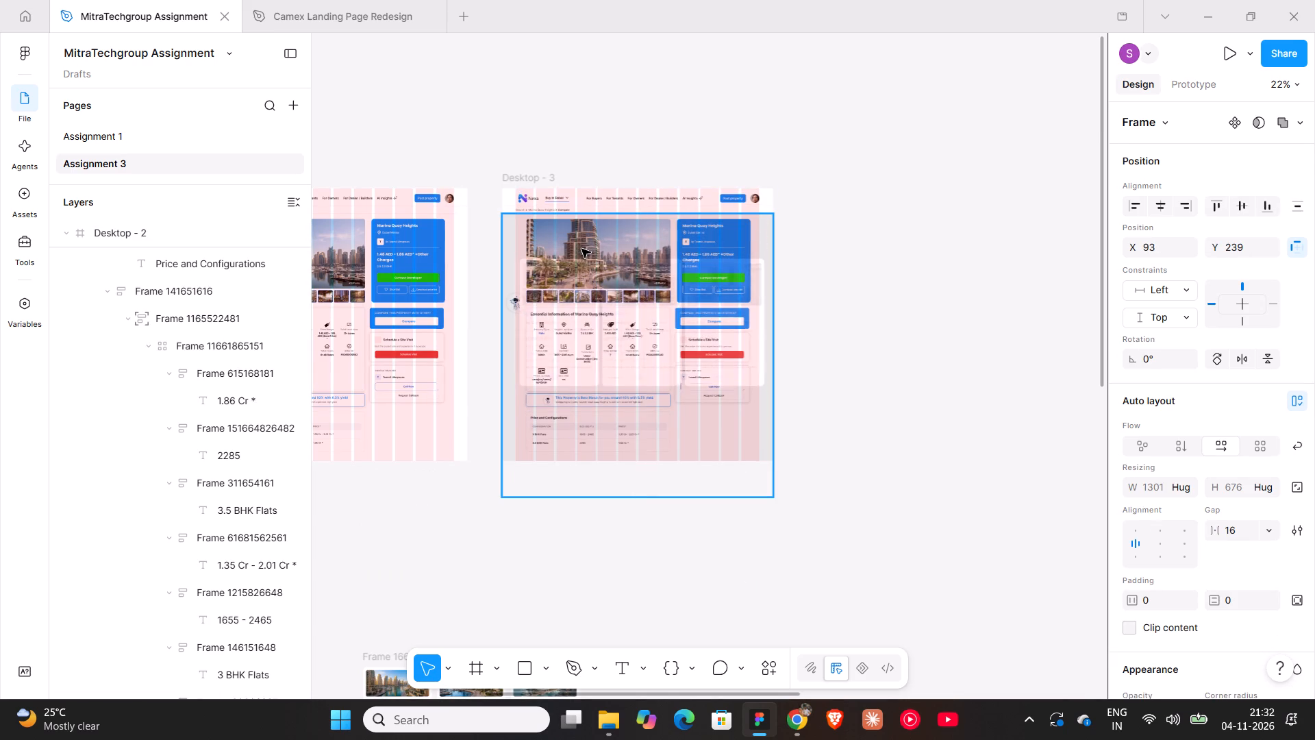
drag(581, 249, 877, 258)
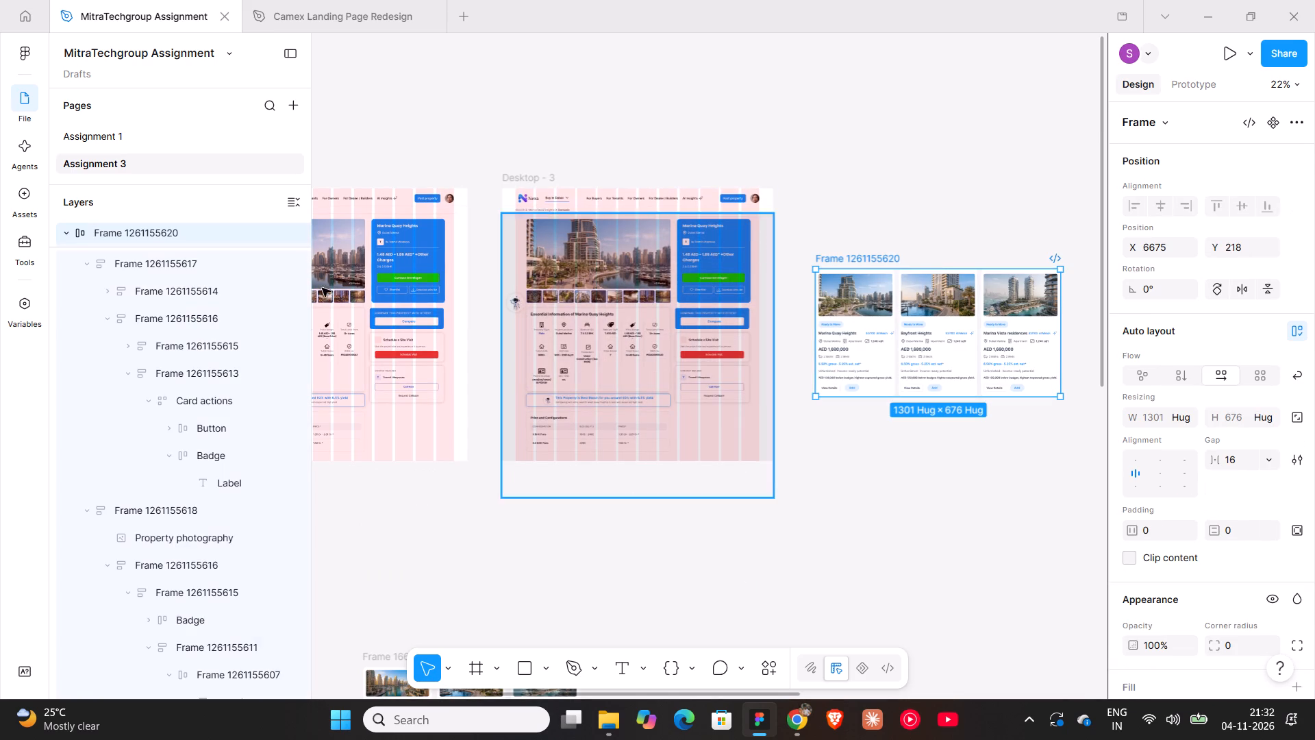
Make the 1440 by 1503 overlay frame in Desktop - 3 solid white, with 100% opacity and fill FFFFFF.
click(610, 338)
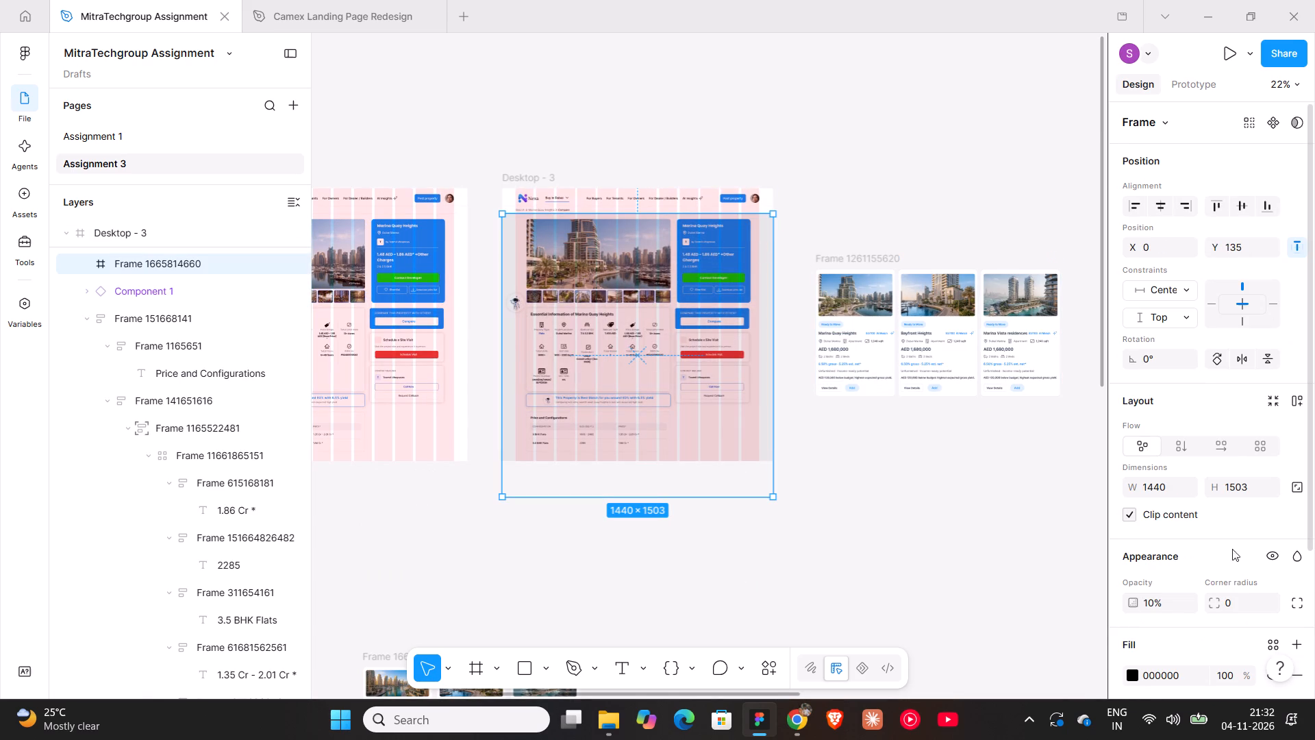
click(1155, 600)
text(100)
key(Return)
scroll(1155, 601, down, 1)
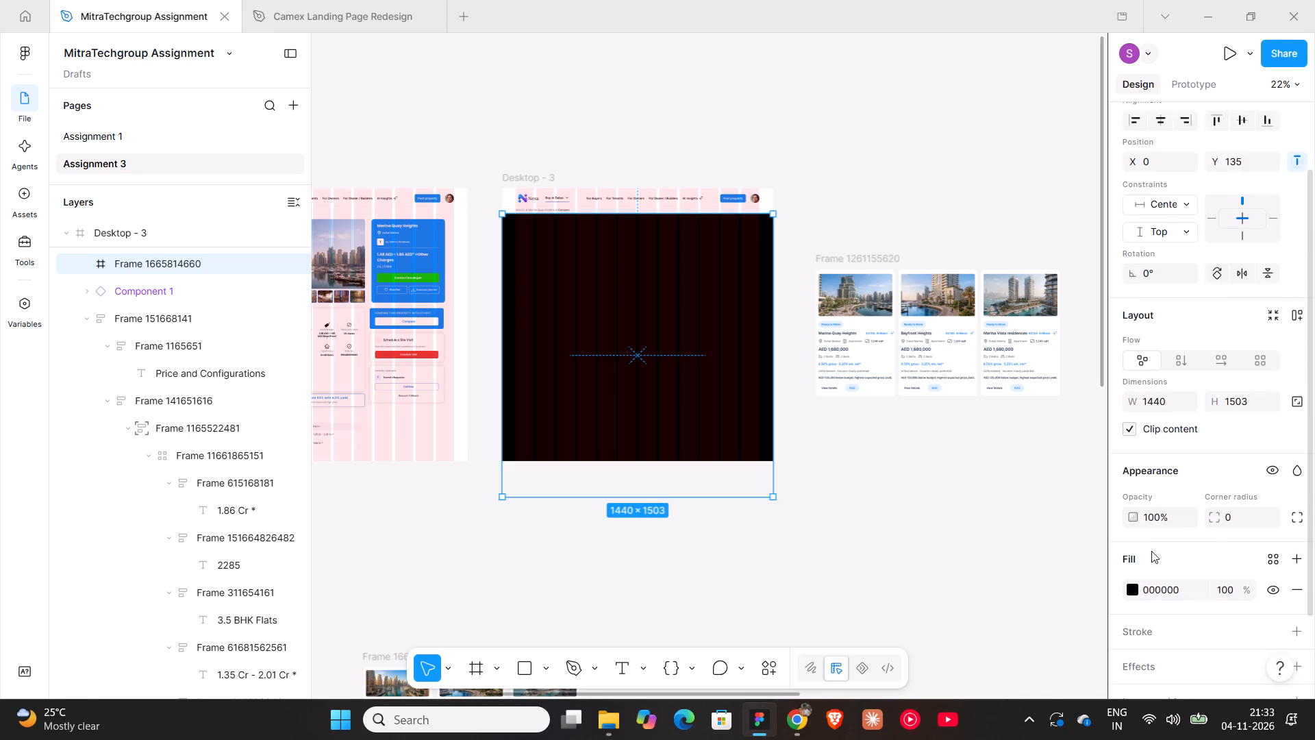
scroll(1153, 545, down, 3)
click(1166, 489)
key(f)
key(Return)
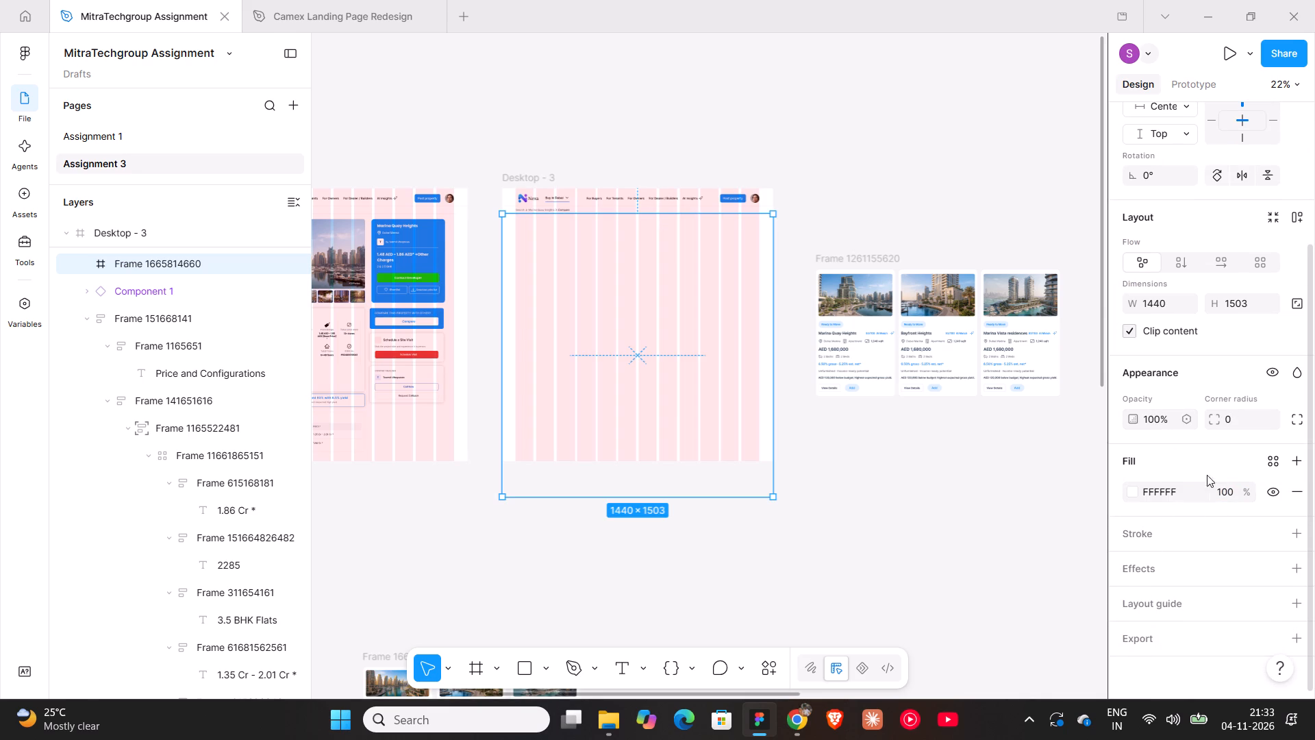
Try 10% and 50% fill opacity on the white overlay frame in Desktop - 3, and settle on 30%.
click(1227, 489)
text(10)
key(Return)
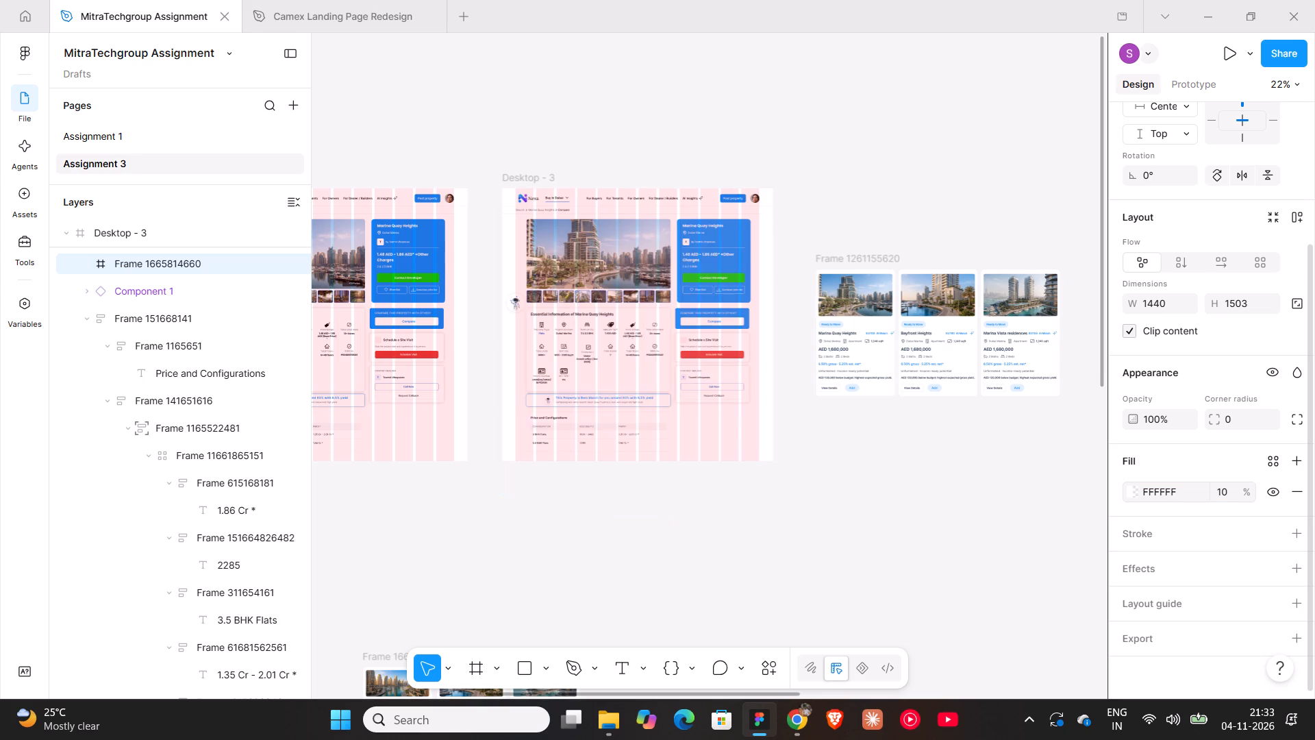
click(1227, 489)
text(50)
key(Return)
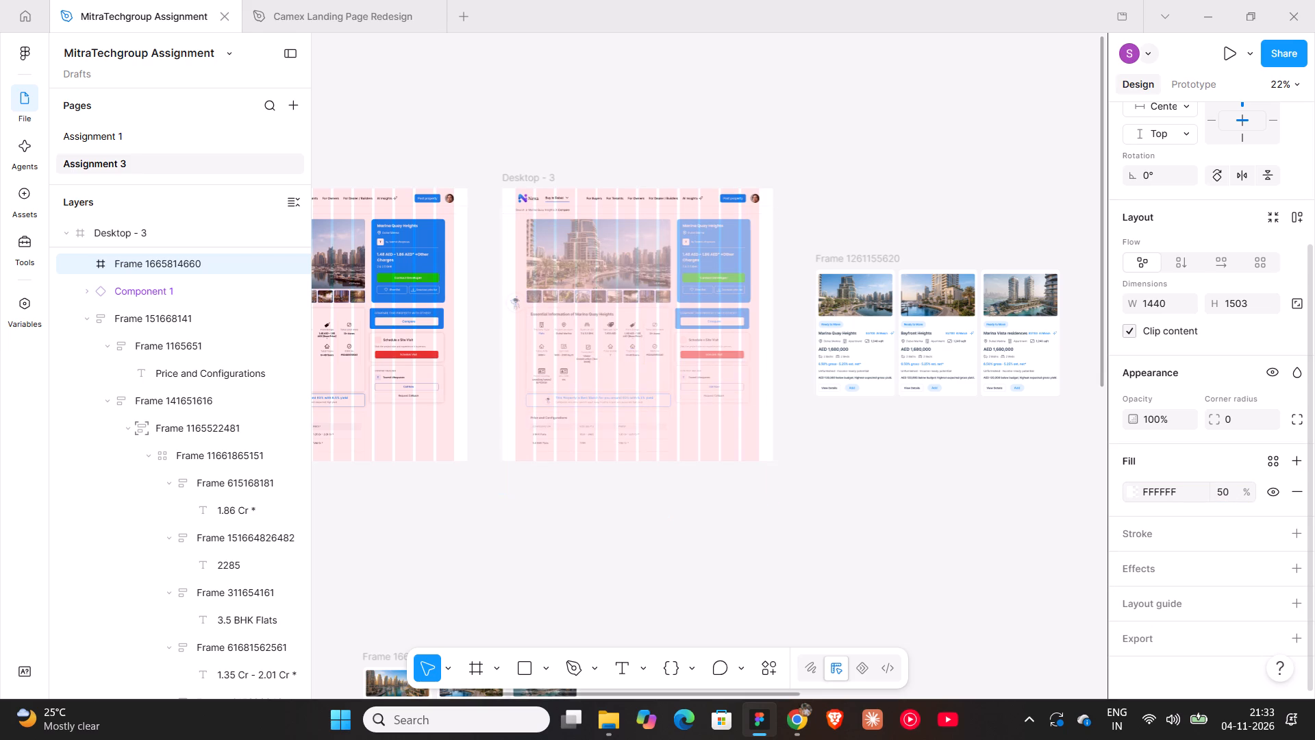
click(1227, 489)
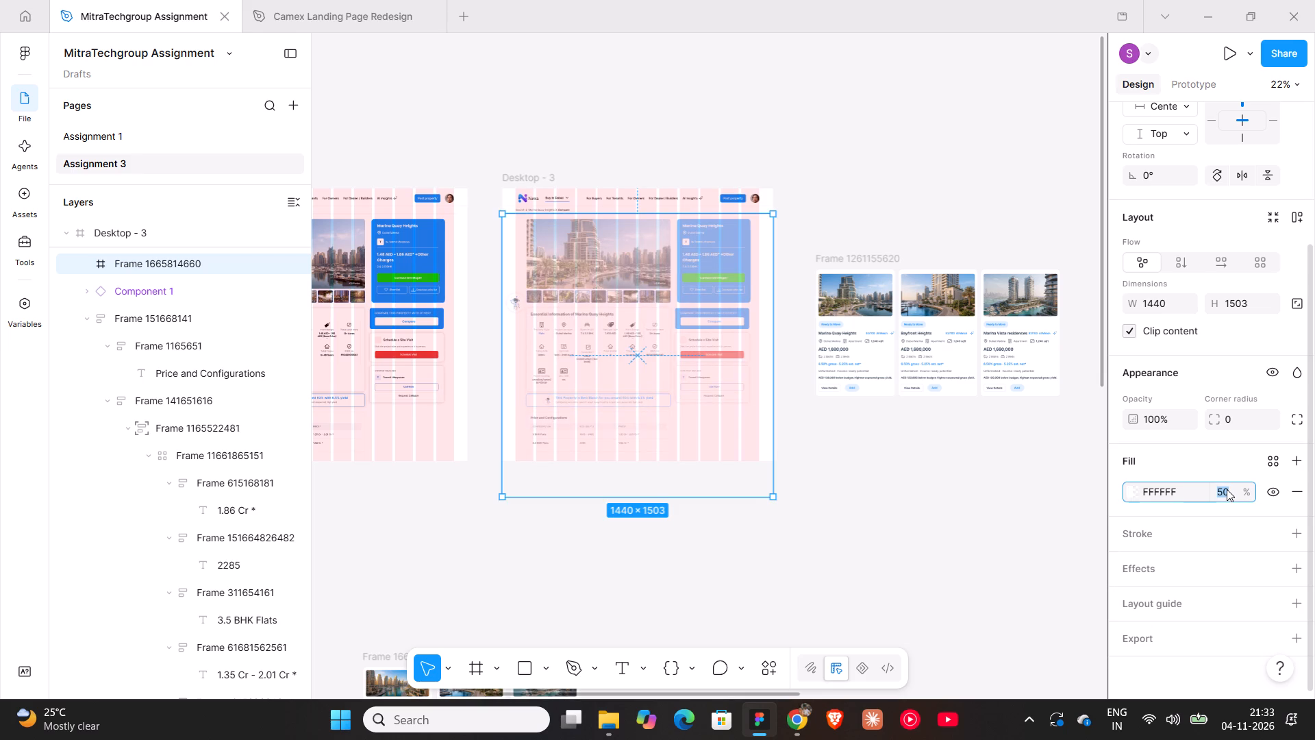
text(30)
key(Return)
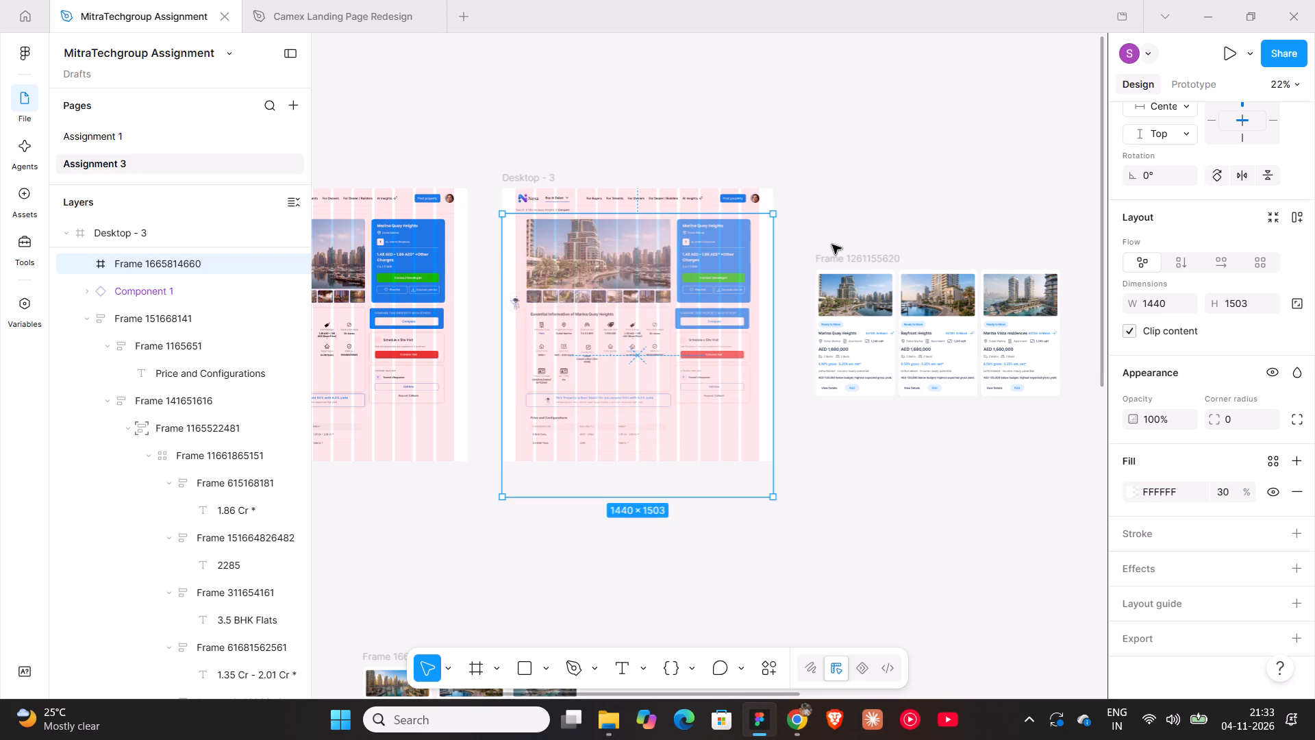
Move the row of three addable property cards into the overlay frame in Desktop - 3, at about X 69, Y 239.
drag(847, 255, 566, 247)
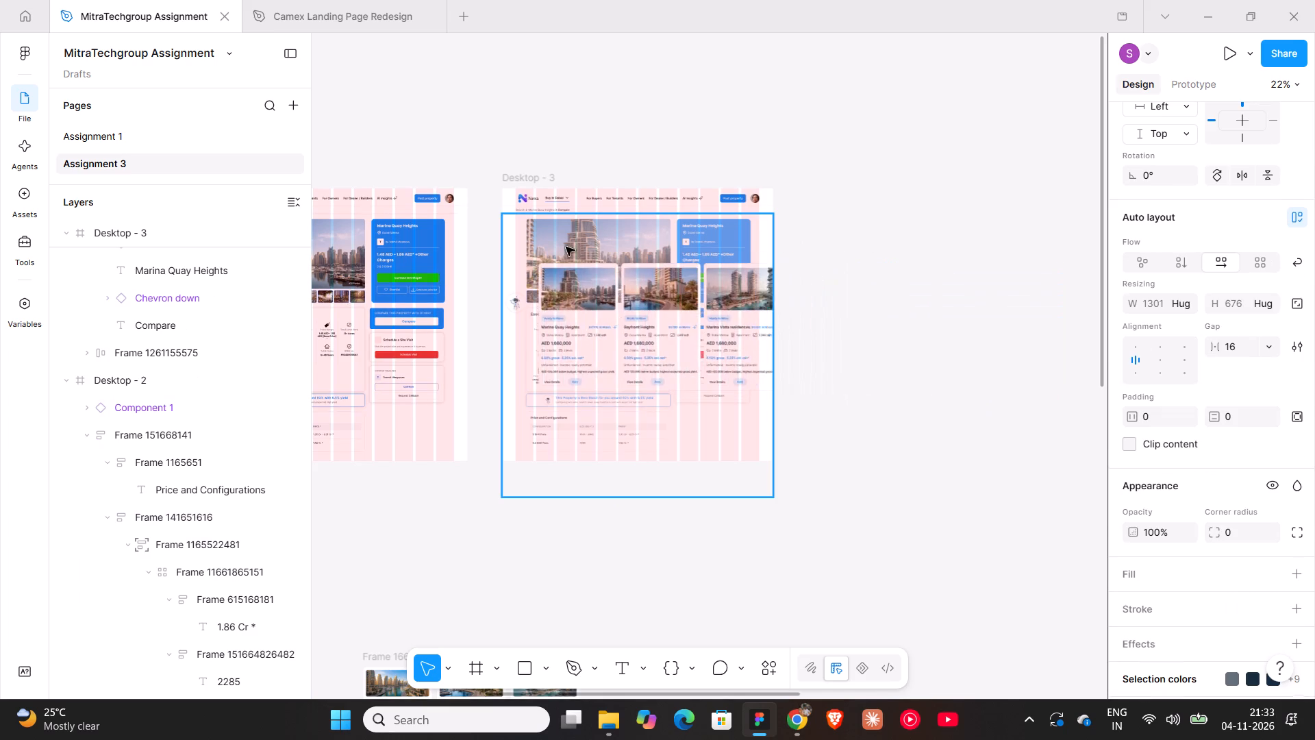
drag(566, 247, 548, 245)
click(808, 240)
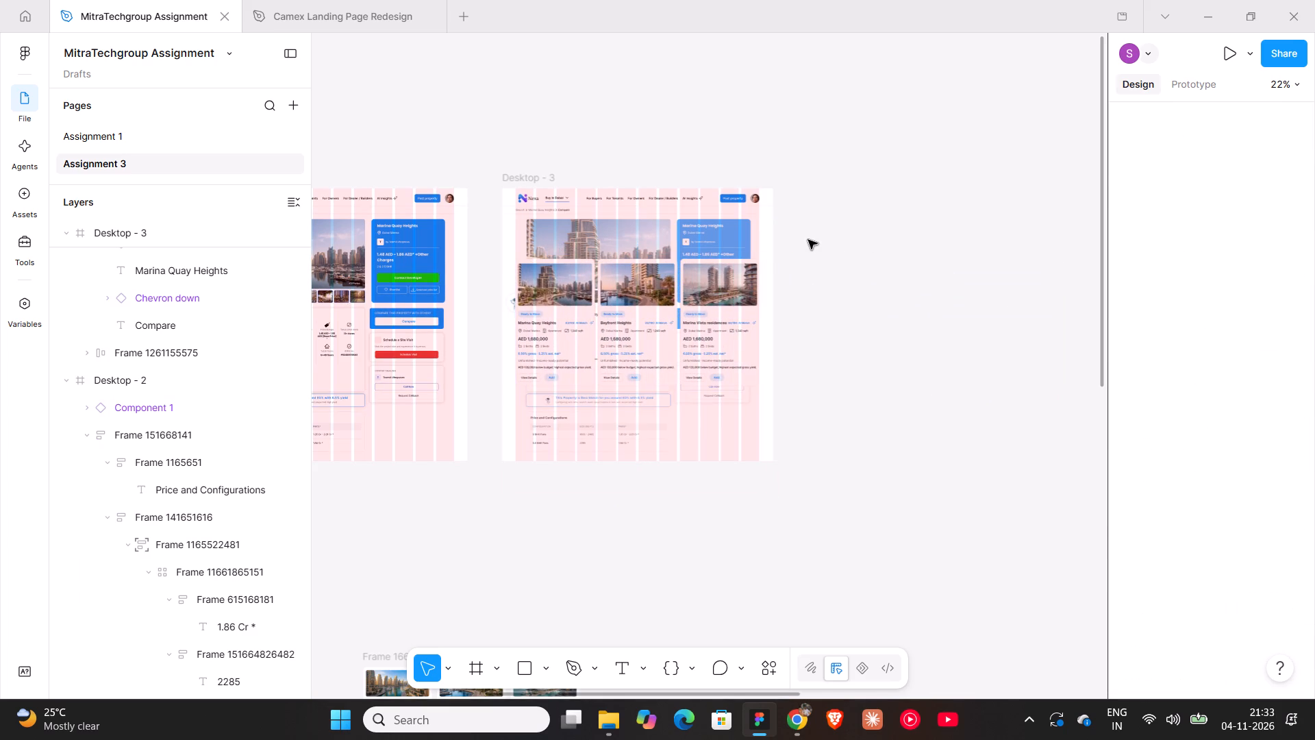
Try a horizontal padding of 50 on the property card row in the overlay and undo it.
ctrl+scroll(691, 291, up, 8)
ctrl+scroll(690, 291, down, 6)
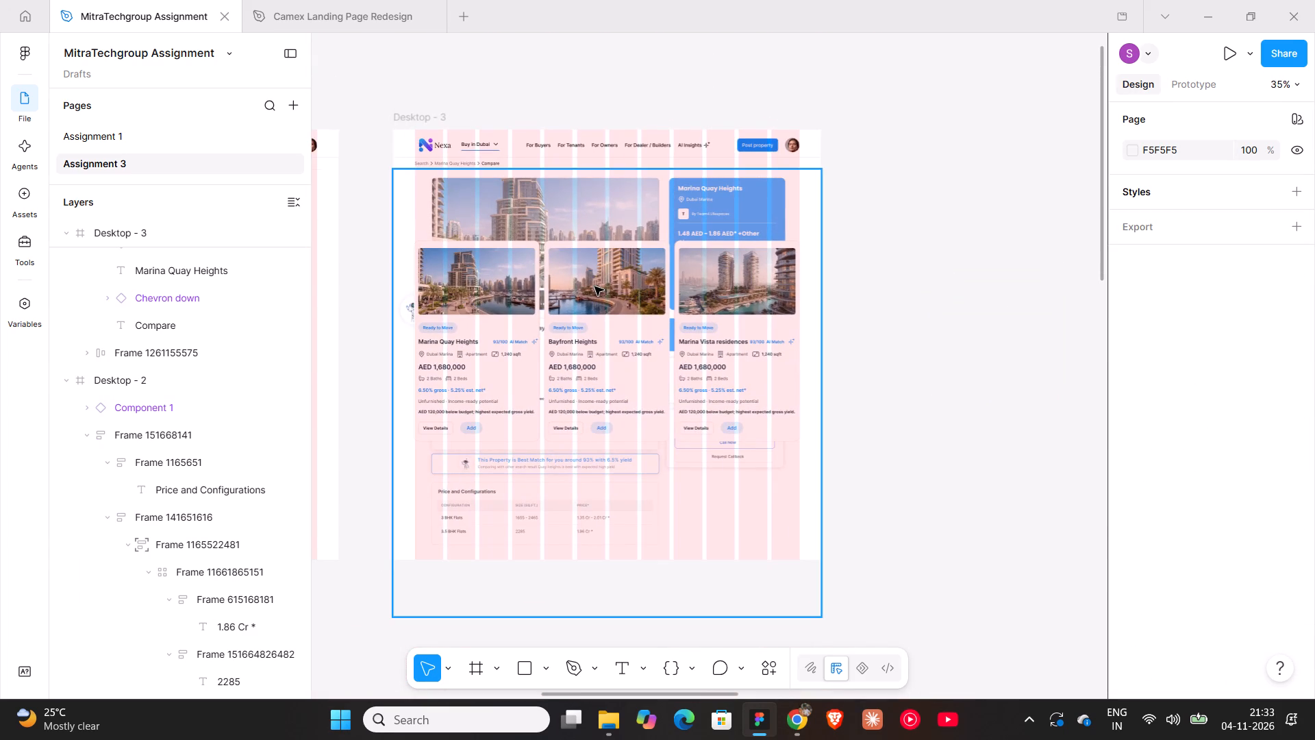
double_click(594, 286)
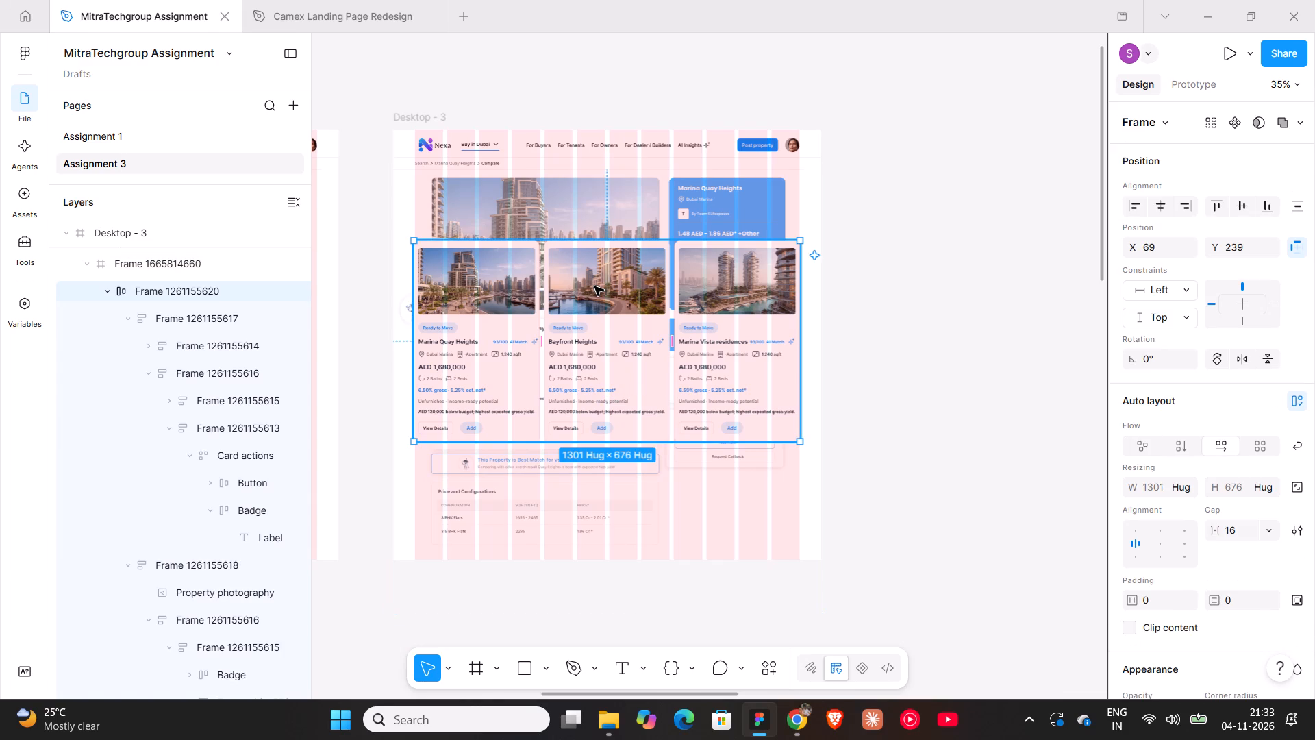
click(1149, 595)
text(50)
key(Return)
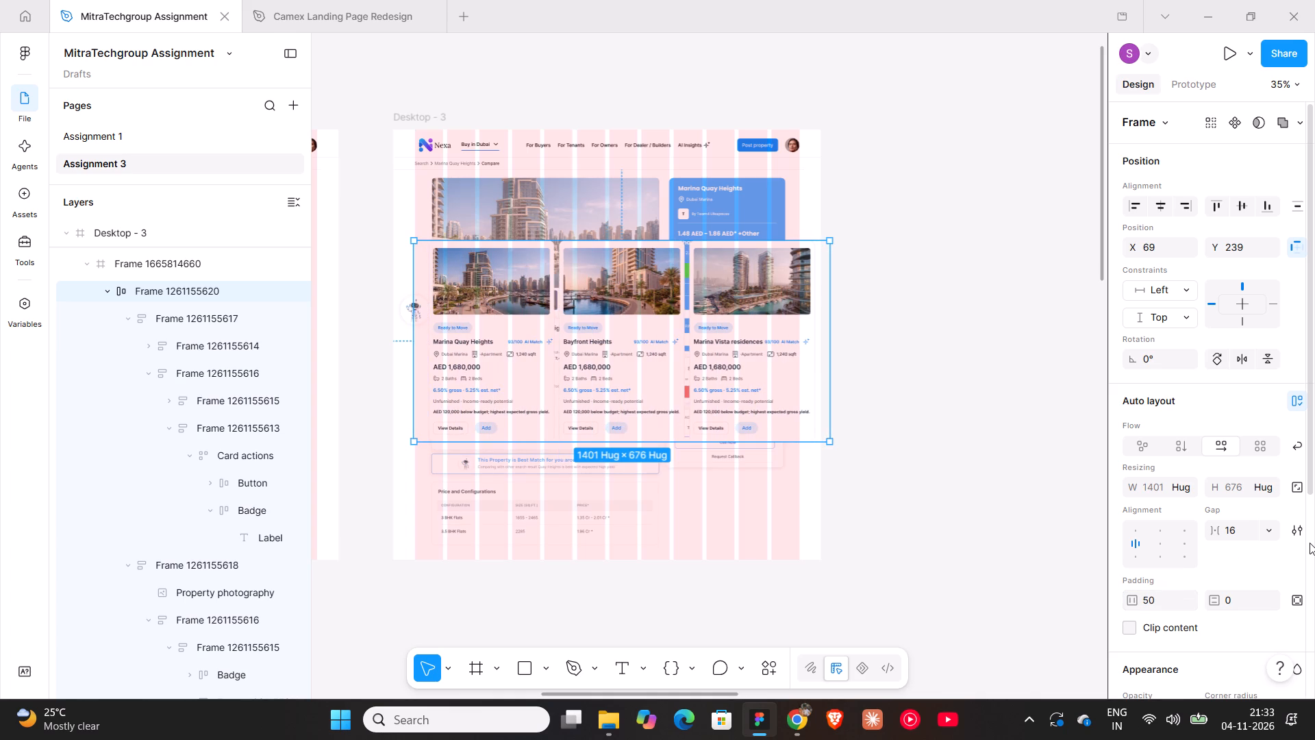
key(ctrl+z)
Set the card row's padding to 25 horizontal and 50 vertical, and centre the row horizontally in the overlay.
click(1166, 605)
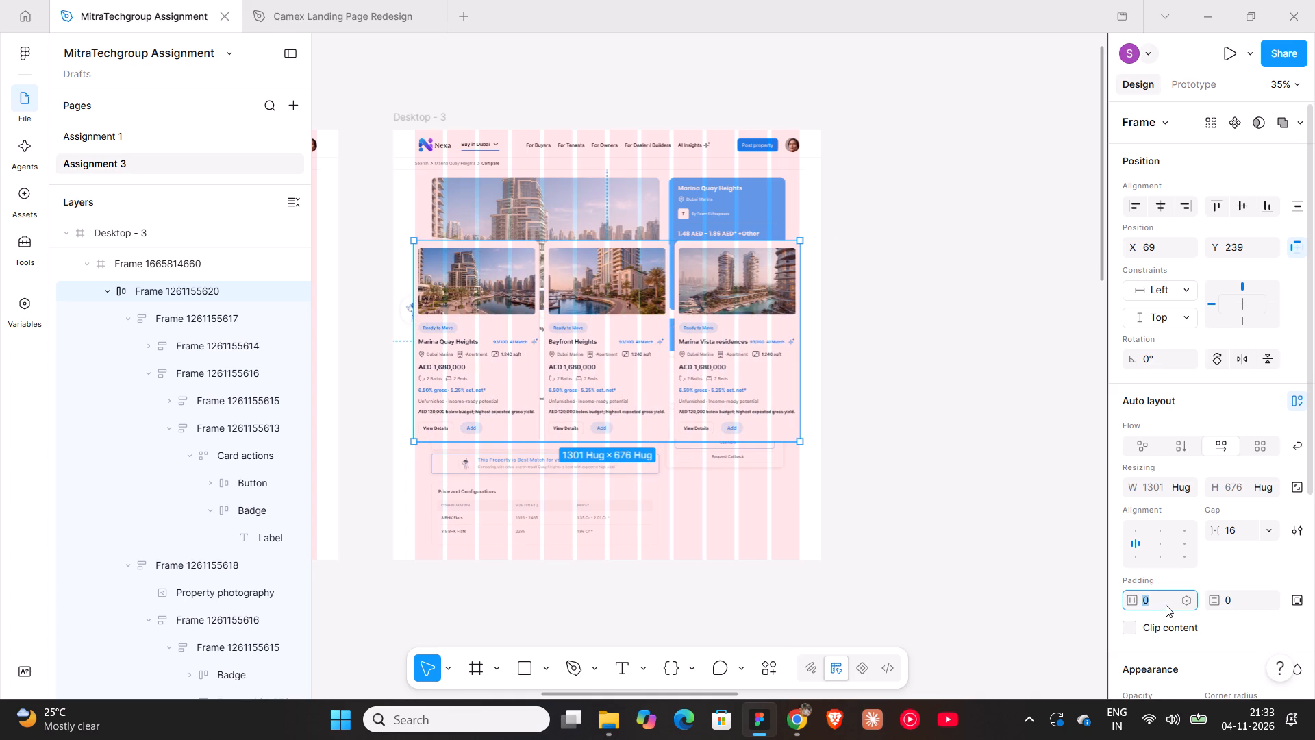
text(25)
key(Return)
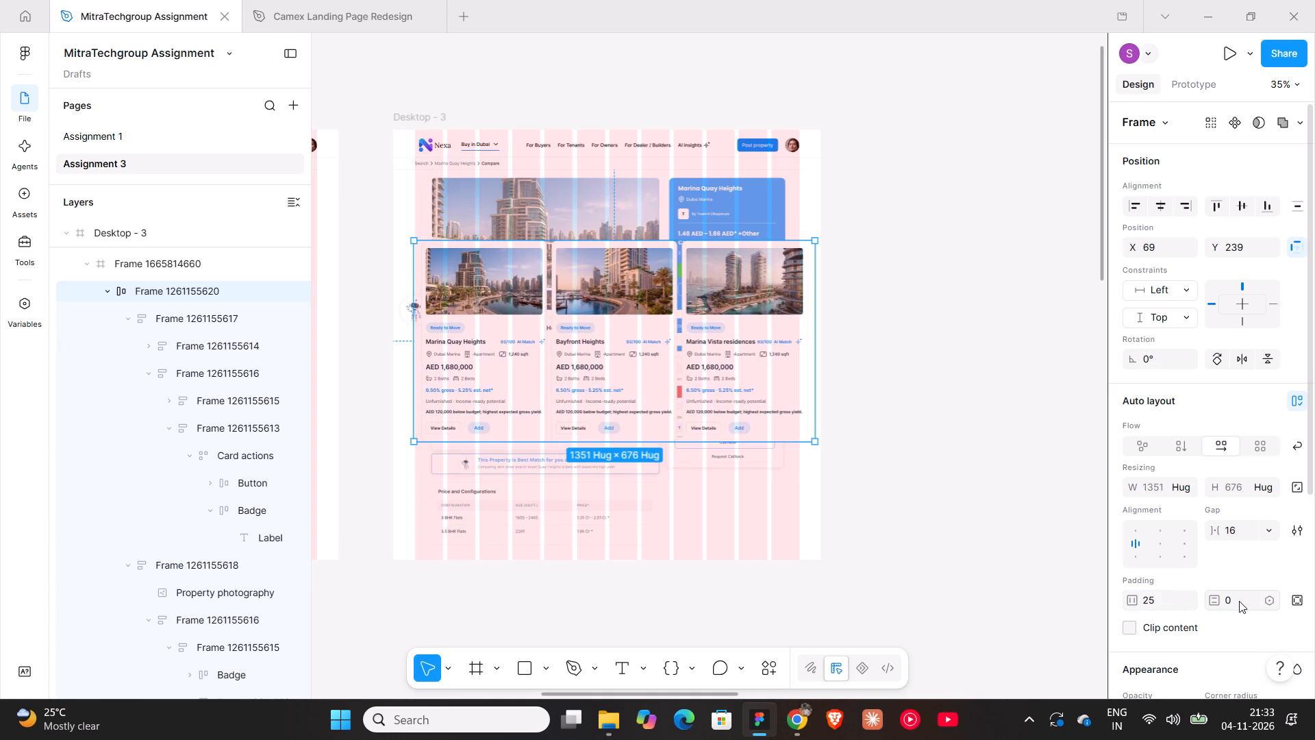
click(1239, 601)
text(50)
key(Return)
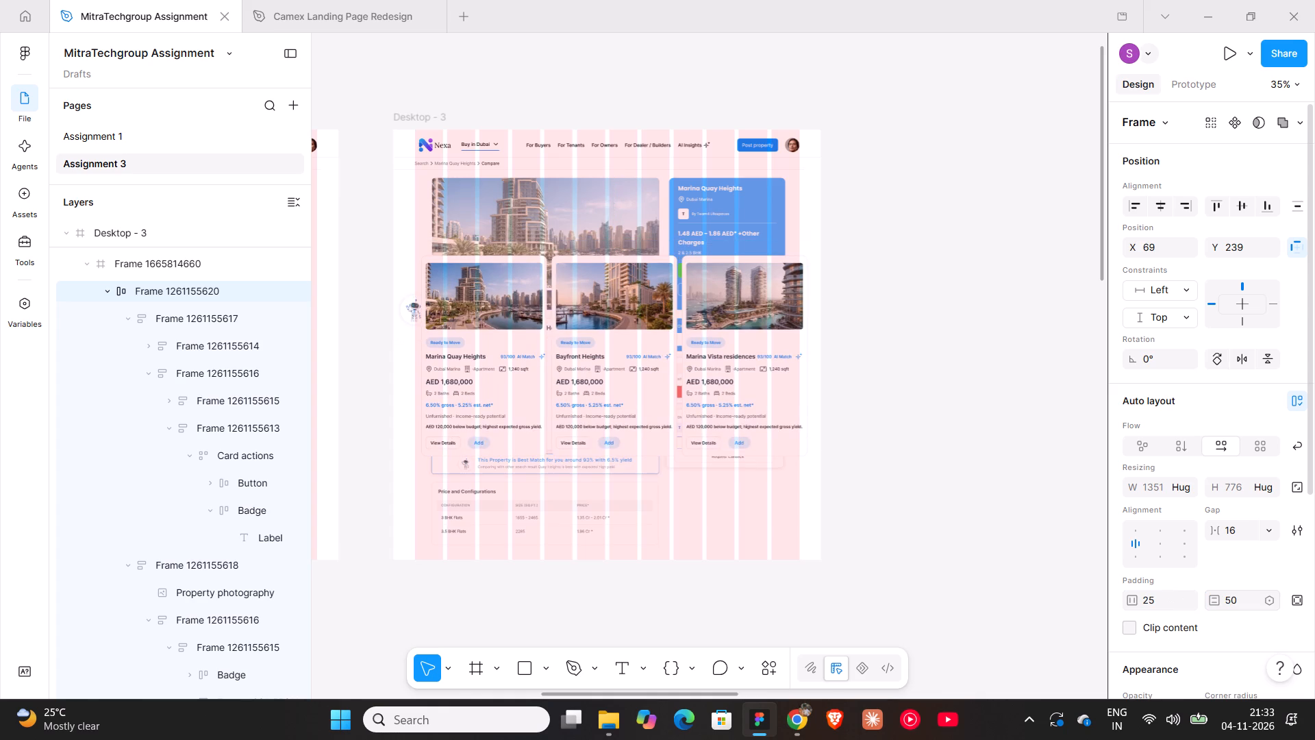
click(1160, 210)
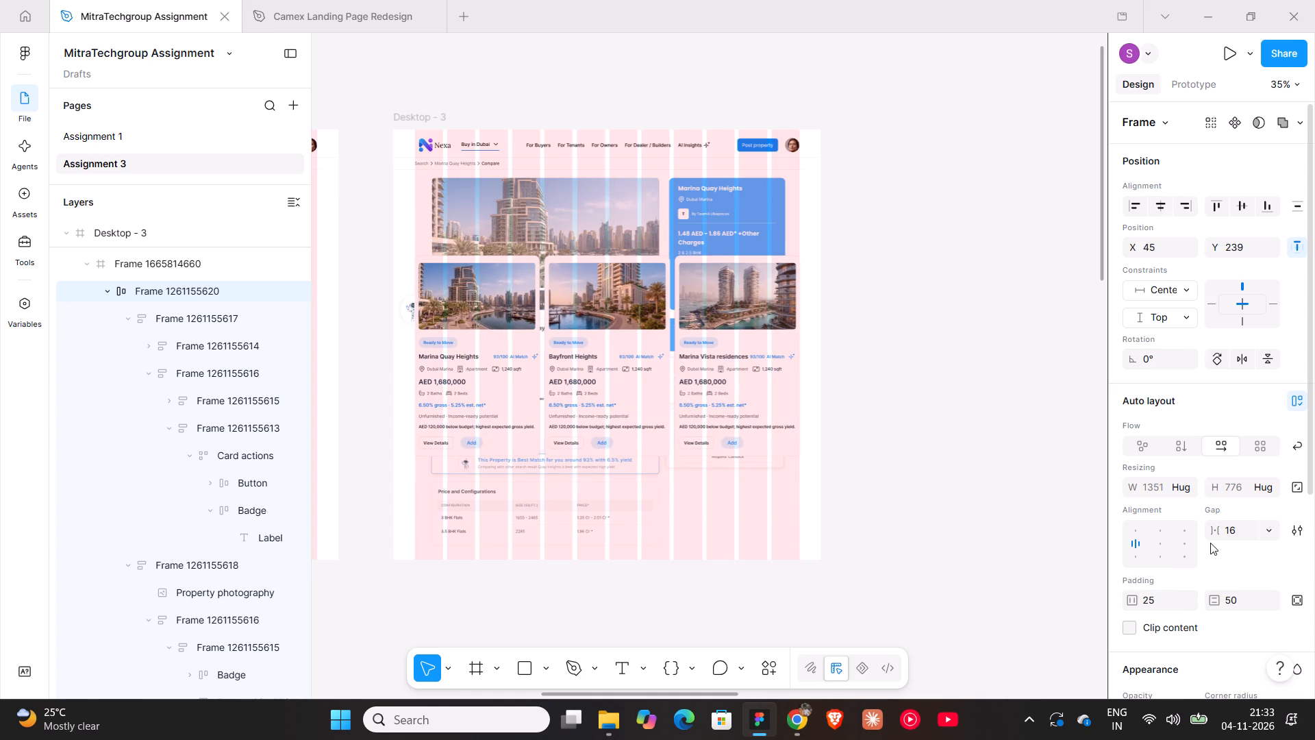
Give the card row a solid white FFFFFF fill and move it up to about Y 181 in the overlay.
scroll(1210, 543, down, 3)
click(1291, 499)
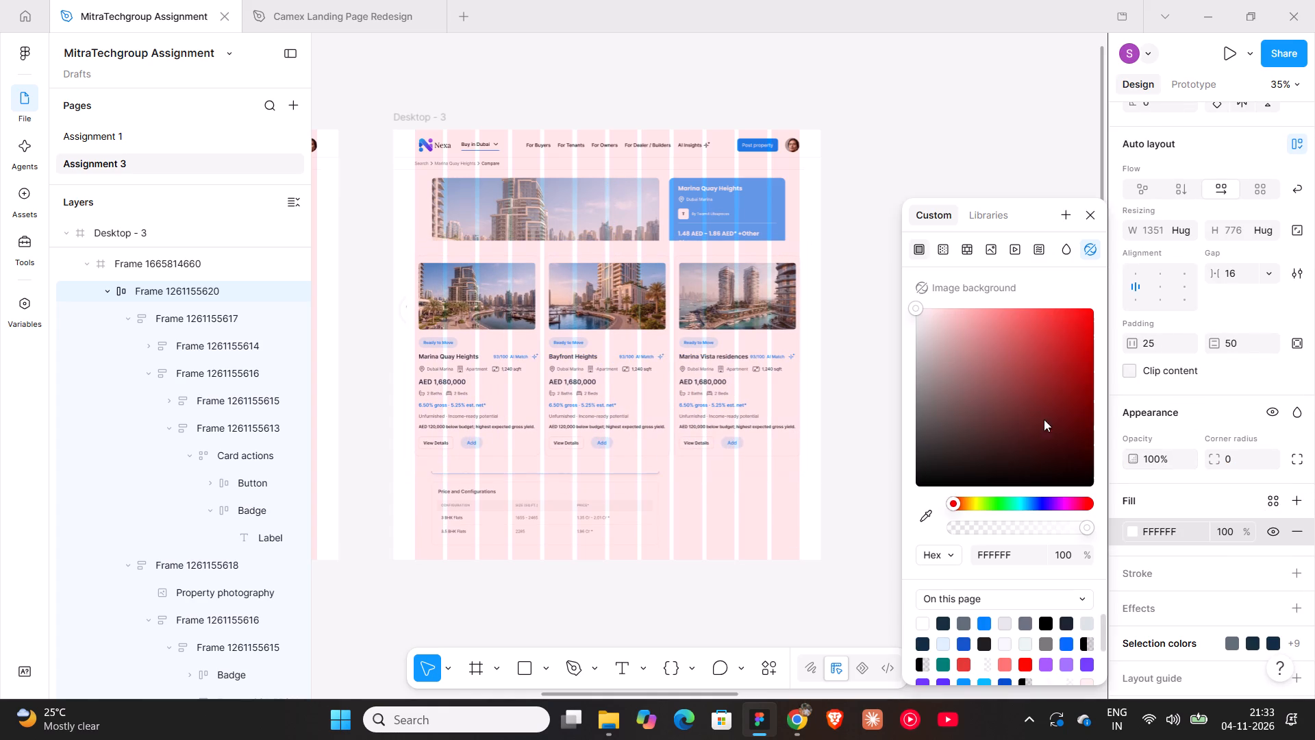
drag(640, 314, 638, 297)
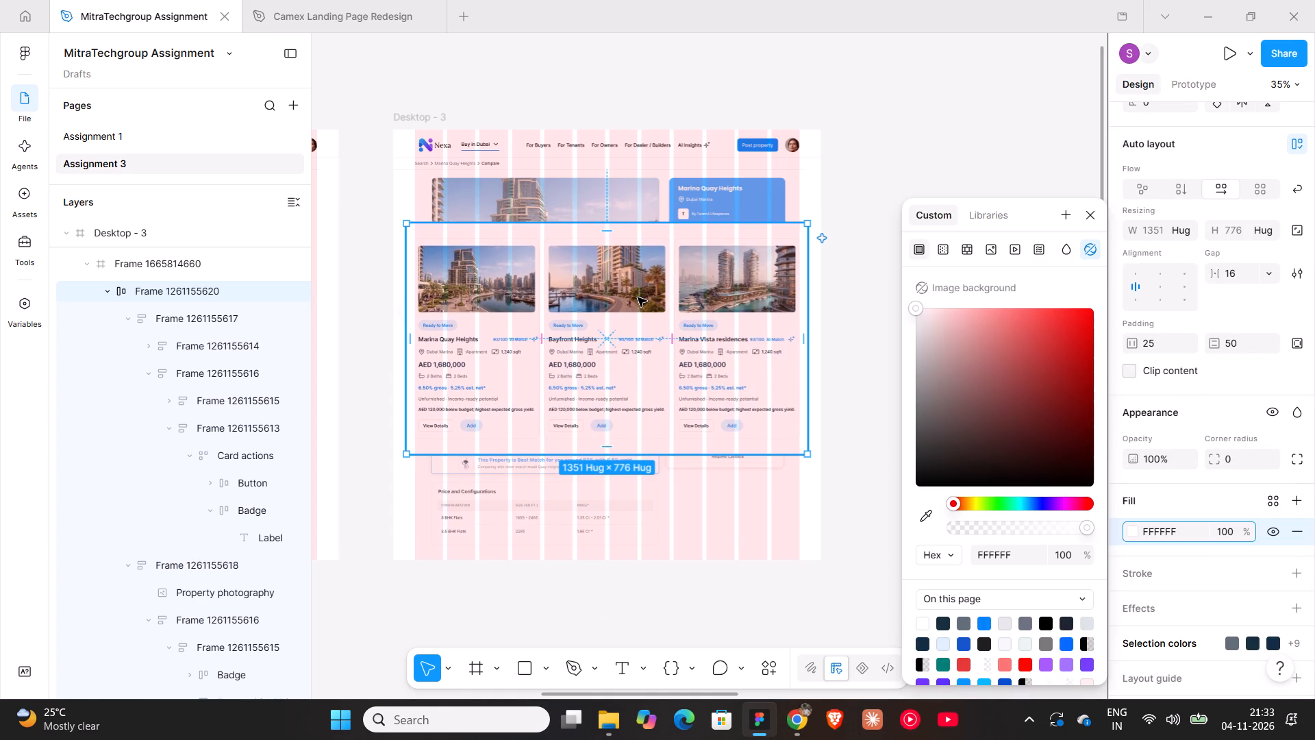
Try a corner radius of 18 on the white card row container, and settle on 25.
scroll(1198, 535, down, 1)
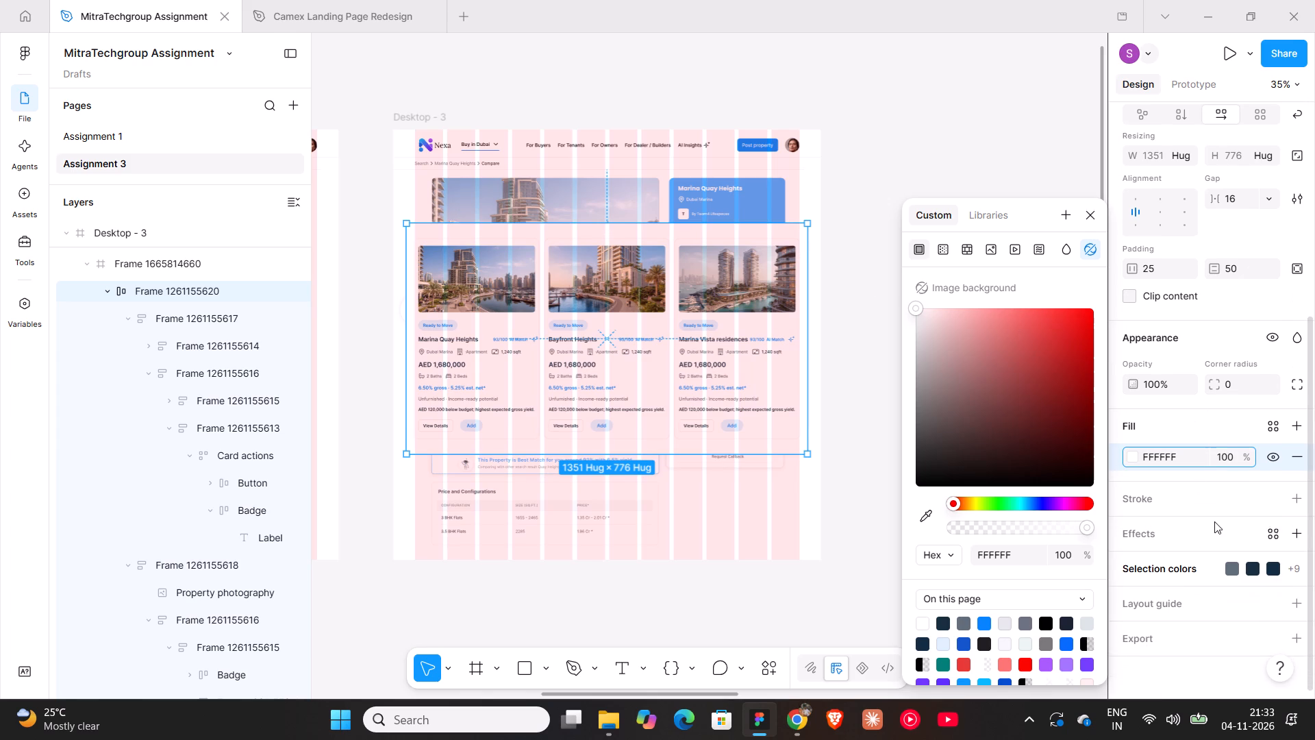
click(1238, 382)
text(18)
key(Return)
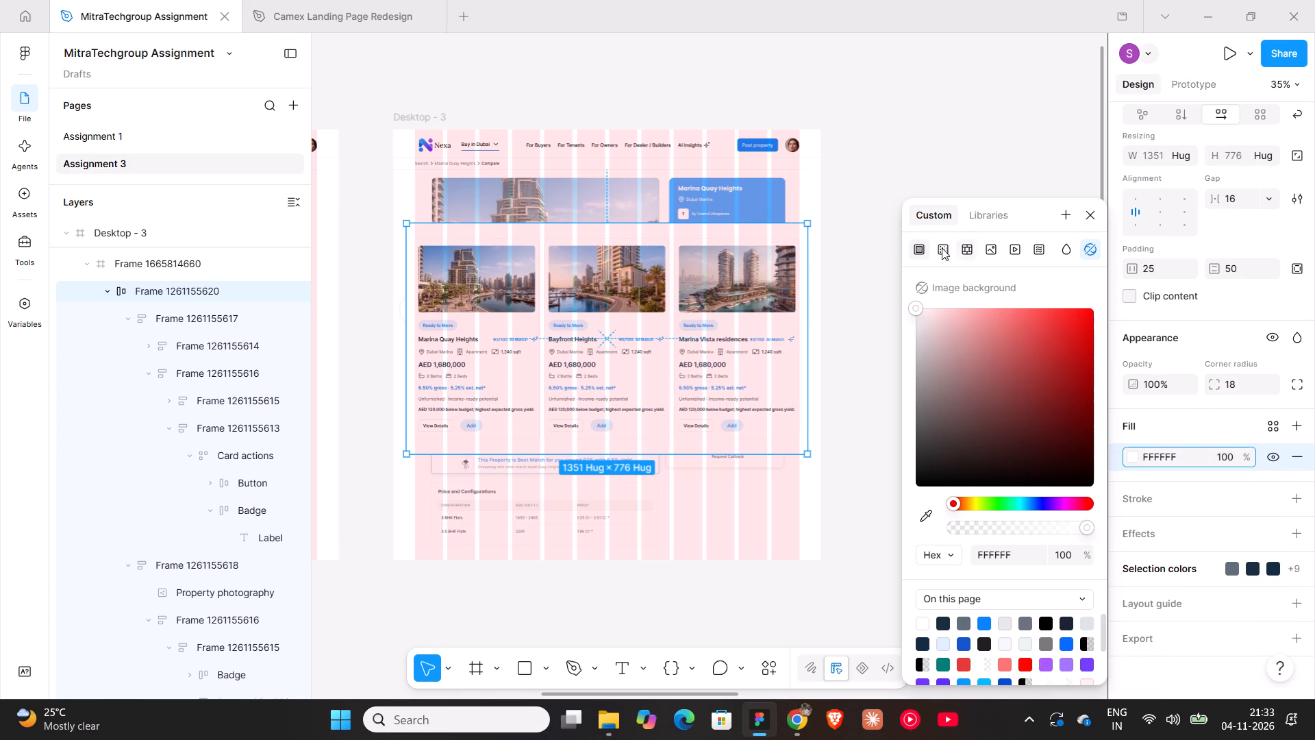
click(871, 217)
double_click(761, 265)
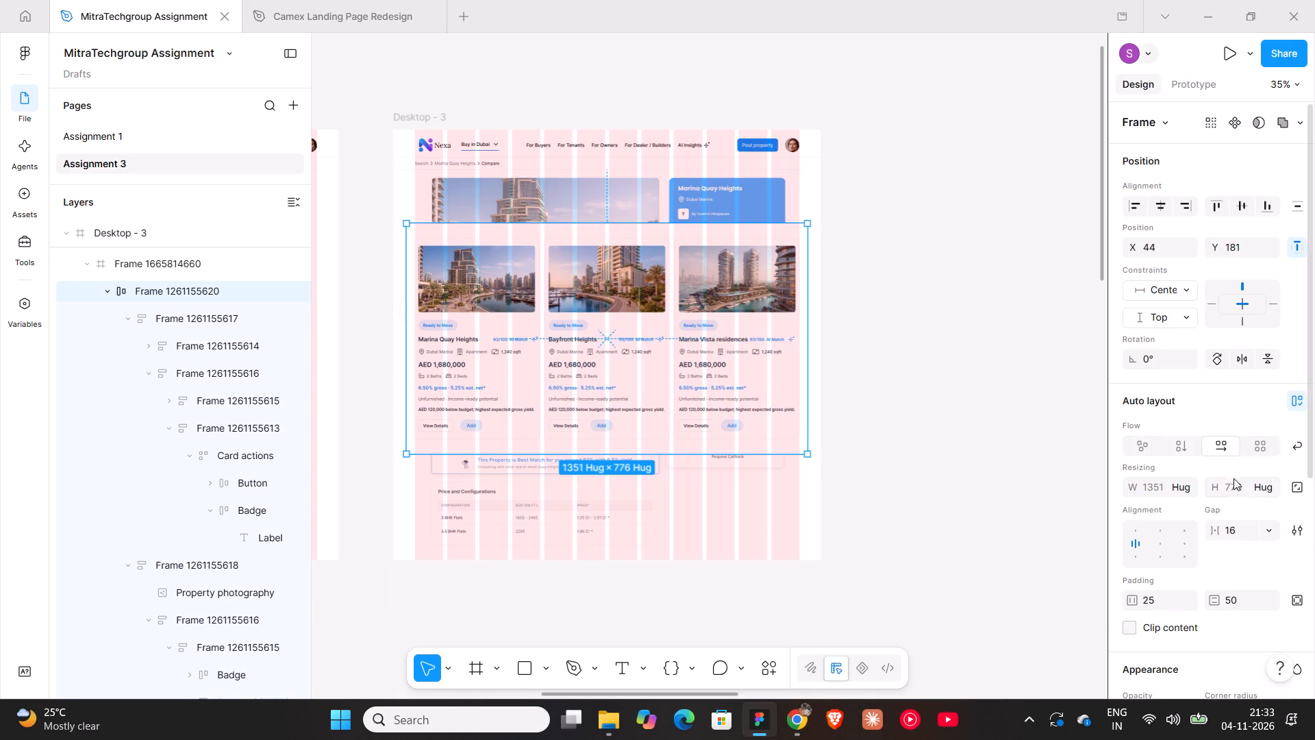
scroll(1238, 595, down, 2)
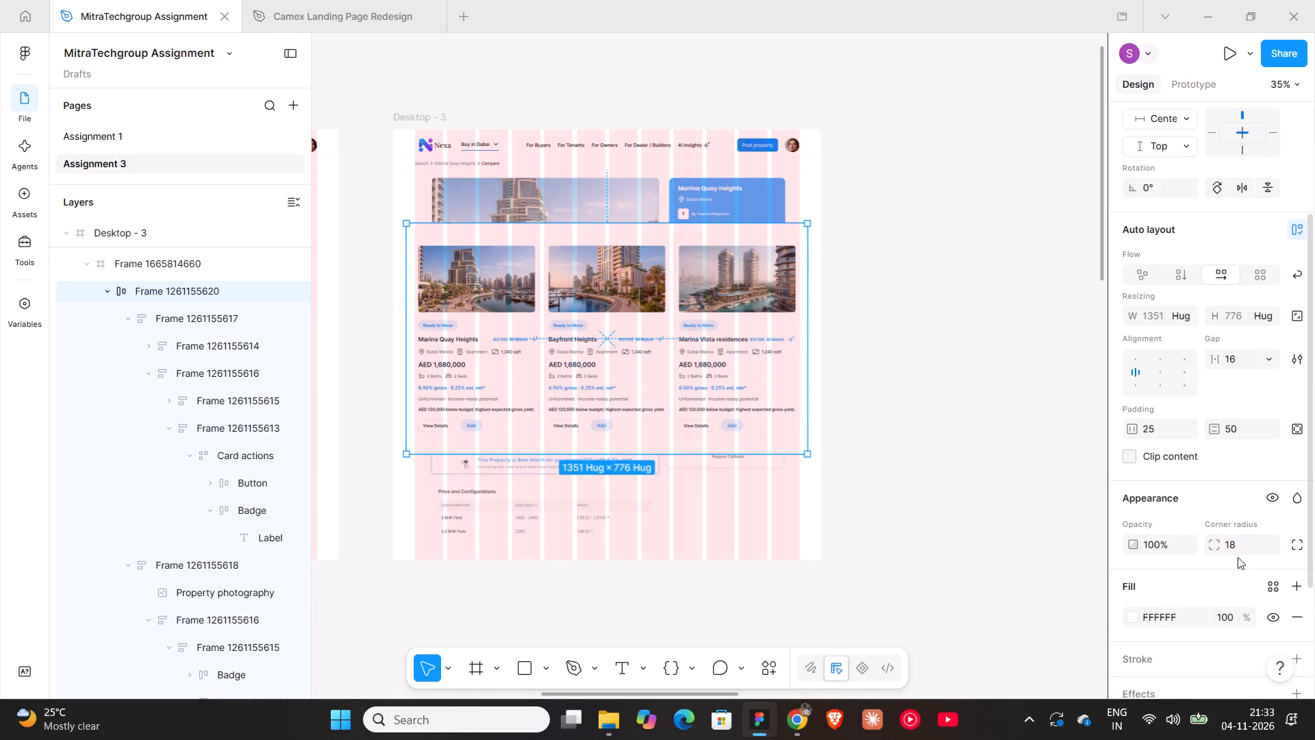
click(1237, 536)
text(25)
key(Return)
Add an inside stroke of weight 1 to the card row container in light grey DCE3E5.
scroll(1237, 536, down, 3)
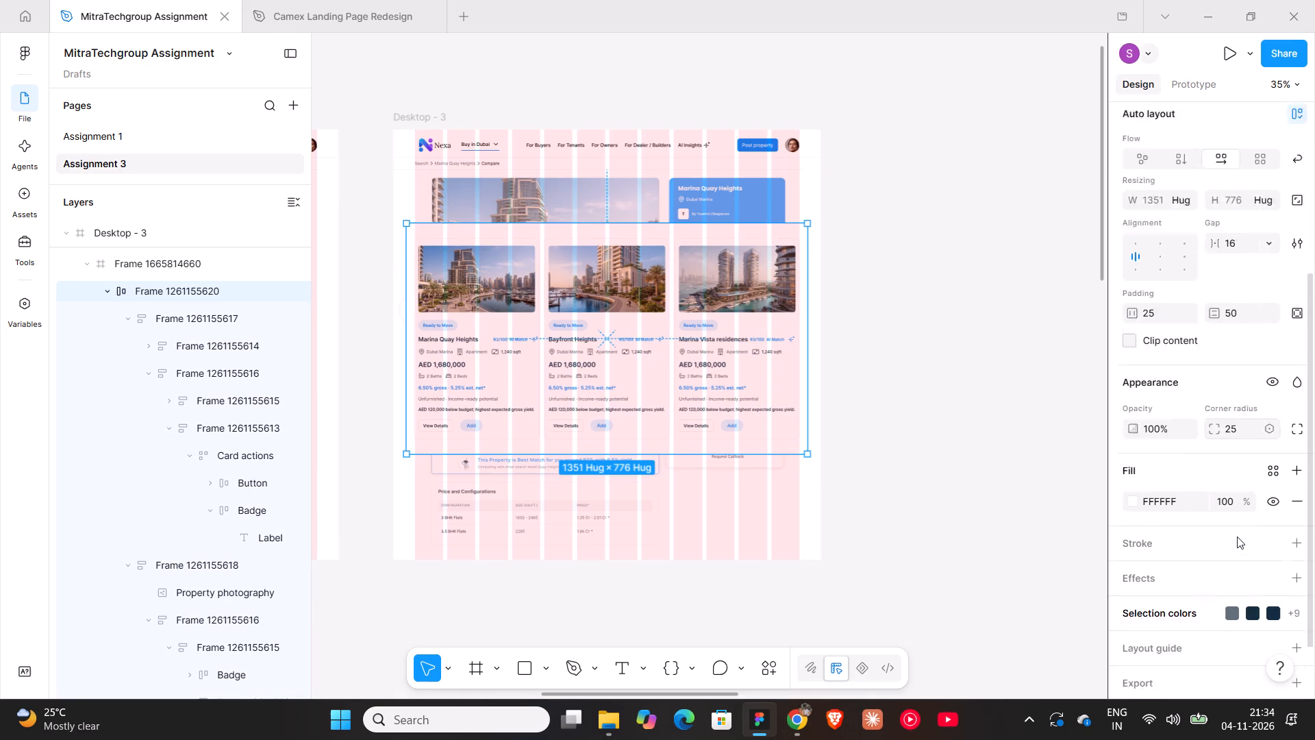
click(1303, 502)
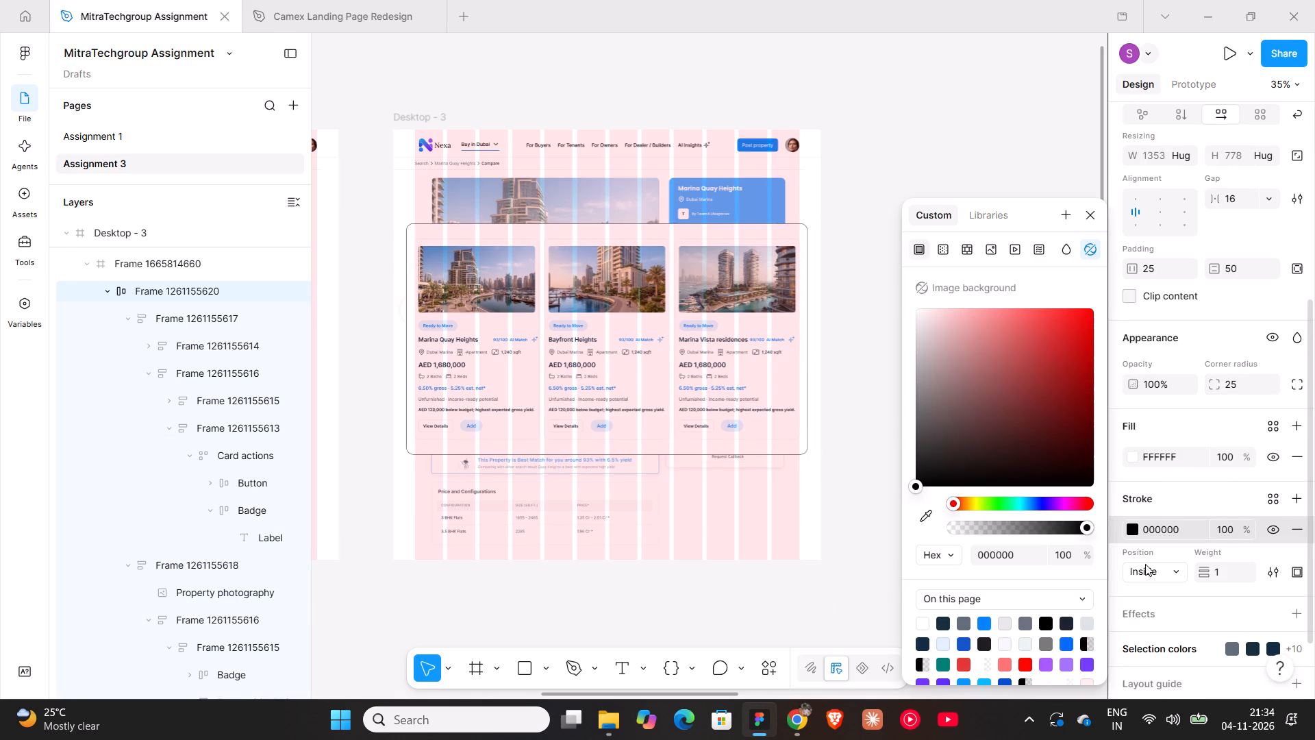
scroll(1020, 603, down, 1)
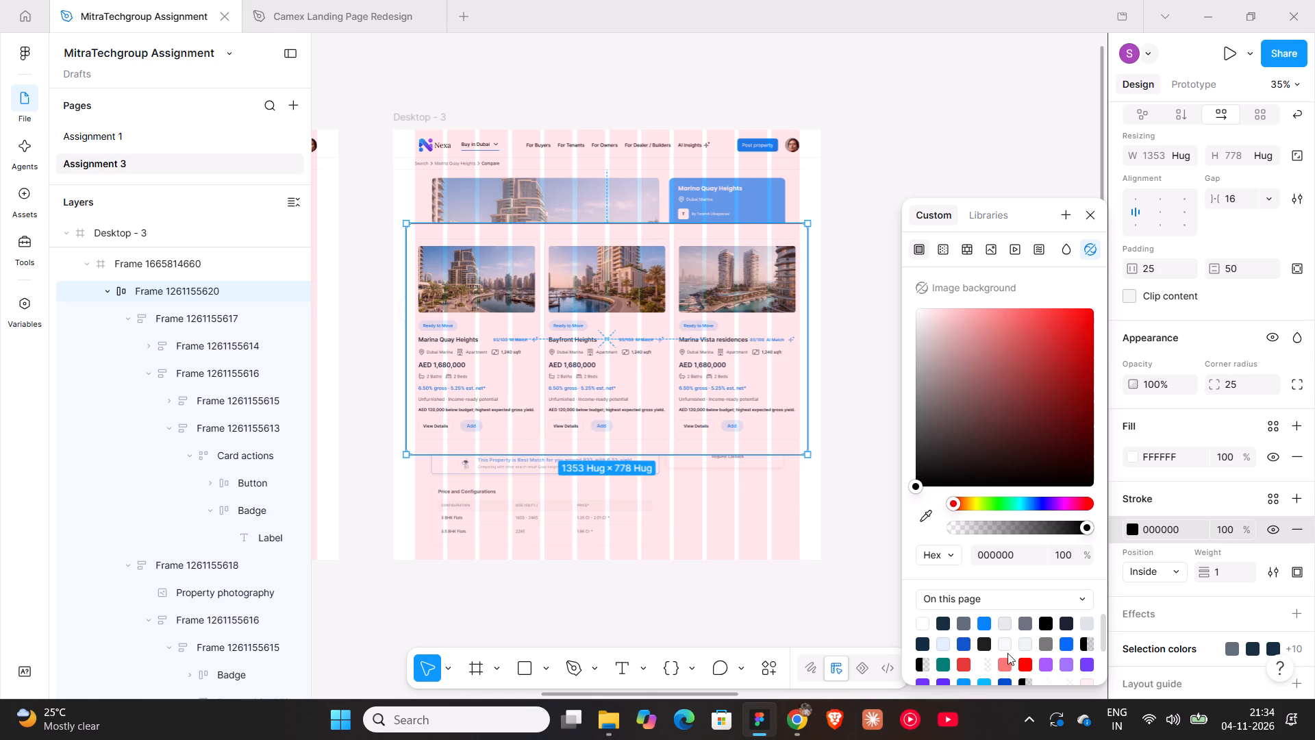
click(1088, 621)
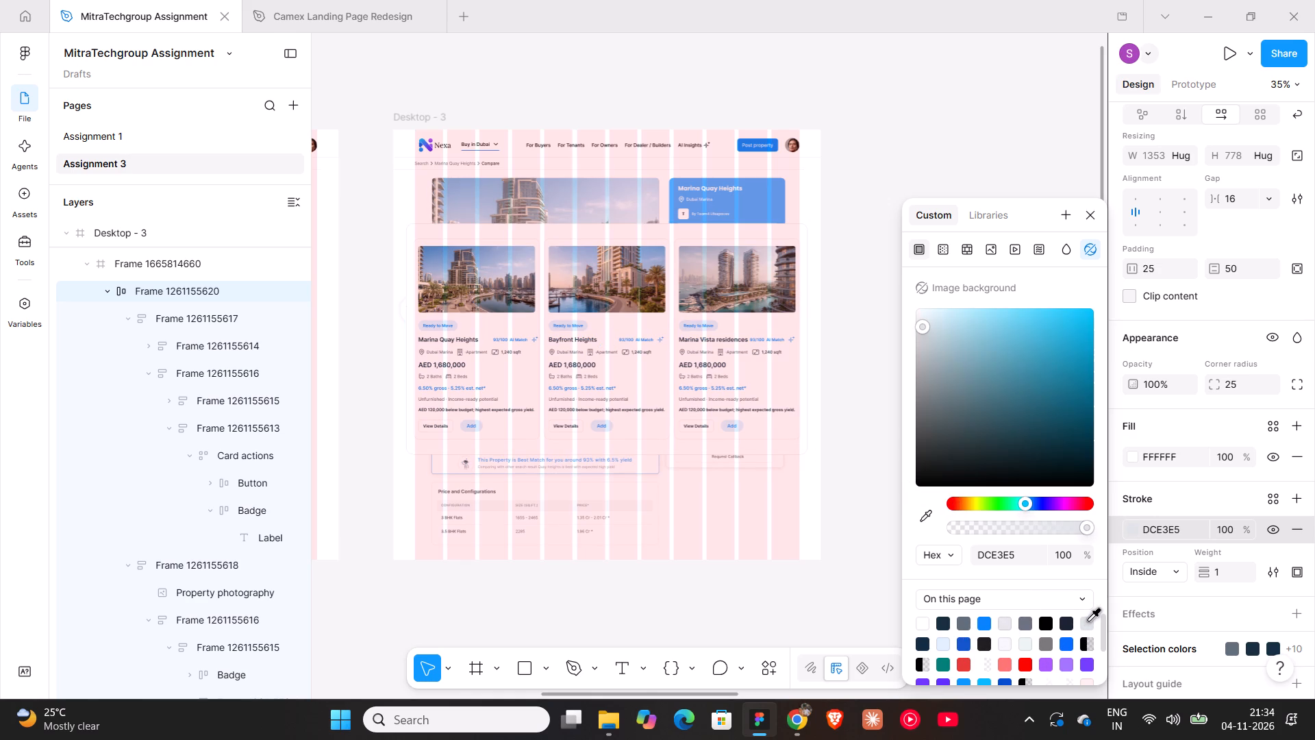
Add a drop shadow effect to the card row container and open the shadow's settings.
scroll(1218, 582, down, 1)
click(1299, 529)
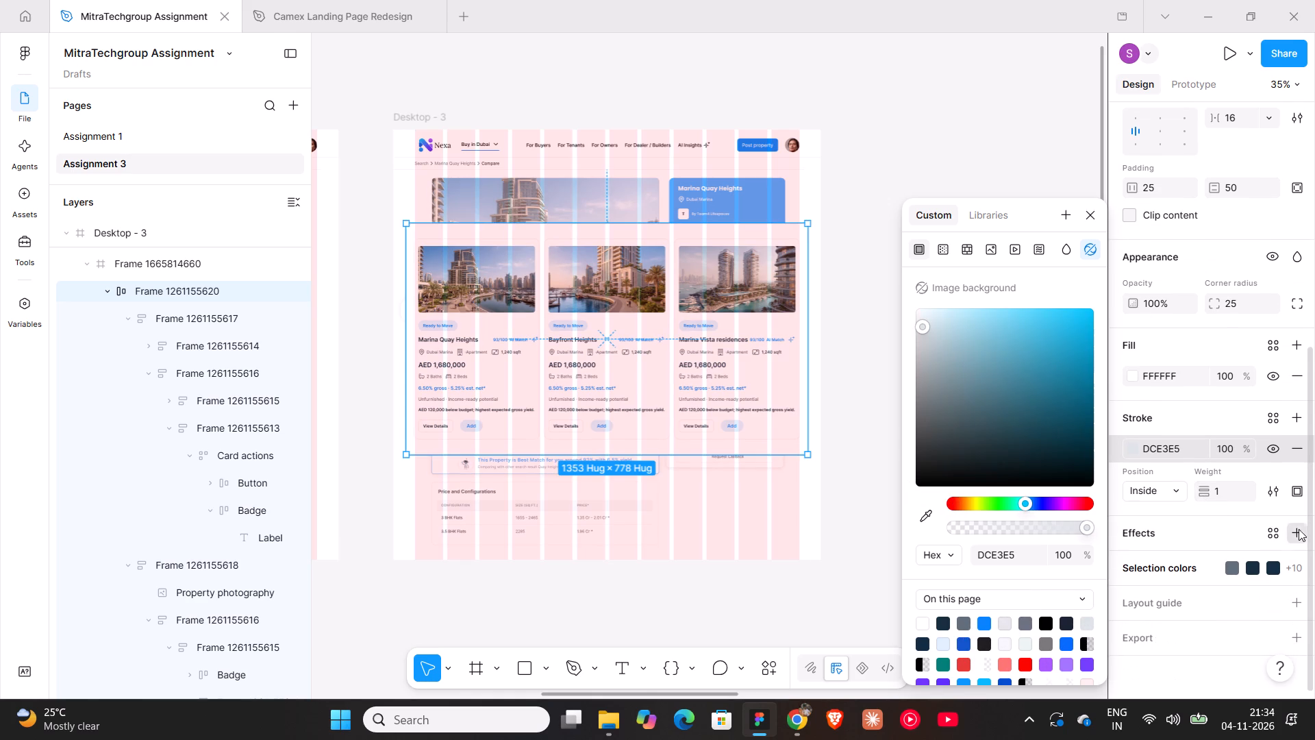
click(1223, 386)
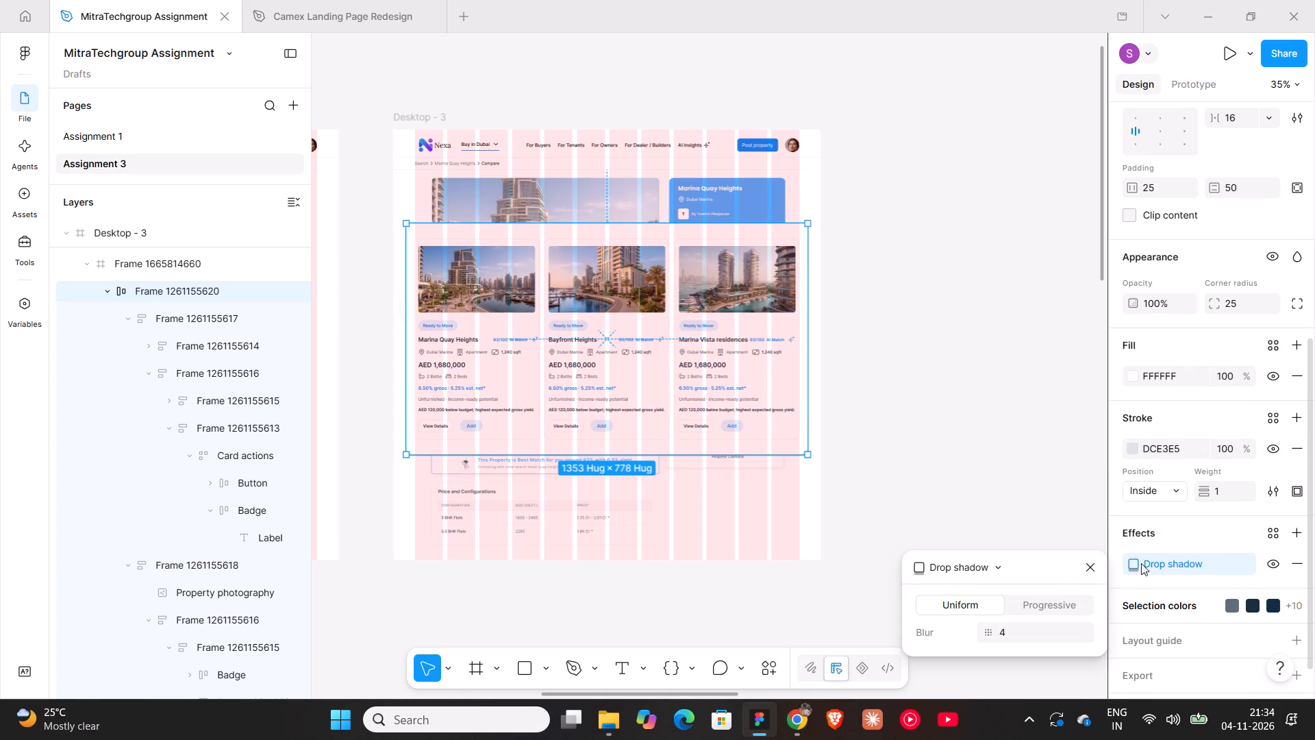
click(960, 571)
click(960, 571)
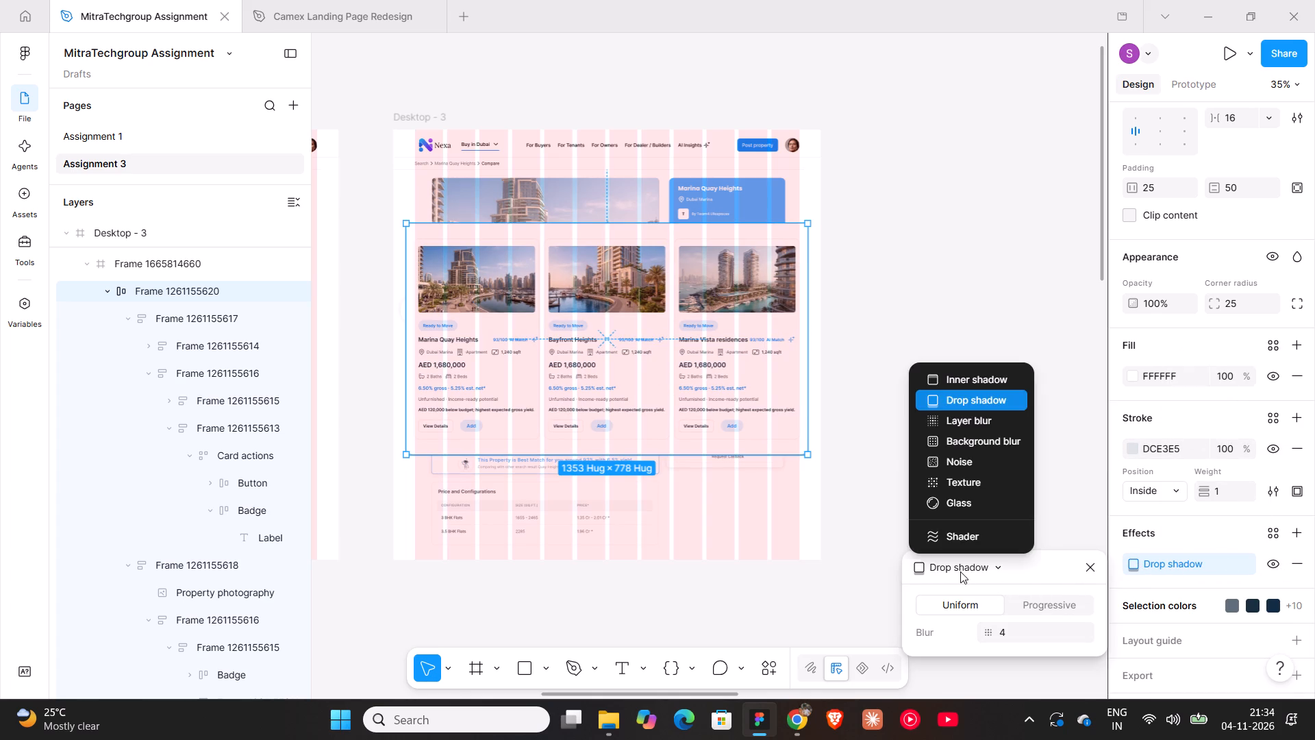
click(1132, 564)
click(1132, 564)
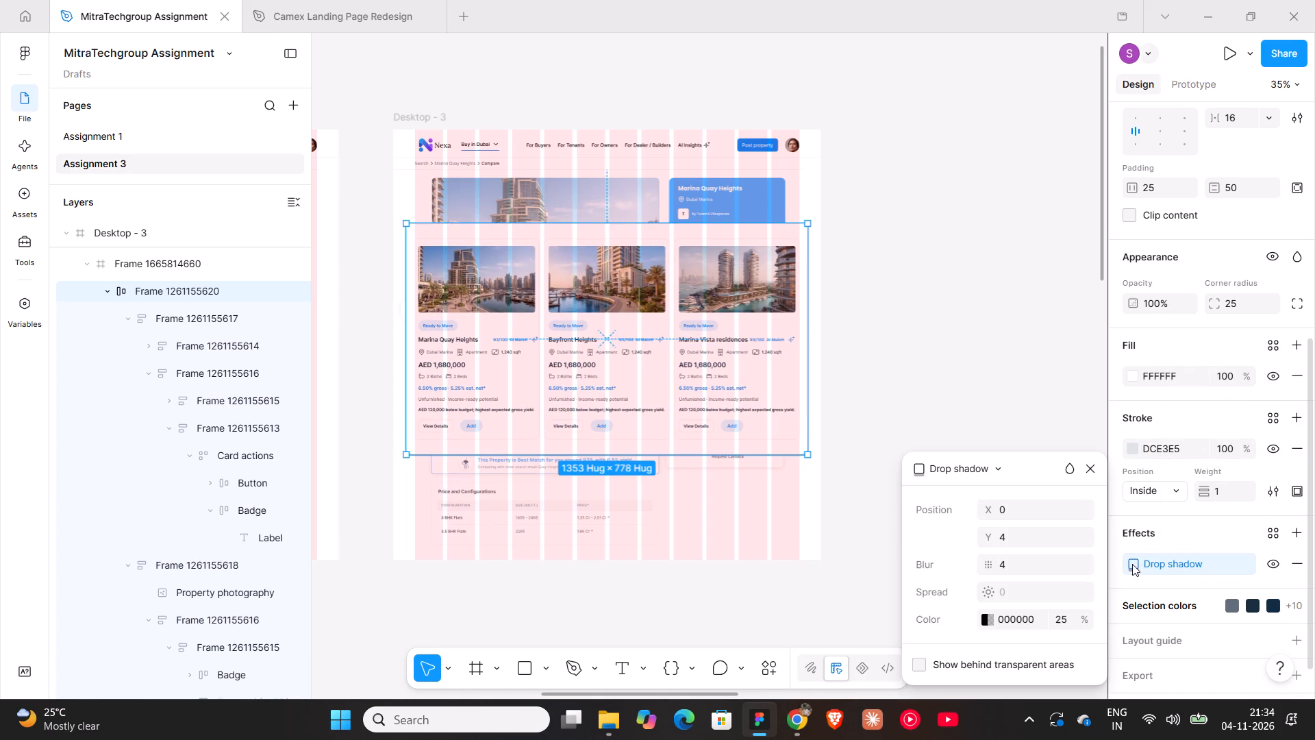
Set the drop shadow's Y offset to 0 and its black colour to 12% opacity, and increase its blur.
click(1031, 531)
key(0)
key(Return)
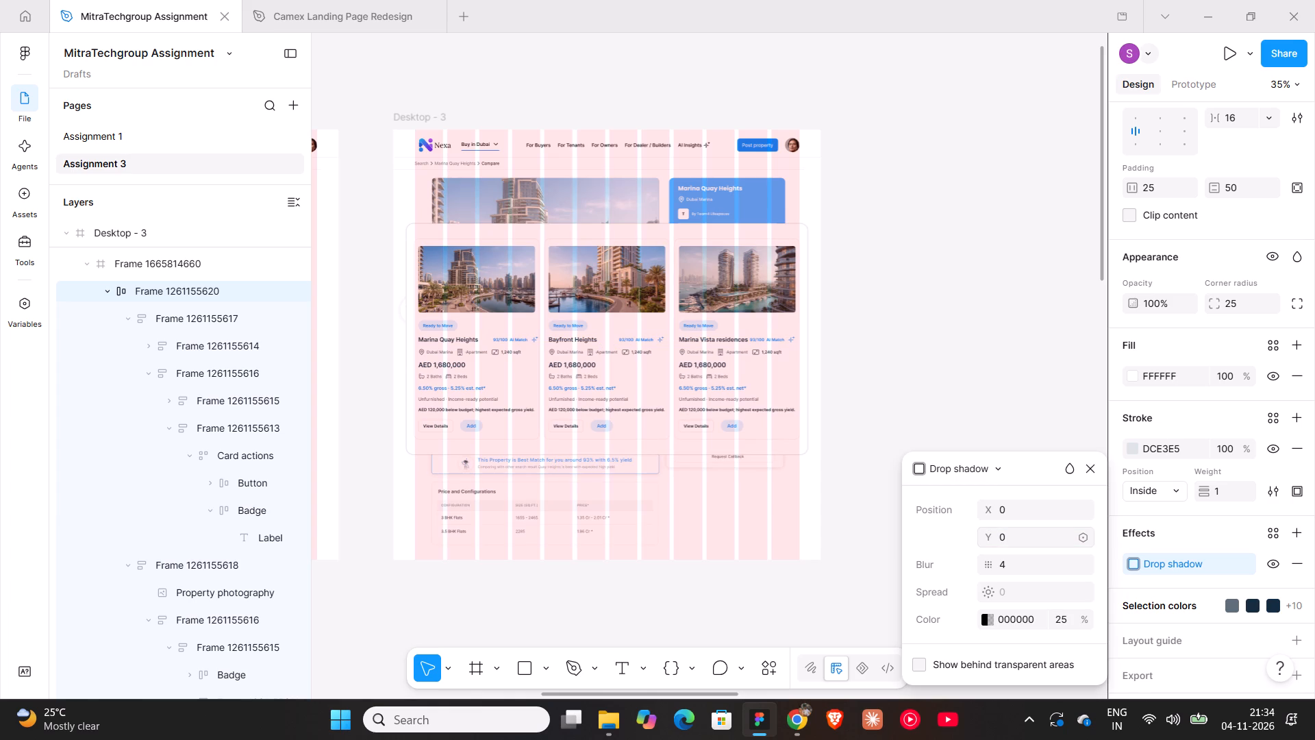
drag(988, 560, 1029, 560)
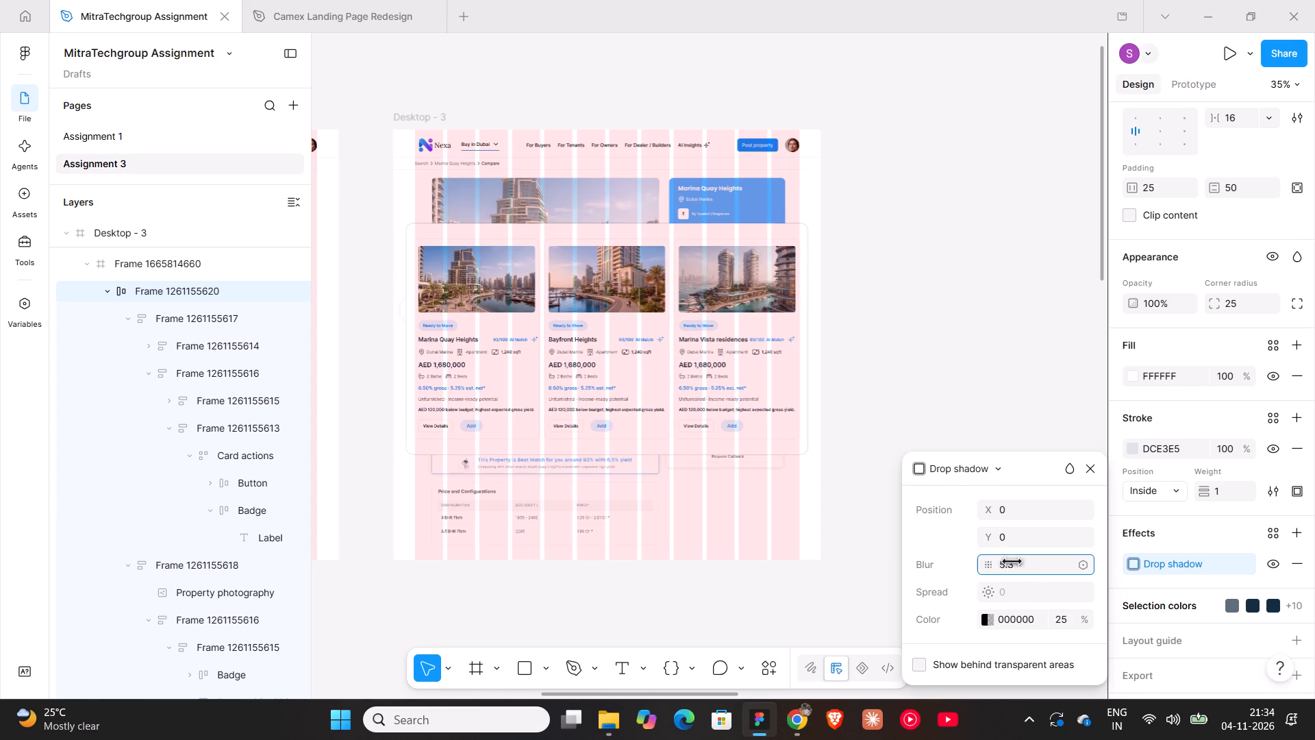
drag(1029, 560, 664, 365)
click(1057, 622)
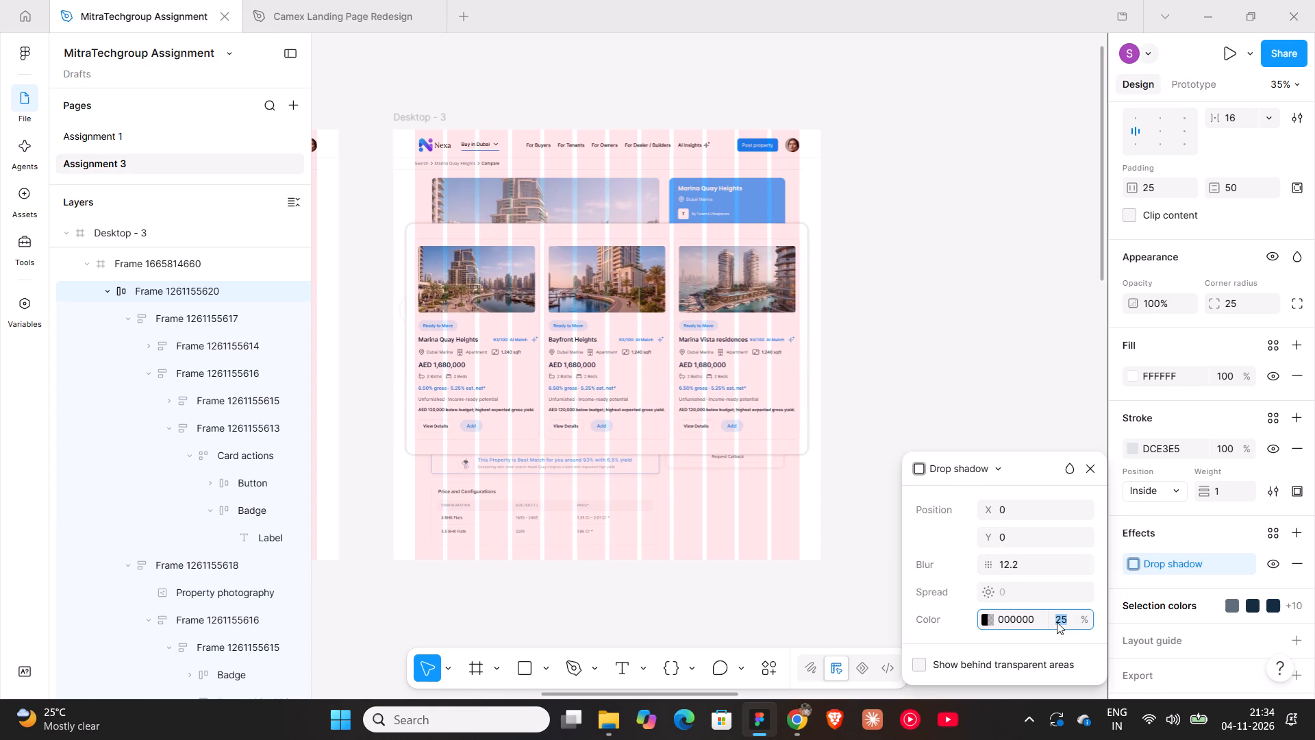
text(12)
key(Return)
drag(988, 561, 1034, 561)
click(925, 361)
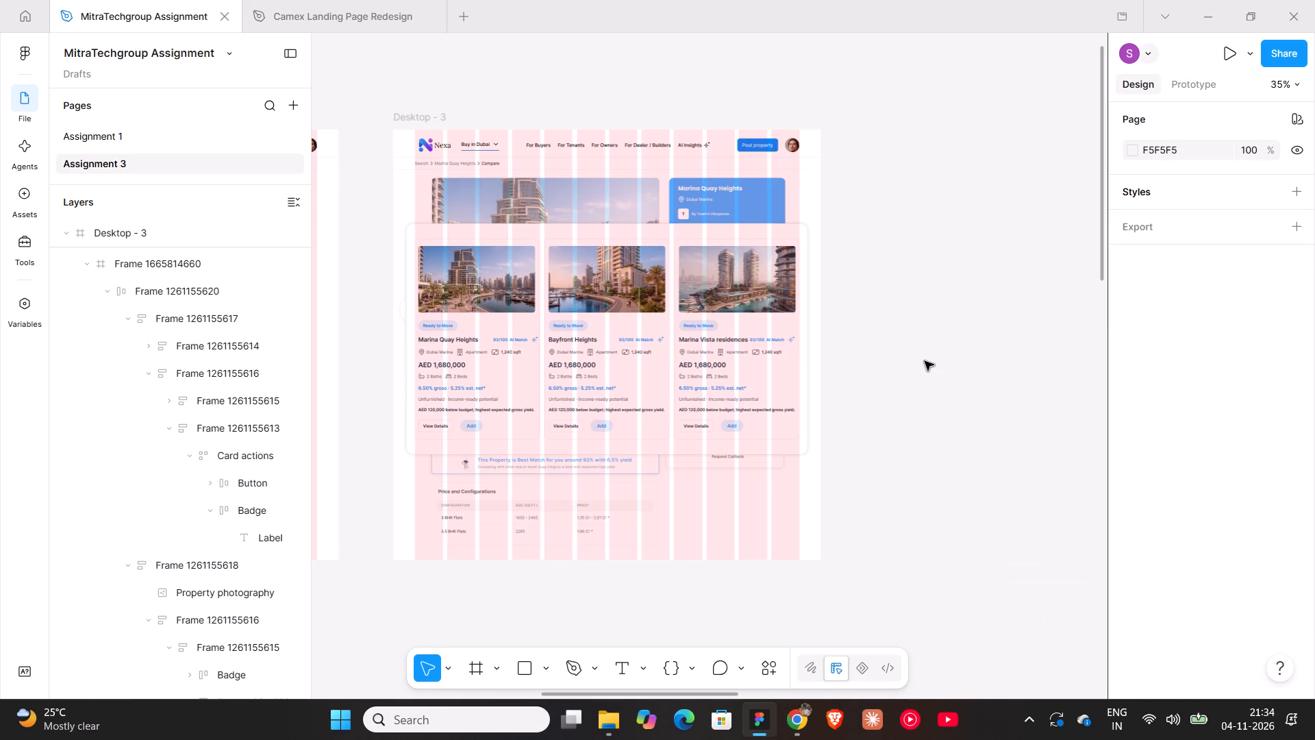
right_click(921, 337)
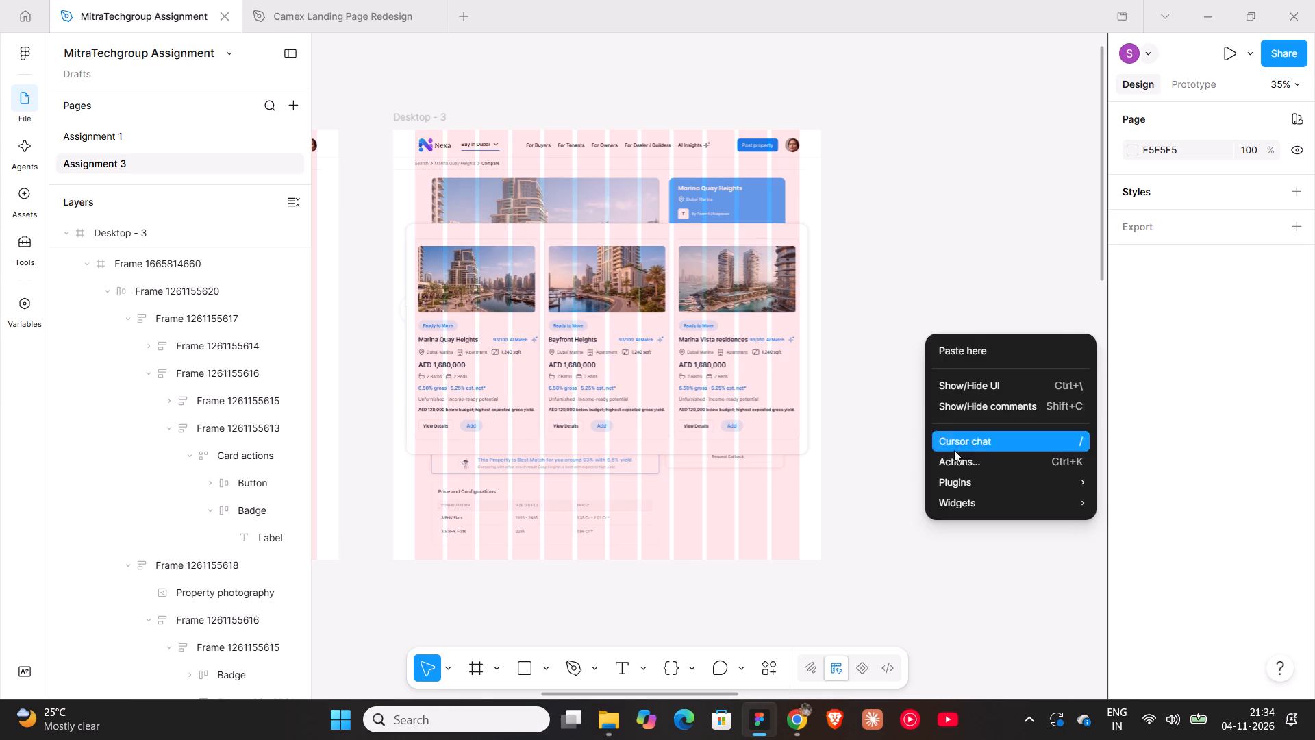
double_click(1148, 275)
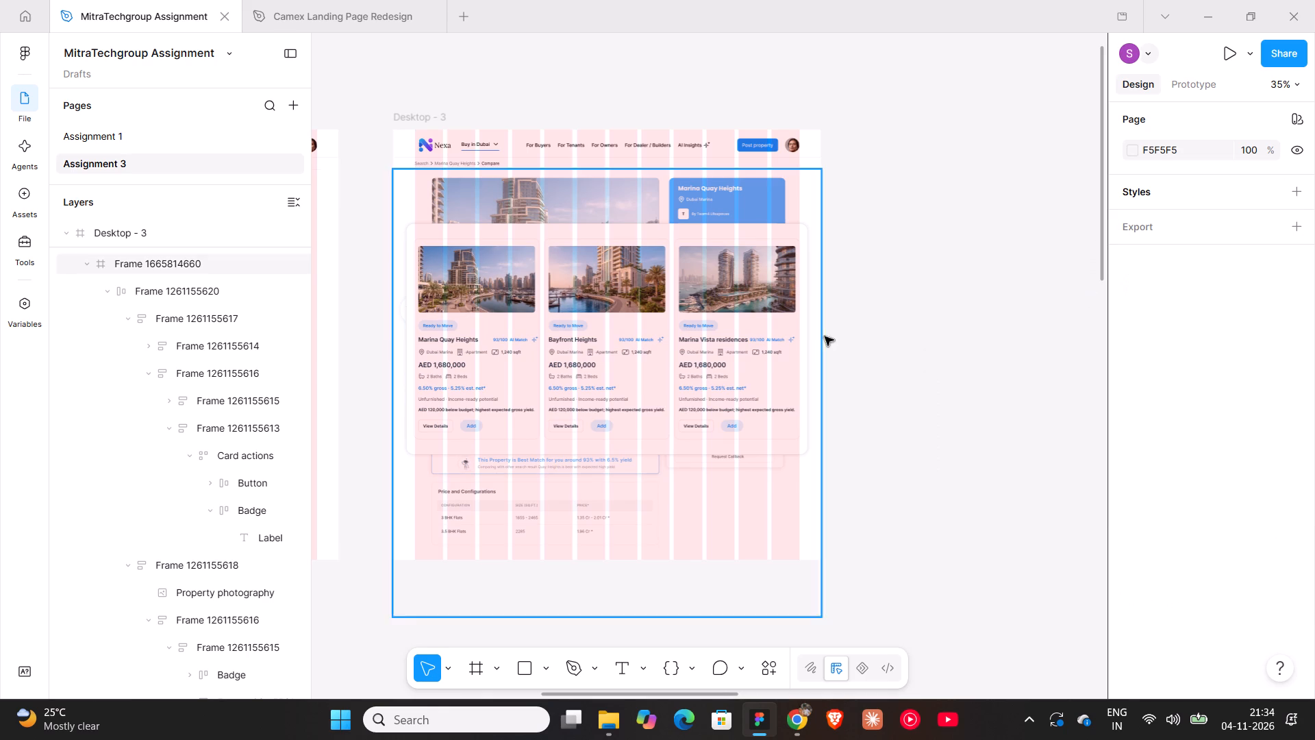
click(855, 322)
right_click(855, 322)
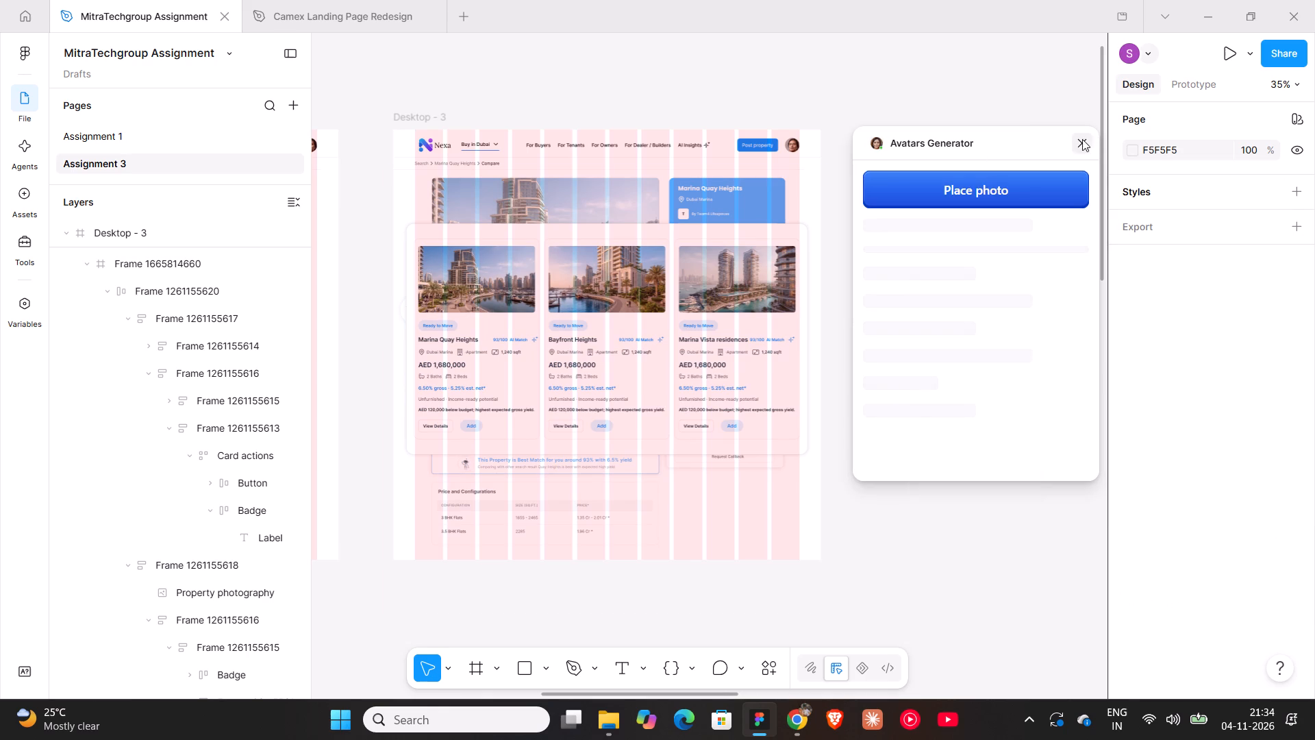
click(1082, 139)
Search the Iconify plugin for cancel and import the circled X icon (icons8:cancel) onto the design.
right_click(855, 306)
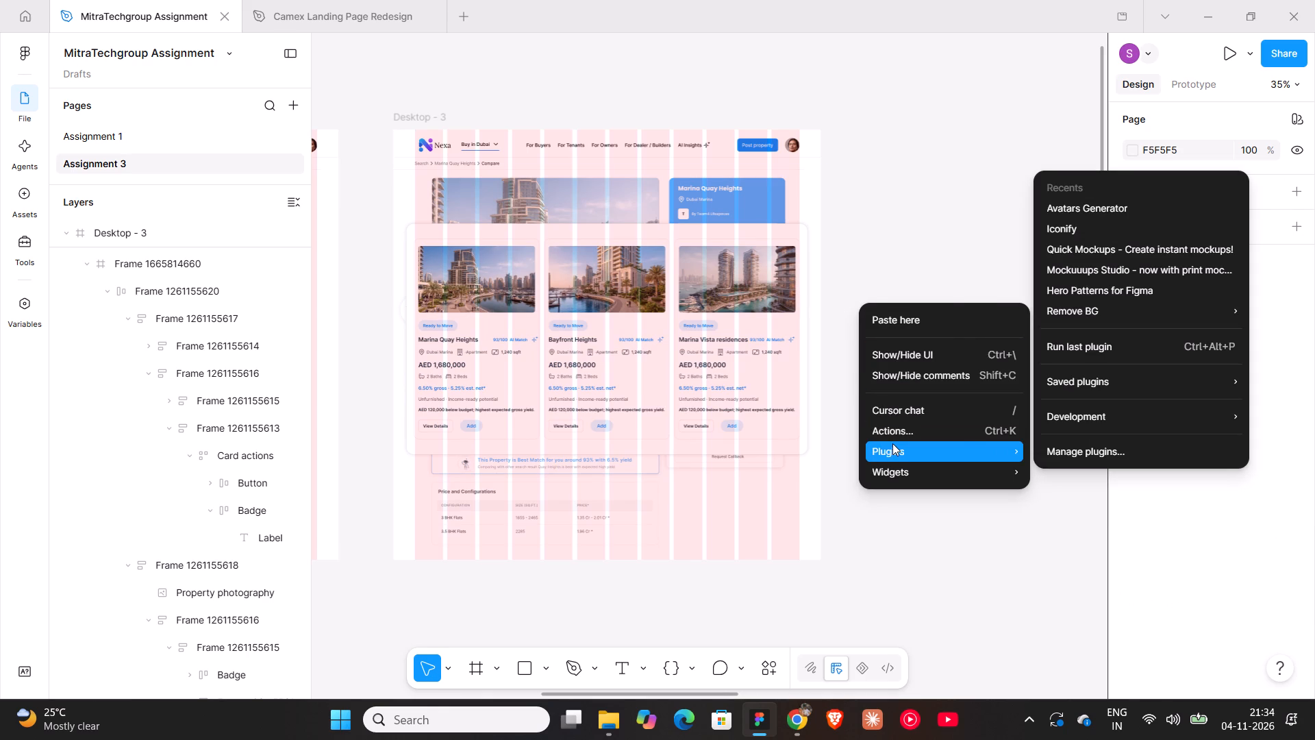
click(1094, 238)
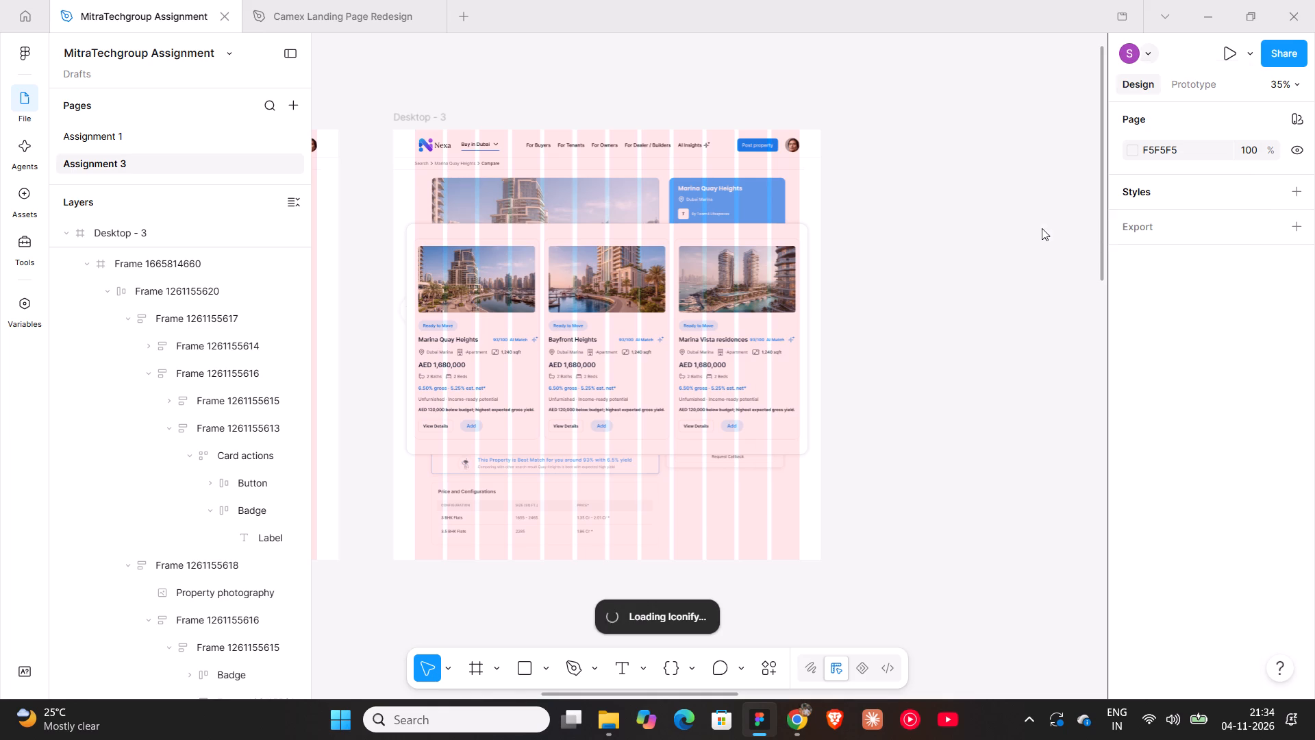
click(864, 152)
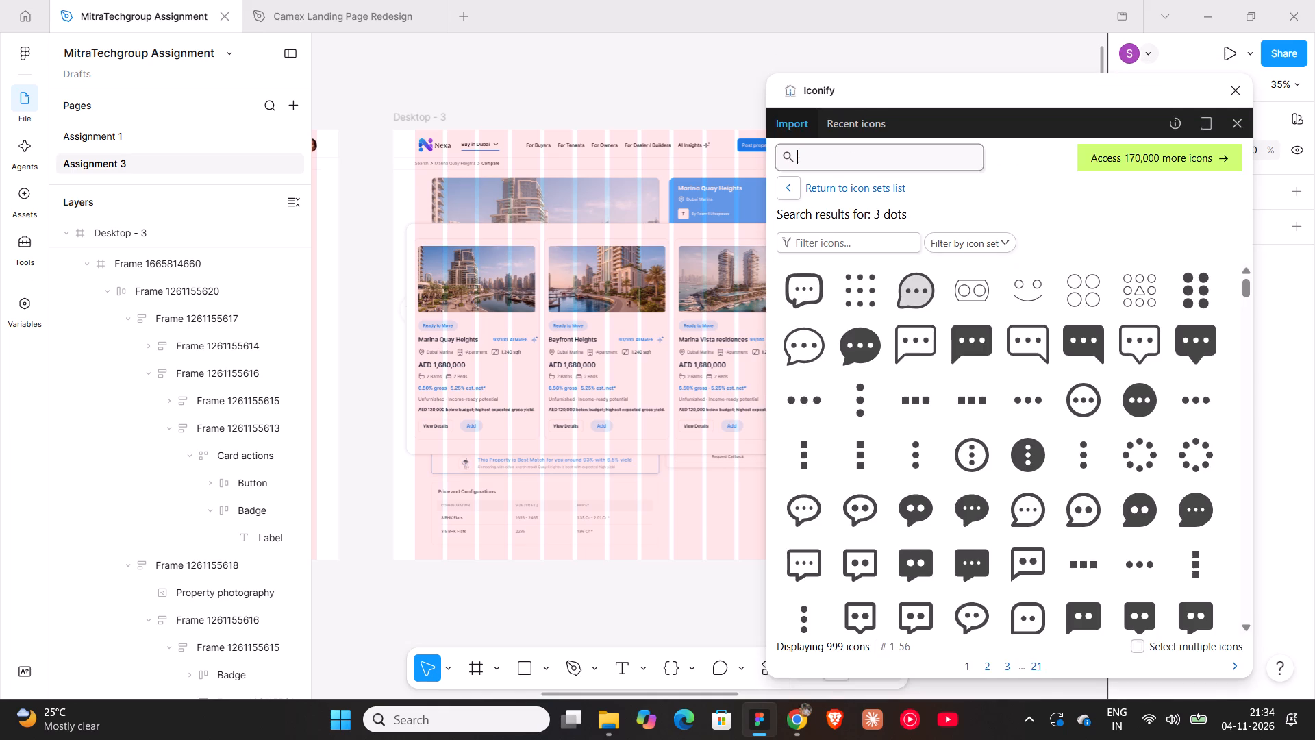
text(cancel)
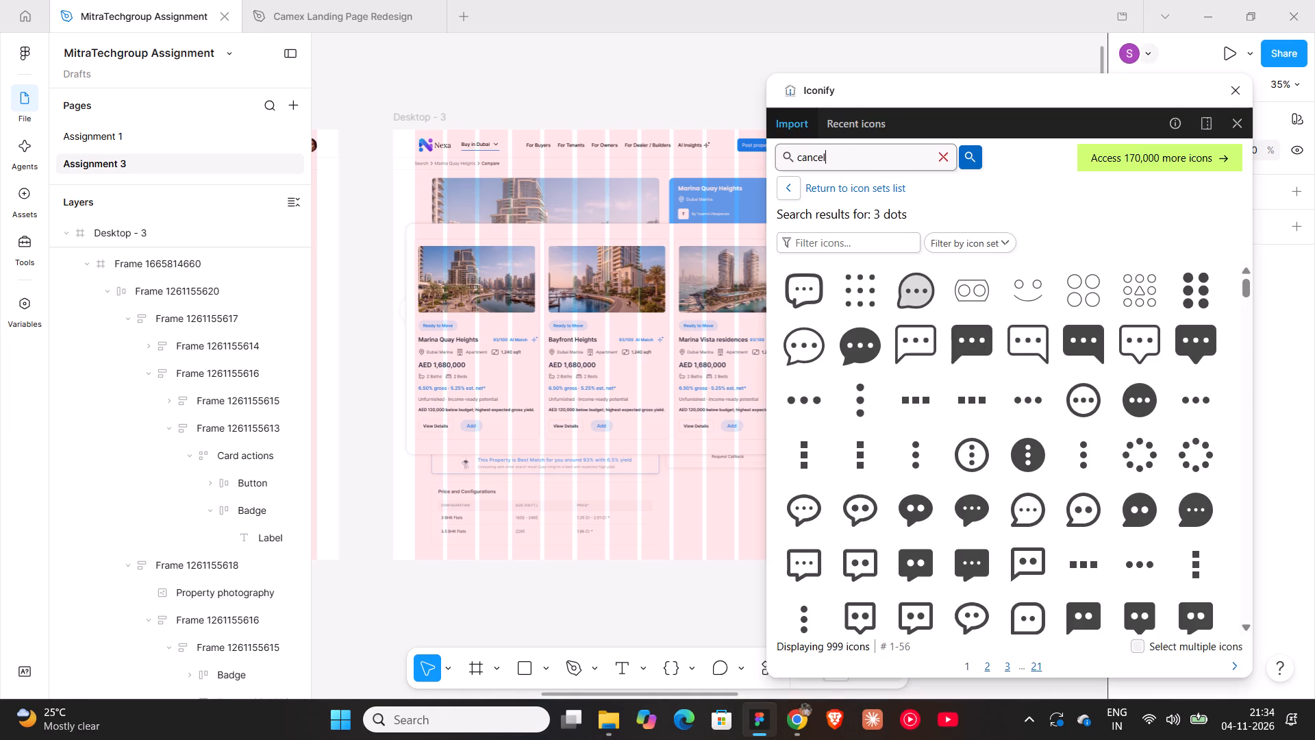
key(Return)
scroll(979, 334, down, 1)
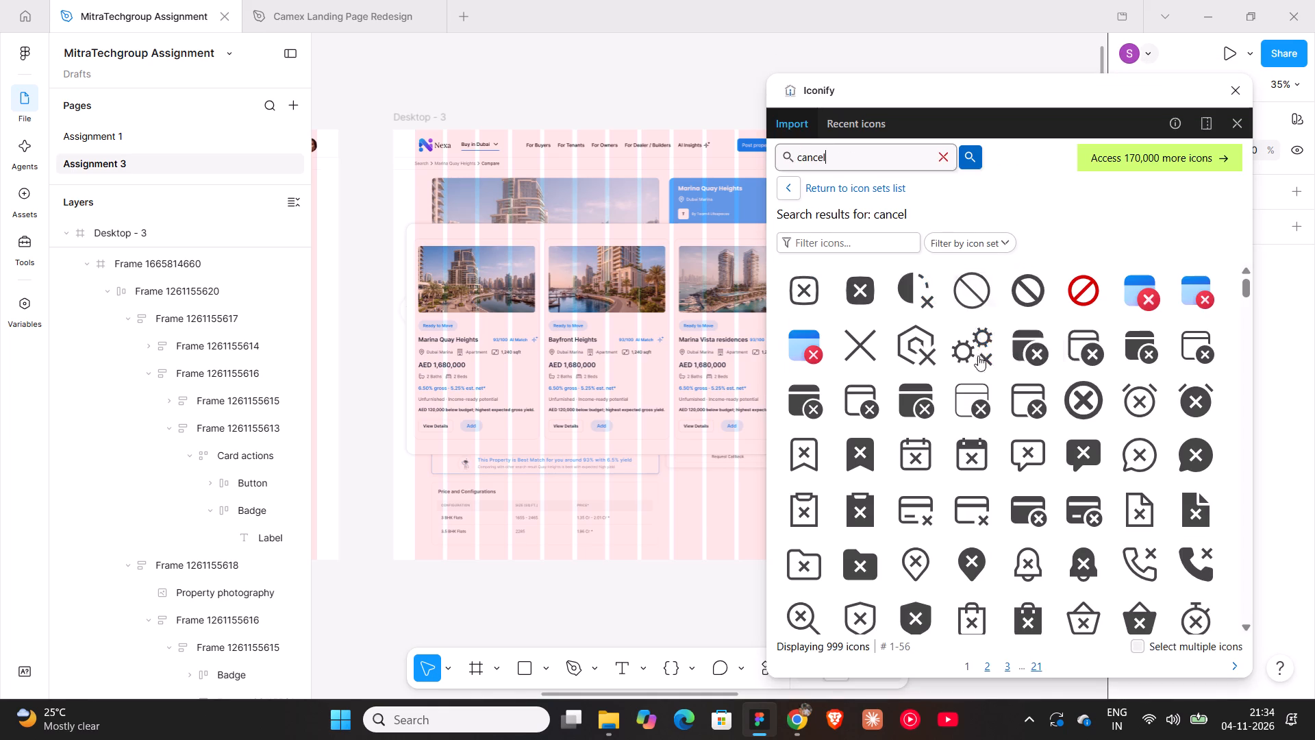
scroll(978, 356, down, 3)
scroll(965, 415, down, 1)
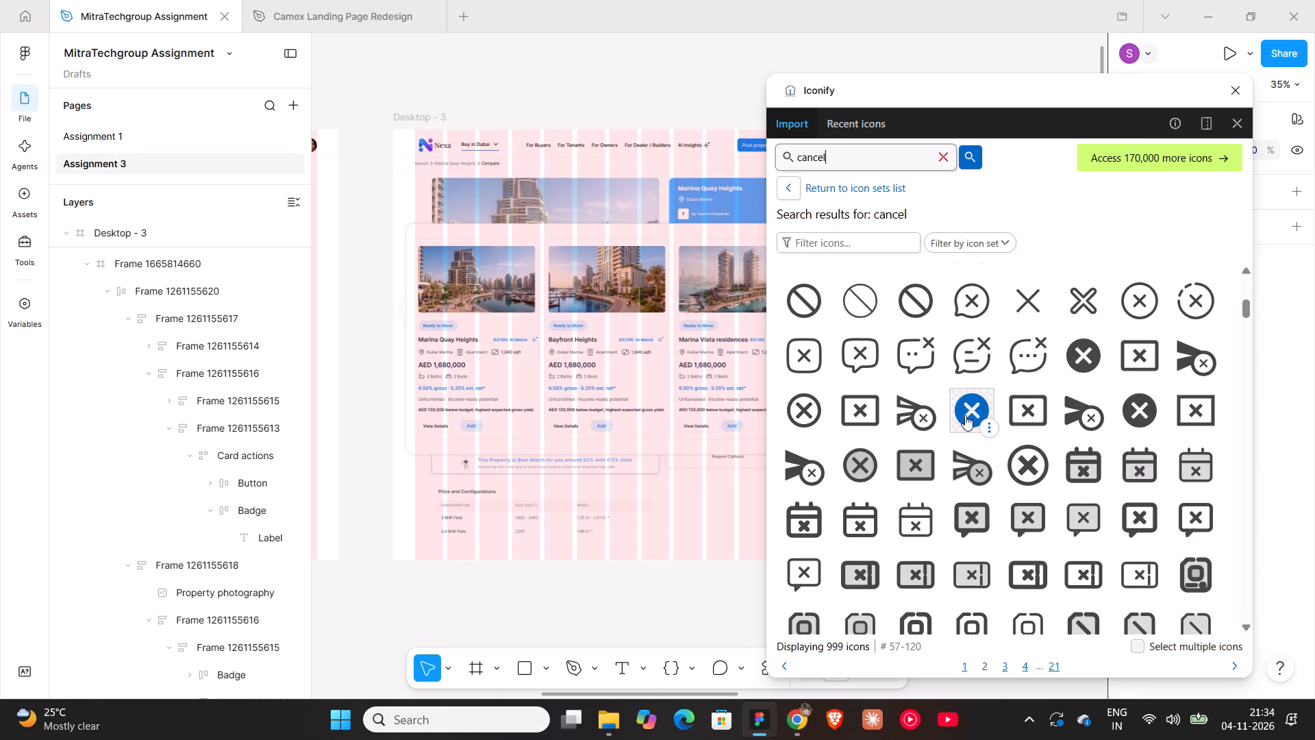
scroll(970, 417, down, 3)
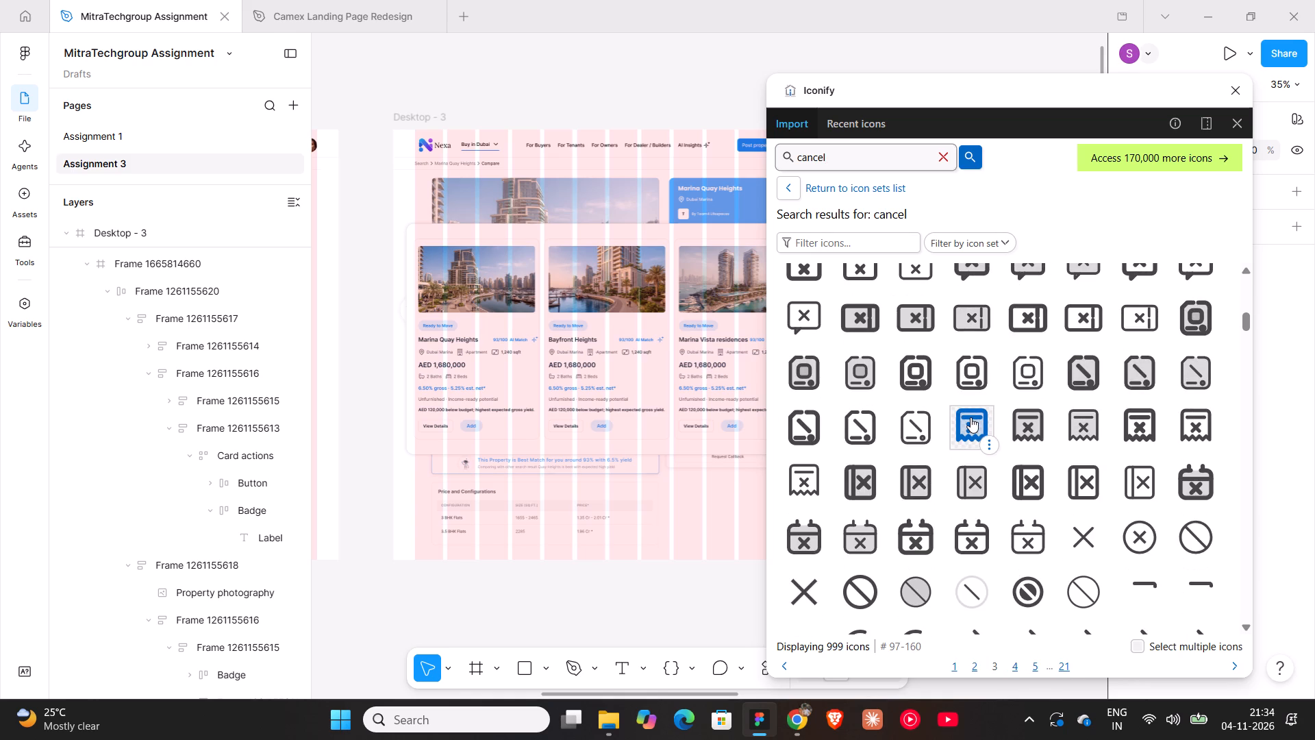
scroll(970, 417, down, 1)
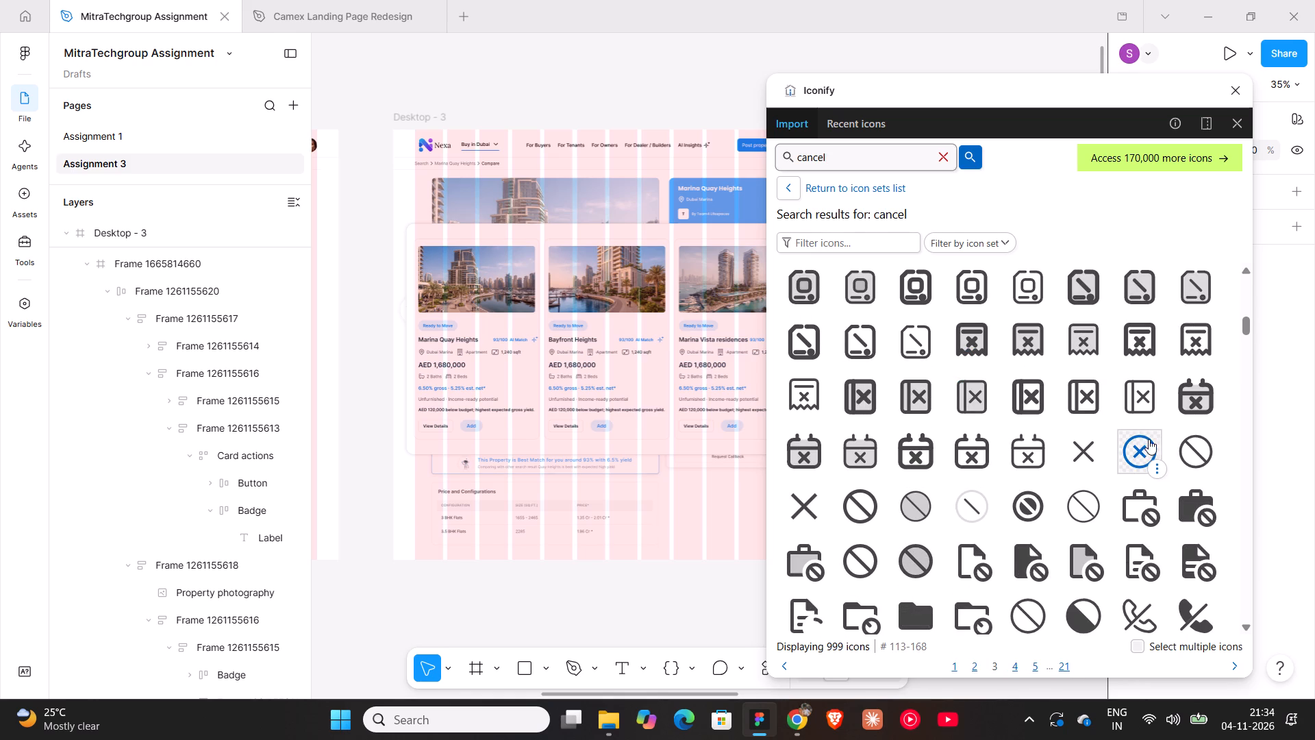
drag(1139, 454, 640, 382)
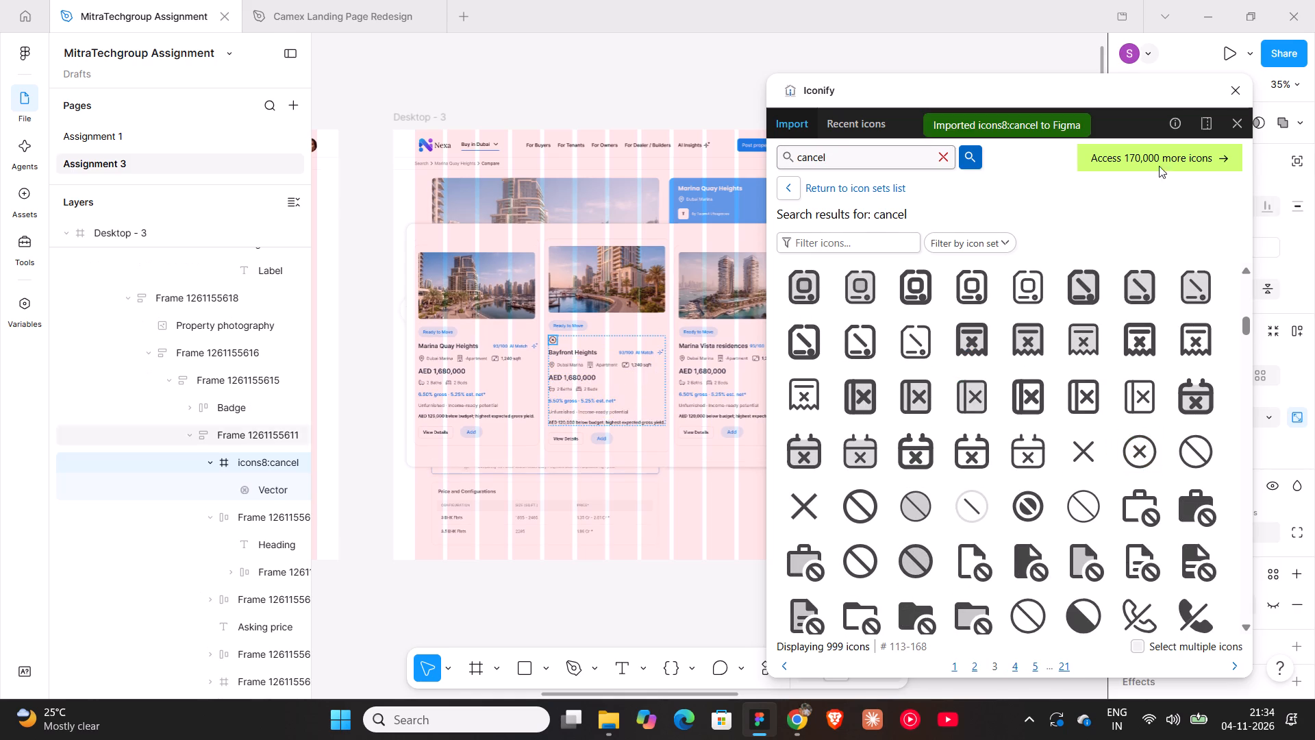
click(1239, 95)
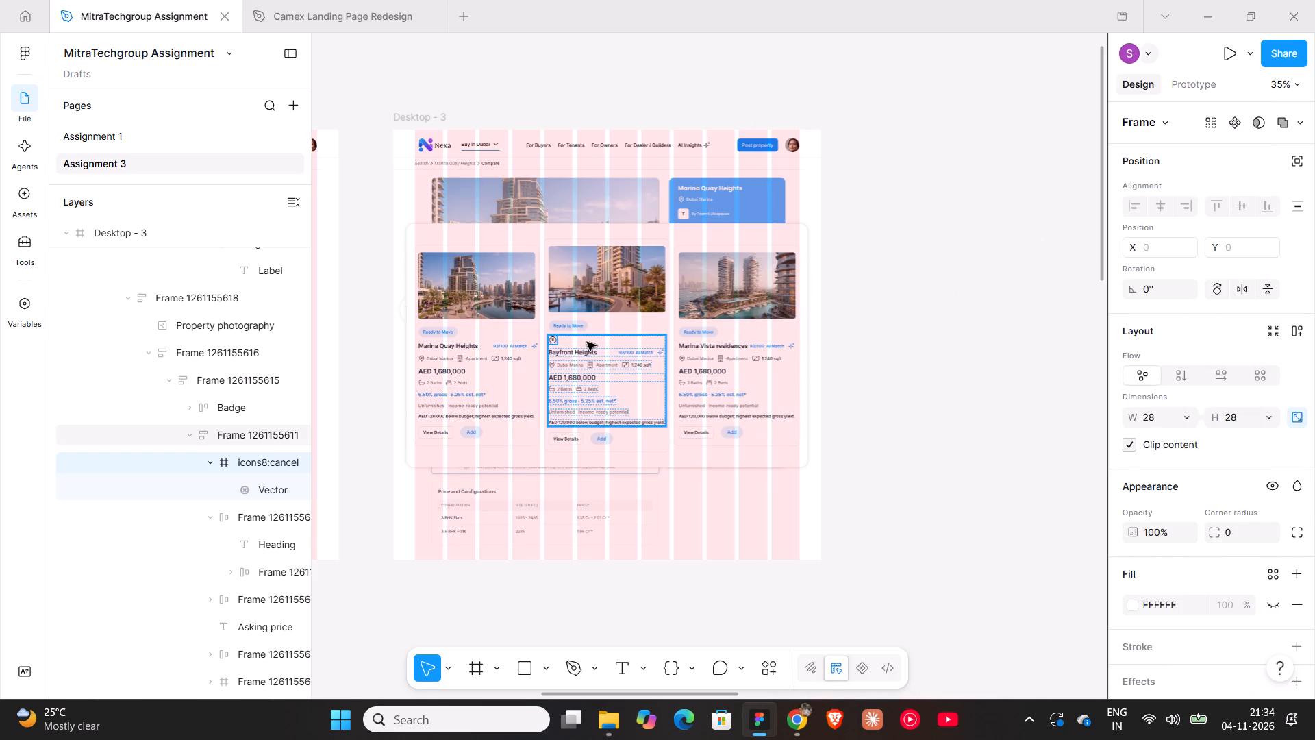
Move the cancel icon out of the Bayfront Heights card onto the empty canvas beside Desktop - 3 and resize it to 62 × 62.
drag(555, 341, 859, 230)
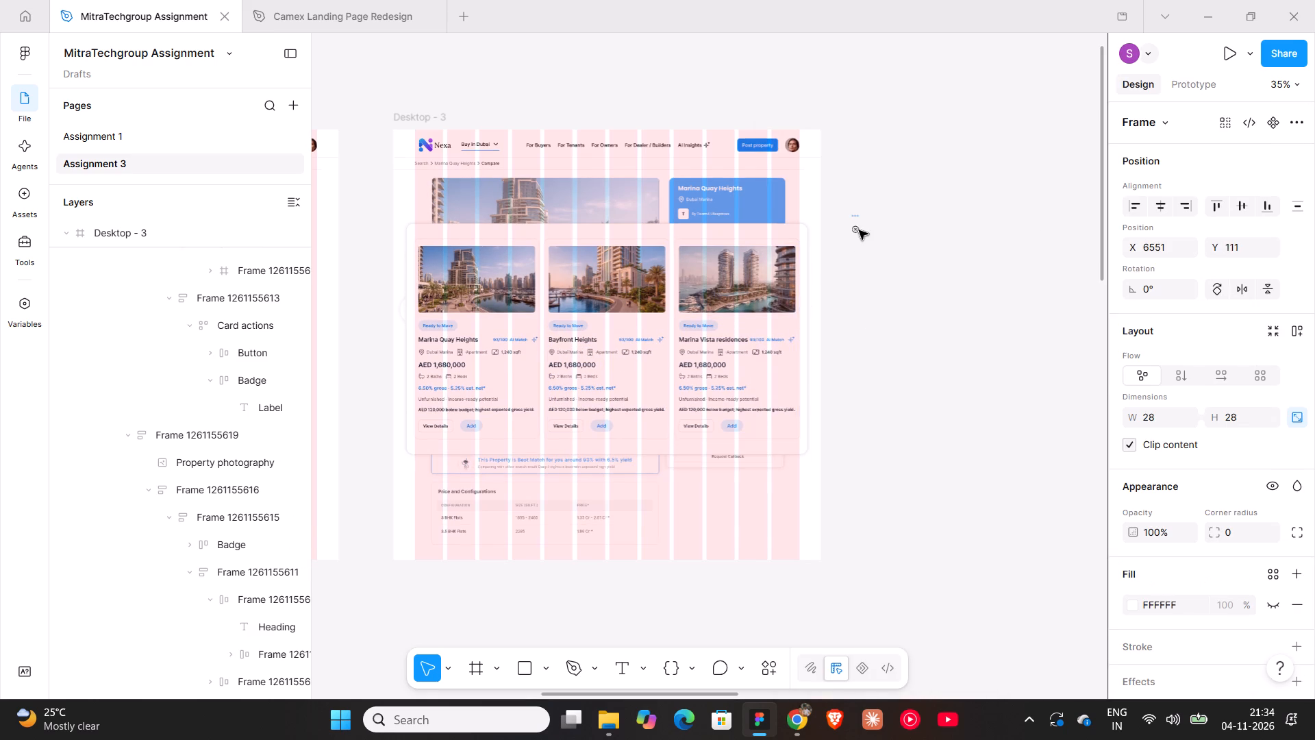
drag(859, 230, 851, 240)
click(1243, 419)
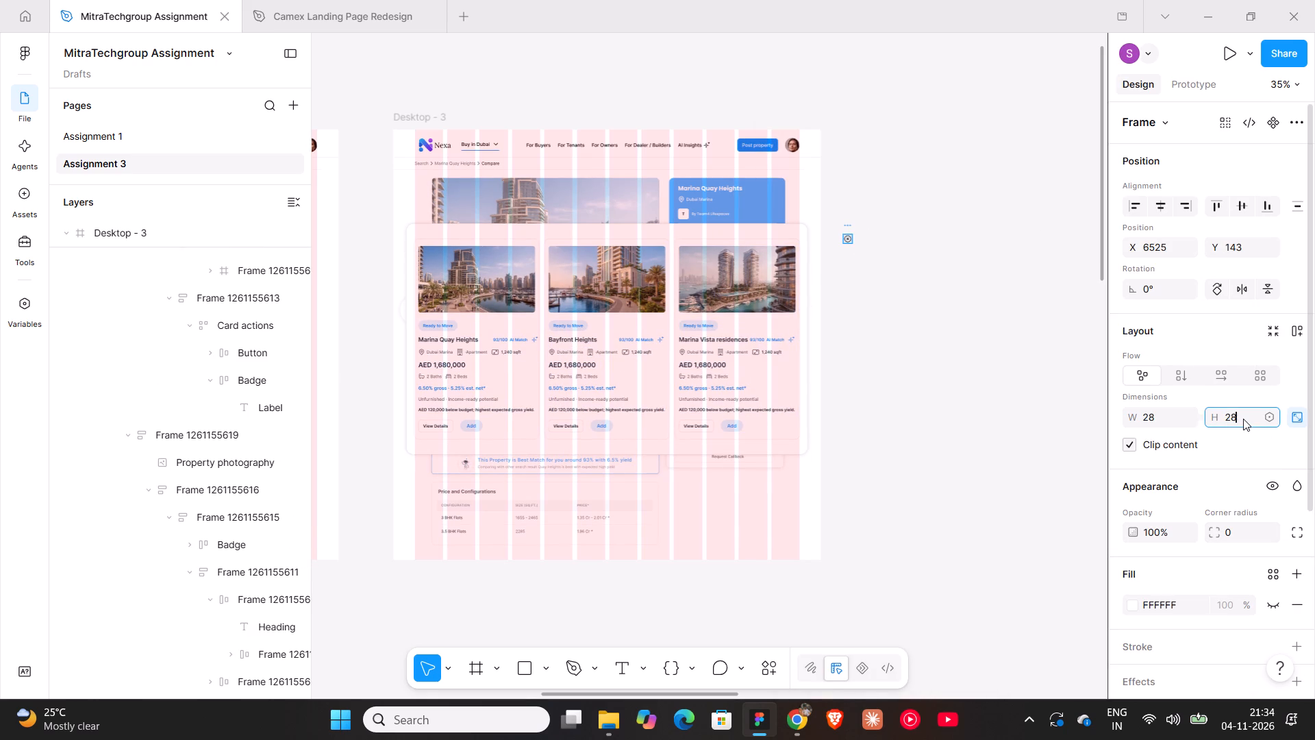
text(62)
key(Return)
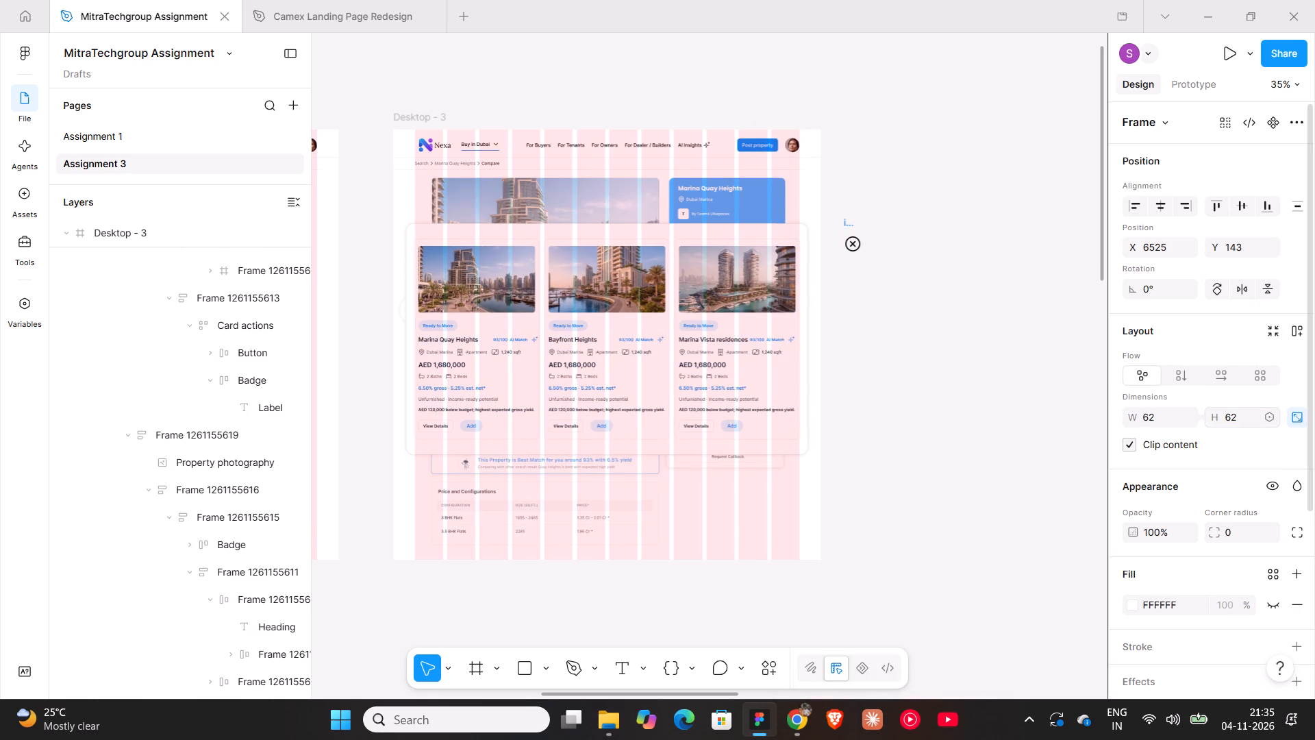
Recolour the cancel icon using the page's colours, trying bright red FB0600 and settling on the softer red.
scroll(1198, 501, down, 4)
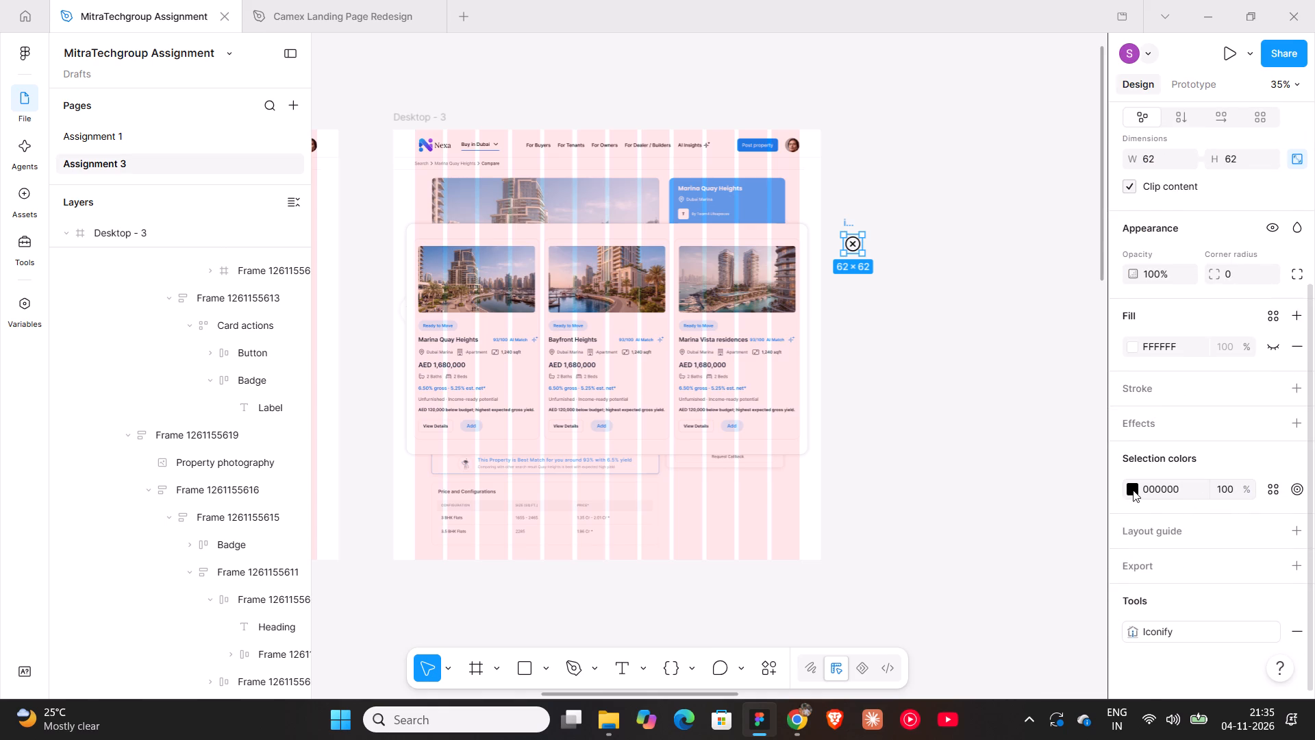
click(1133, 490)
click(1048, 663)
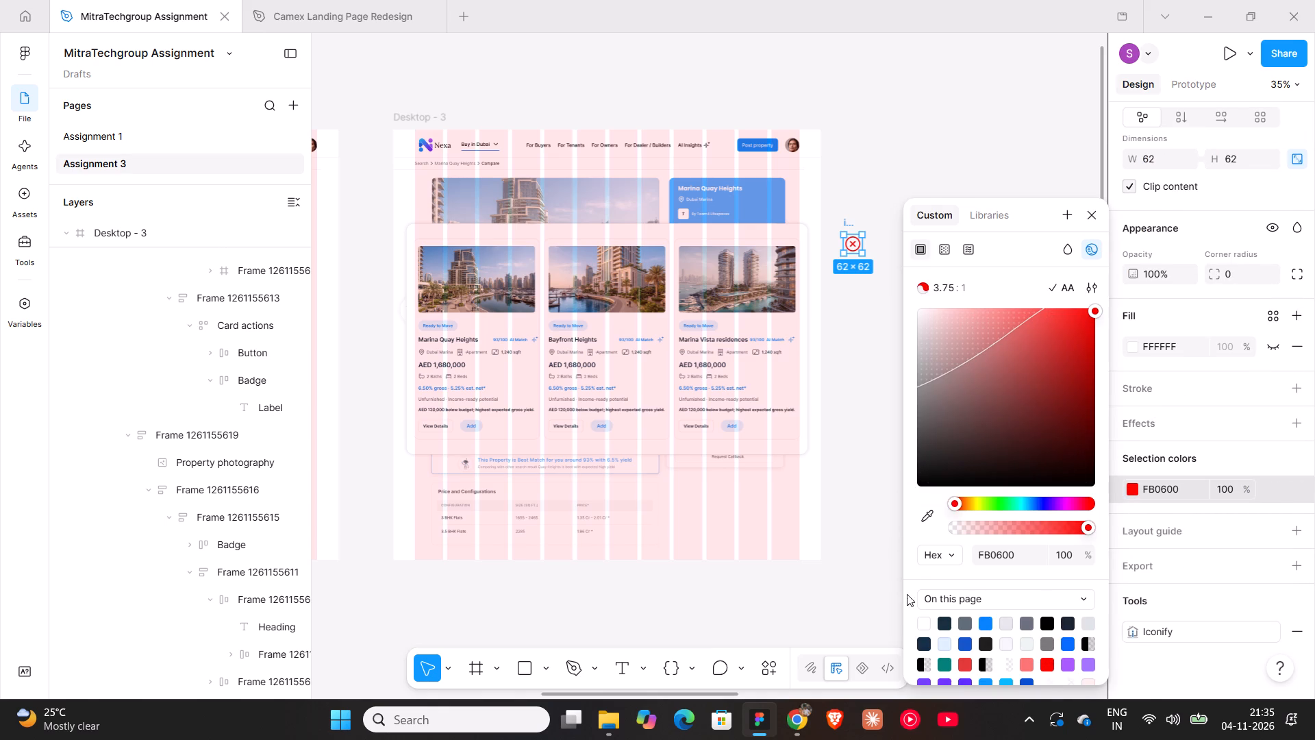
click(970, 661)
drag(843, 454, 843, 428)
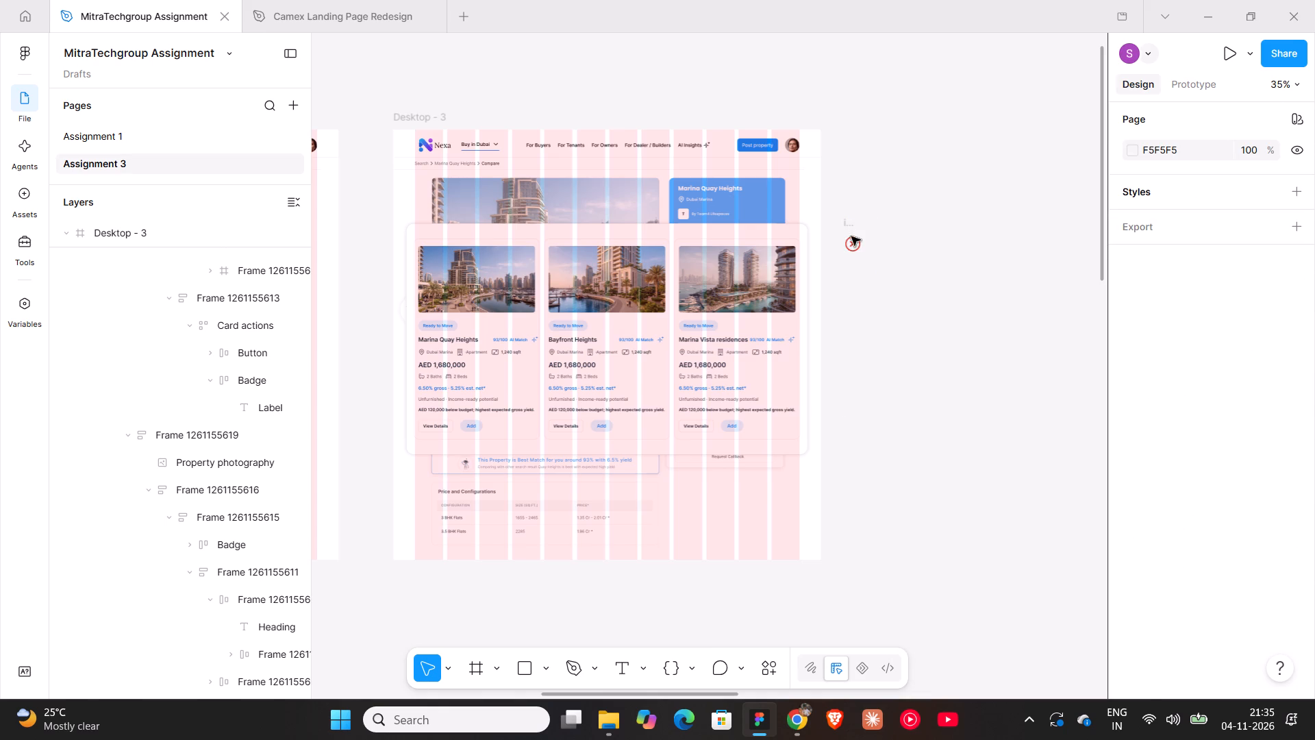
Place the red cancel icon on the popup's upper-right corner in Desktop - 3, at about X 1353, Y 155.
drag(847, 224, 794, 212)
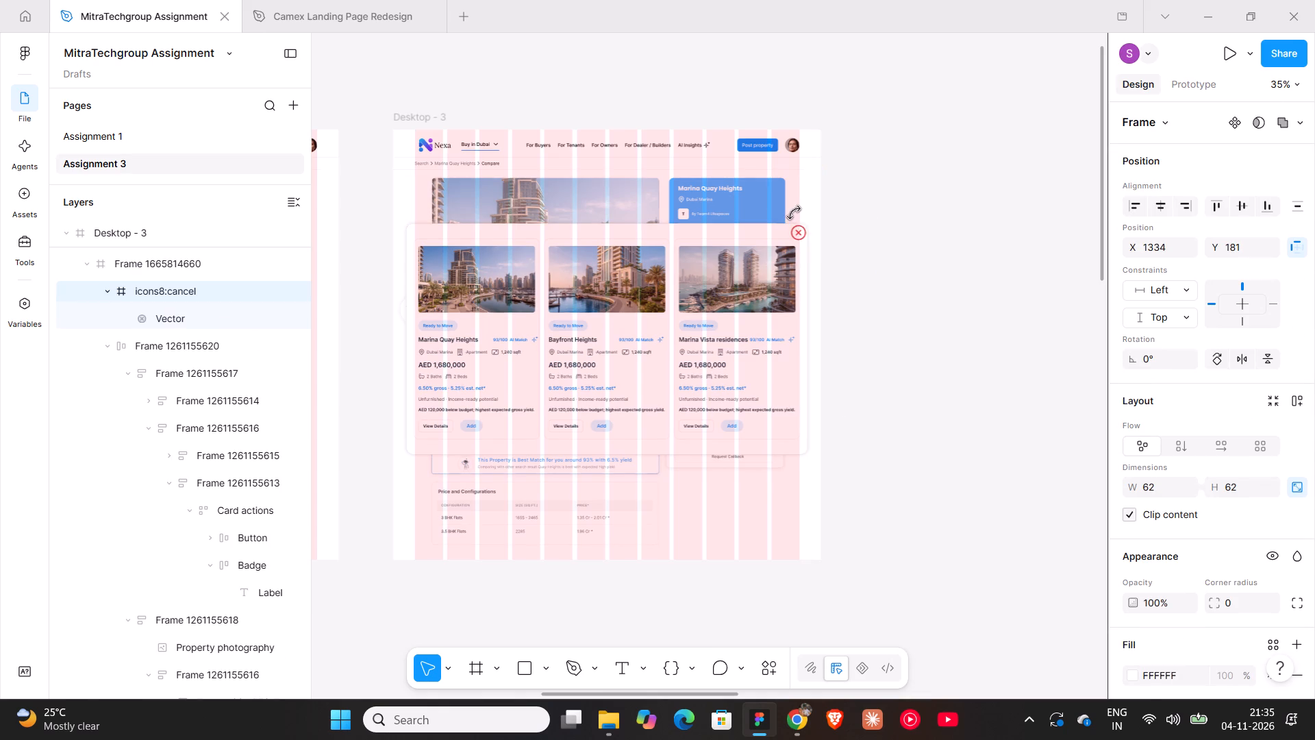
ctrl+scroll(805, 238, up, 11)
drag(794, 227, 814, 212)
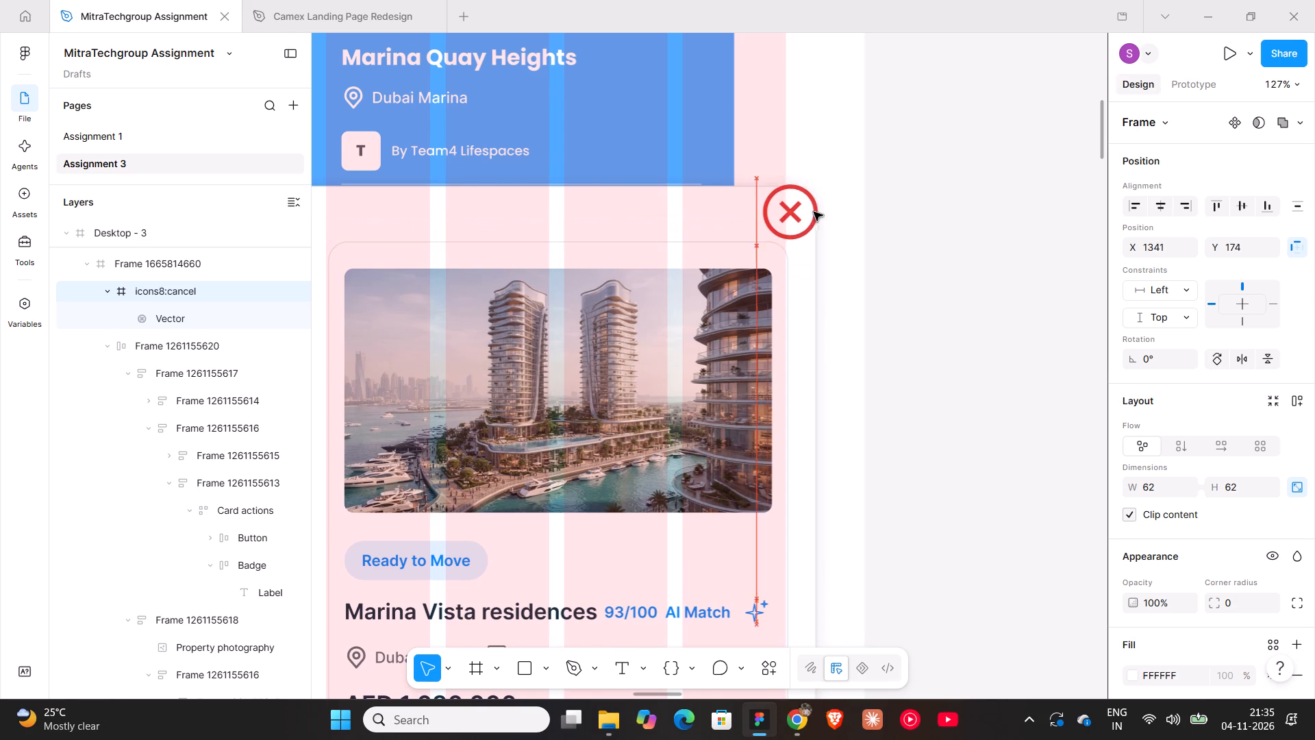
drag(814, 212, 815, 199)
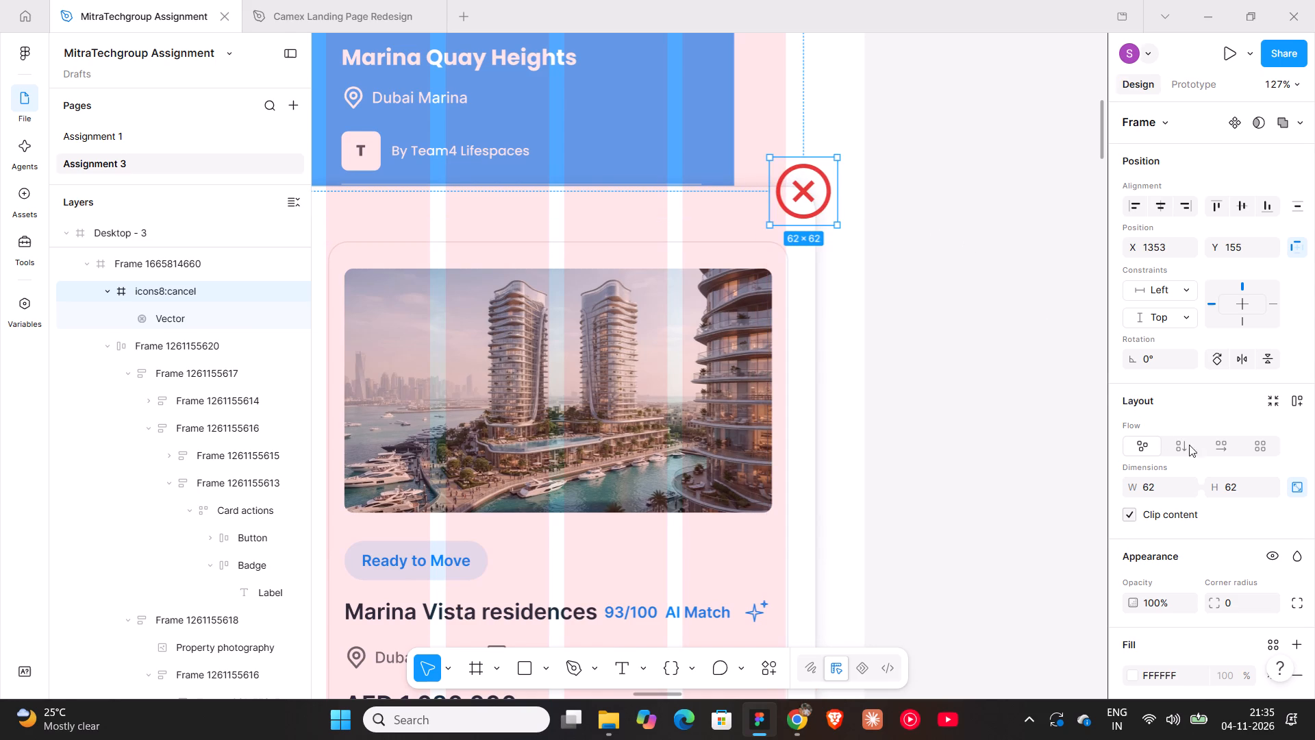
scroll(1197, 460, down, 2)
click(988, 415)
Duplicate the Desktop - 3 frame and place the copy beside the original.
ctrl+scroll(916, 354, down, 9)
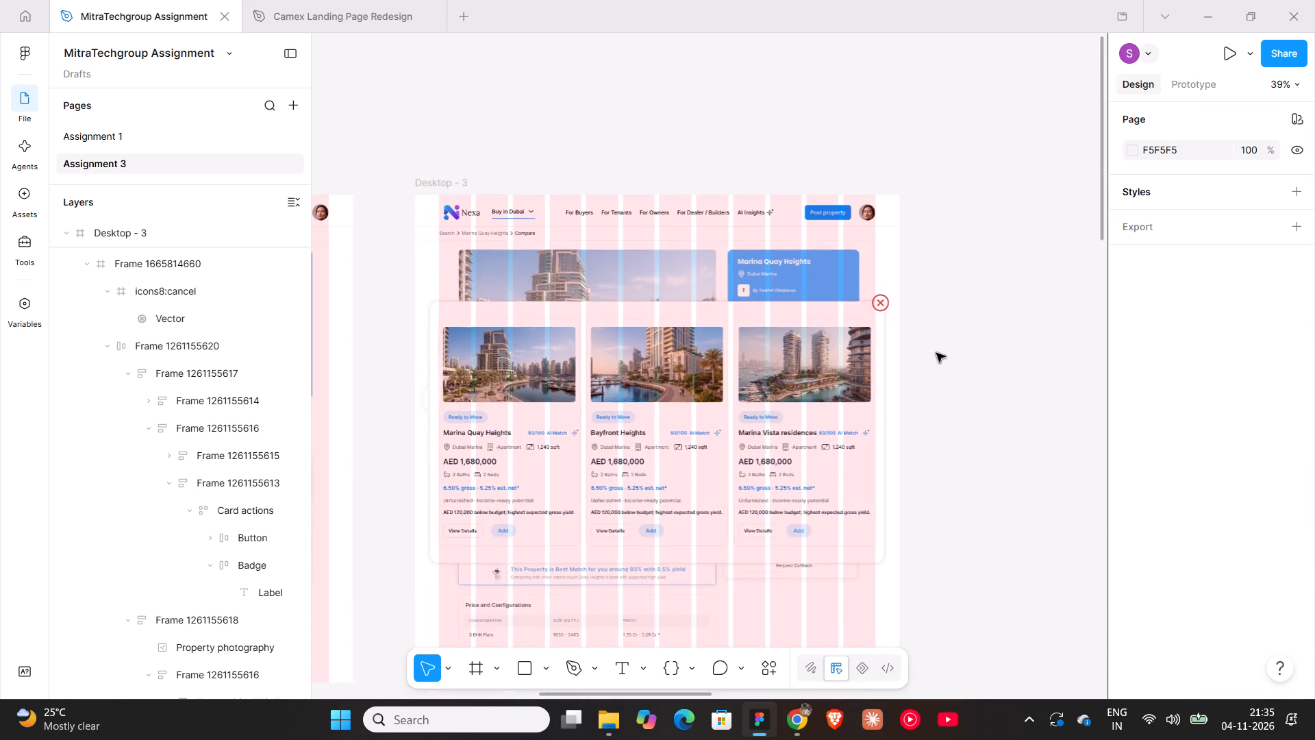
scroll(936, 353, down, 3)
ctrl+scroll(936, 353, down, 2)
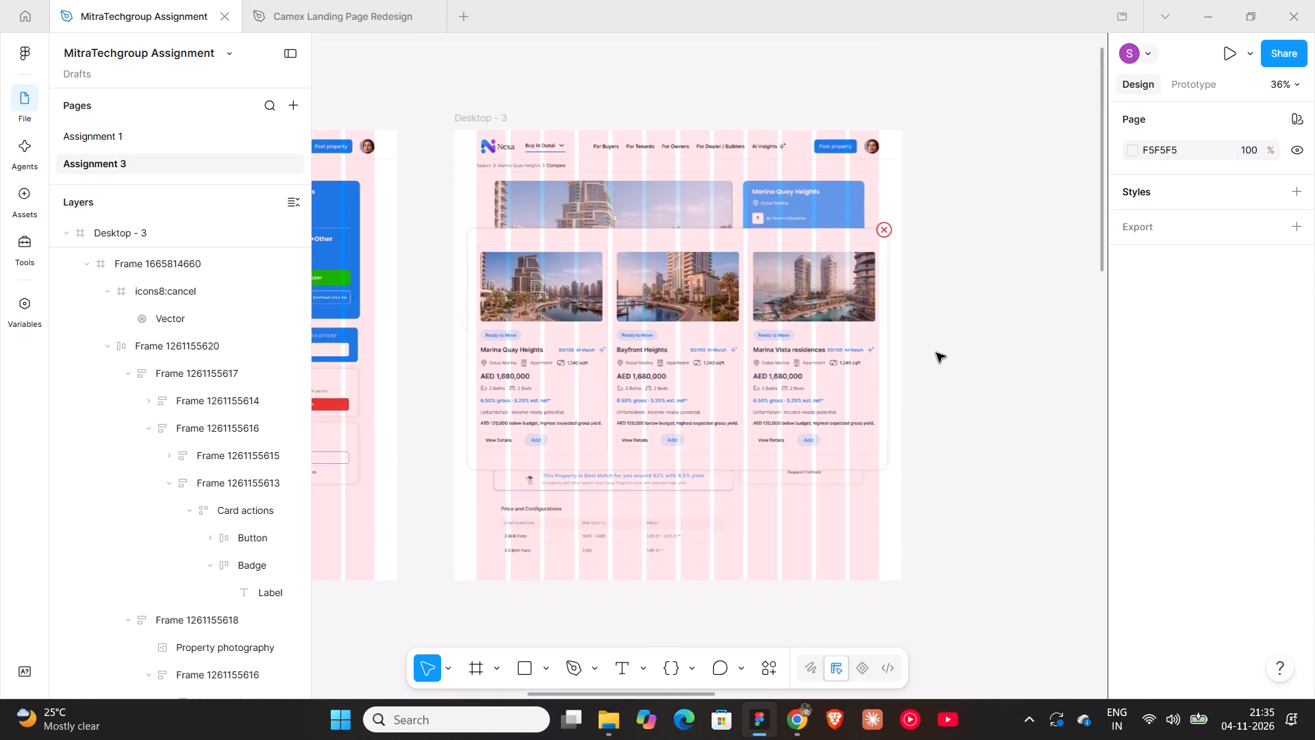
scroll(936, 353, down, 2)
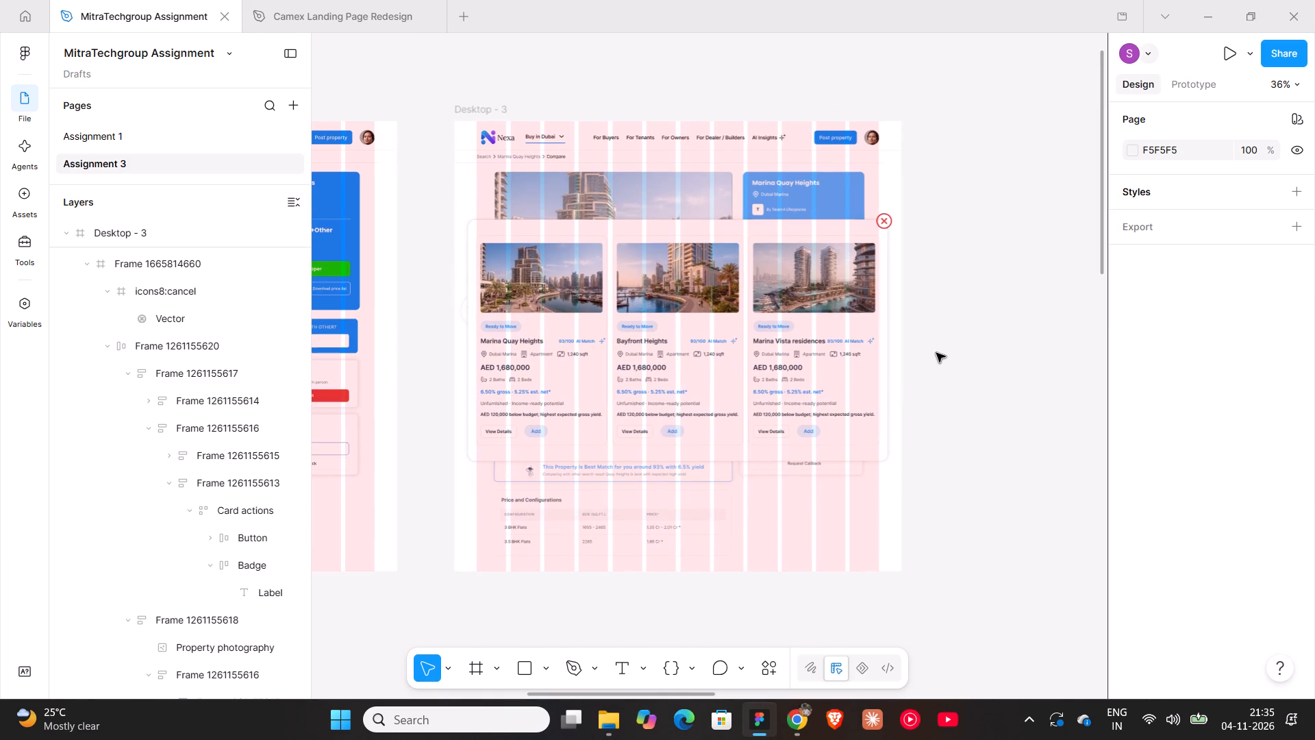
ctrl+scroll(936, 353, down, 7)
shift+scroll(936, 353, down, 1)
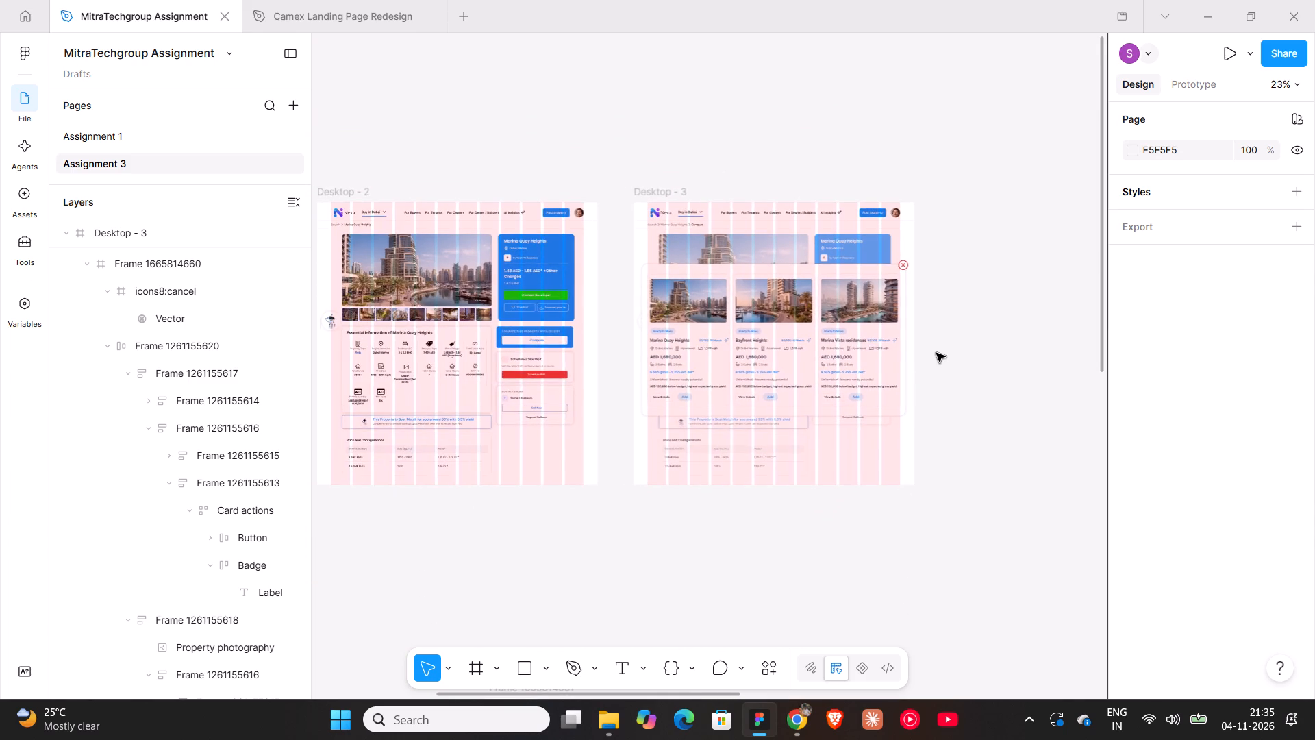
shift+scroll(936, 353, down, 7)
click(487, 188)
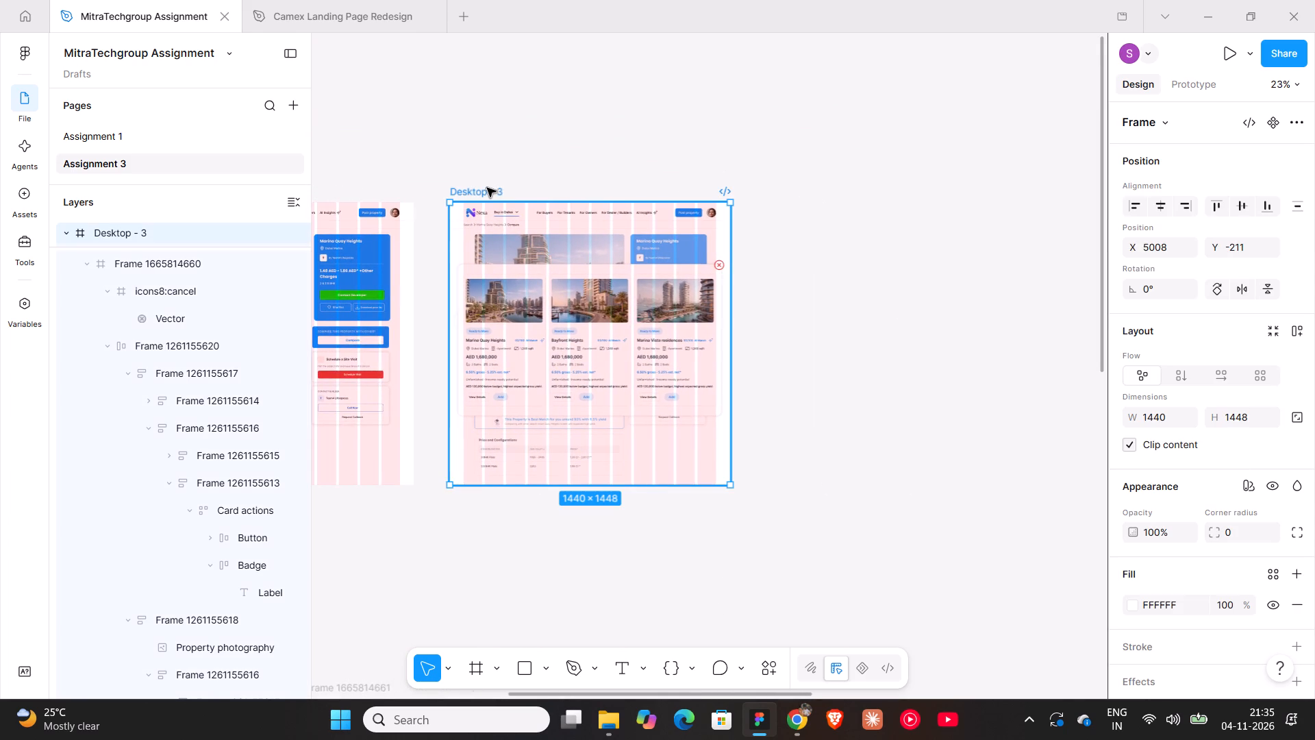
alt+drag(487, 188, 786, 185)
scroll(786, 185, down, 4)
ctrl+scroll(697, 297, down, 3)
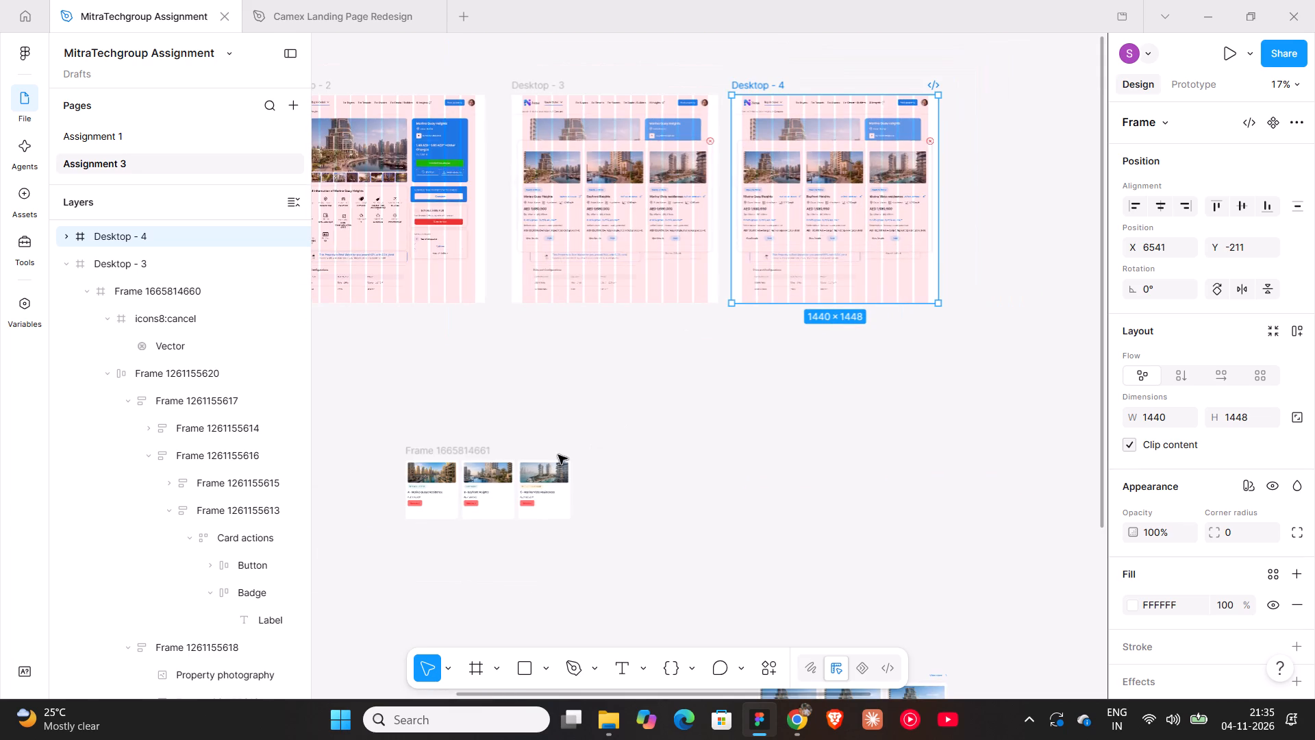
click(468, 448)
drag(468, 448, 801, 330)
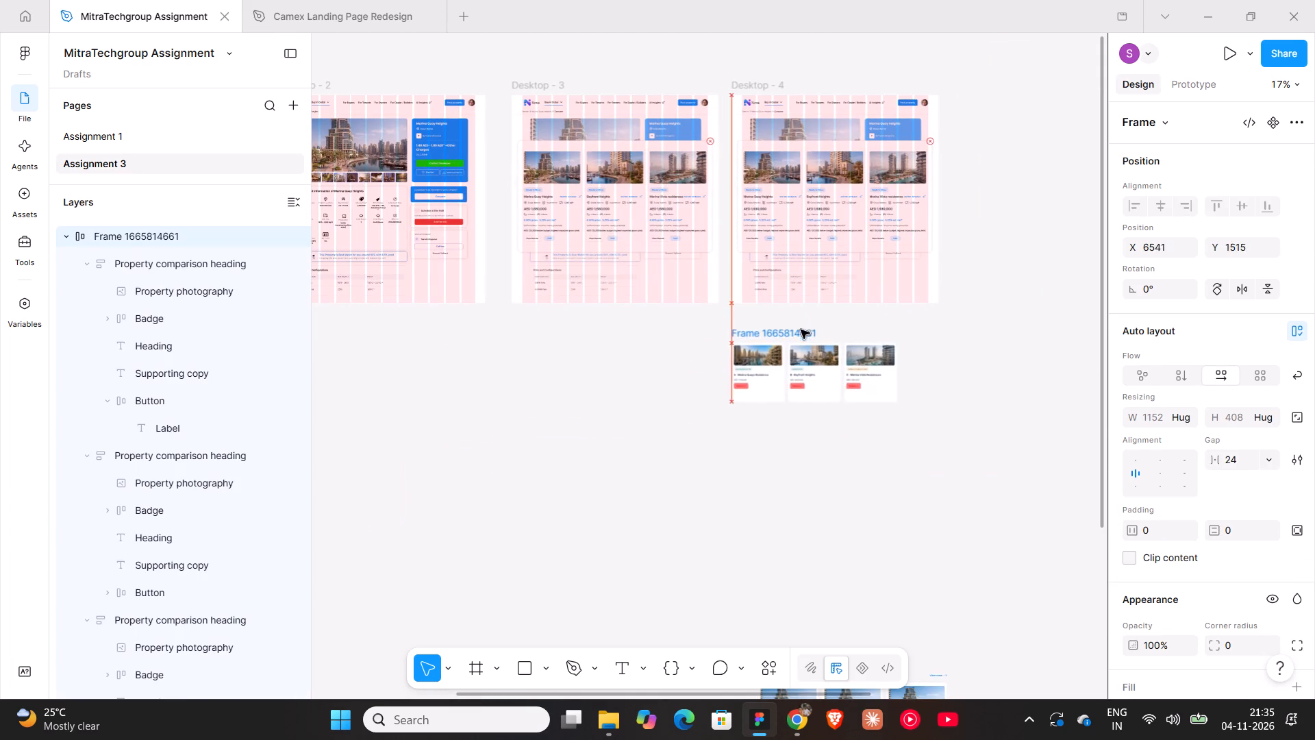
drag(801, 330, 813, 319)
Add the text "Cancel" on the empty canvas below the three-card comparison row.
shift+scroll(813, 319, down, 6)
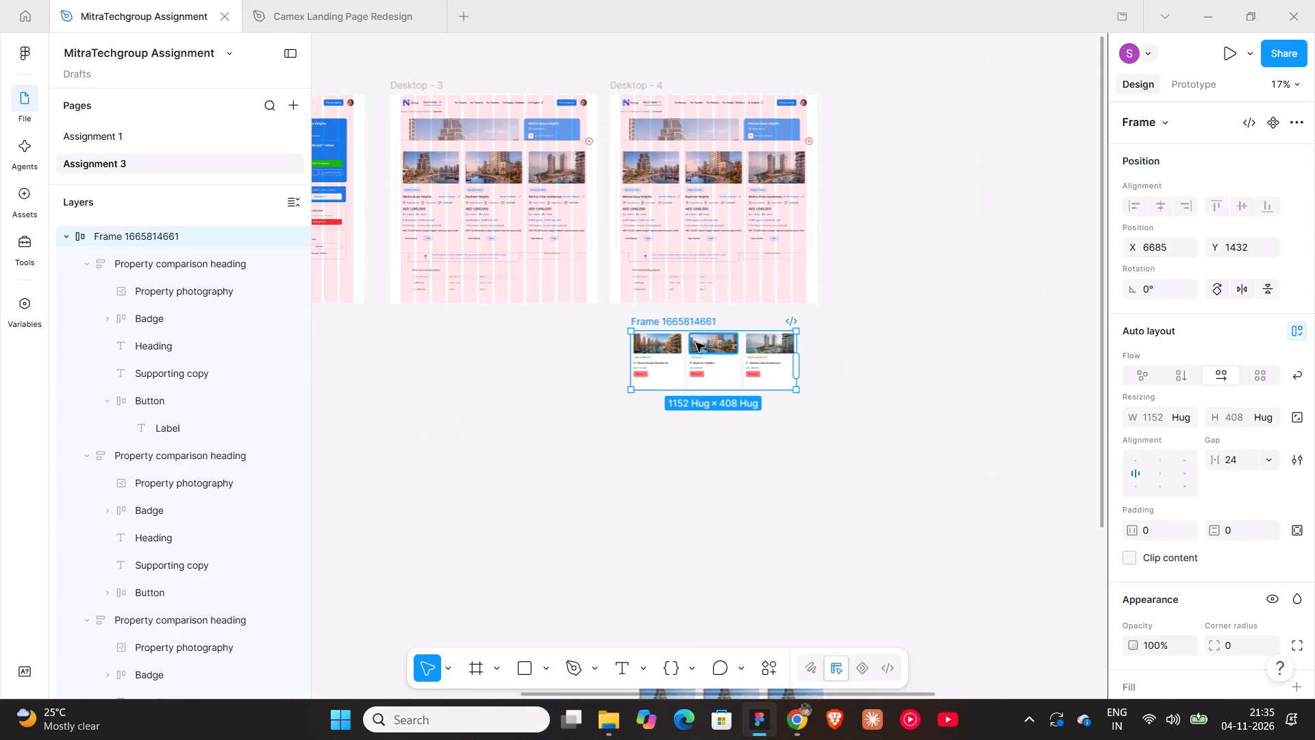
ctrl+scroll(696, 343, up, 10)
ctrl+scroll(696, 343, down, 7)
scroll(696, 343, down, 2)
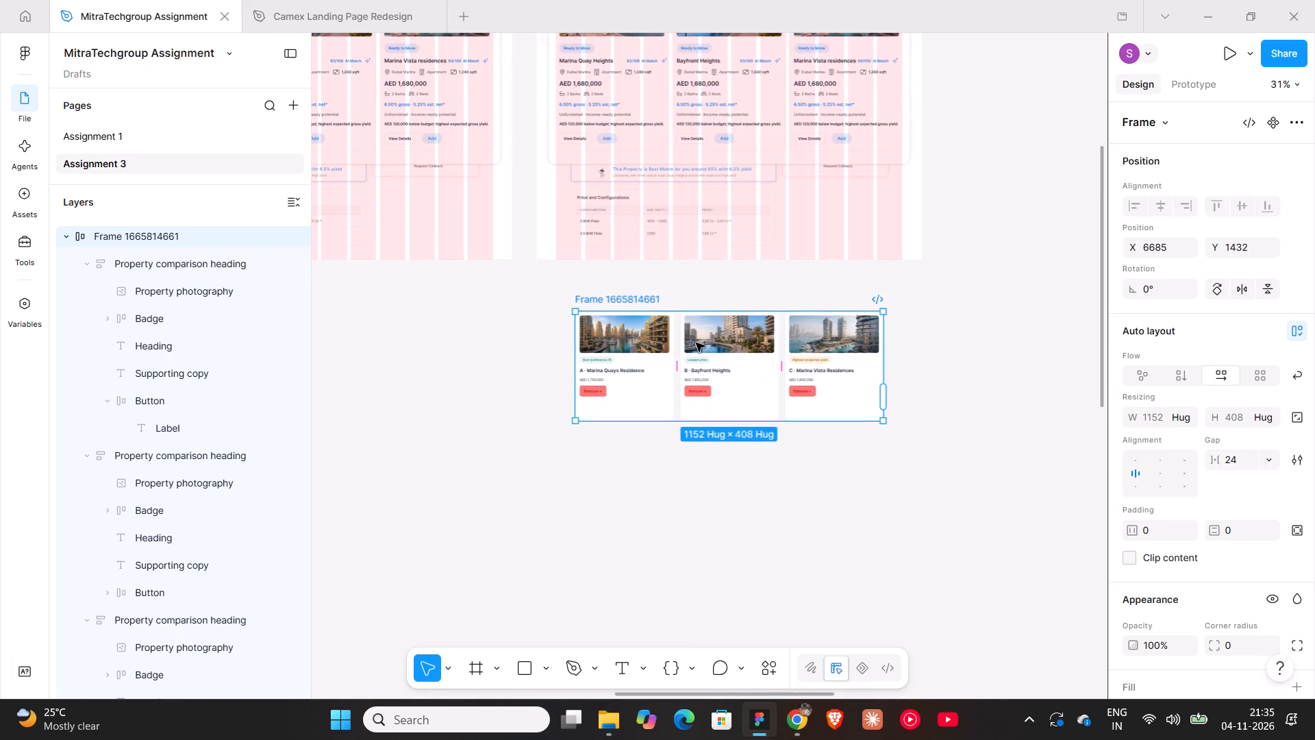
scroll(696, 343, down, 1)
key(t)
click(699, 446)
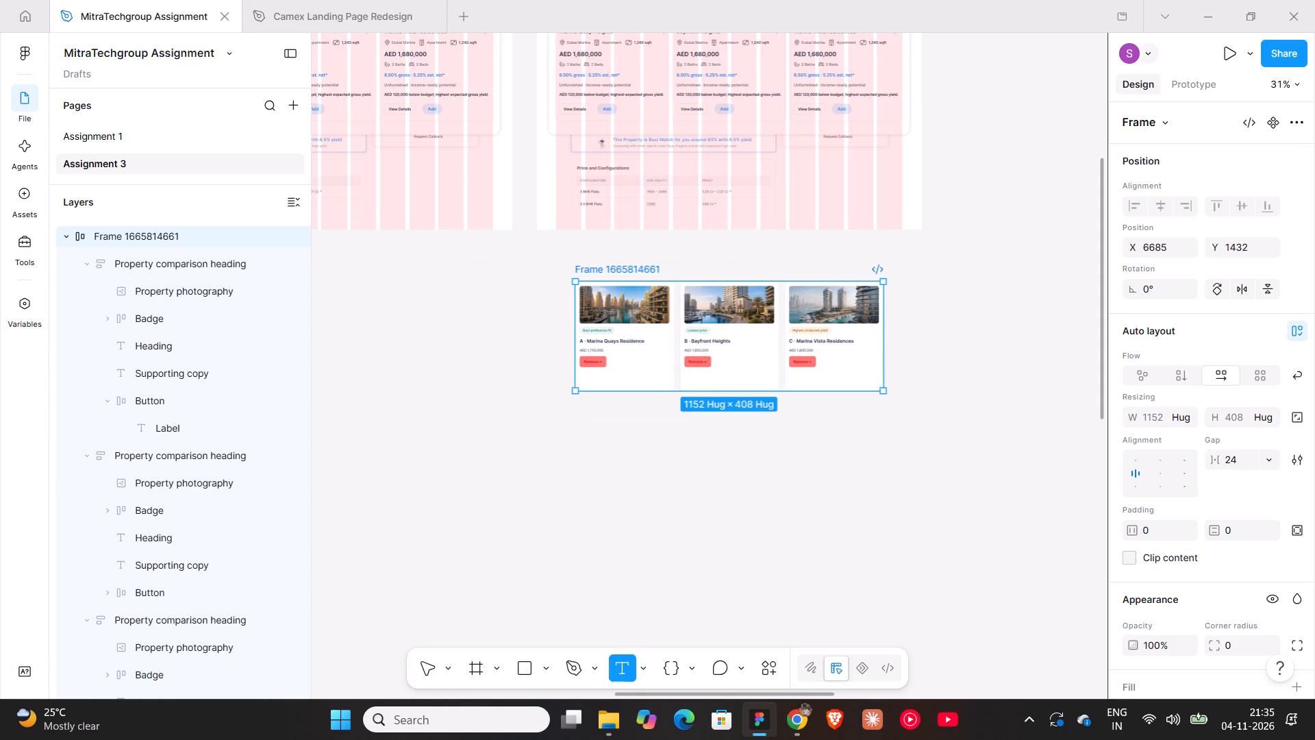
text(Cancel)
click(792, 457)
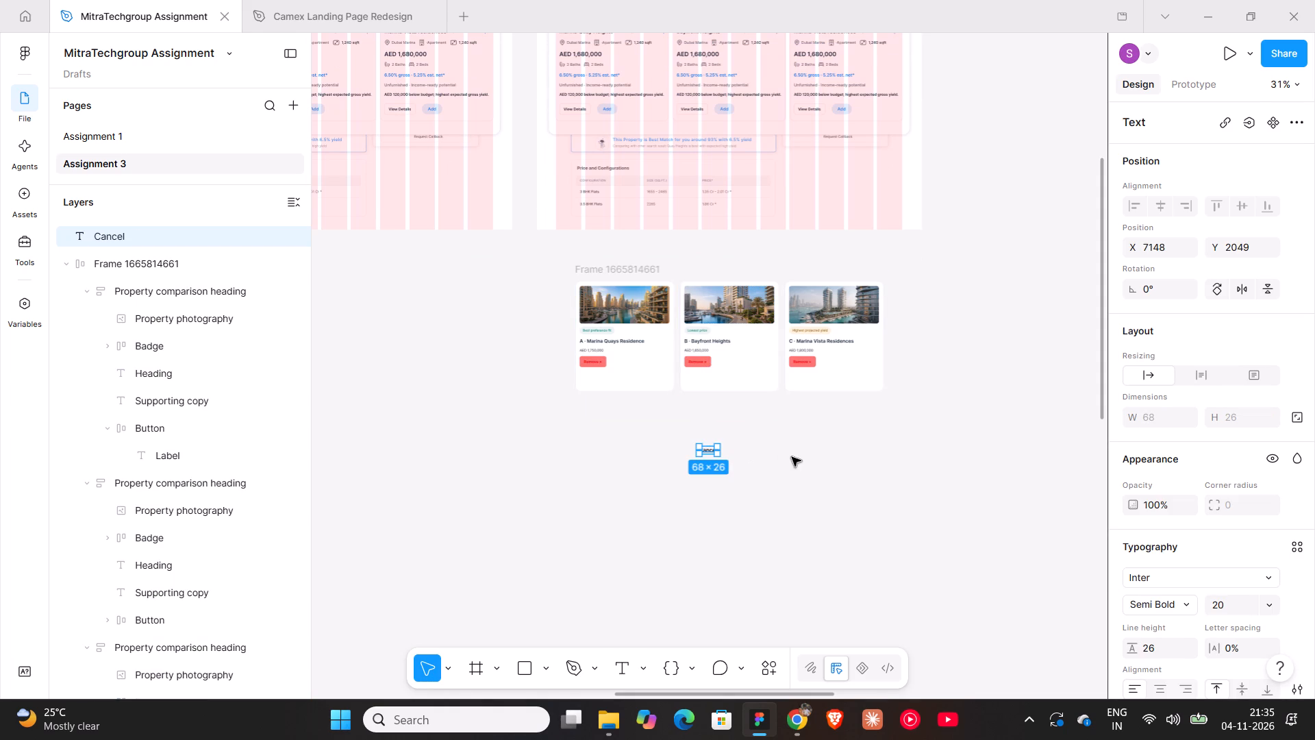
Wrap the "Cancel" text below the three-card comparison row in its own auto layout frame.
key(shift+a)
scroll(1159, 522, down, 1)
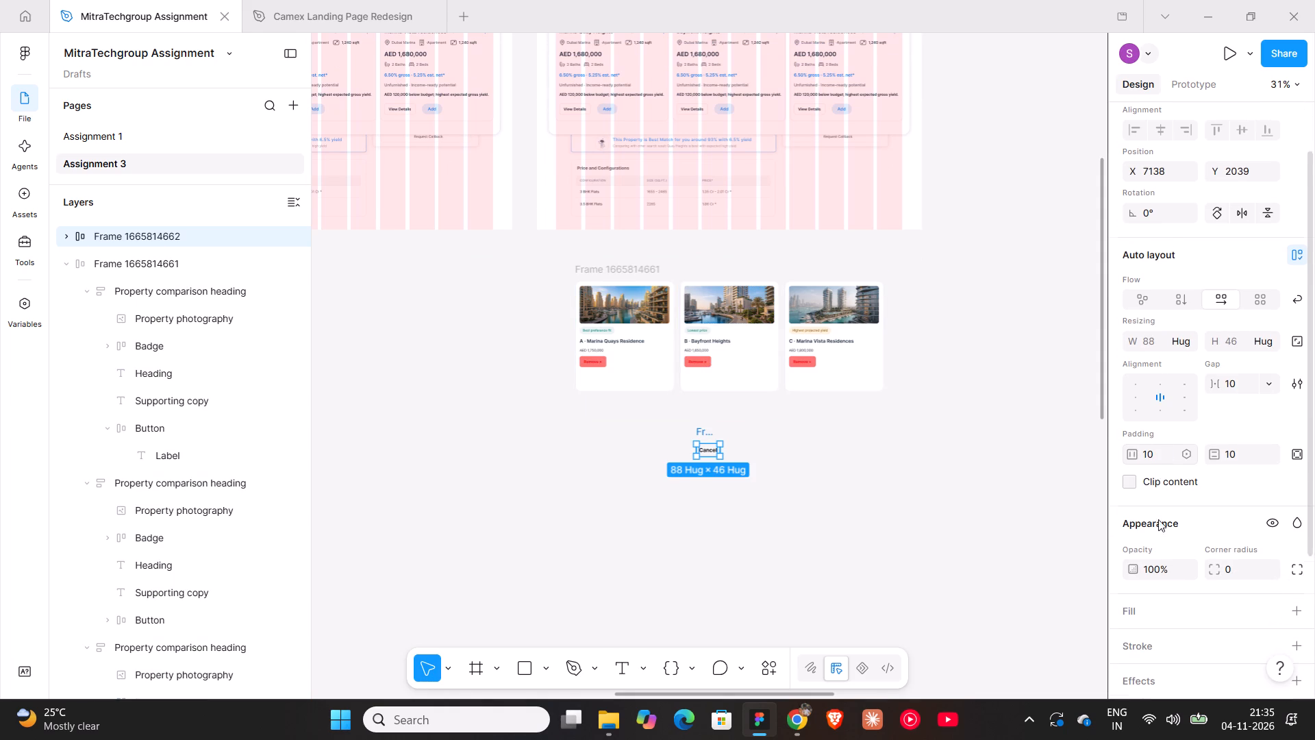
click(714, 448)
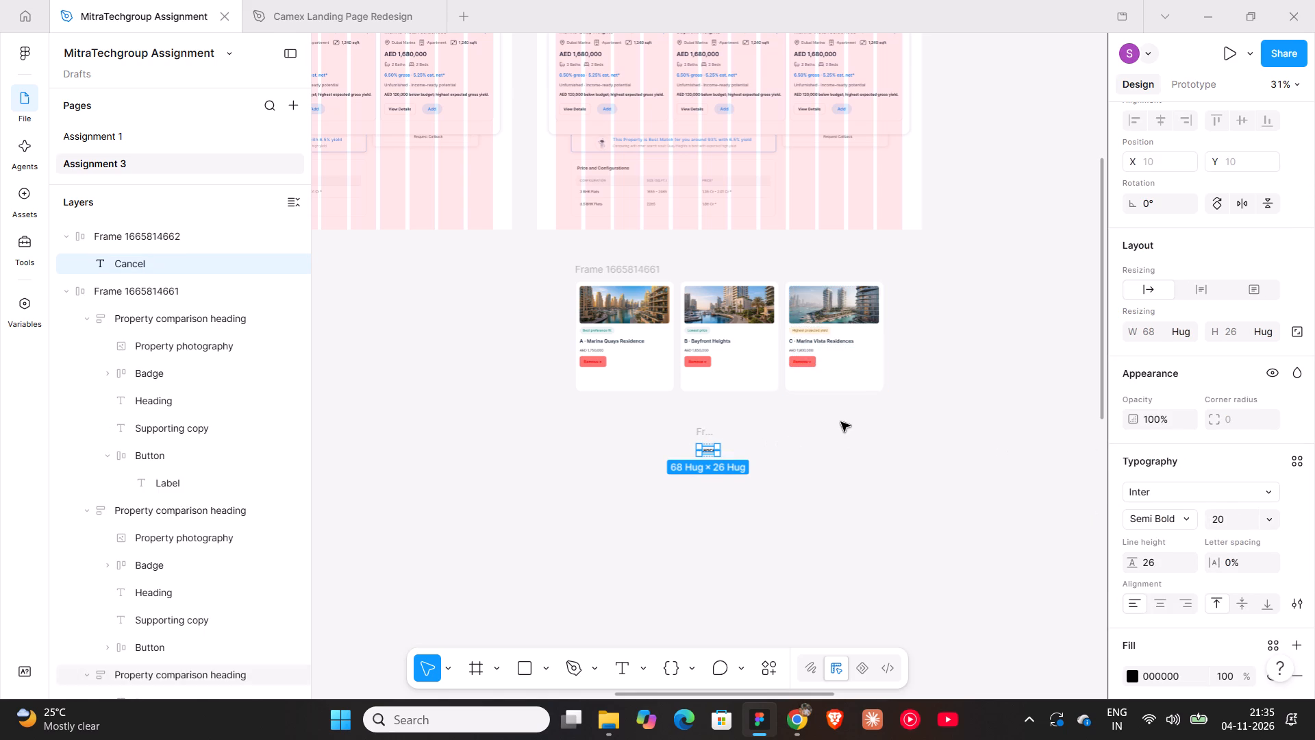
Duplicate the Call Now and Request Callback buttons from Desktop - 2's Contact Builder card onto the empty canvas below, at about X 4954.
shift+scroll(835, 430, up, 9)
scroll(835, 430, up, 3)
ctrl+scroll(618, 193, up, 4)
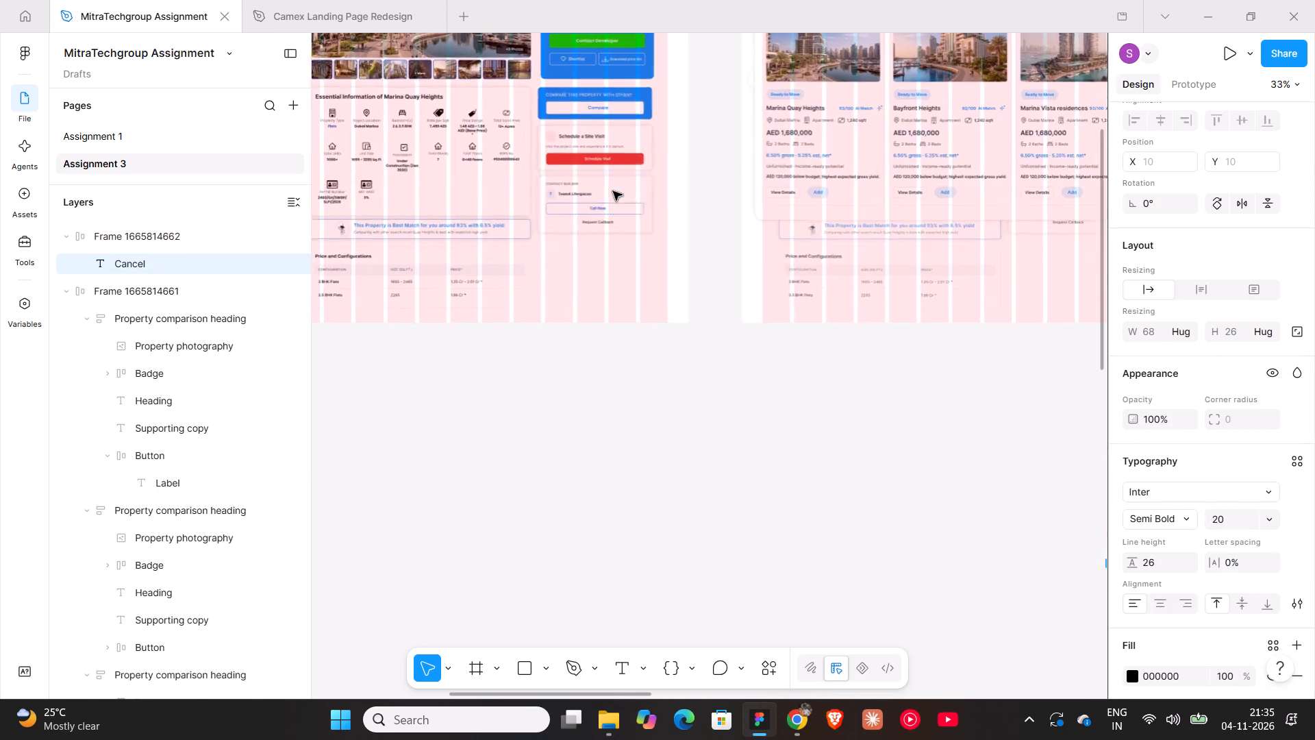
ctrl+scroll(613, 191, up, 3)
triple_click(594, 231)
double_click(594, 231)
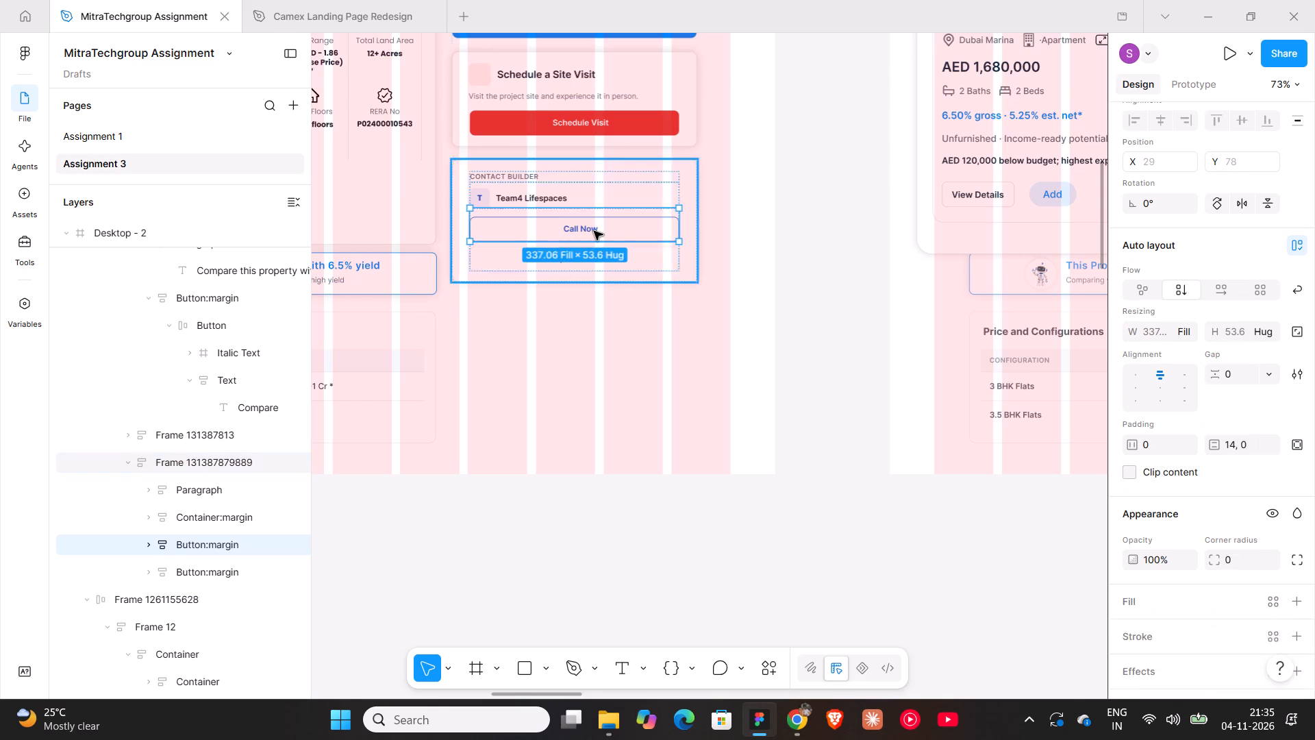
double_click(594, 231)
shift+click(594, 259)
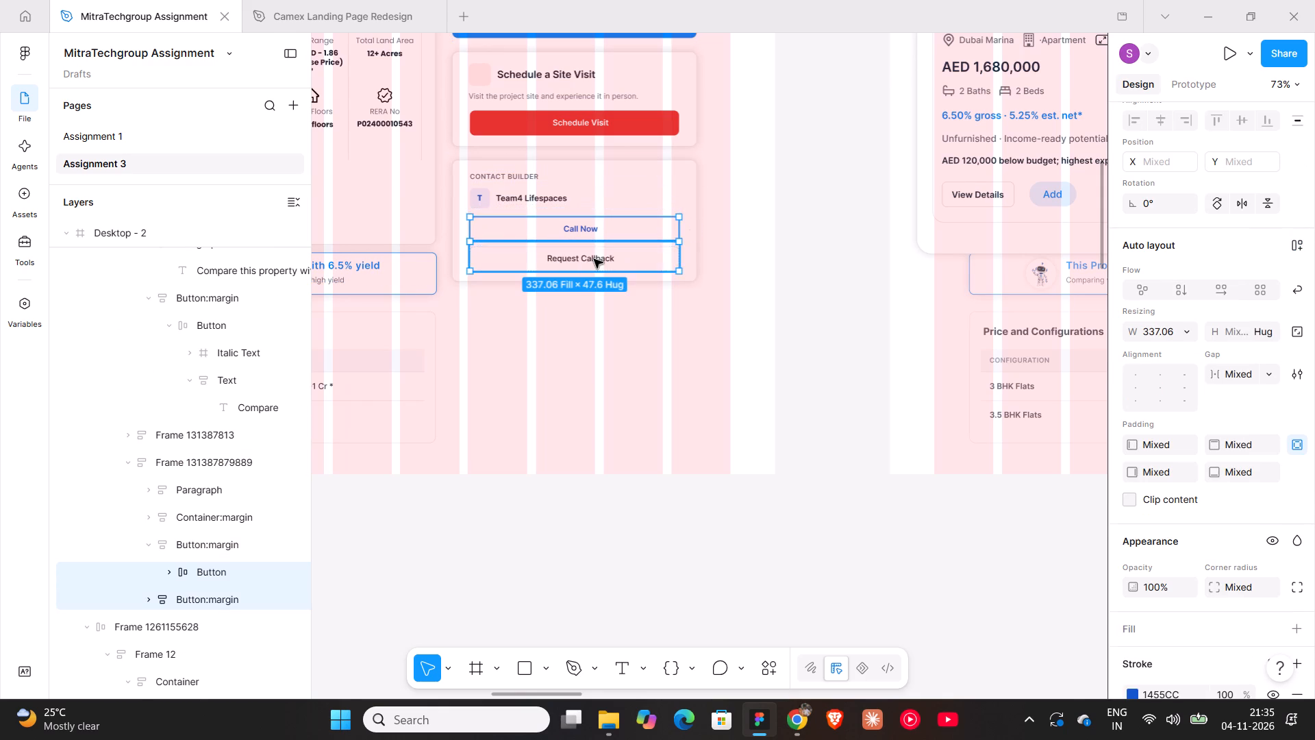
ctrl+scroll(594, 259, down, 5)
alt+drag(594, 259, 799, 442)
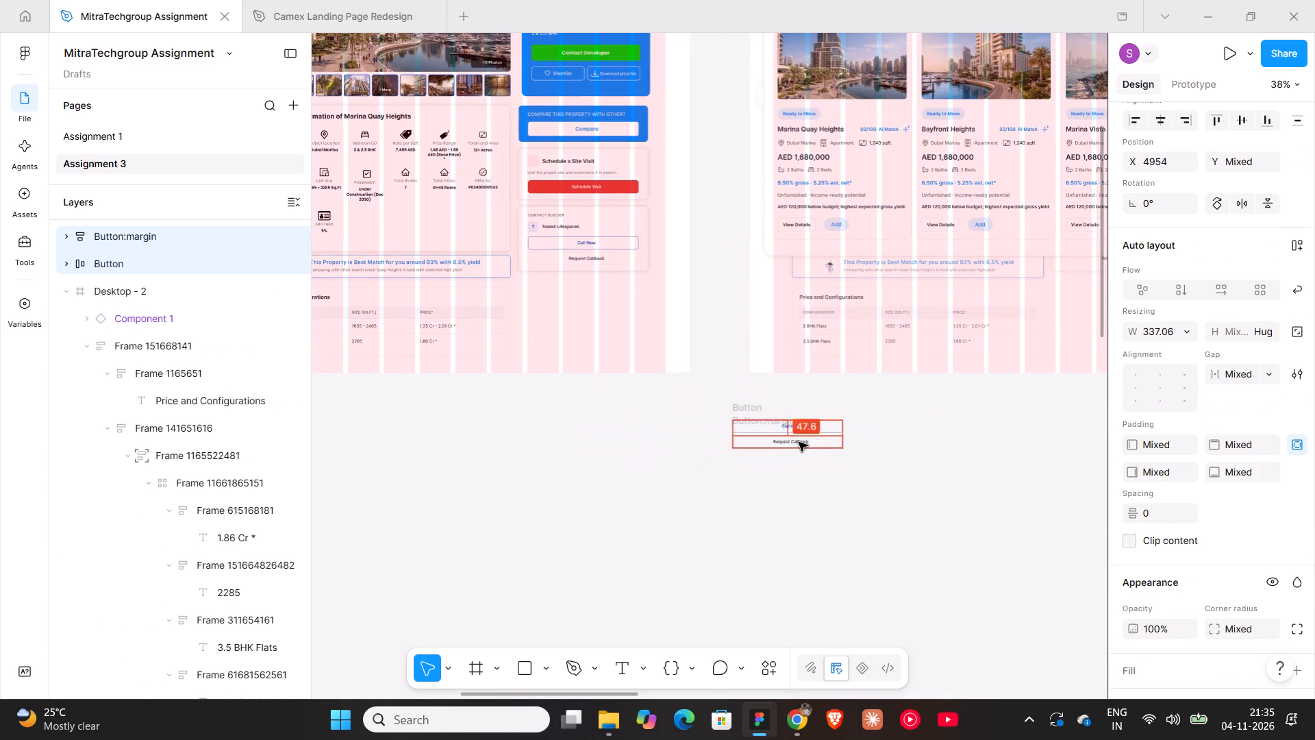
Replace the label of the copied Call Now button on the canvas with "Compa".
ctrl+scroll(799, 442, up, 11)
triple_click(784, 394)
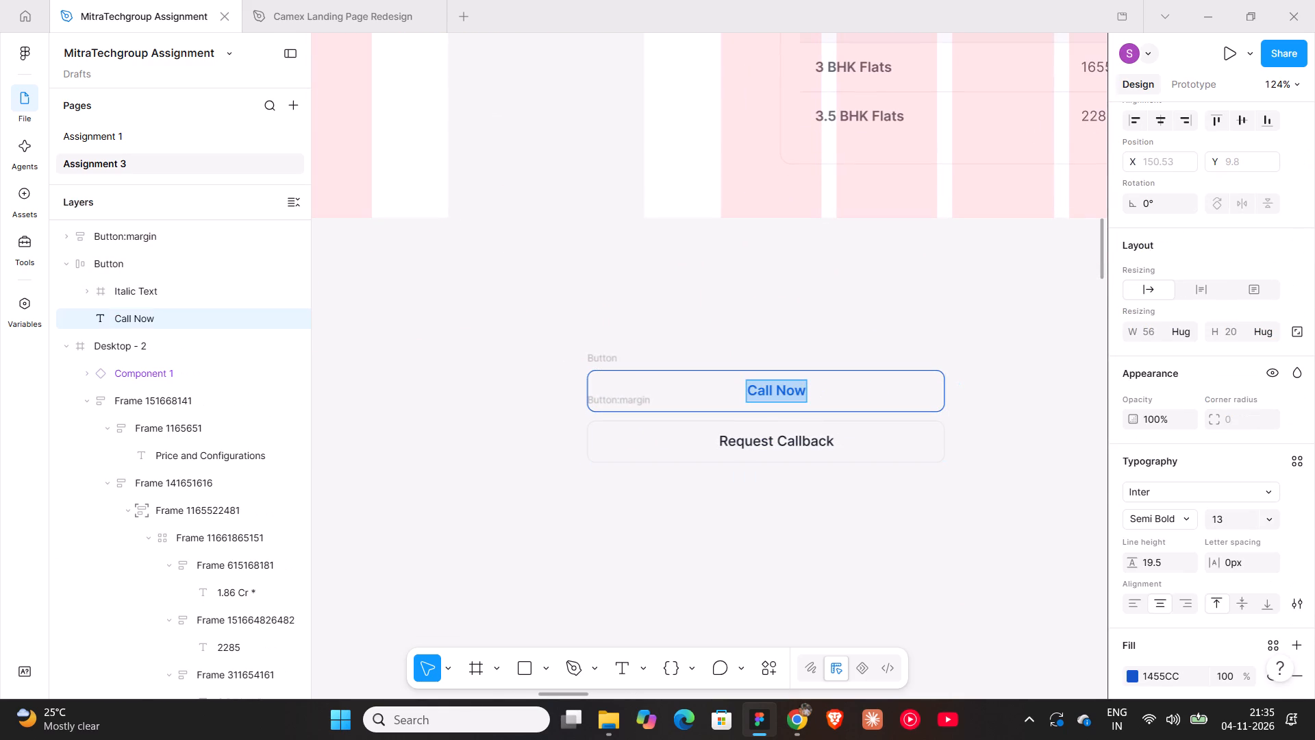
text(Compaare)
key(BackSpace)
key(BackSpace)
key(BackSpace)
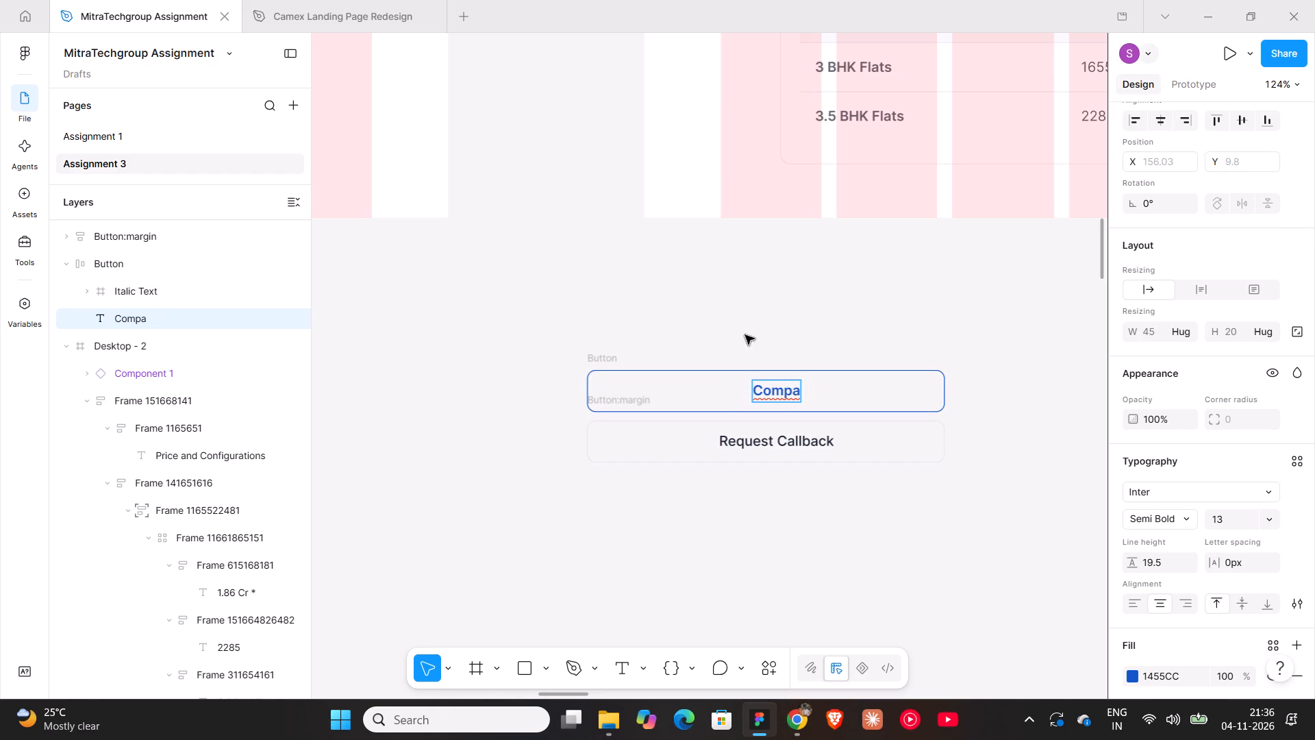
click(732, 325)
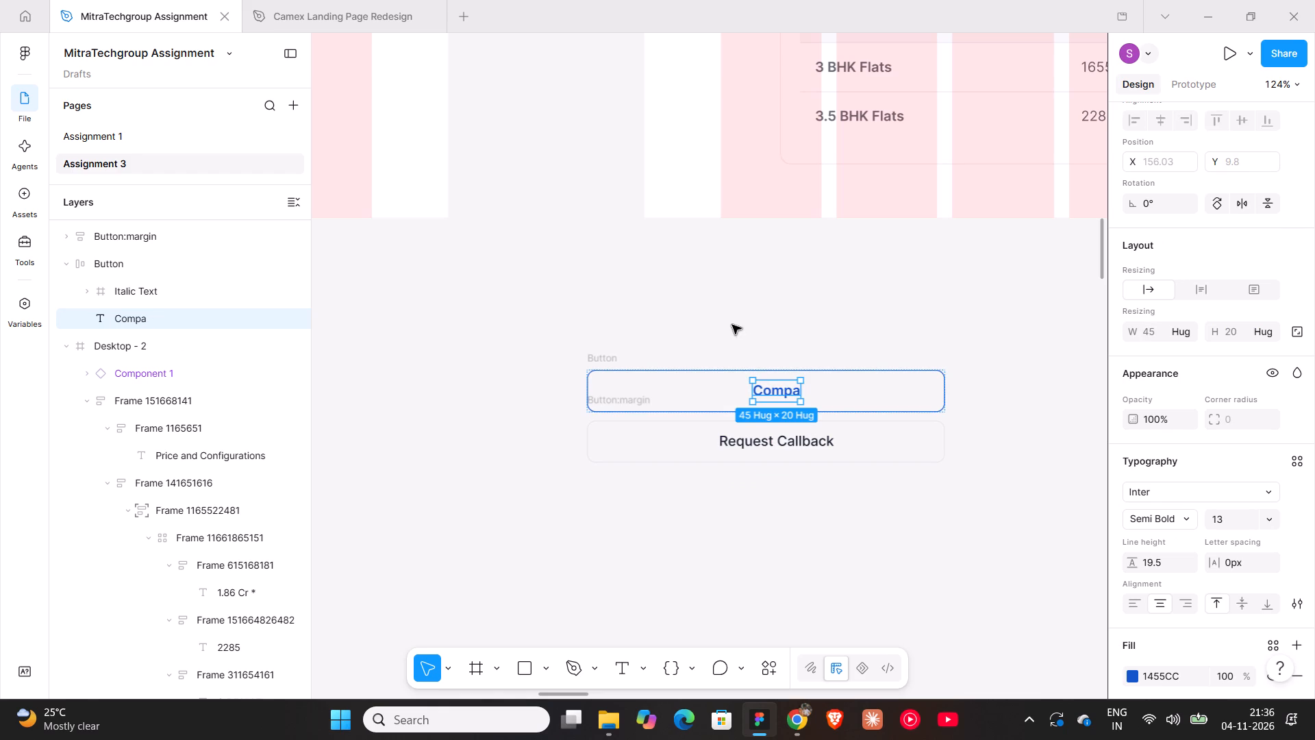
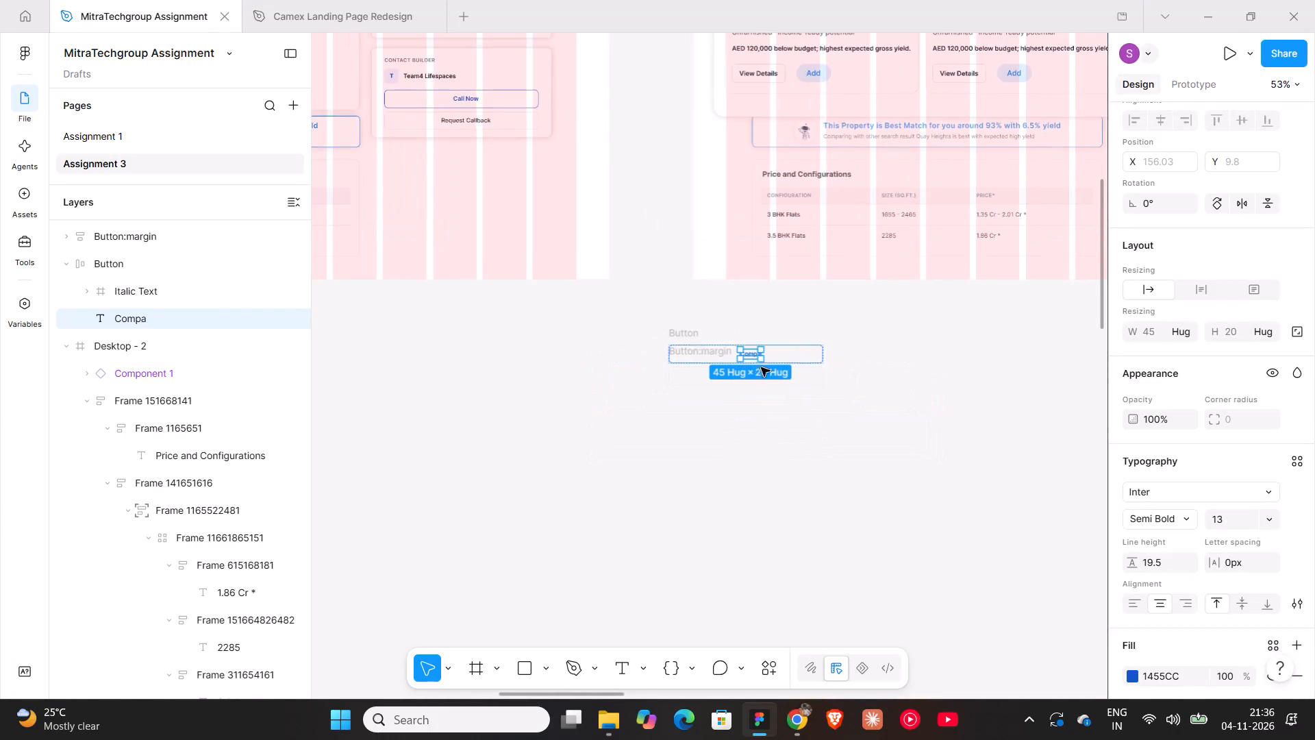
Replace the label of the copied Request Callback button on the canvas with "Cancel".
ctrl+scroll(762, 369, up, 11)
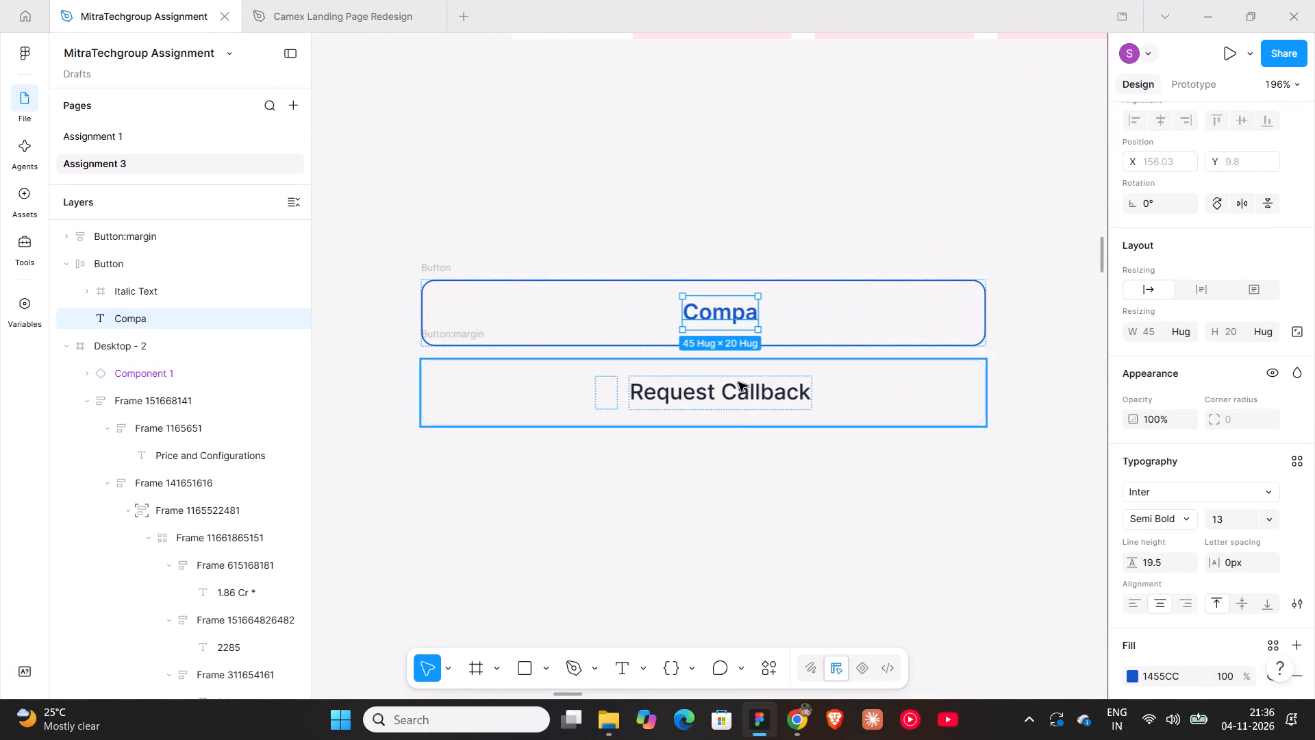
triple_click(738, 382)
click(738, 382)
text(Cancel)
click(632, 492)
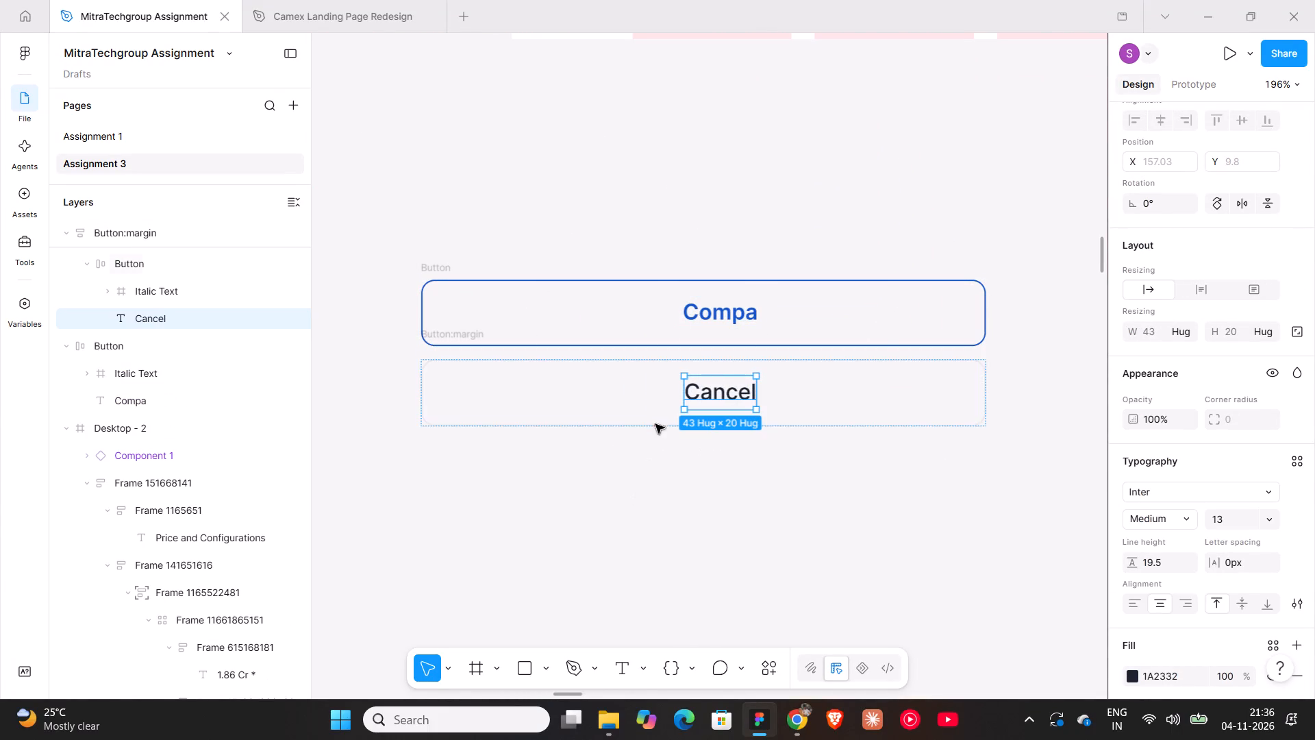
Delete the empty Italic Text icon frame beside the "Cancel" label.
click(649, 391)
key(Delete)
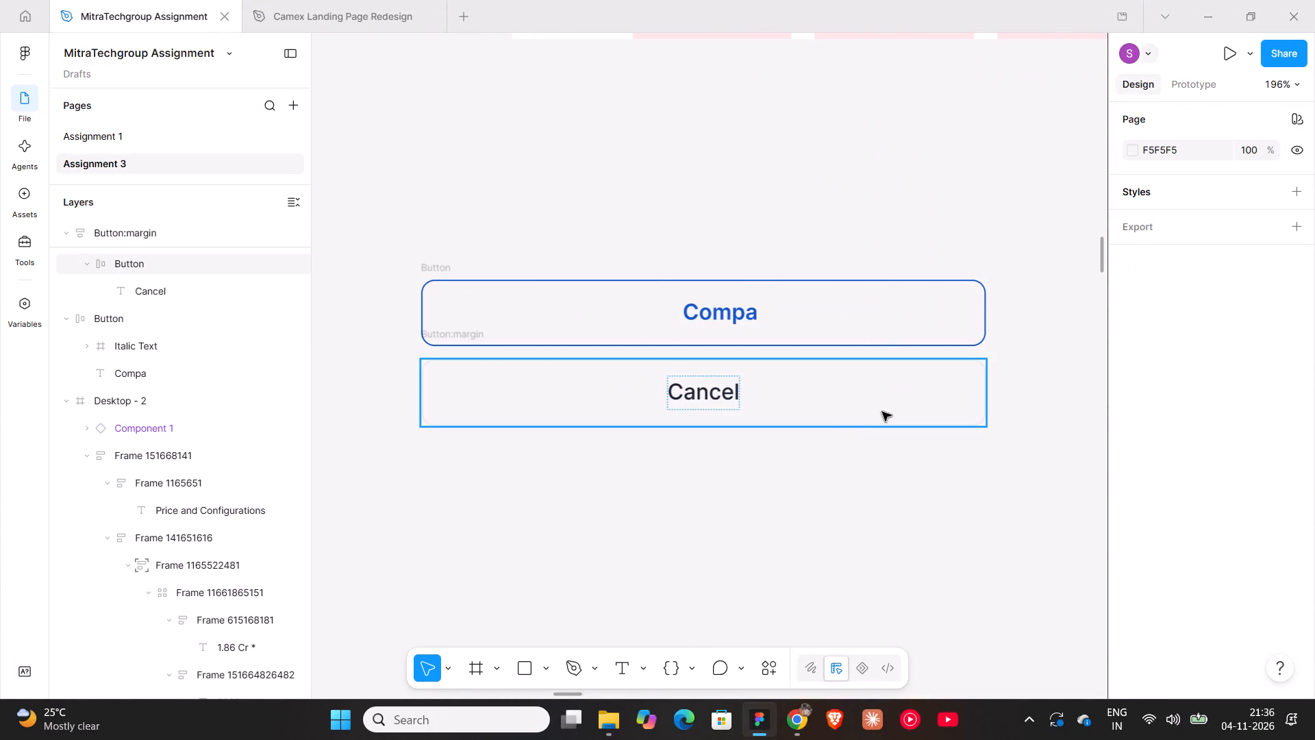
Set the "Cancel" label's font weight to Semi Bold and its size to 14.
double_click(711, 399)
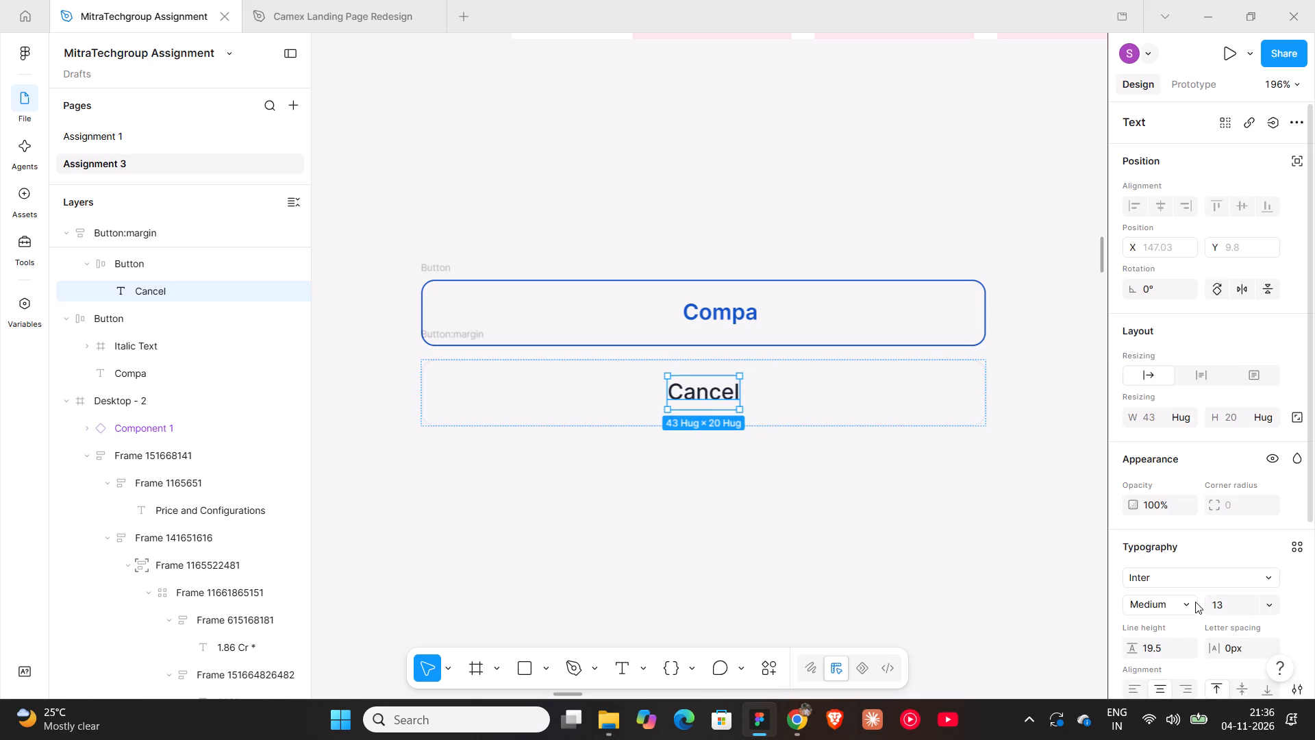
click(1195, 602)
click(1177, 621)
click(1249, 607)
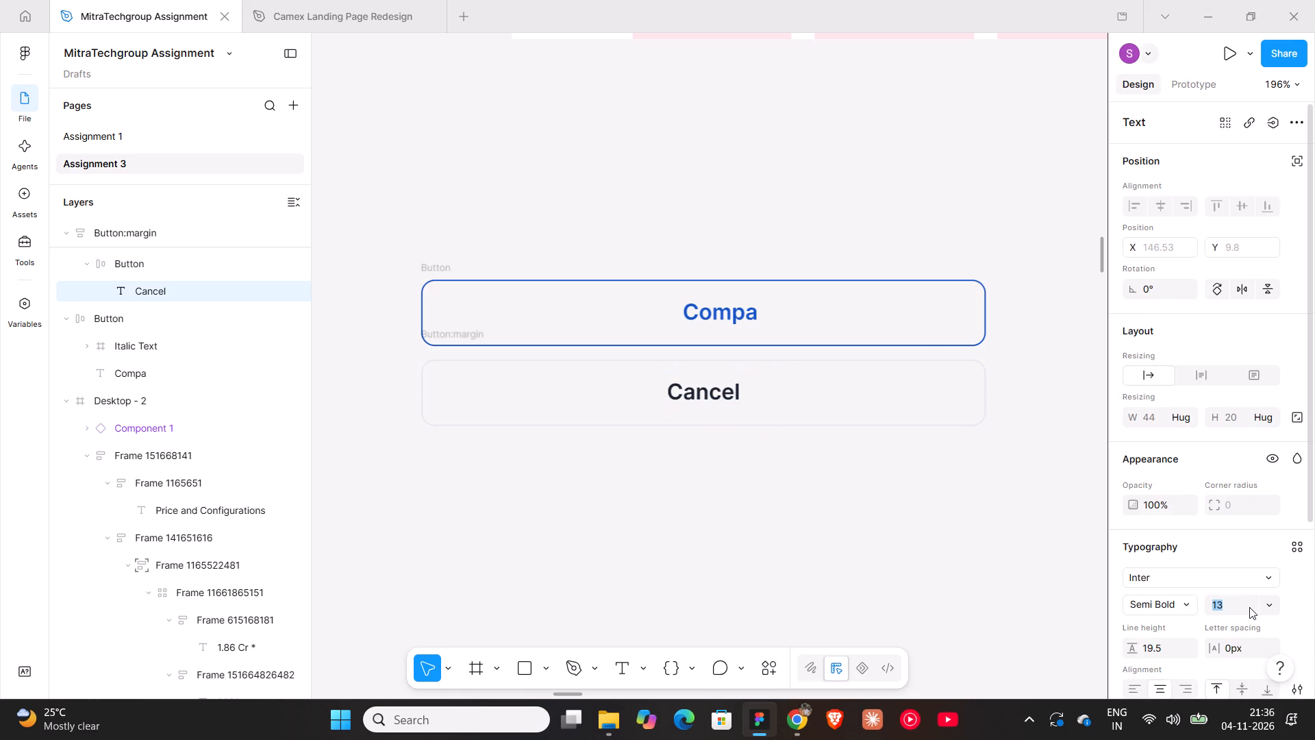
text(14)
key(Return)
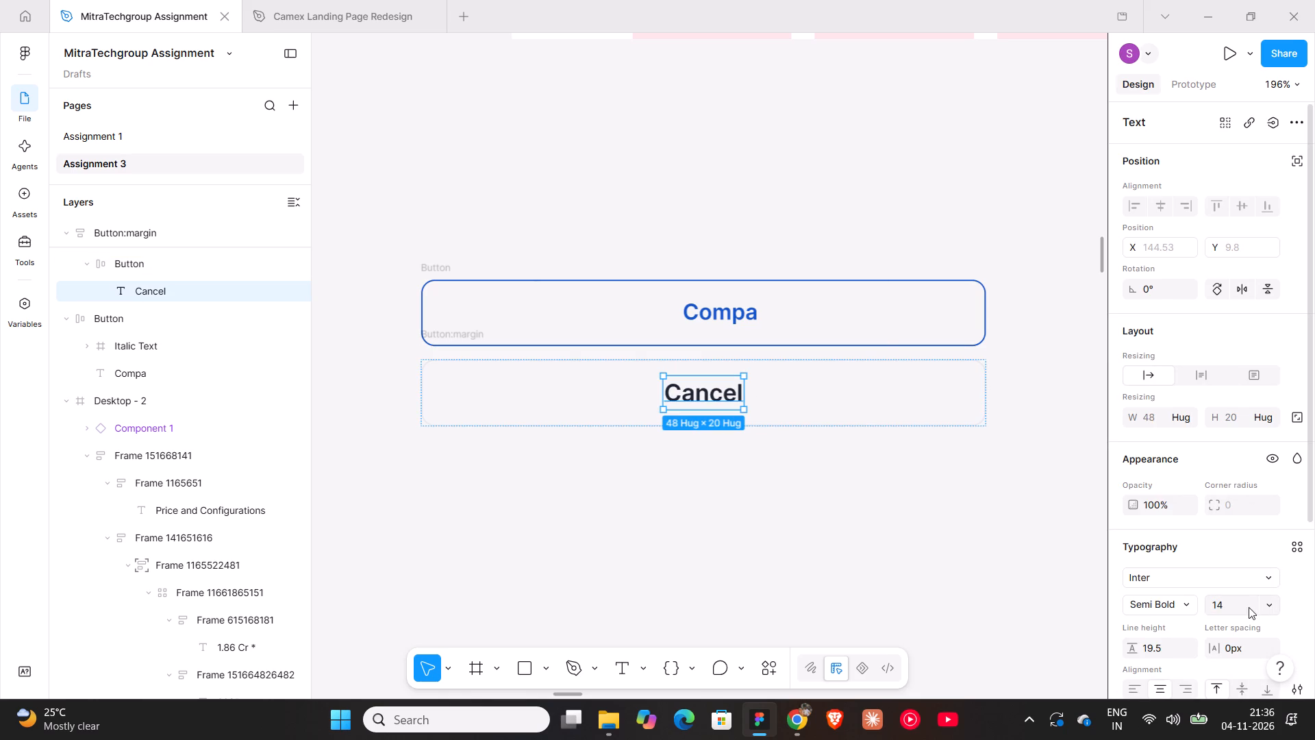
Change the "Cancel" label's fill to the red page colour E53935.
scroll(1199, 573, down, 4)
click(1131, 532)
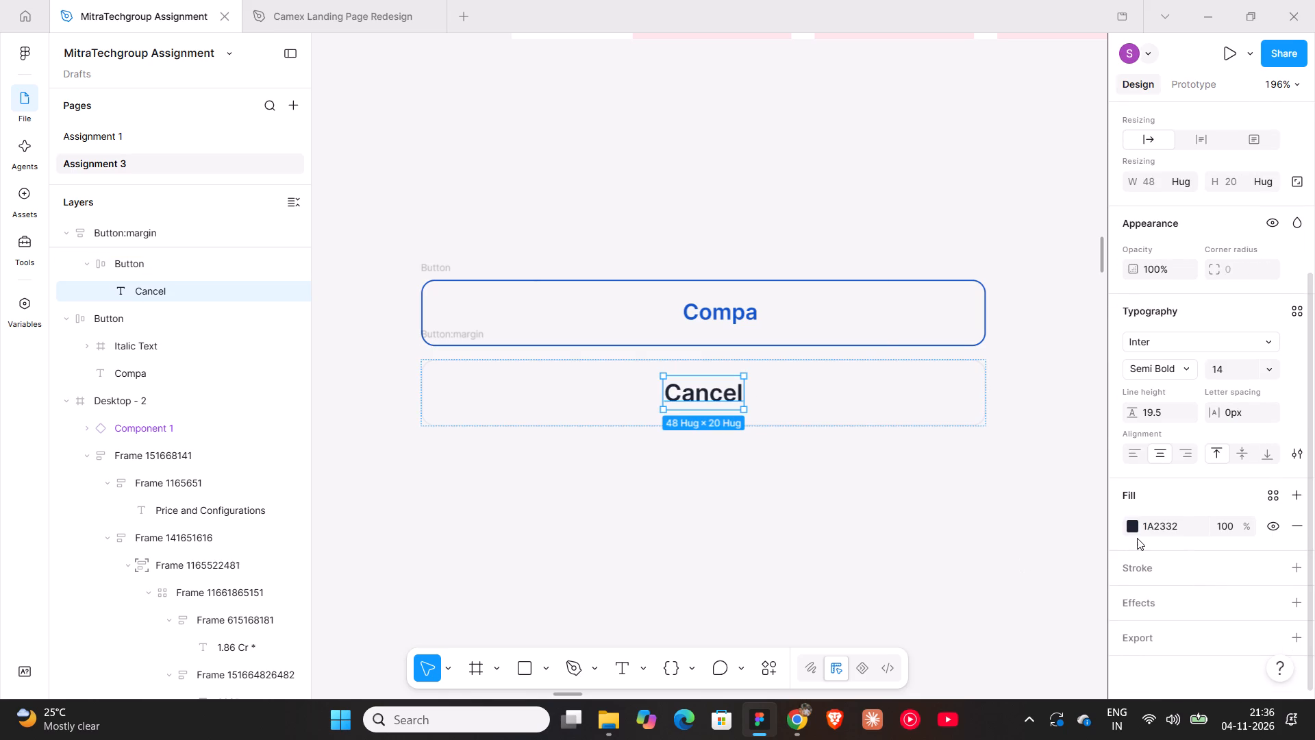
click(1136, 524)
click(1028, 647)
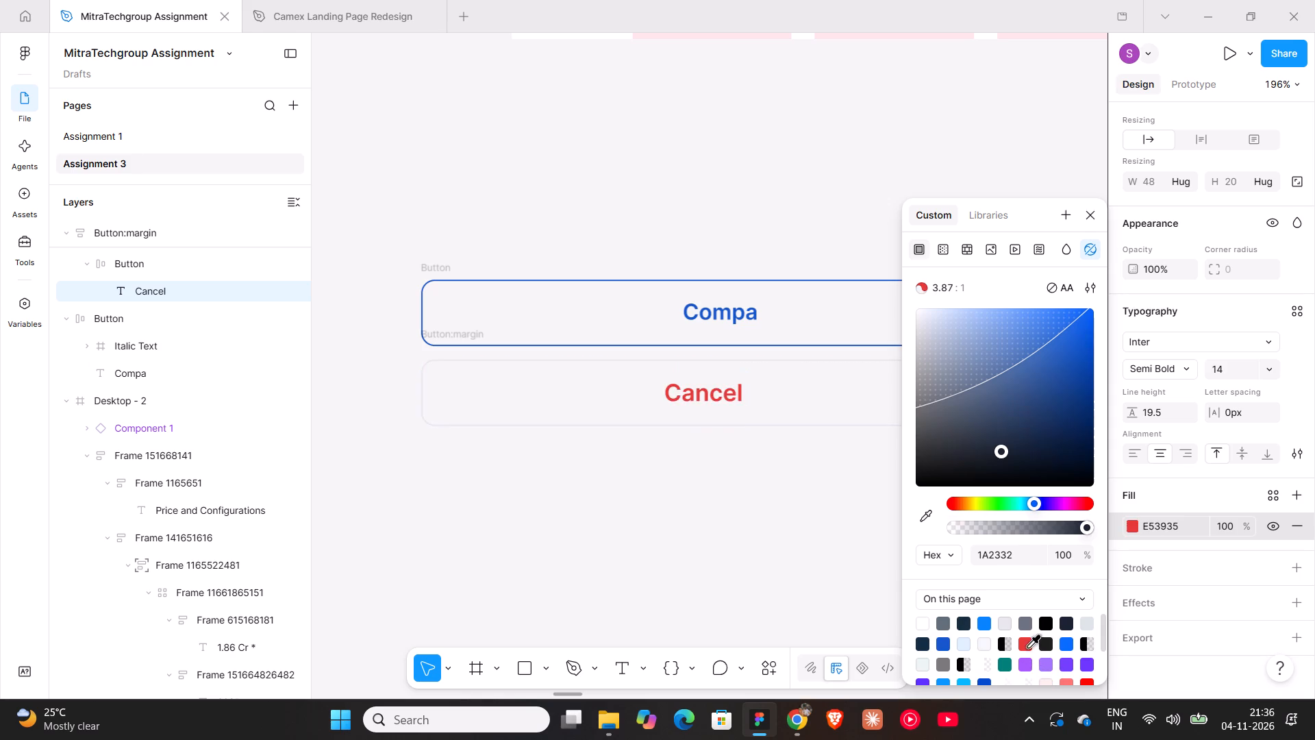
click(761, 549)
Select the "Compa" label inside the blue-outlined button on the canvas.
double_click(723, 330)
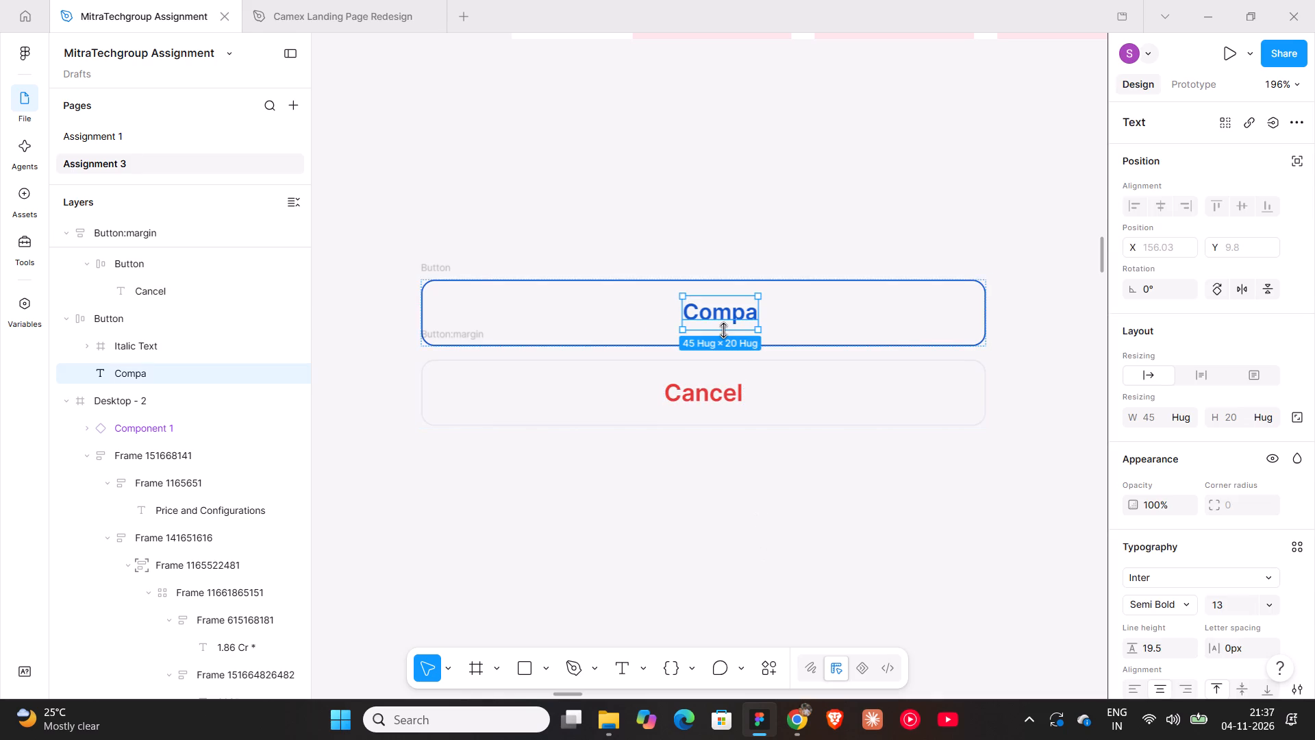
ctrl+scroll(723, 330, down, 9)
ctrl+scroll(723, 330, up, 8)
ctrl+scroll(723, 330, down, 10)
scroll(723, 330, up, 1)
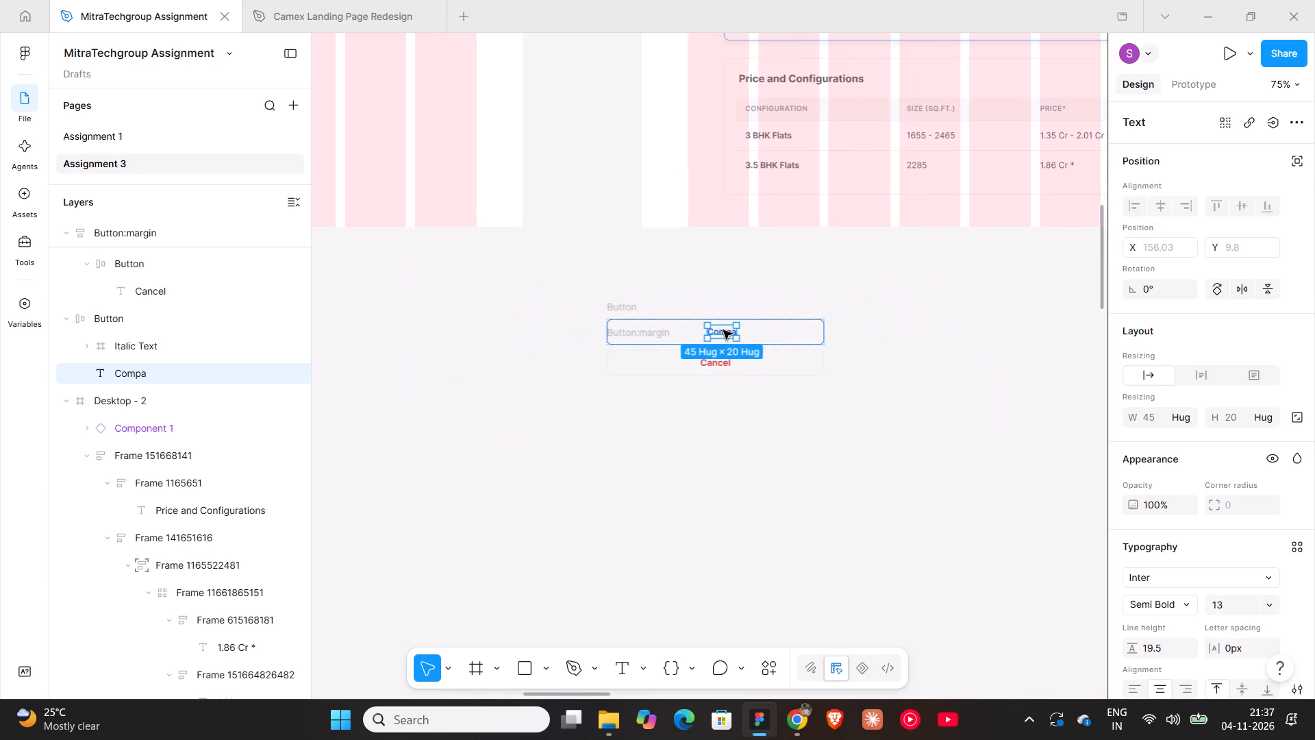
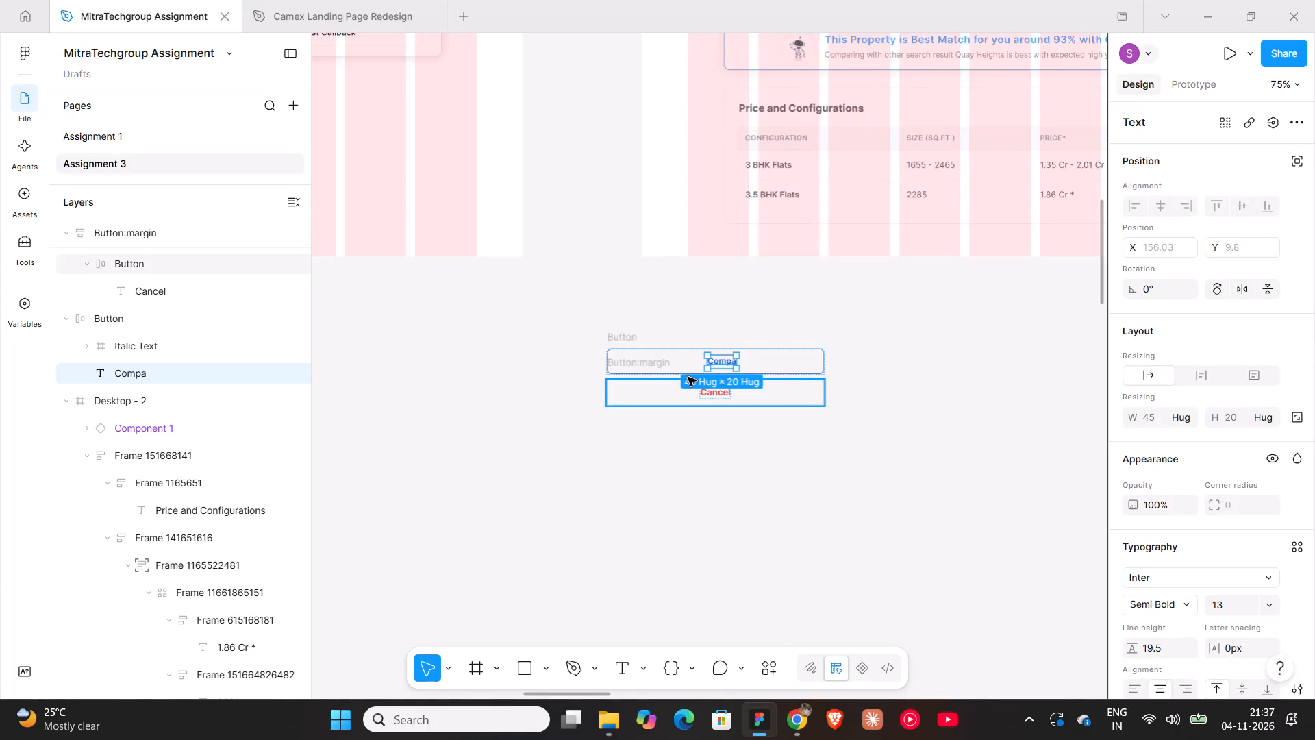
Complete the "Compa" label in the blue-outlined button so that it reads "Compare".
scroll(688, 377, down, 6)
scroll(688, 377, up, 3)
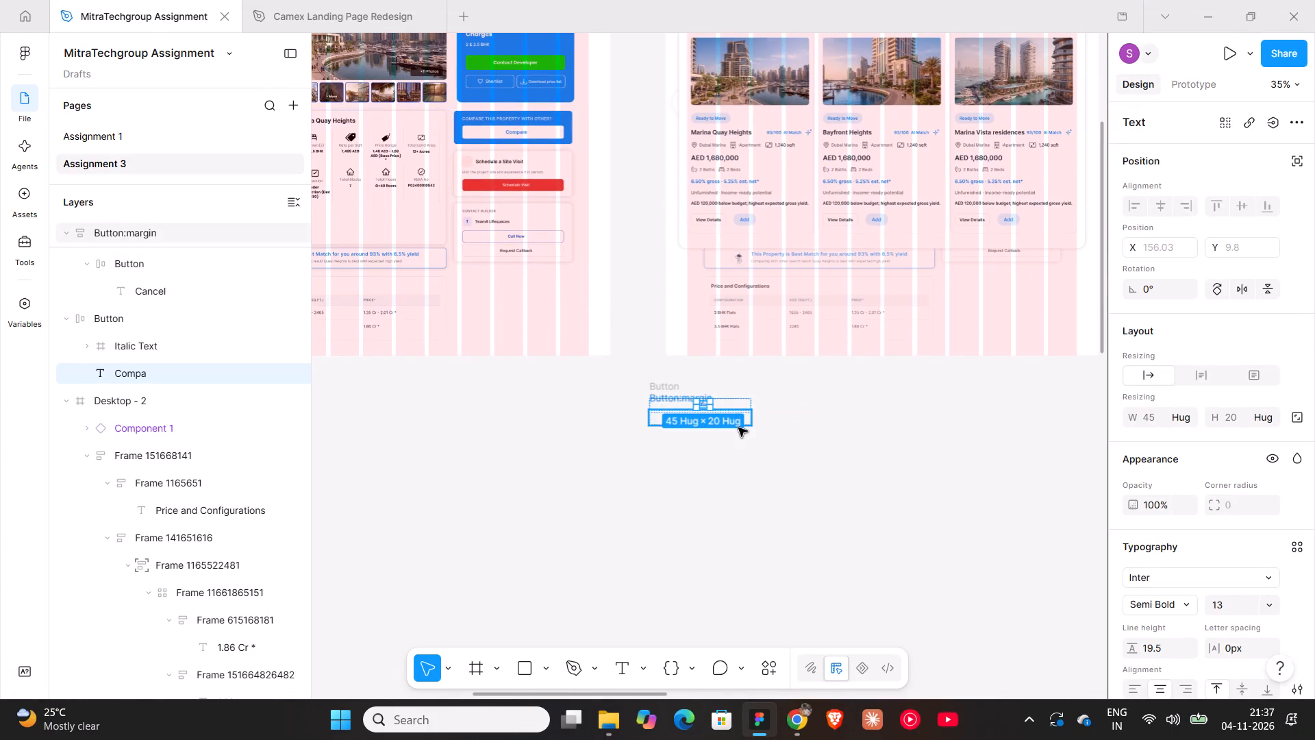
ctrl+scroll(681, 392, up, 10)
click(850, 421)
triple_click(764, 430)
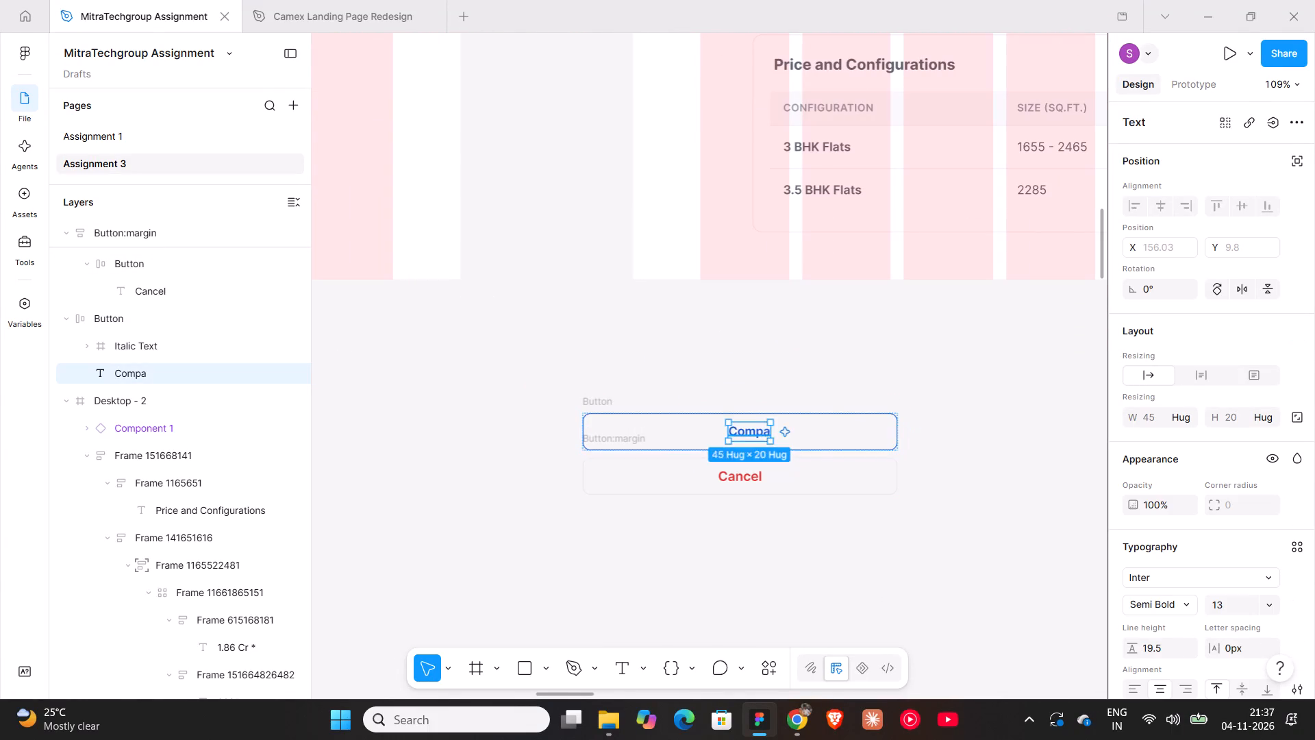
click(764, 430)
click(768, 434)
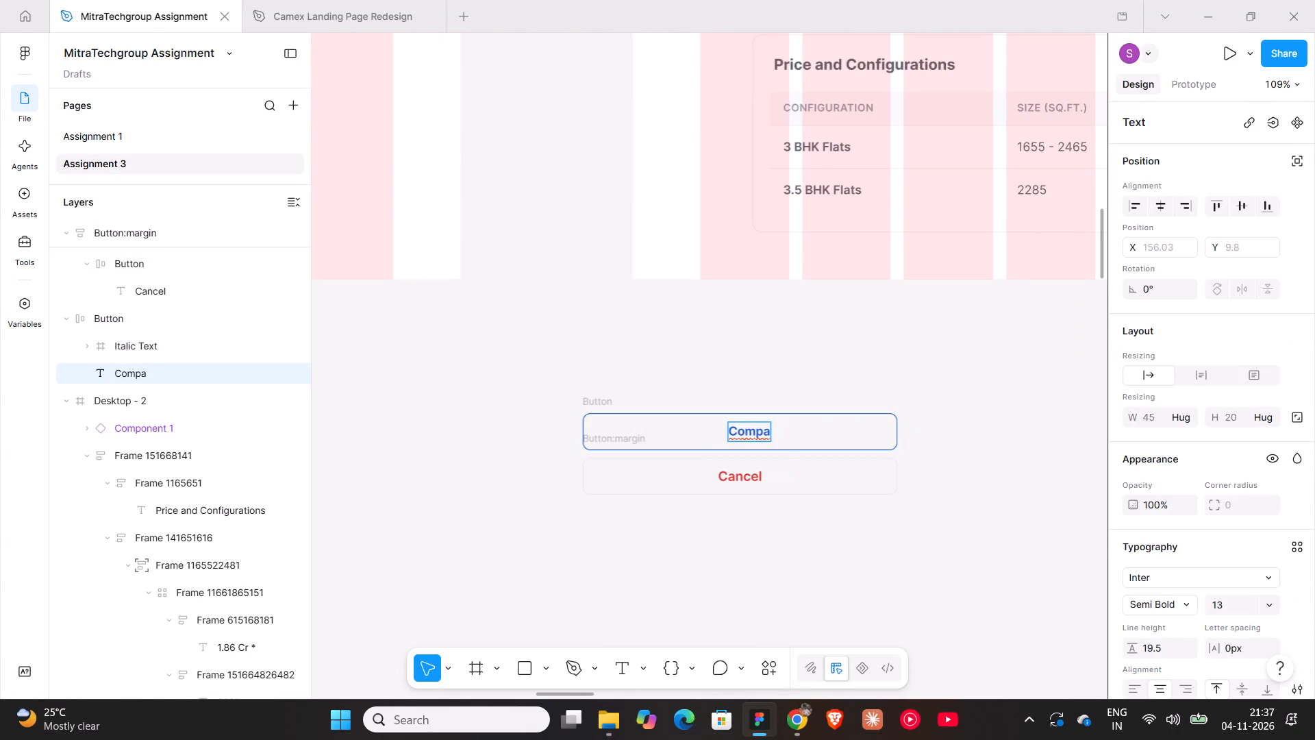
text(re)
click(936, 552)
Change the "Compare" label's fill to white from the page colours.
scroll(1161, 560, down, 3)
click(1134, 528)
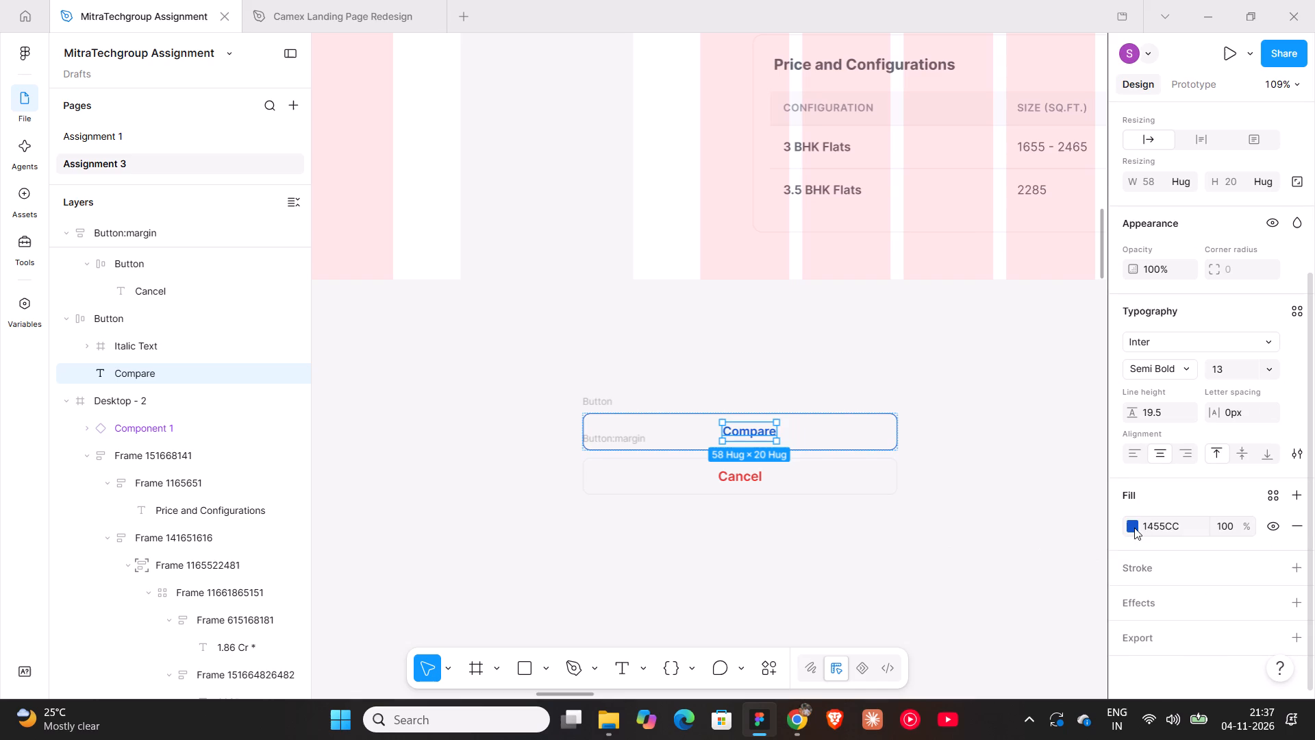
click(920, 624)
click(782, 605)
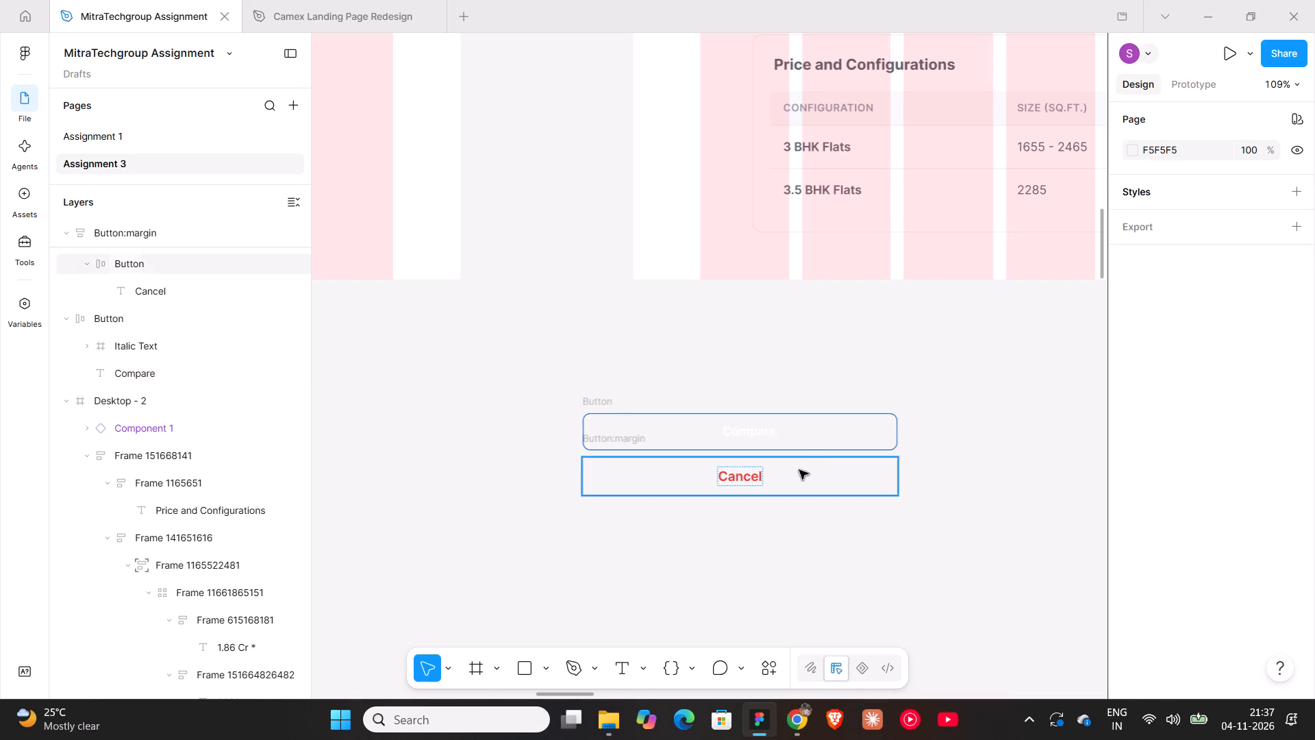
Add a fill to the Compare button frame and set it to its stroke colour, 1455CC.
click(812, 434)
scroll(1192, 553, down, 2)
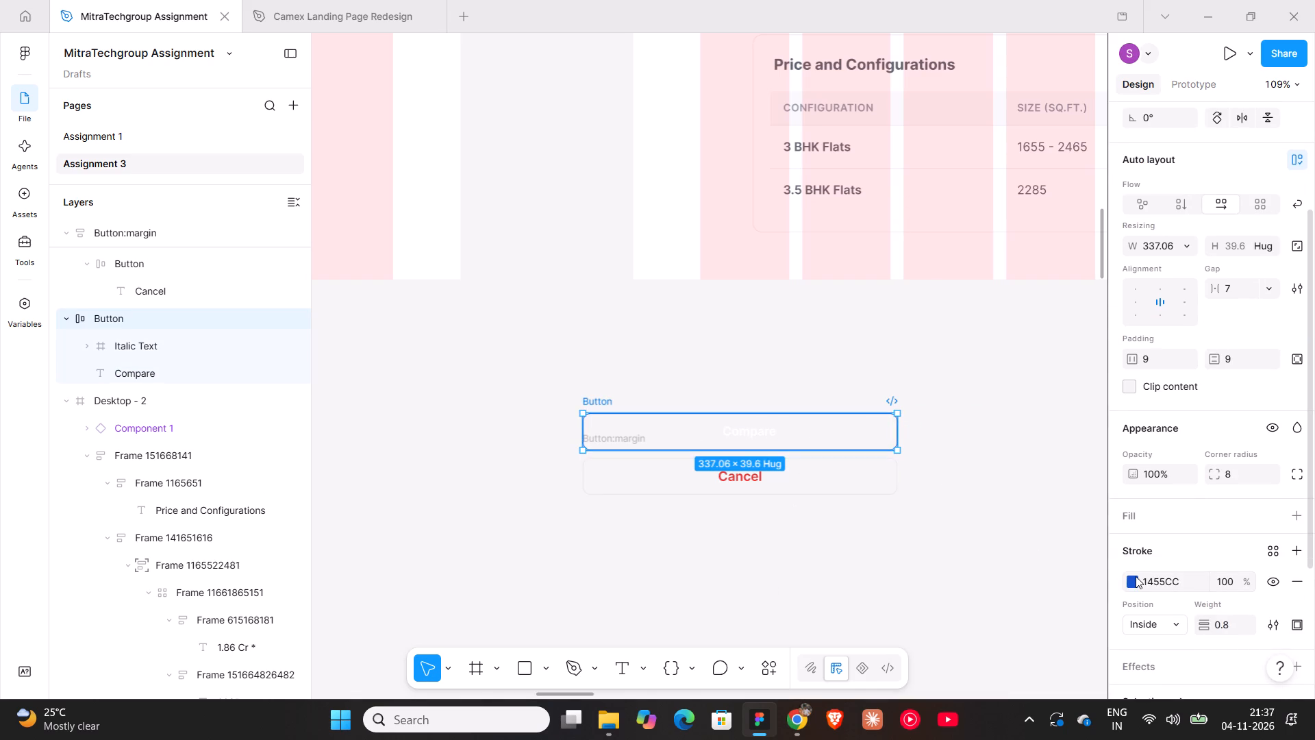
click(1298, 516)
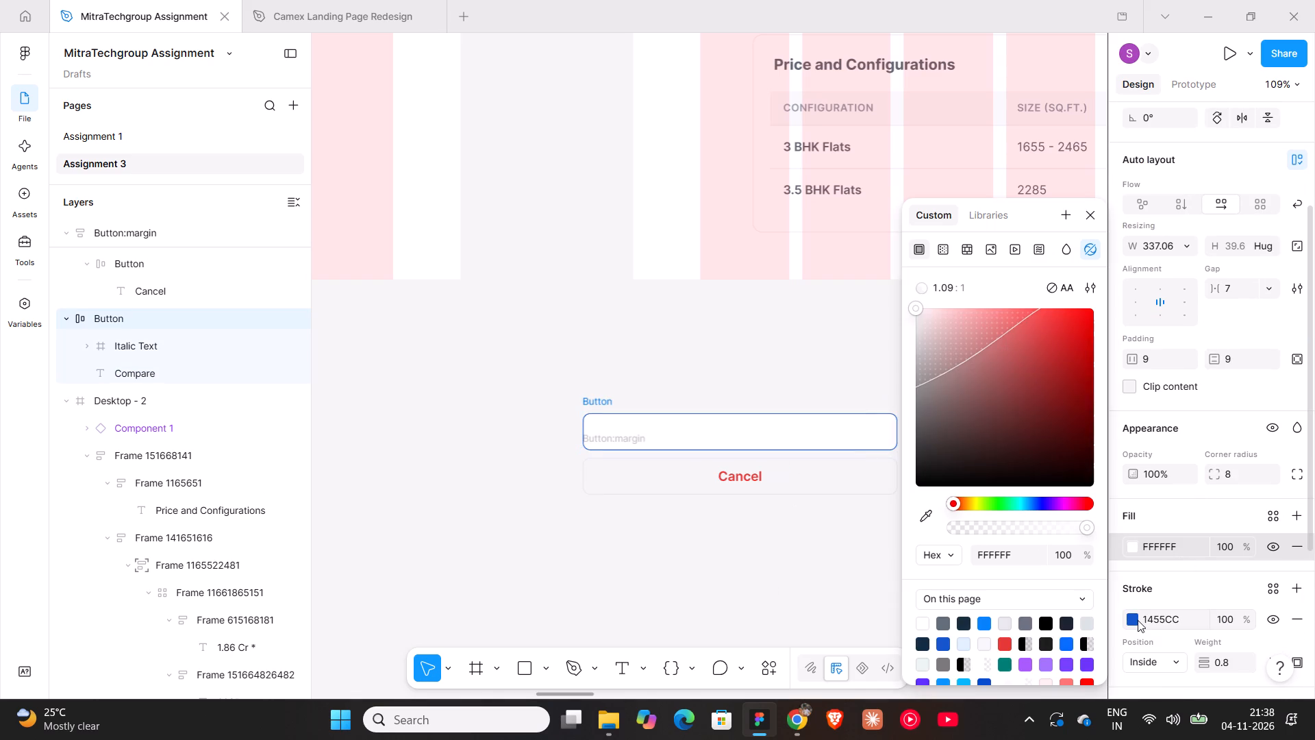
click(1153, 619)
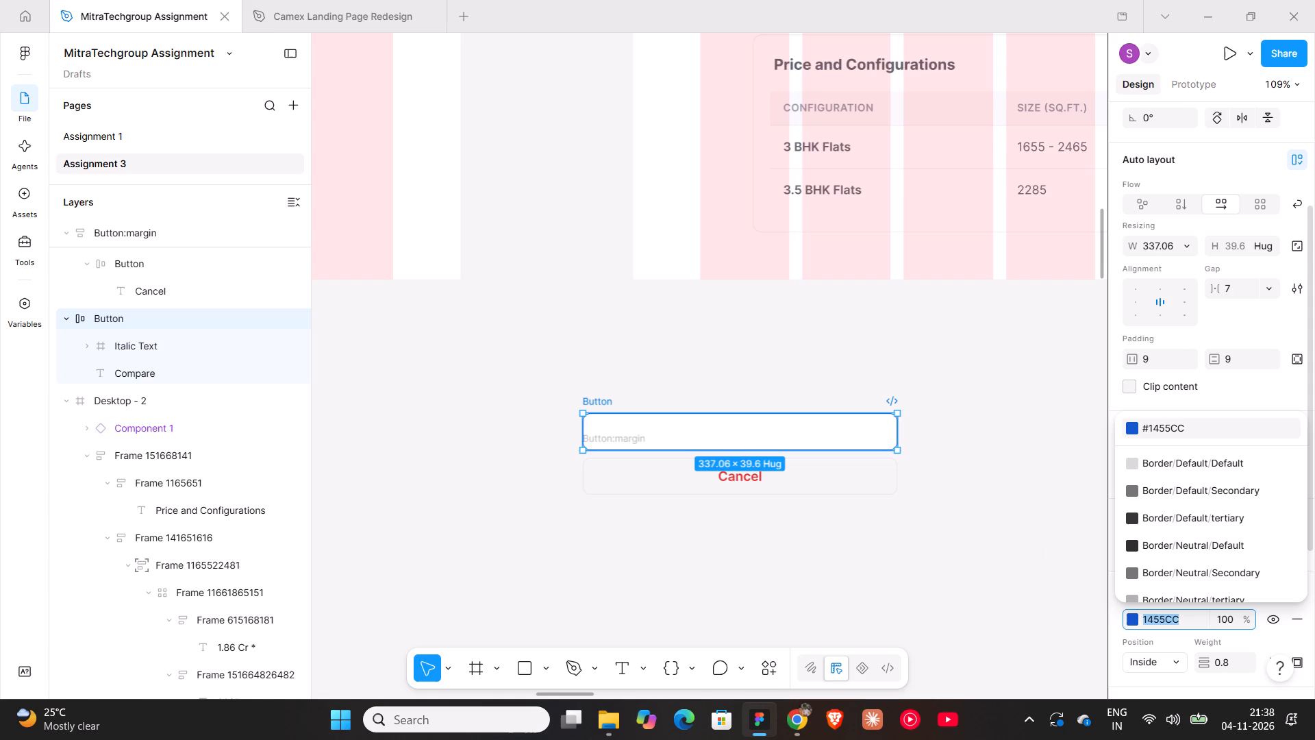
key(ctrl+c)
click(1047, 550)
click(768, 431)
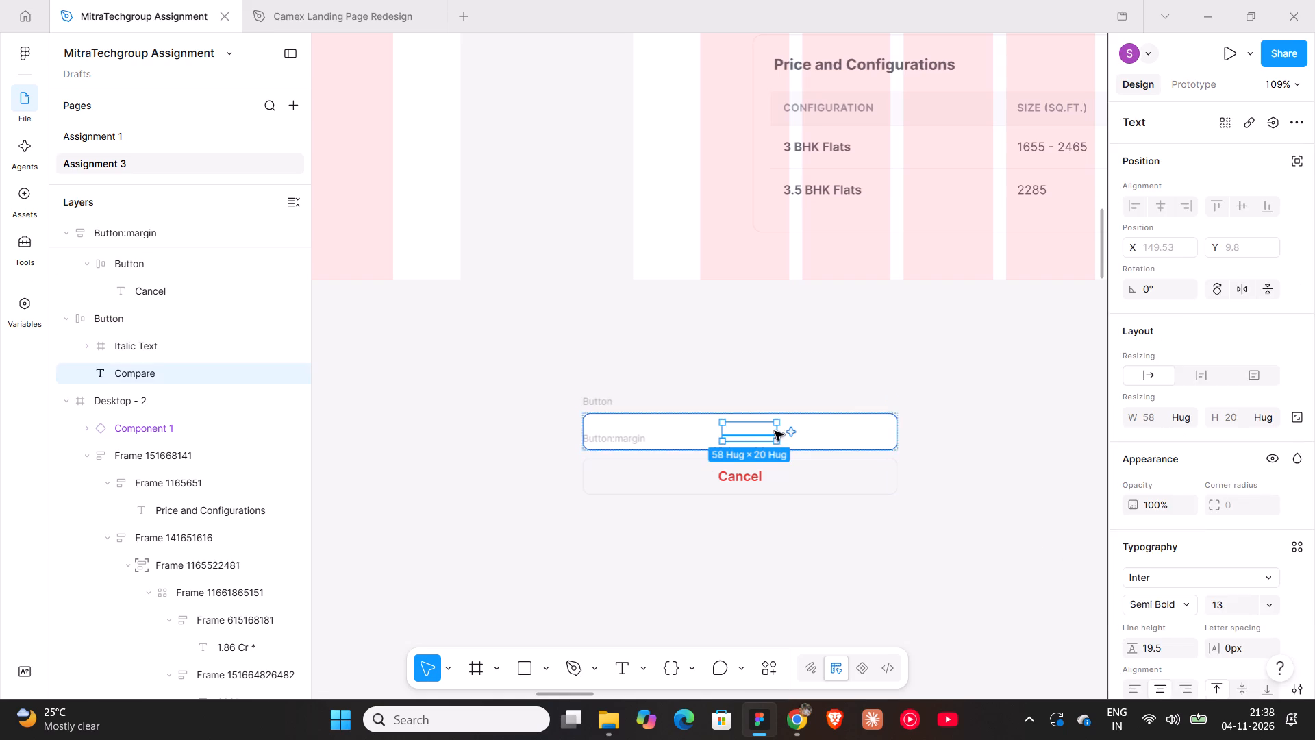
click(847, 434)
scroll(1162, 541, down, 3)
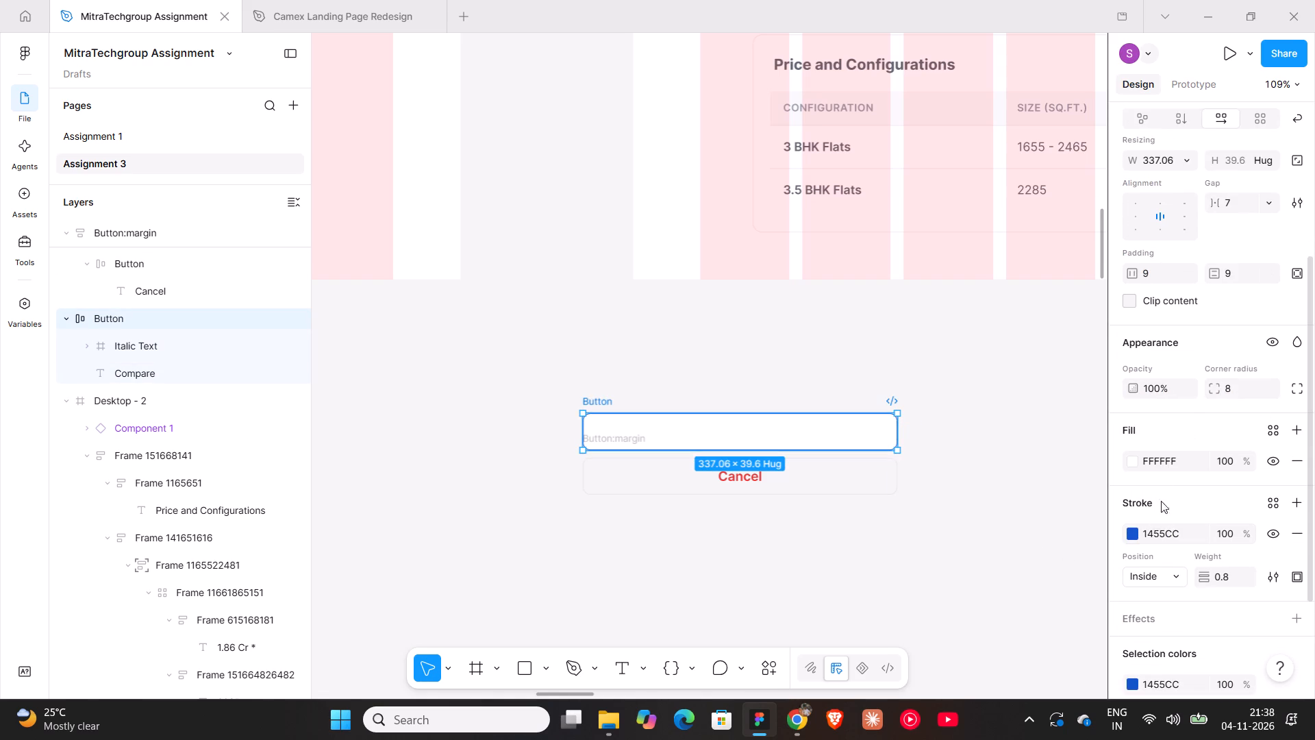
click(1162, 463)
key(ctrl+v)
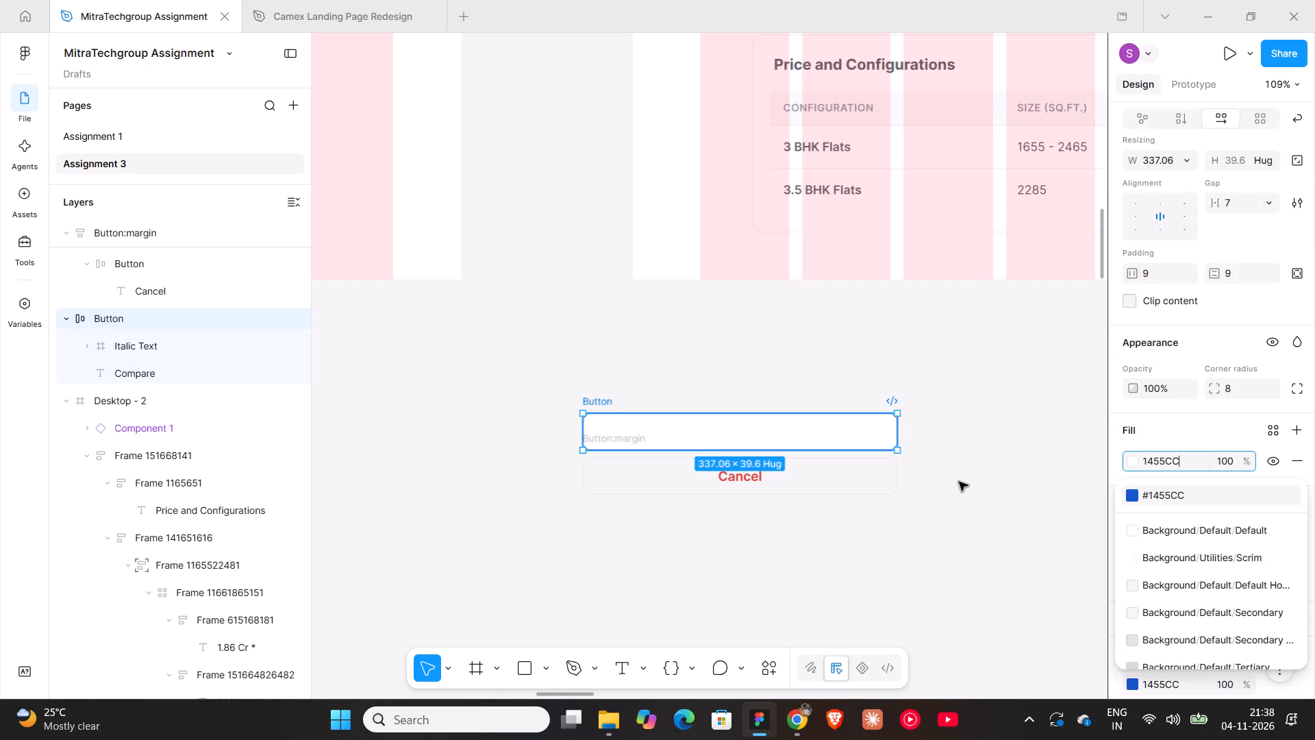
click(951, 482)
Delete the stray frame with the black "Cancel" label below the comparison cards.
ctrl+scroll(951, 482, down, 18)
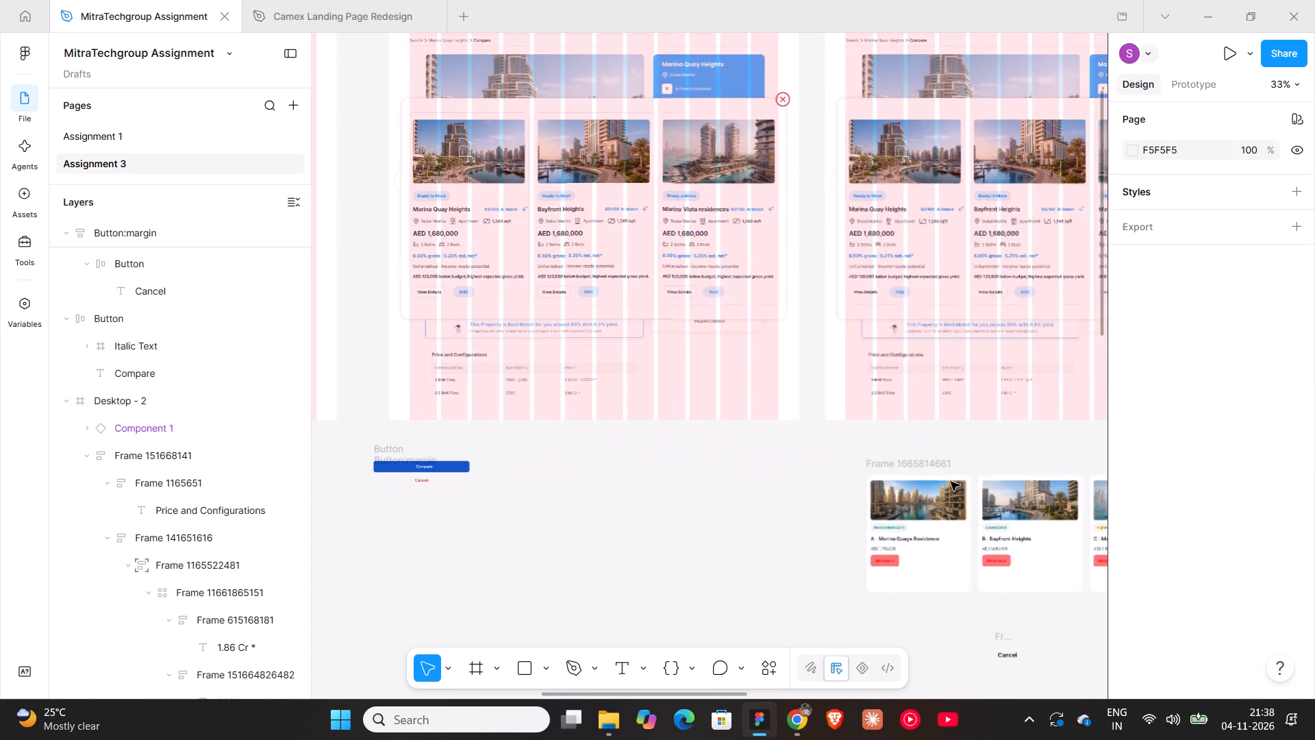
scroll(815, 491, down, 5)
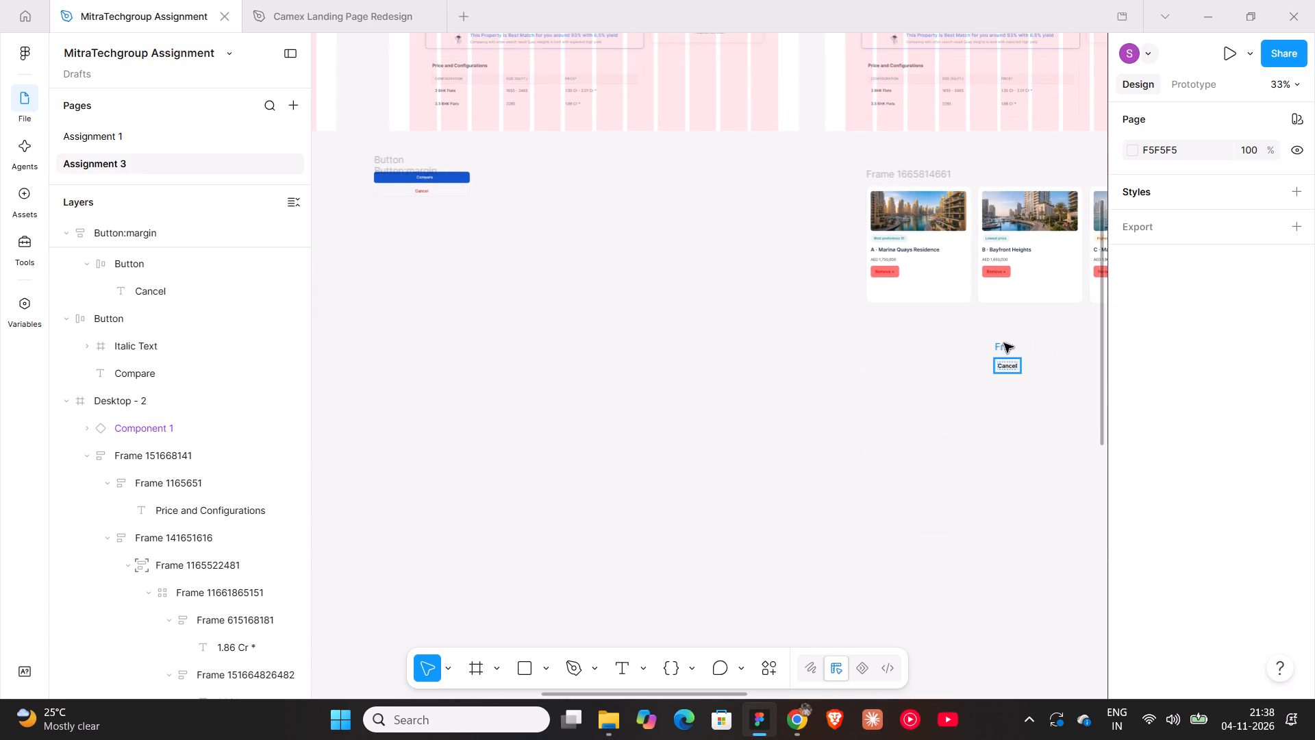
click(1004, 343)
key(Delete)
Move the Compare and Cancel buttons together to the empty canvas area below the comparison cards.
drag(368, 151, 510, 282)
drag(442, 191, 1108, 458)
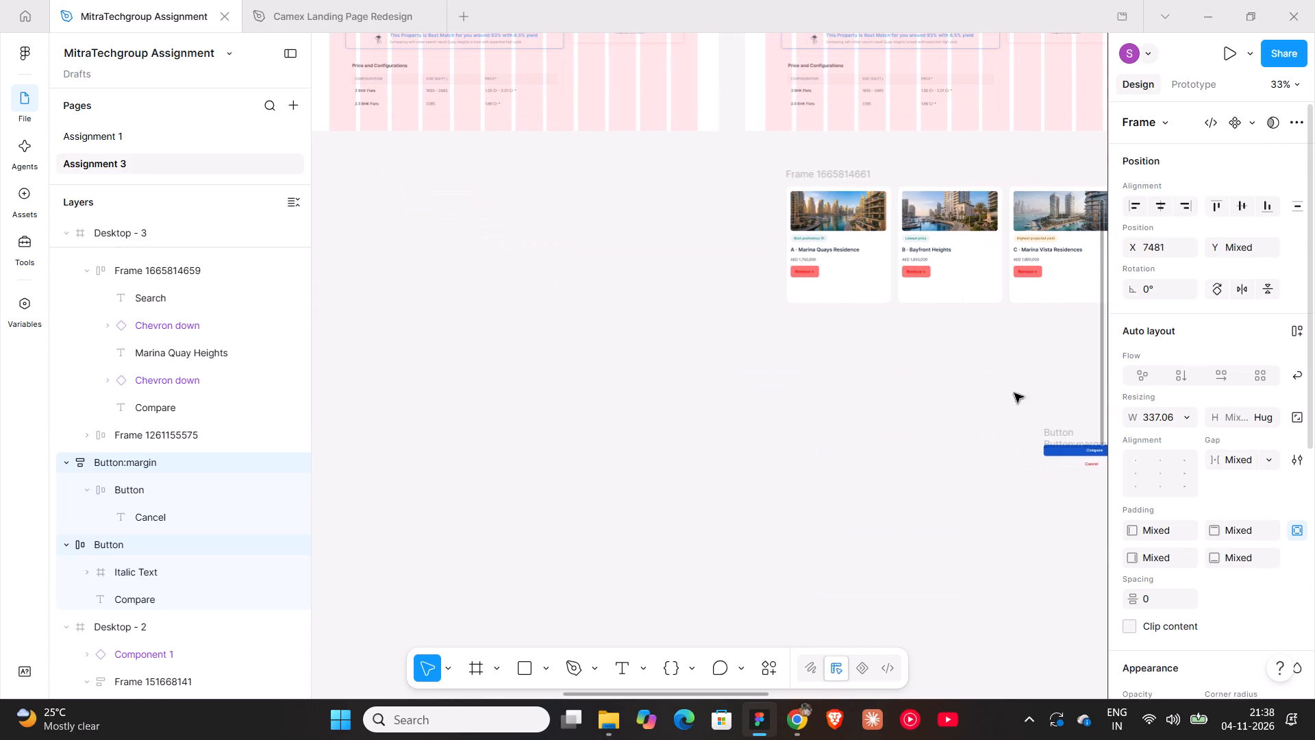
Shorten the Marina Quays Residence comparison card to a height of 330, trimming the empty space below its Remove button.
triple_click(818, 287)
click(818, 287)
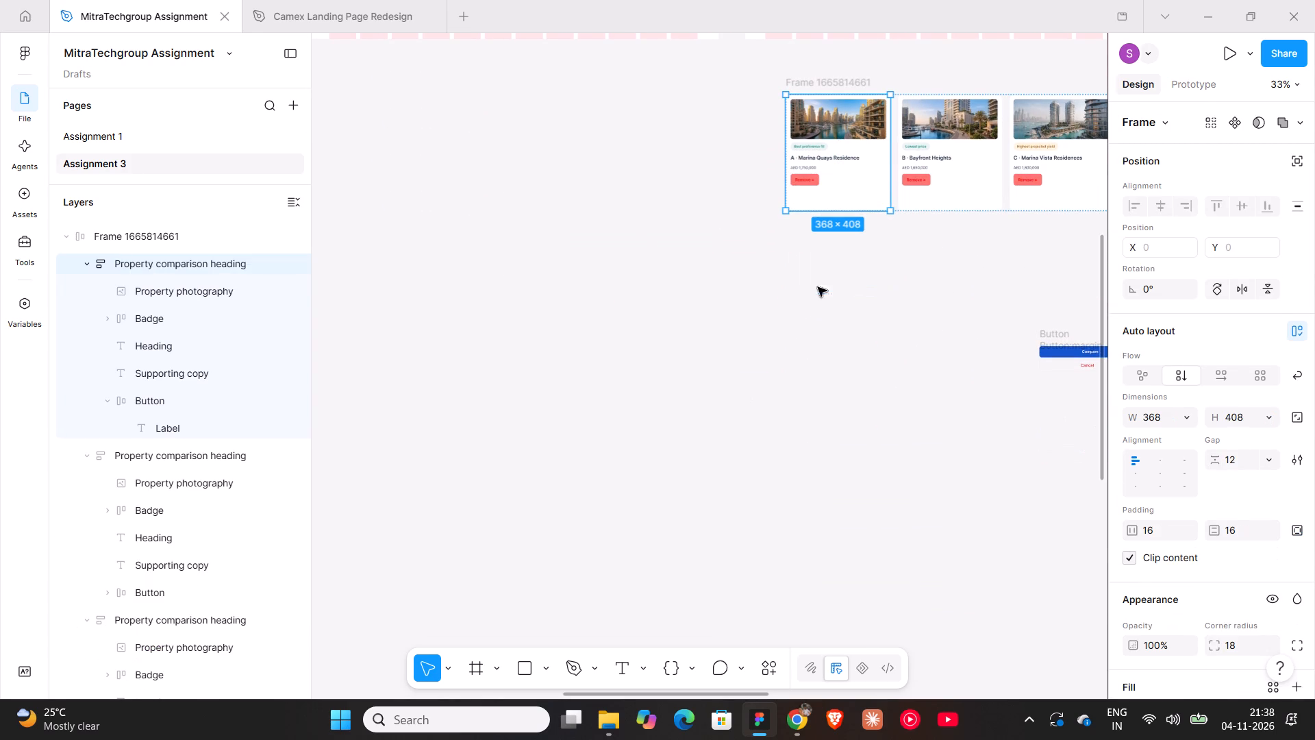
shift+scroll(653, 315, down, 5)
scroll(653, 315, up, 5)
ctrl+scroll(564, 300, up, 2)
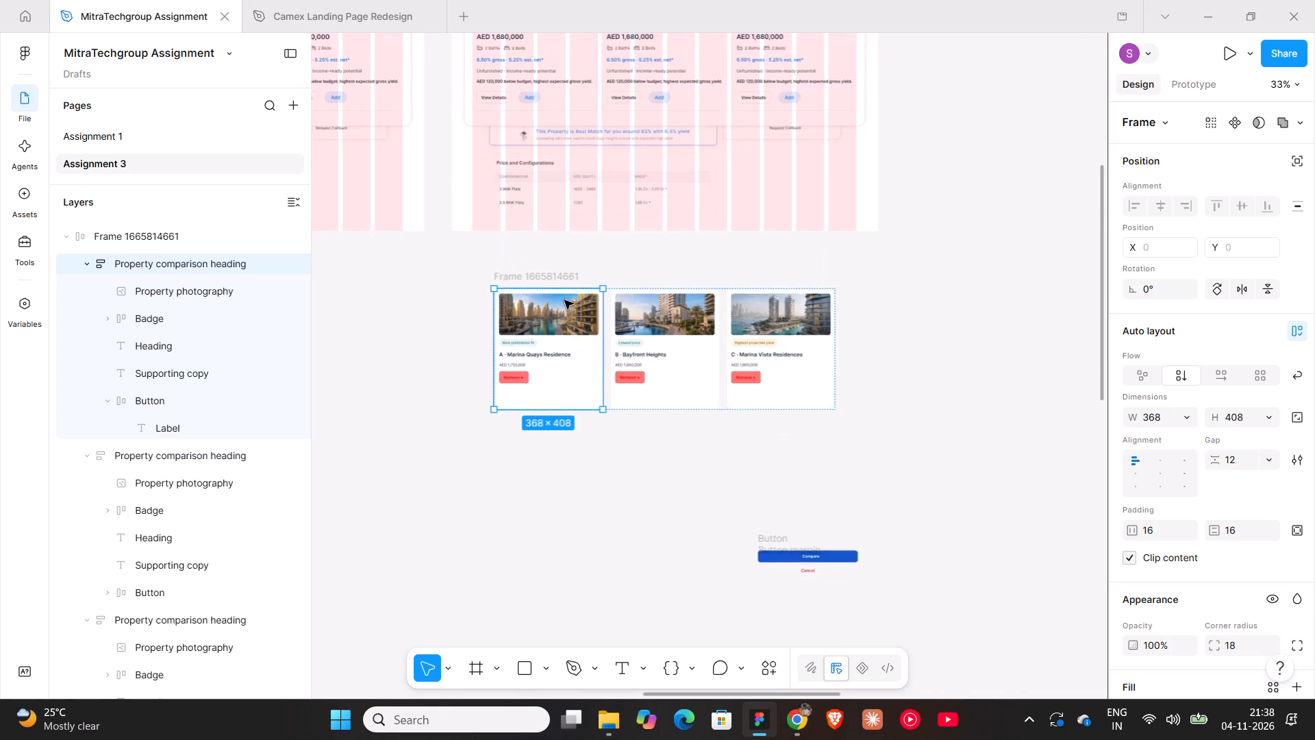
ctrl+scroll(564, 300, up, 6)
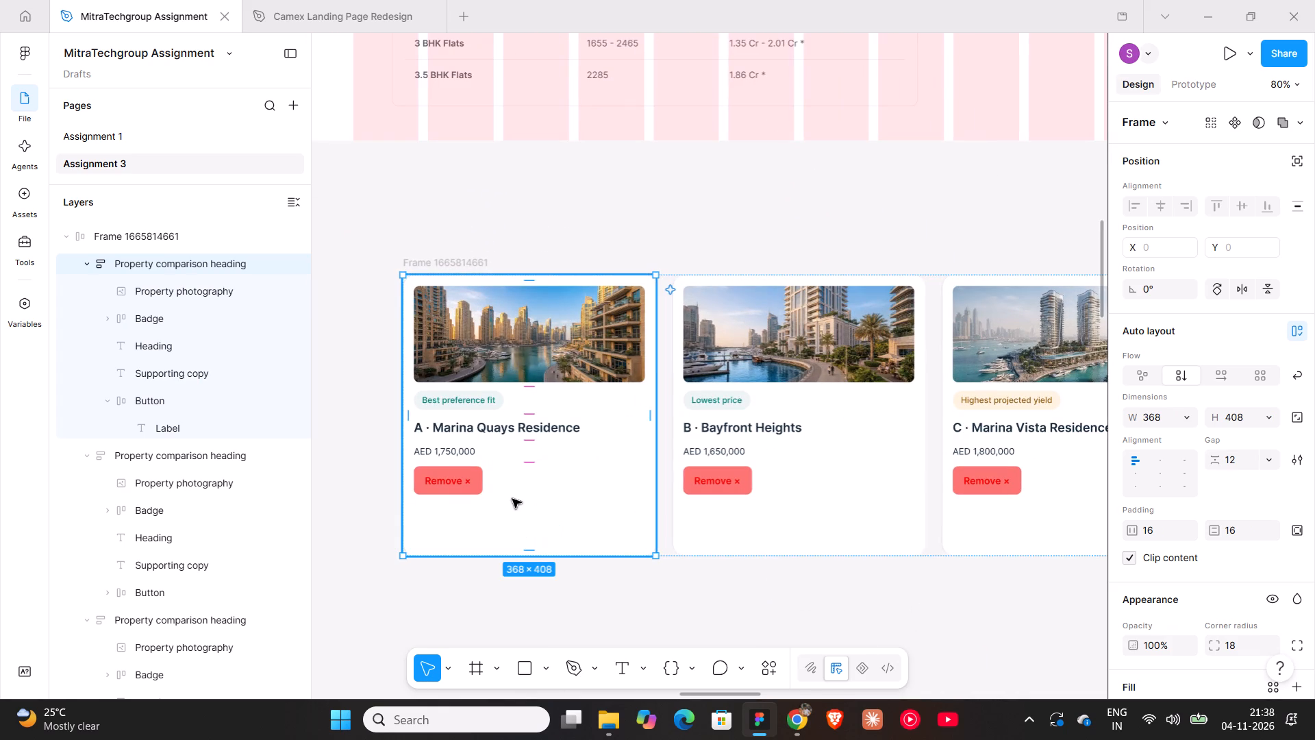
drag(536, 554, 542, 514)
key(ctrl+z)
double_click(514, 513)
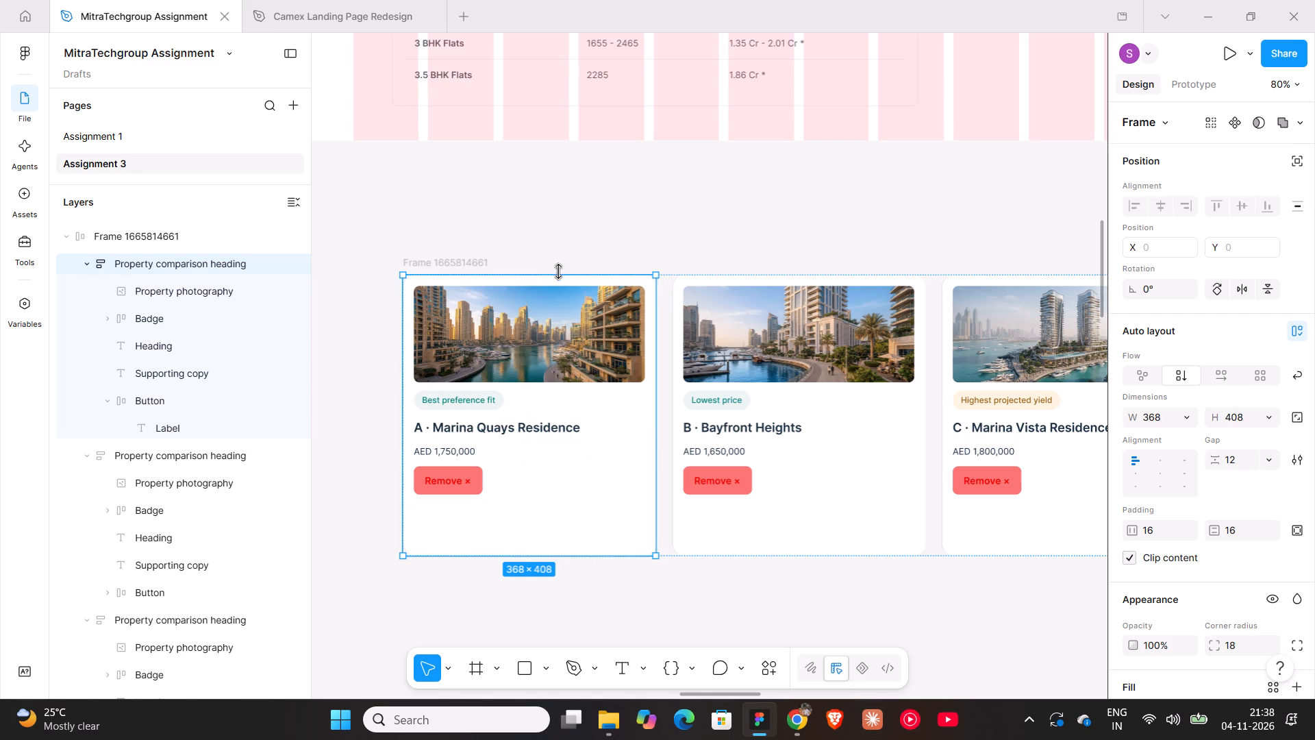
scroll(1242, 282, up, 1)
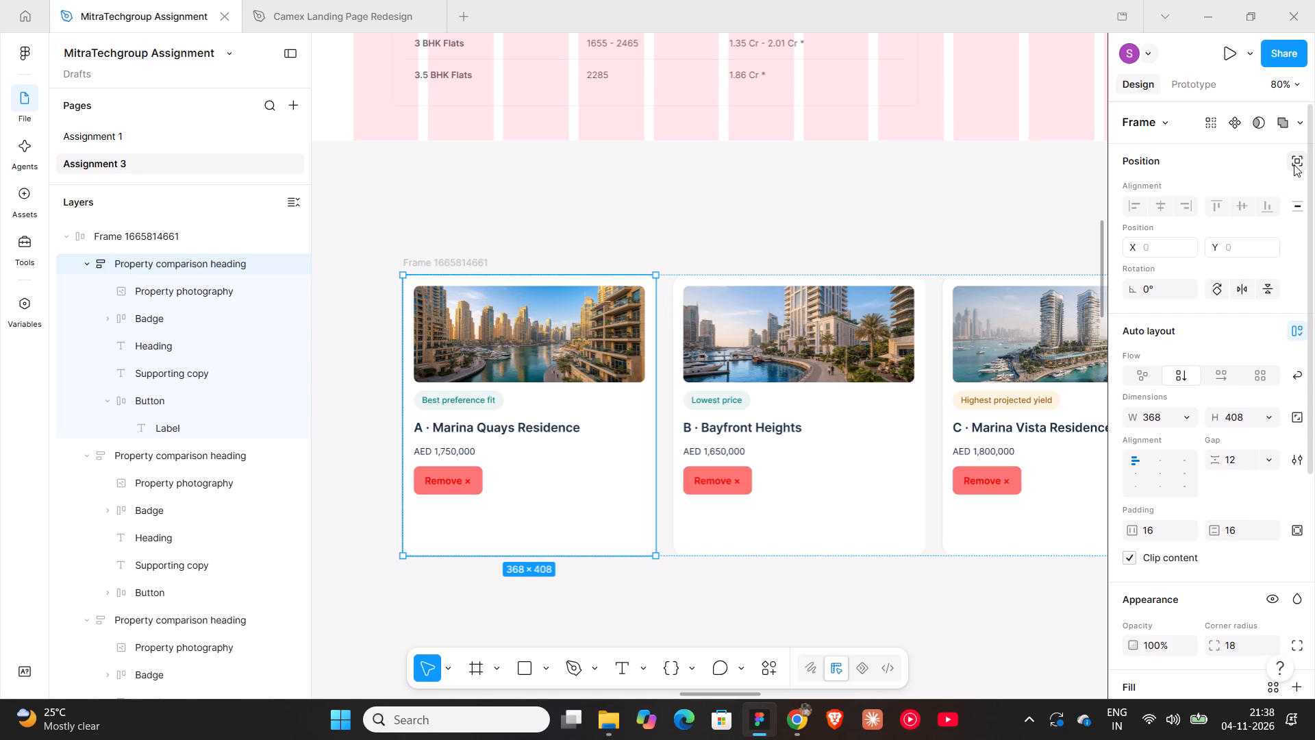
click(1294, 164)
key(ctrl+z)
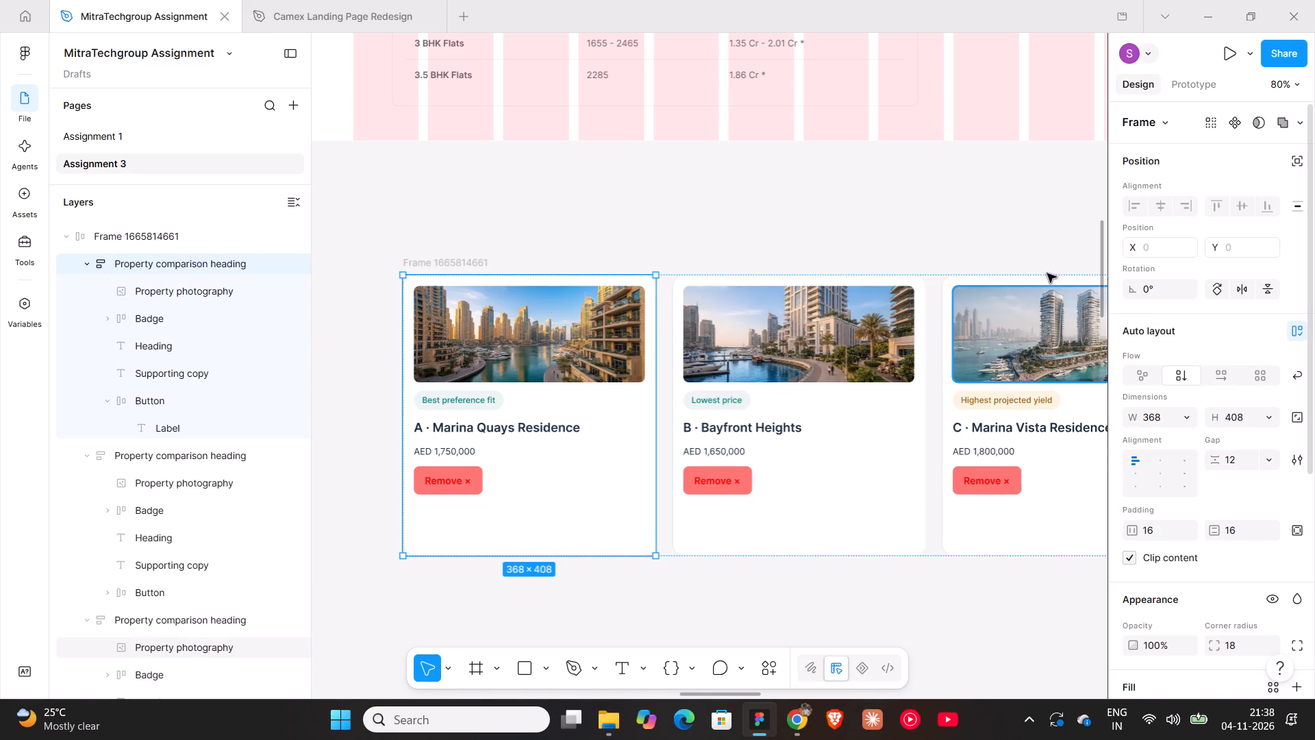
drag(518, 558, 521, 531)
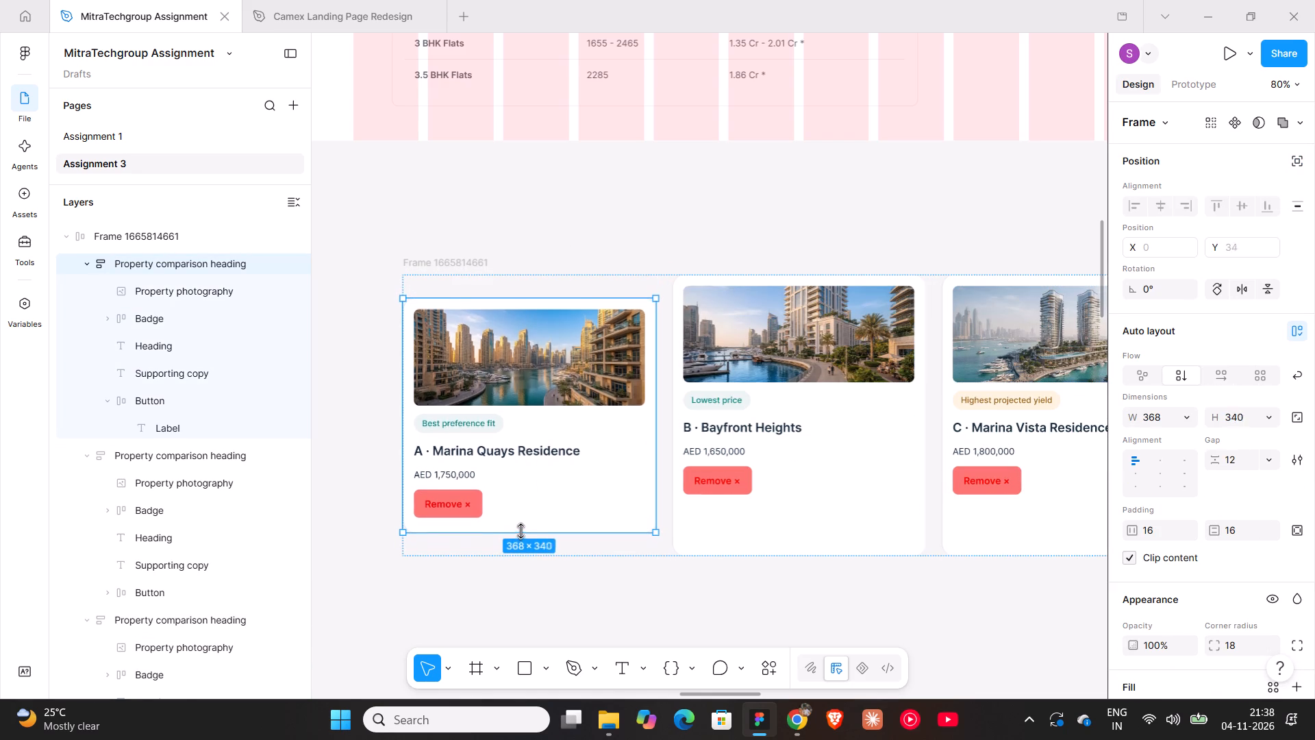
drag(521, 531, 521, 528)
Set the height of the Bayfront Heights and Marina Vista Residences comparison cards to 330.
click(792, 520)
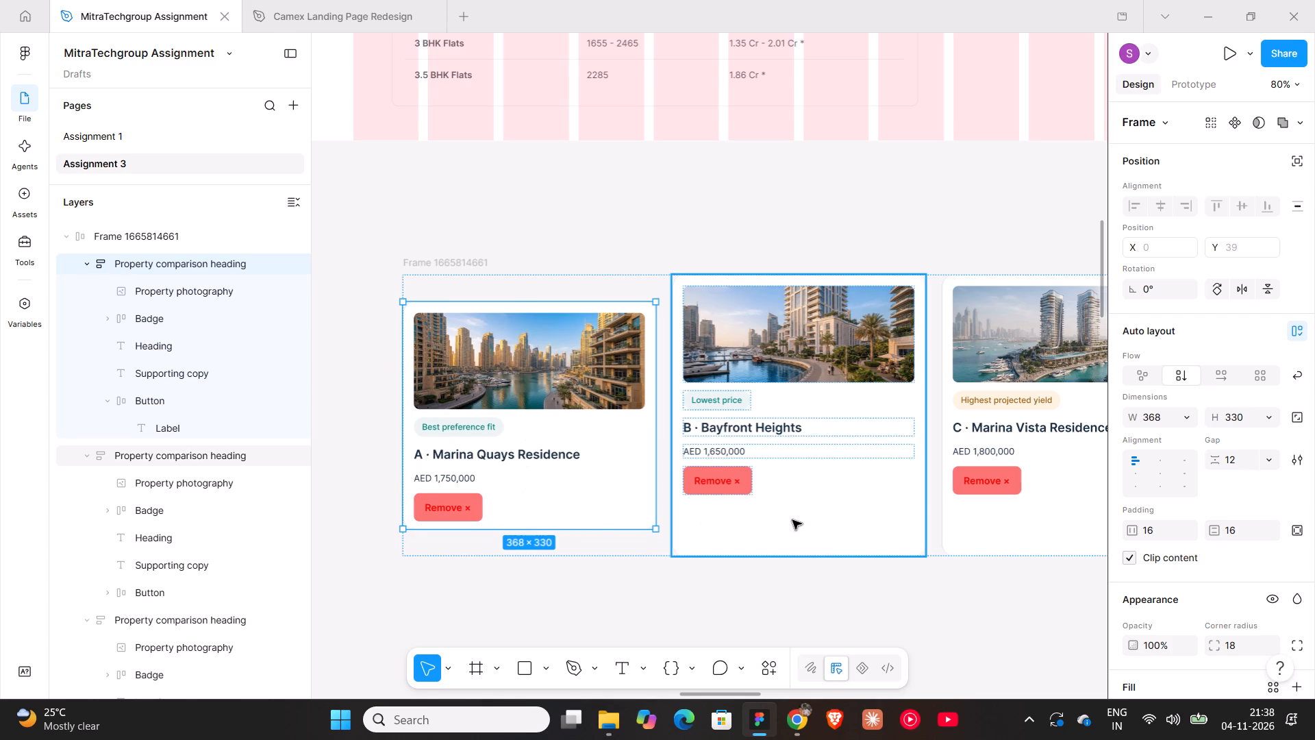
click(1241, 420)
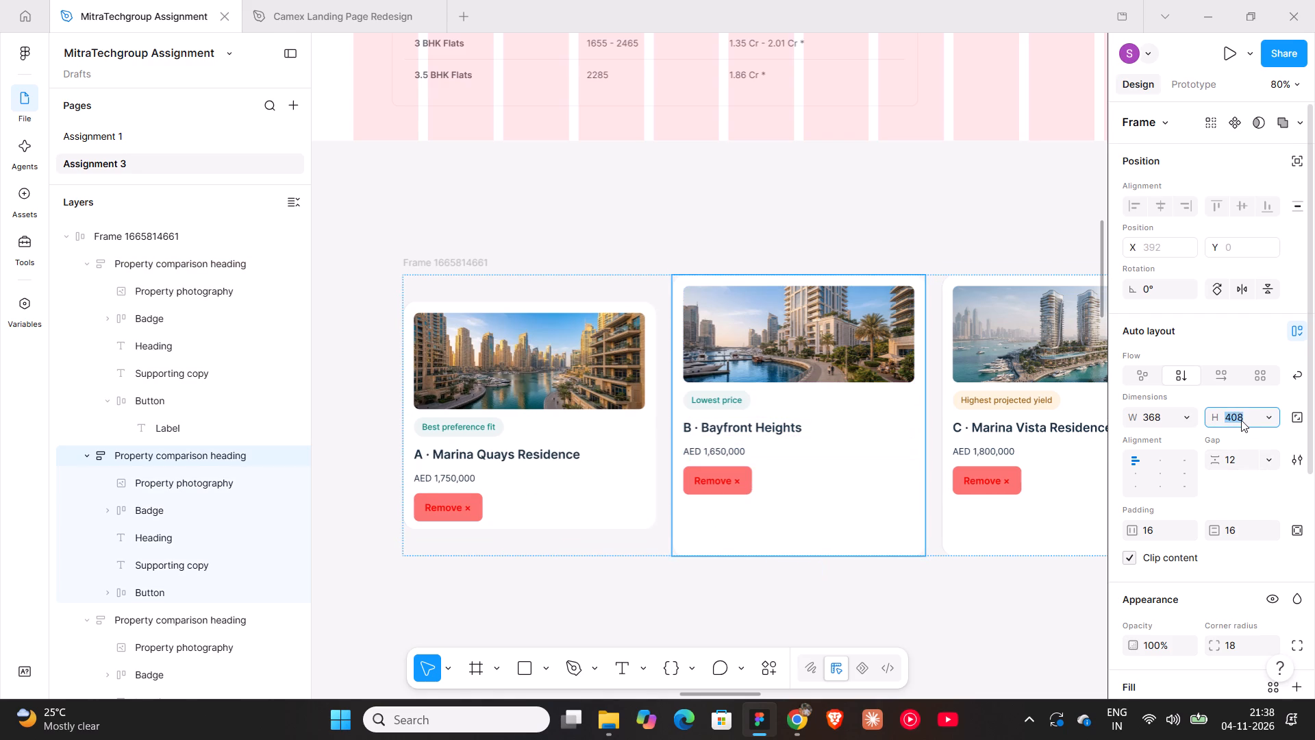
text(330)
key(Return)
scroll(1241, 420, up, 2)
click(1051, 520)
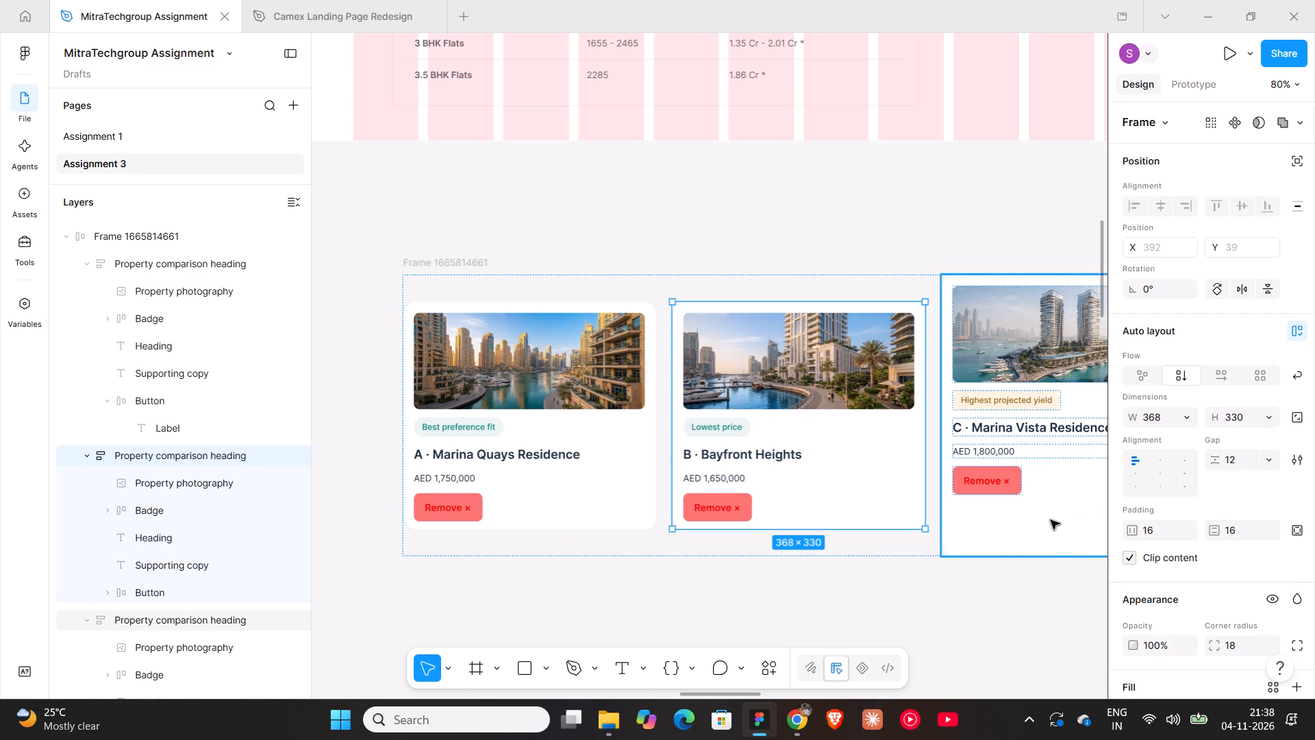
click(1234, 412)
text(330)
key(Return)
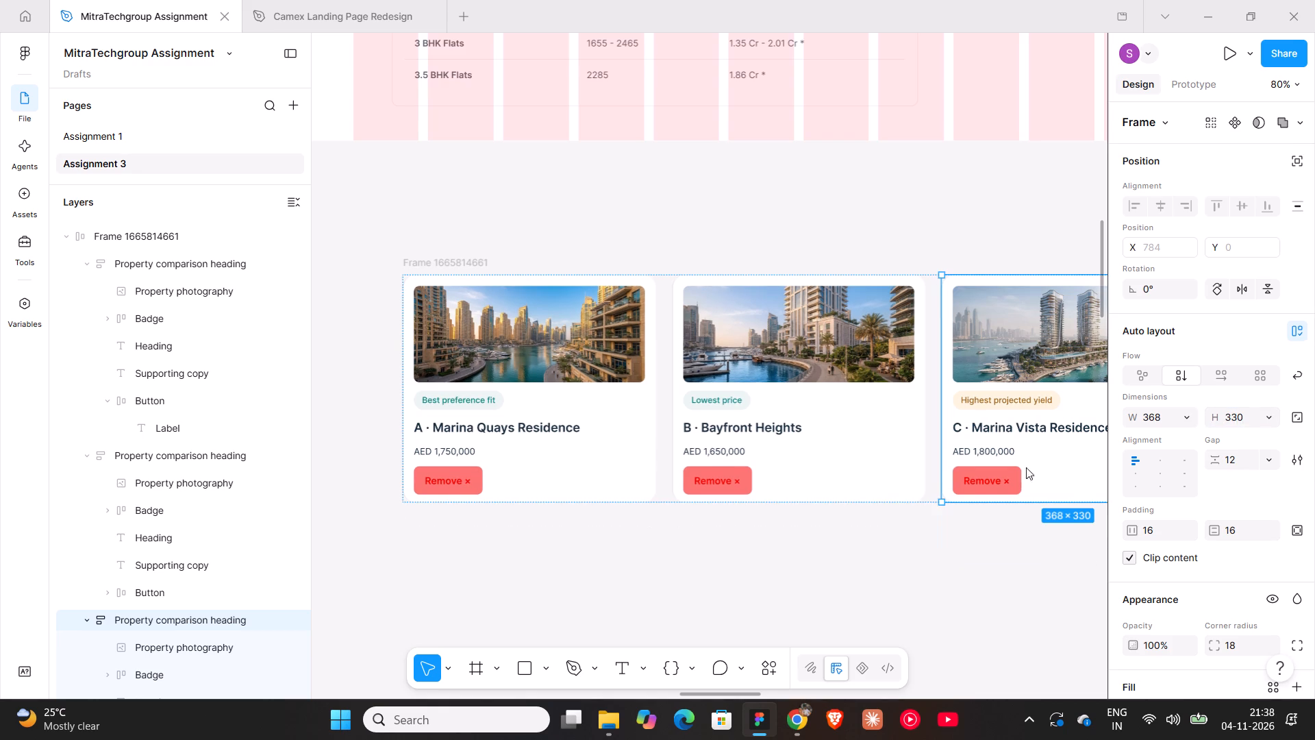
click(727, 631)
Place the Compare and Cancel buttons side by side just below the row of comparison cards, Compare first.
ctrl+scroll(716, 503, down, 5)
shift+scroll(716, 503, down, 5)
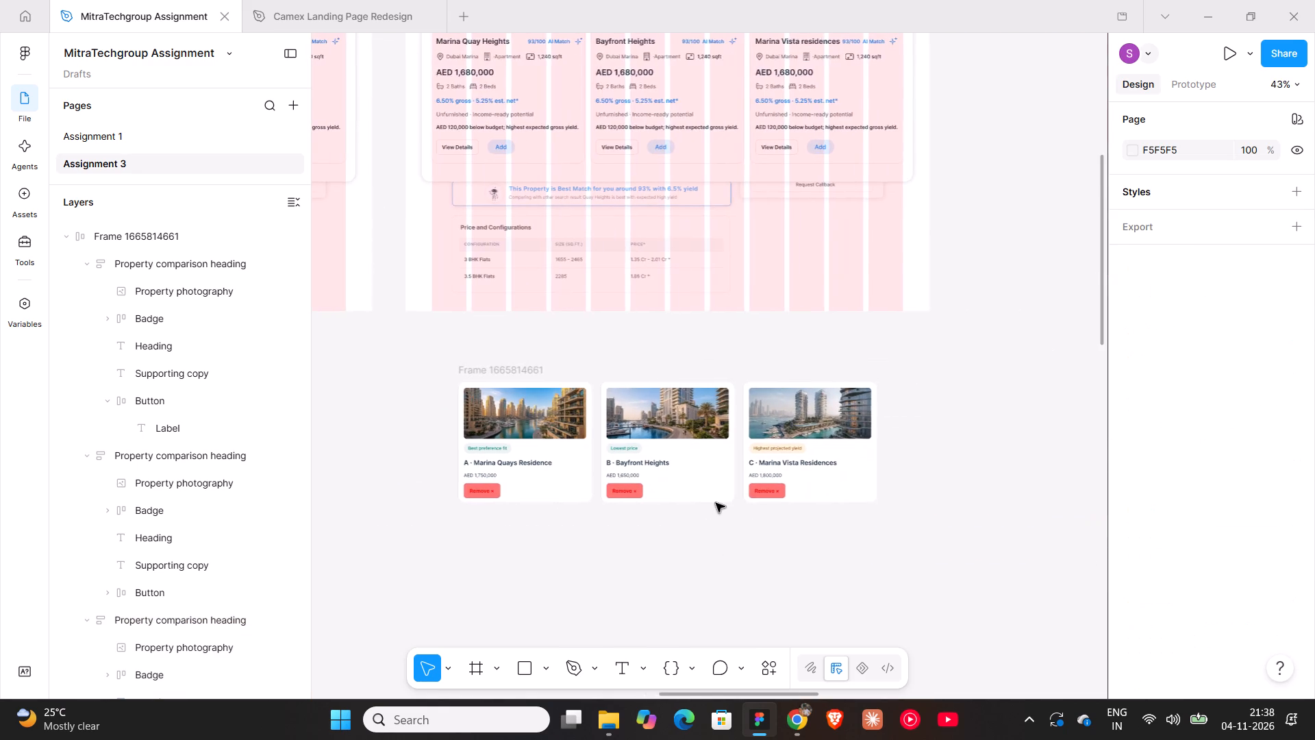
shift+scroll(716, 503, down, 3)
drag(792, 597, 585, 433)
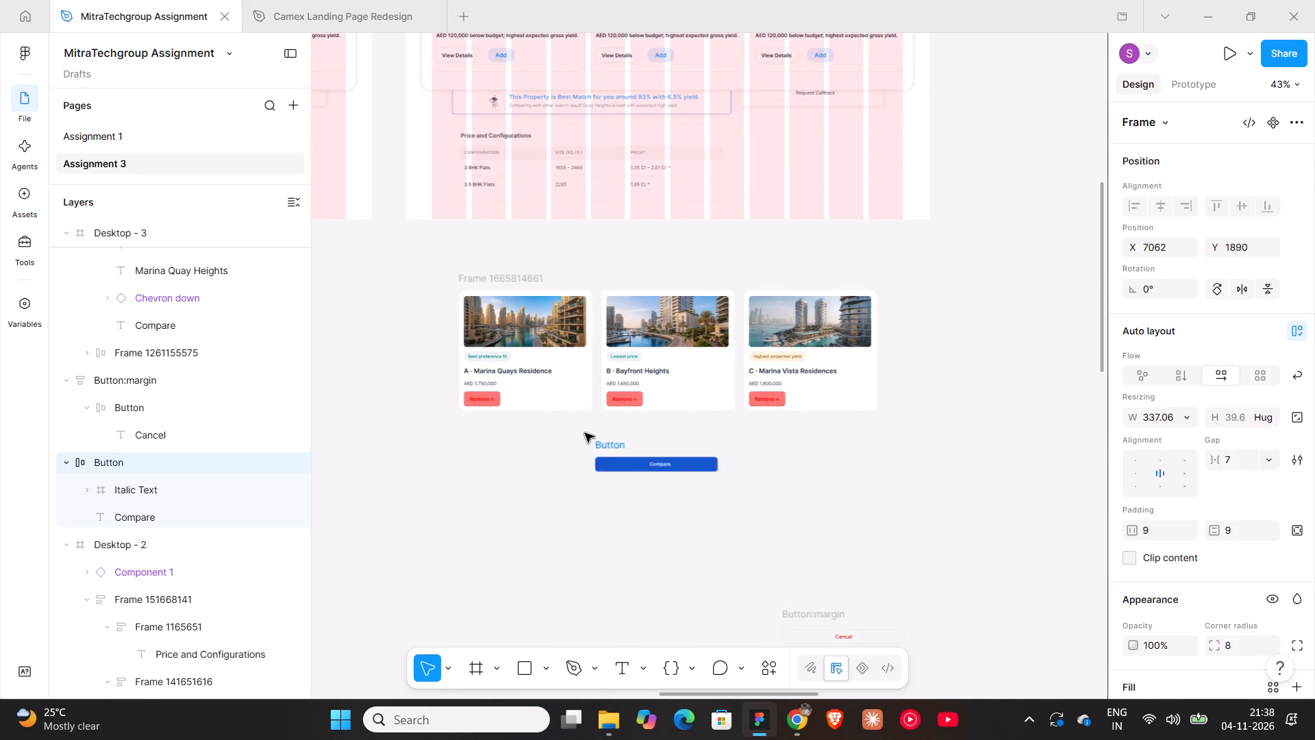
drag(585, 433, 583, 432)
drag(834, 613, 773, 456)
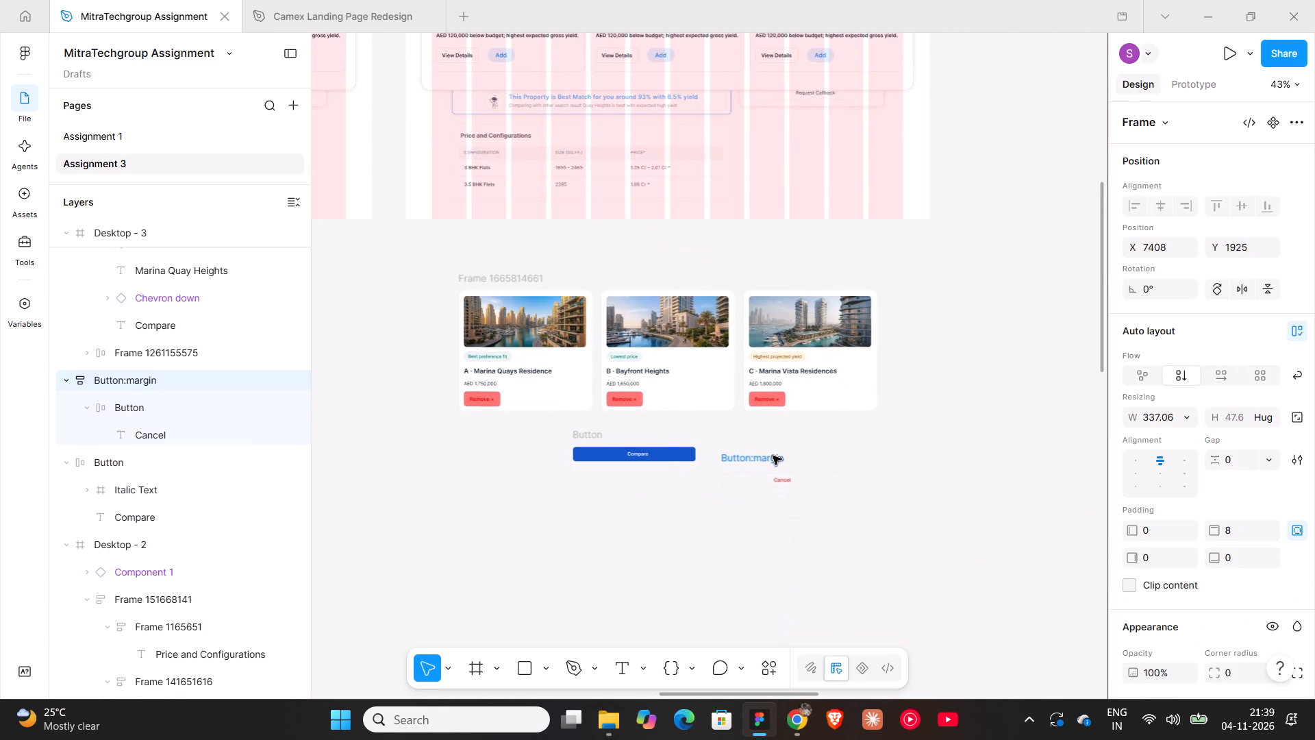
drag(773, 456, 769, 439)
Set the top padding of the Cancel button's Button:margin frame to 0.
ctrl+scroll(752, 457, up, 10)
ctrl+scroll(752, 457, down, 3)
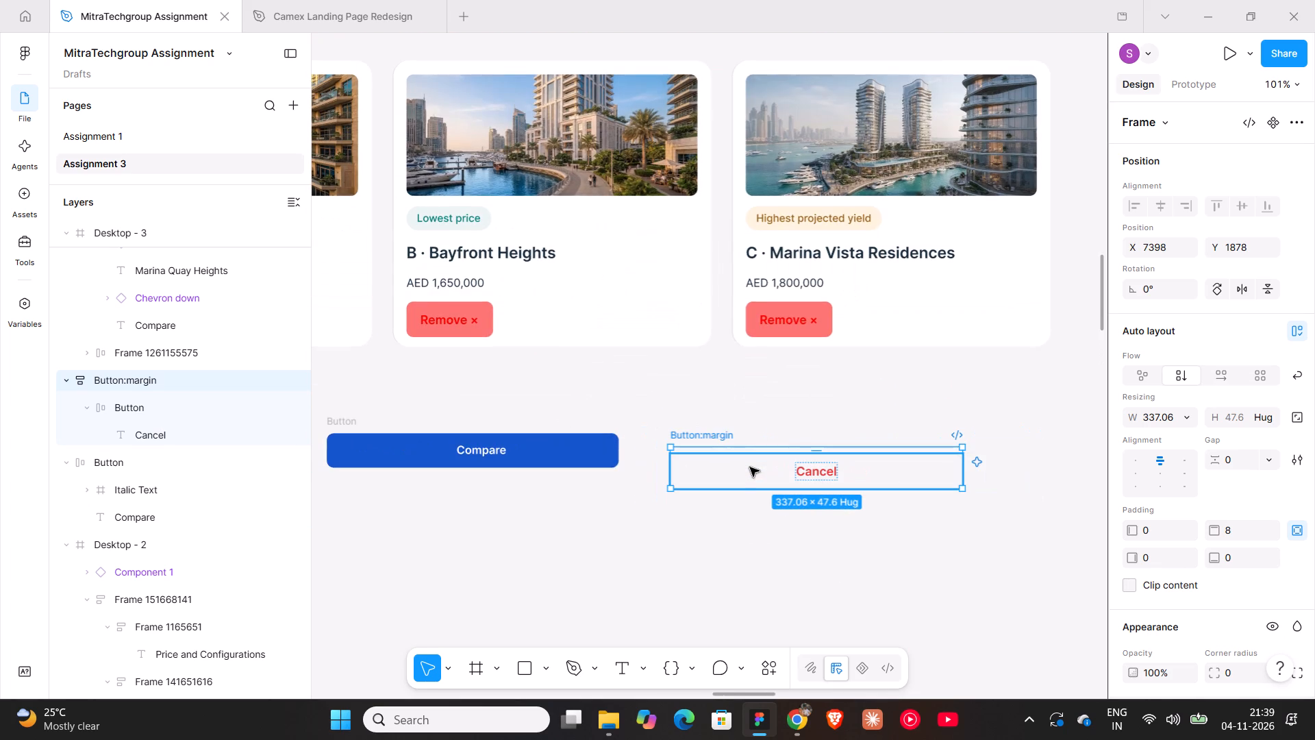
click(1231, 531)
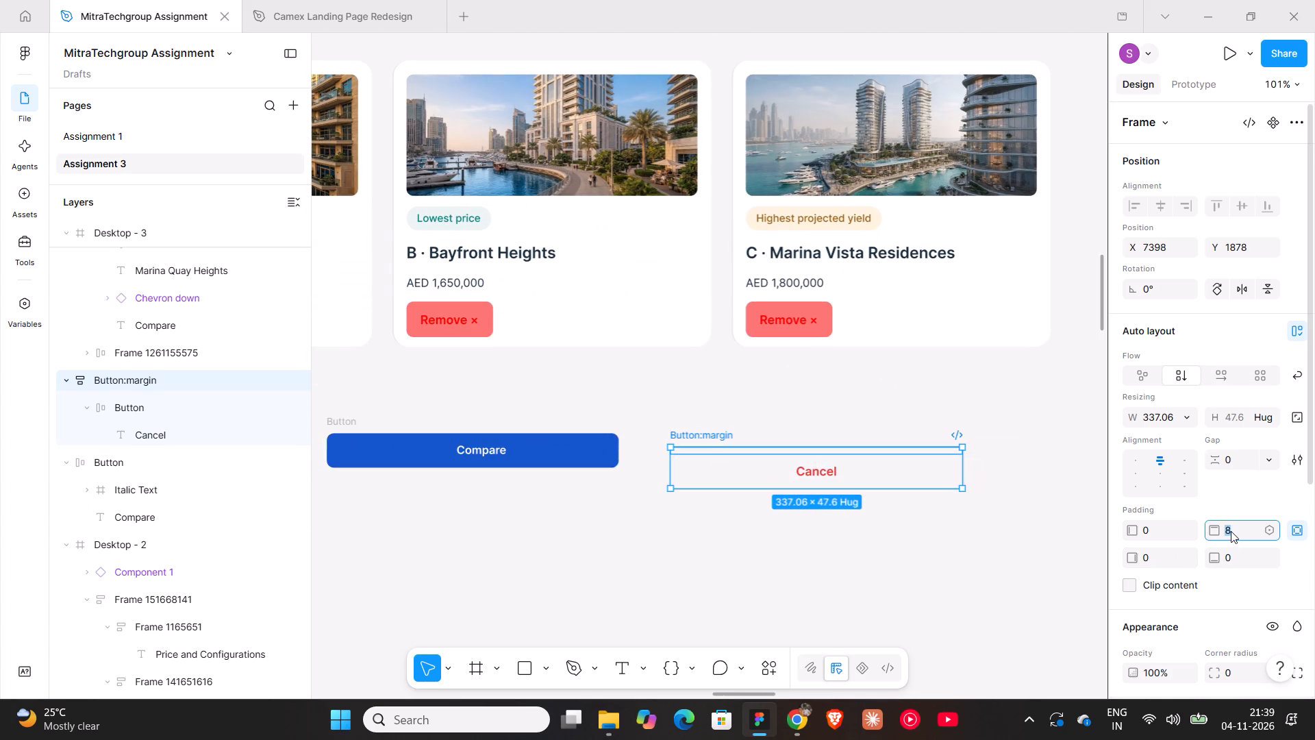
key(0)
key(Return)
Align the vertical centres of the Compare and Cancel buttons and wrap both in an auto layout frame.
click(358, 423)
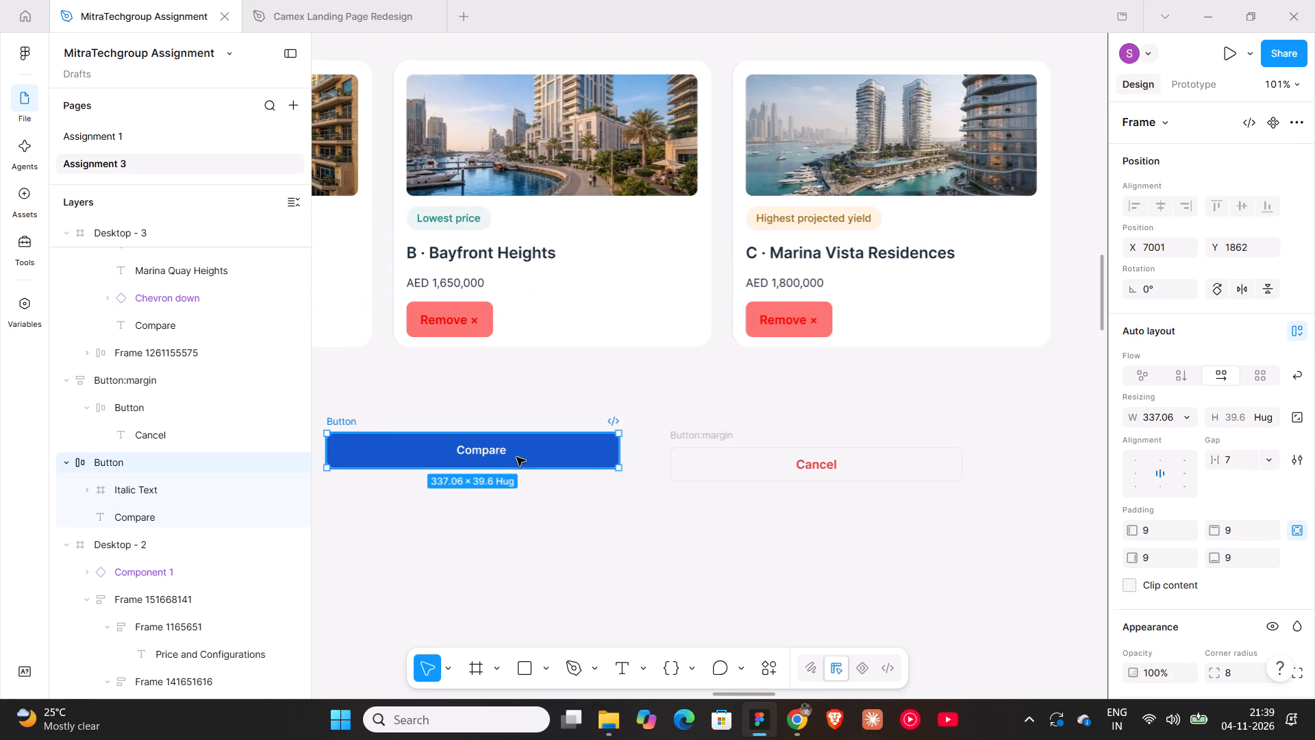
shift+click(691, 441)
click(1240, 211)
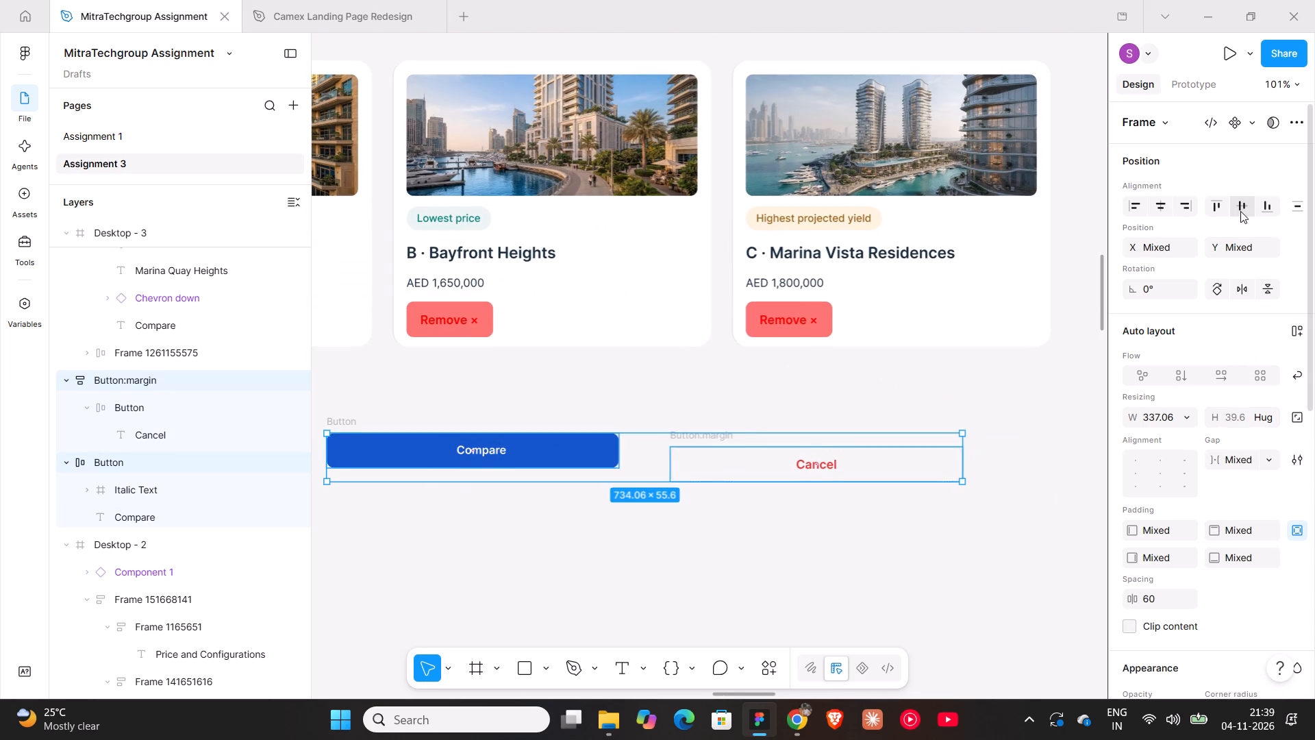
key(shift+a)
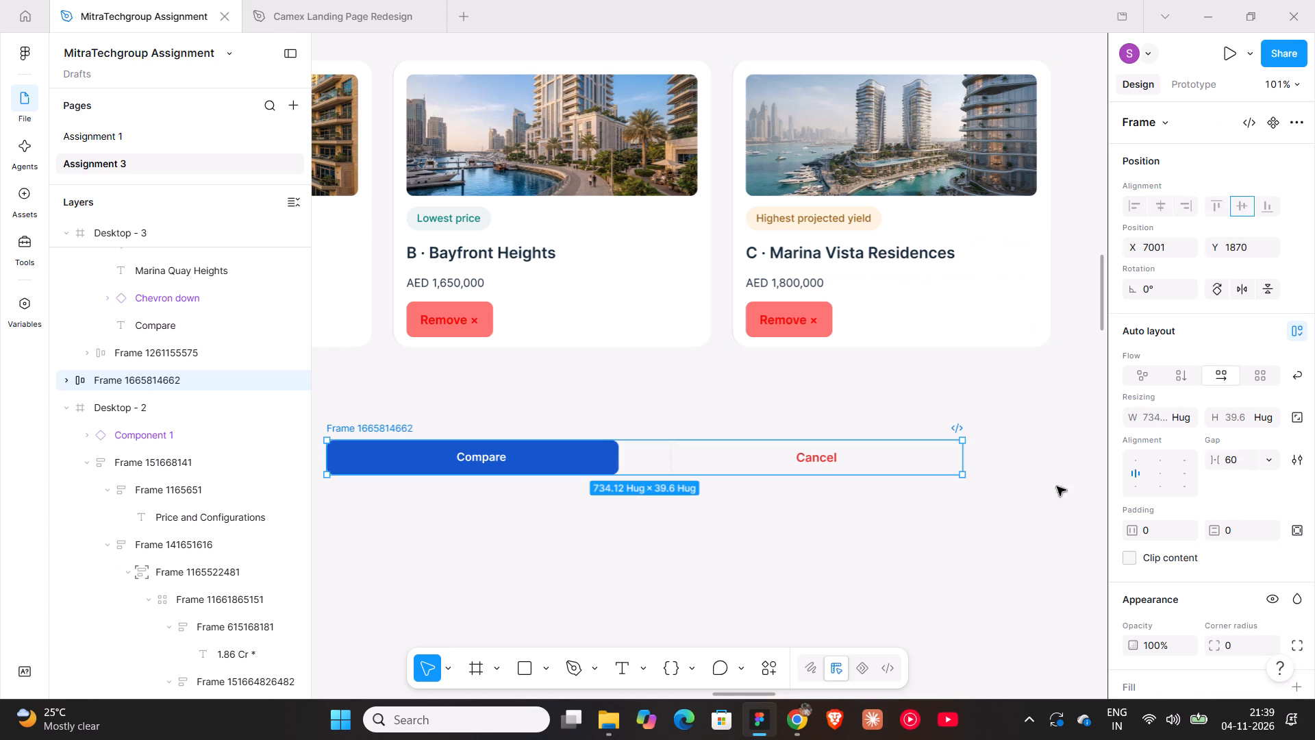
Set the horizontal gap between the Compare and Cancel buttons in their auto layout frame to 36.
click(1229, 461)
text(36)
key(Return)
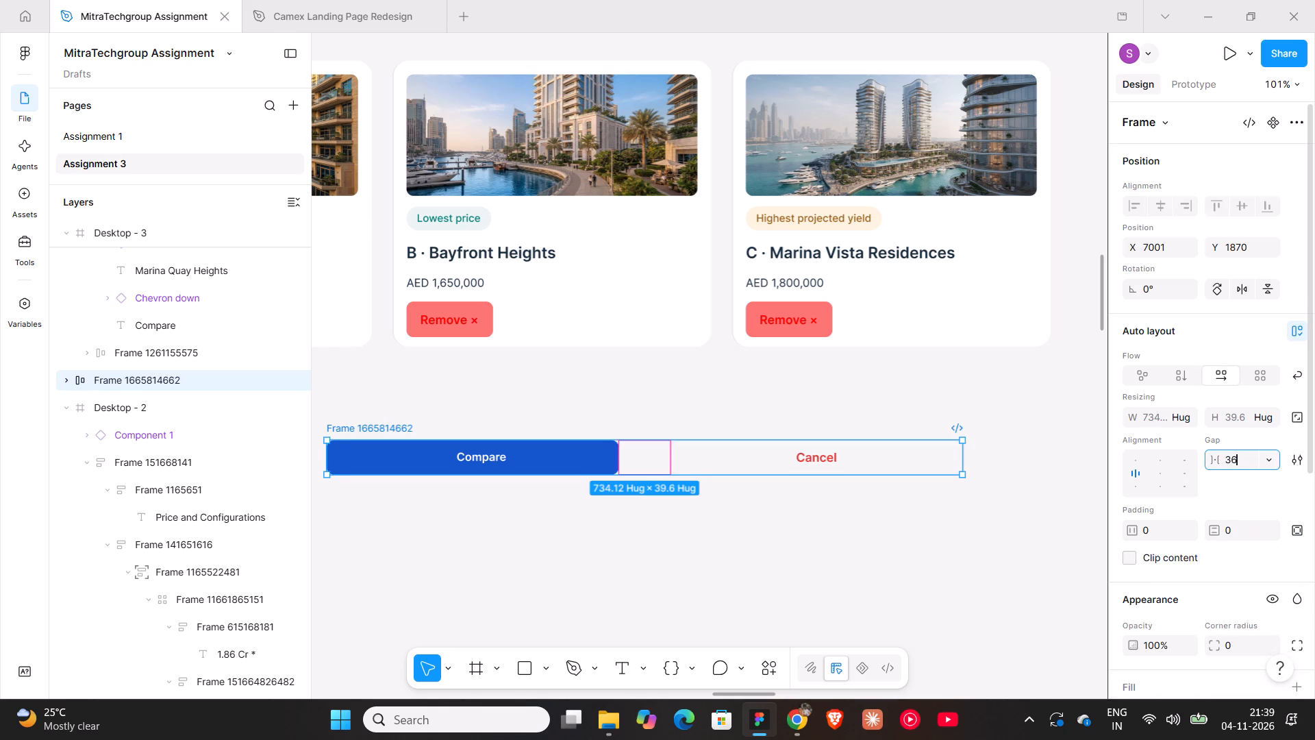
Move the Compare and Cancel button frame closer beneath the row of comparison cards.
ctrl+scroll(795, 423, down, 5)
shift+scroll(795, 423, up, 4)
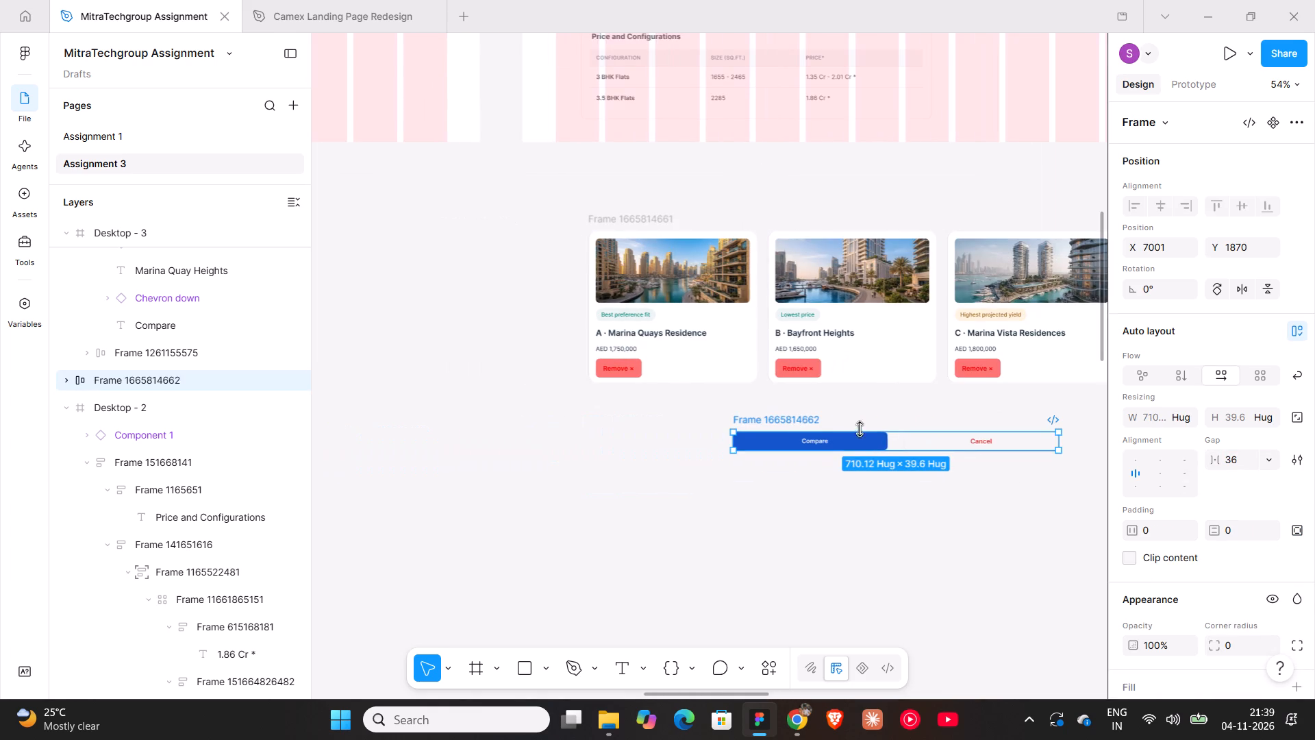
drag(788, 416, 766, 393)
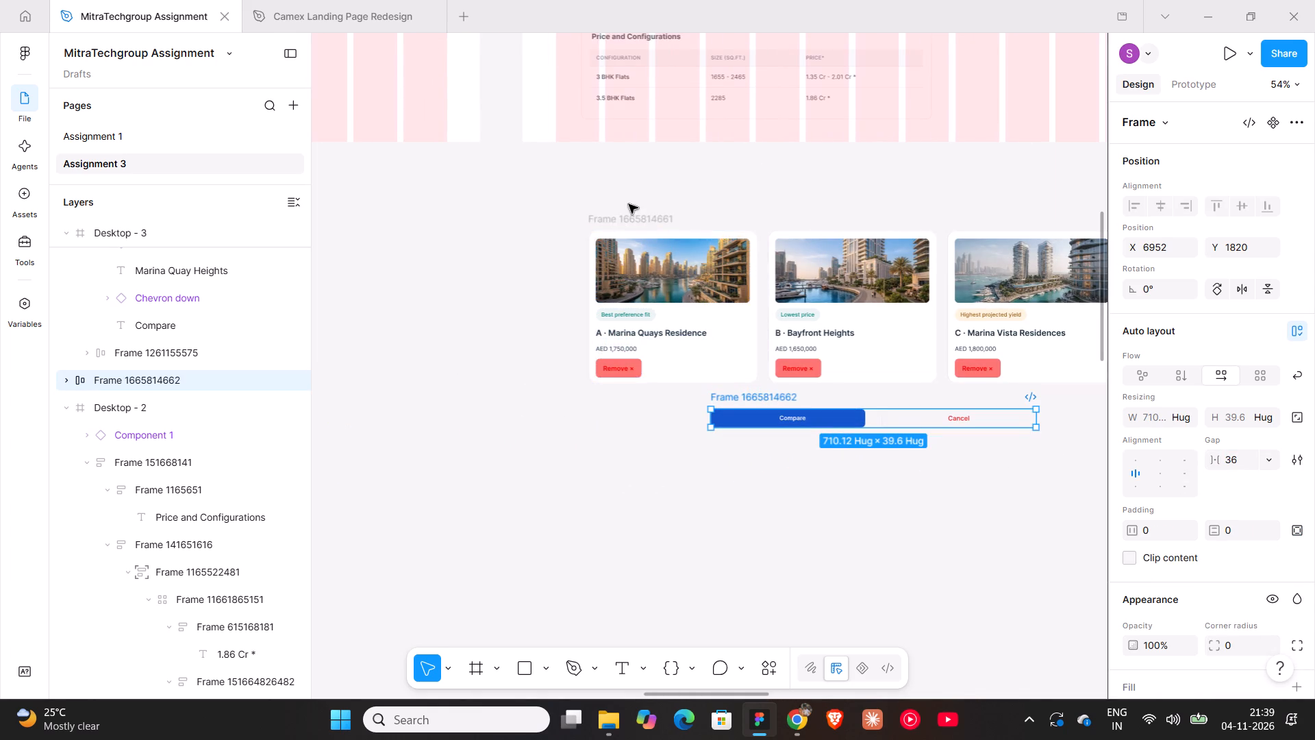
Align the horizontal centres of the comparison card row and the button frame, and wrap both in an auto layout frame.
shift+click(629, 204)
shift+click(633, 215)
click(1162, 205)
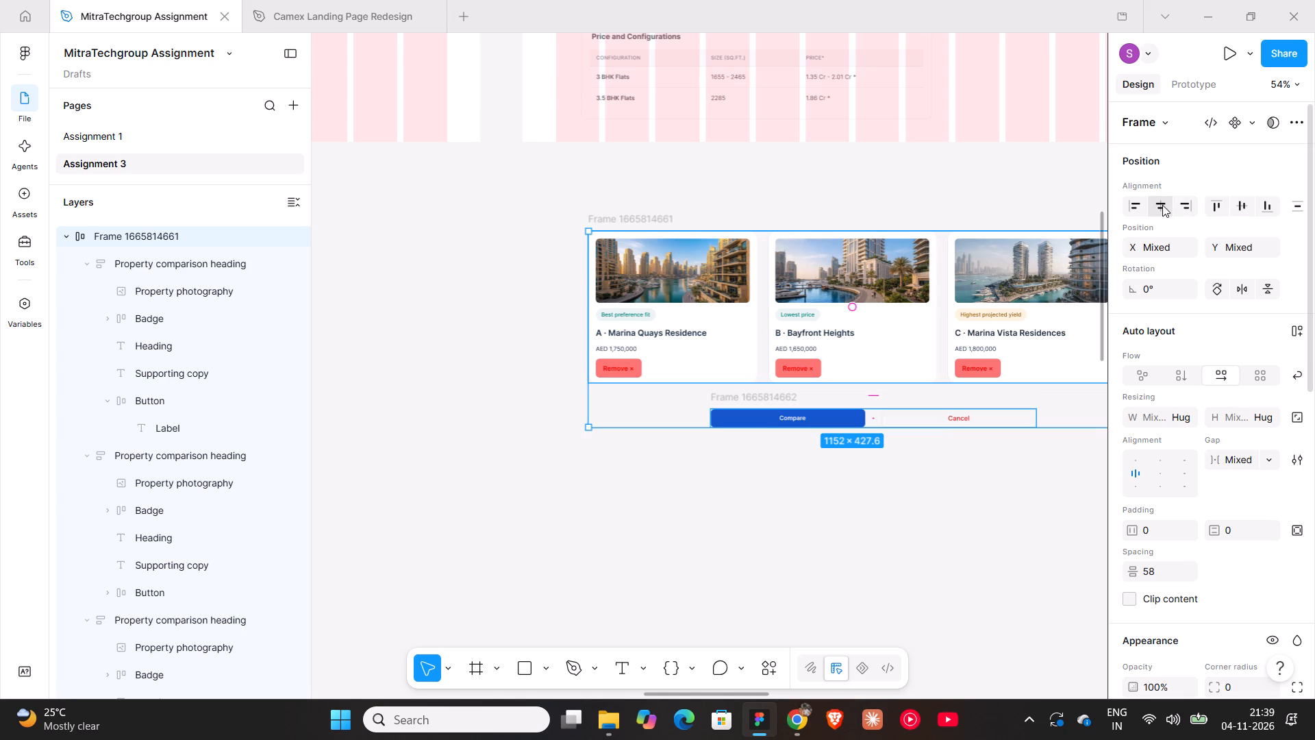
shift+scroll(944, 462, down, 5)
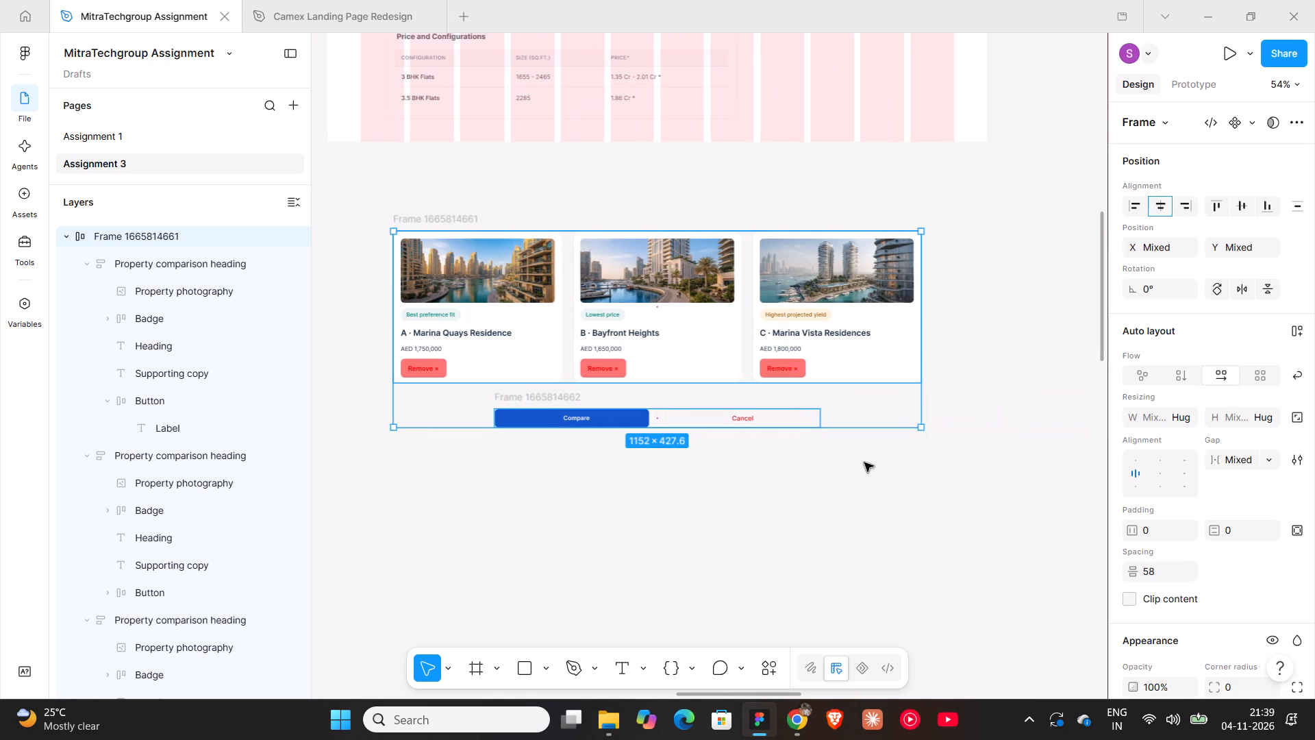
key(shift+a)
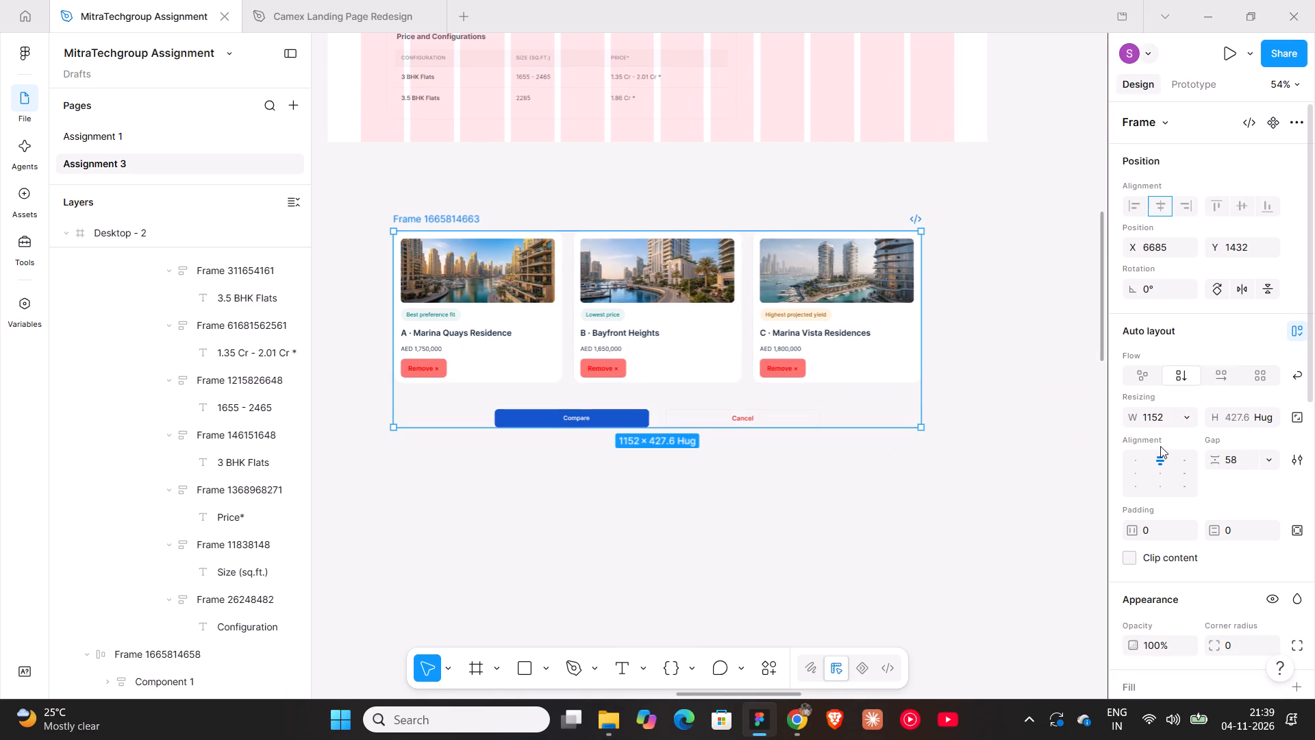
Set the new outer frame's vertical gap to 36 and its width to hug contents.
click(1236, 456)
text(36)
key(Return)
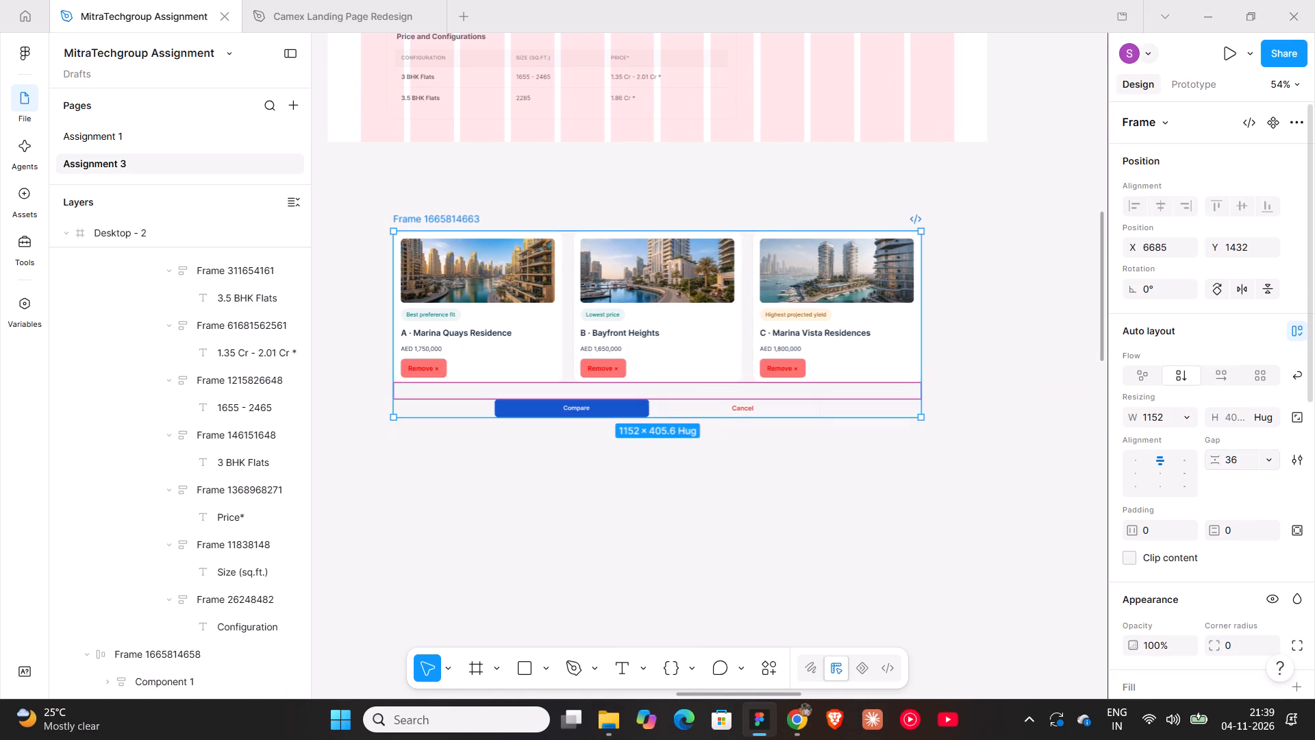
click(1188, 421)
click(1173, 435)
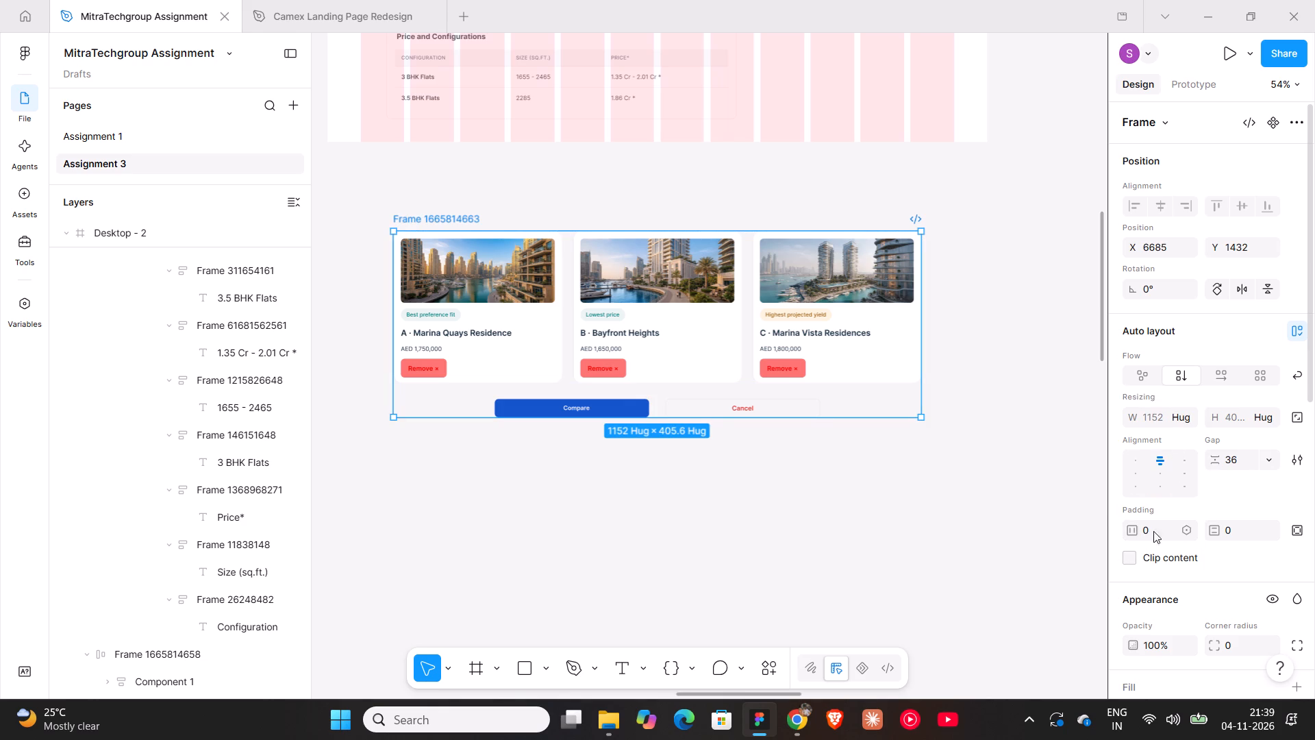
Set the outer comparison frame's vertical and horizontal padding to 25, matching against the property-card popup on Desktop - 4.
click(1235, 528)
text(25)
key(Return)
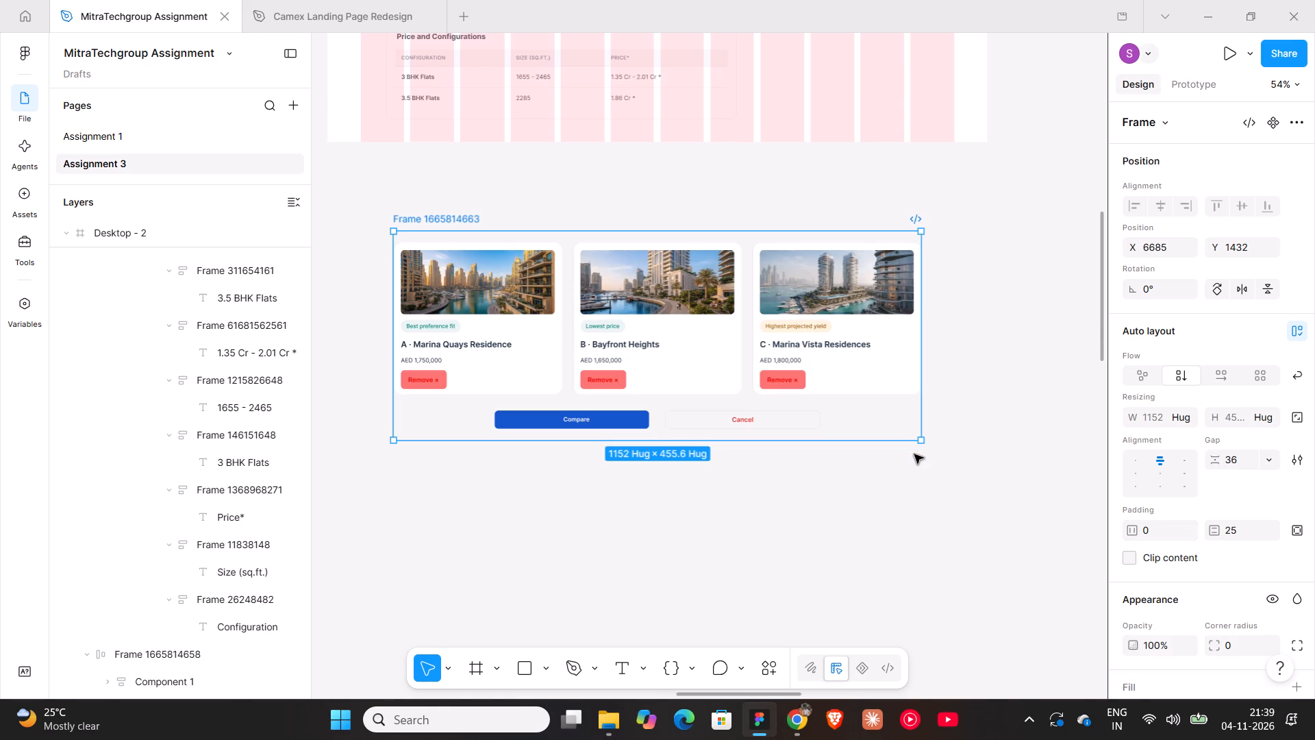
scroll(914, 454, up, 7)
double_click(608, 260)
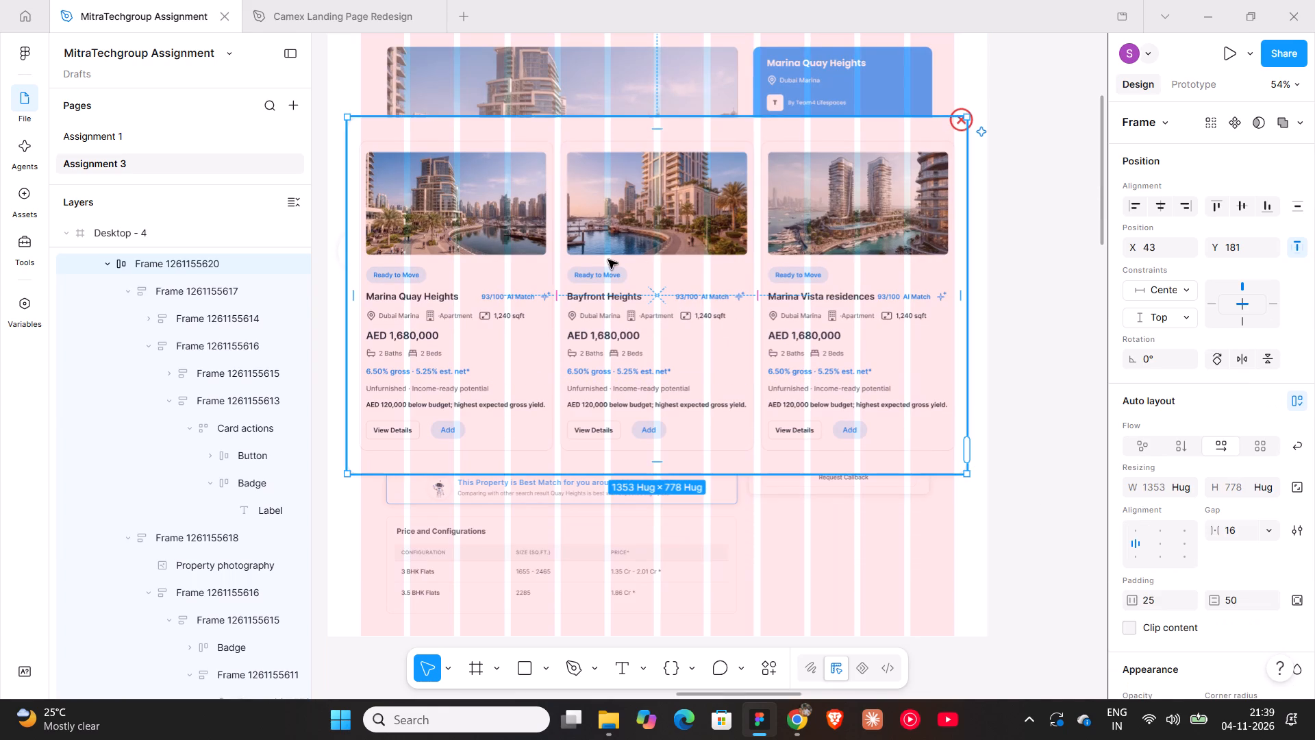
scroll(608, 264, down, 6)
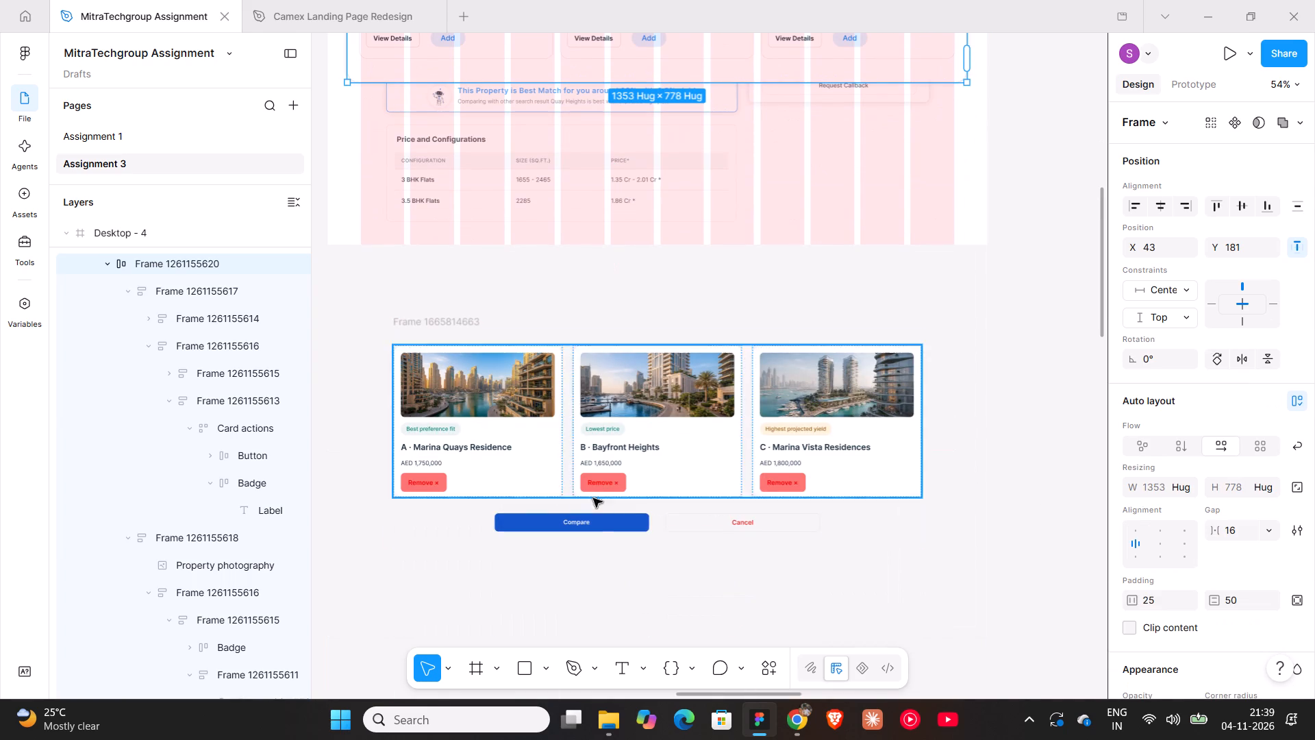
click(437, 317)
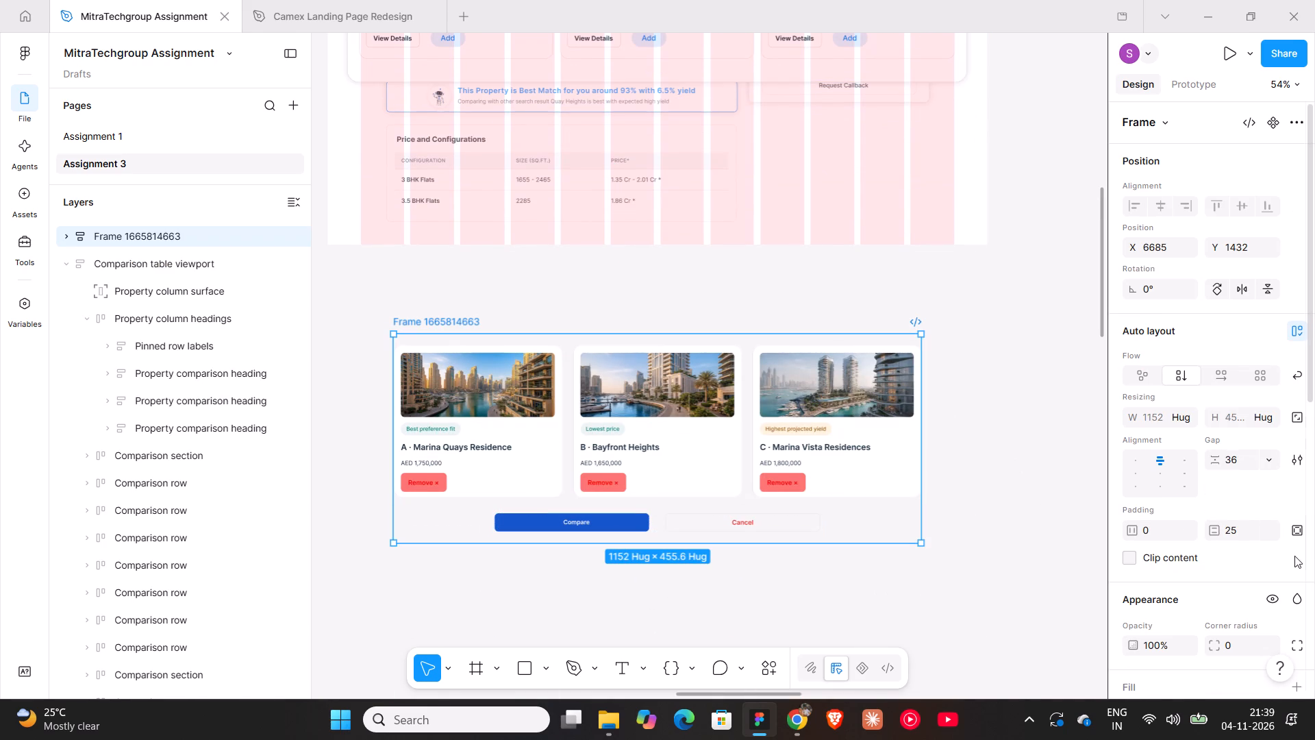
click(1171, 530)
key(5)
key(BackSpace)
text(25)
key(Return)
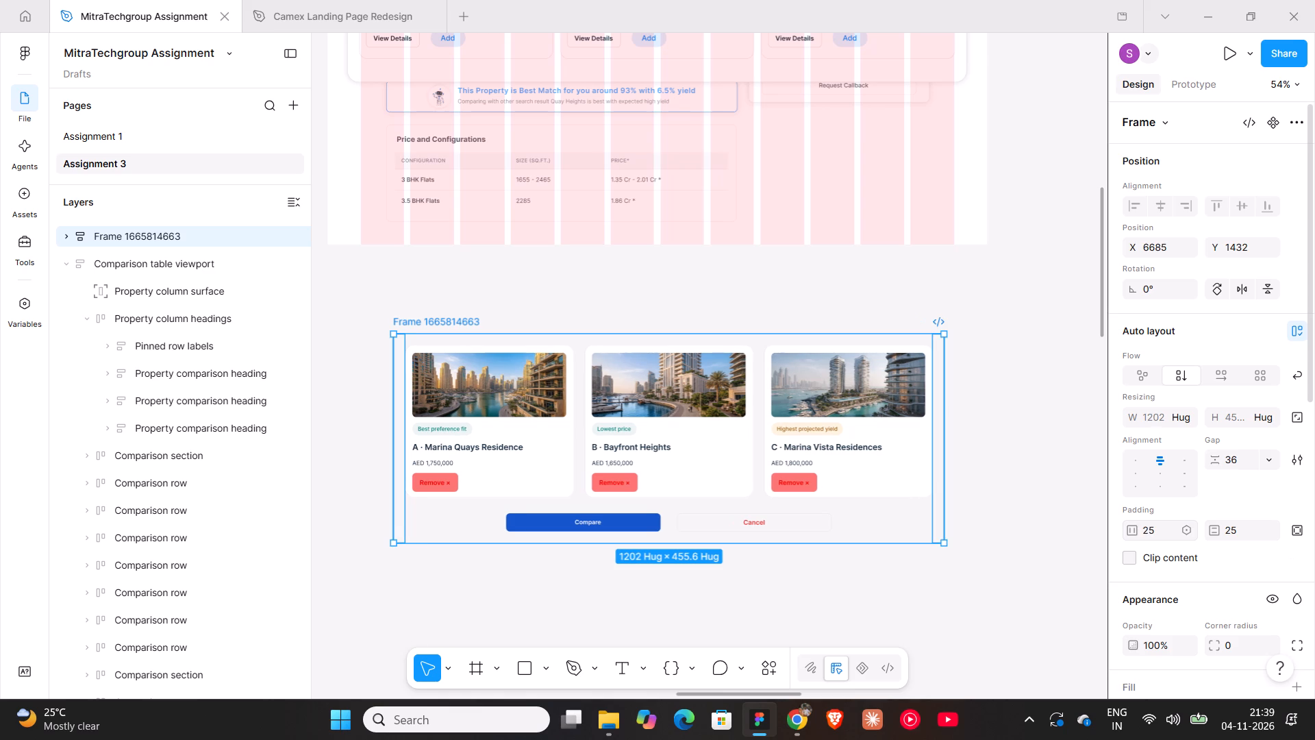
Set the outer comparison frame's corner radius to 25.
scroll(1223, 590, down, 2)
click(1232, 475)
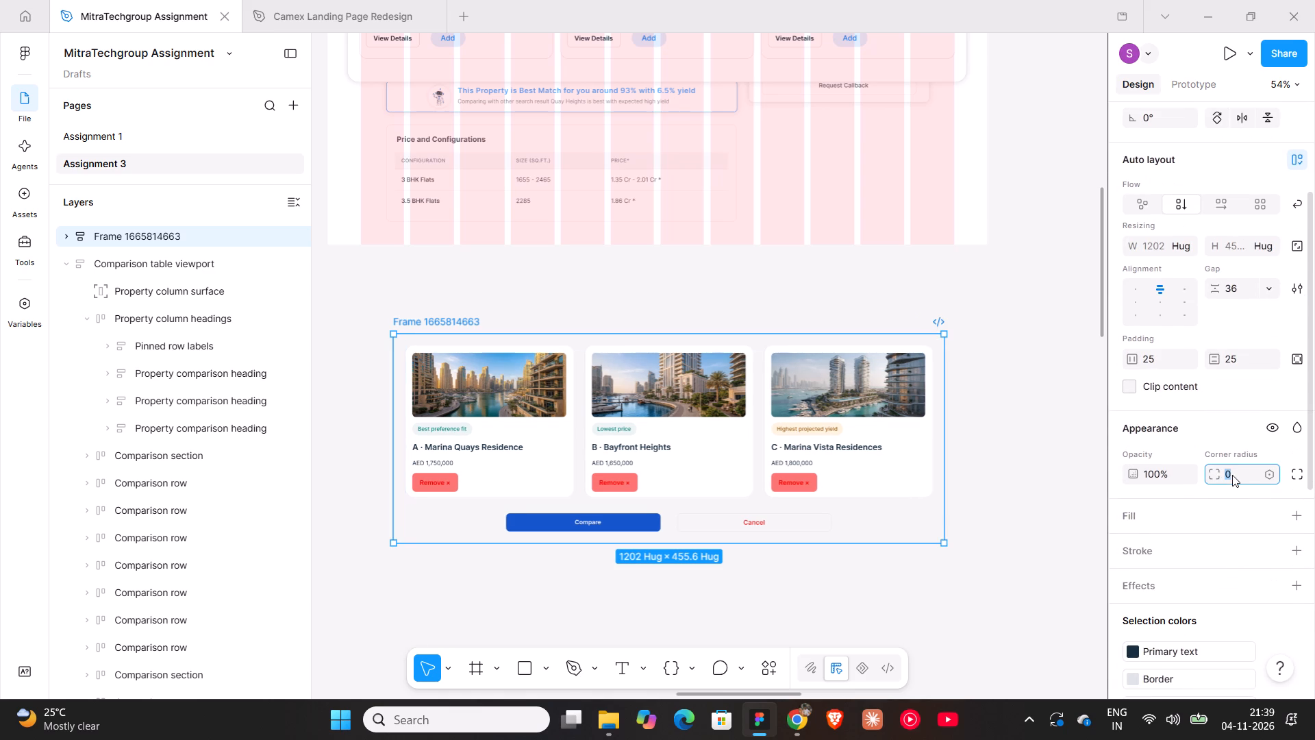
text(25)
key(Return)
Give the outer comparison frame an E5E7EB stroke and a white FFFFFF fill.
click(1287, 551)
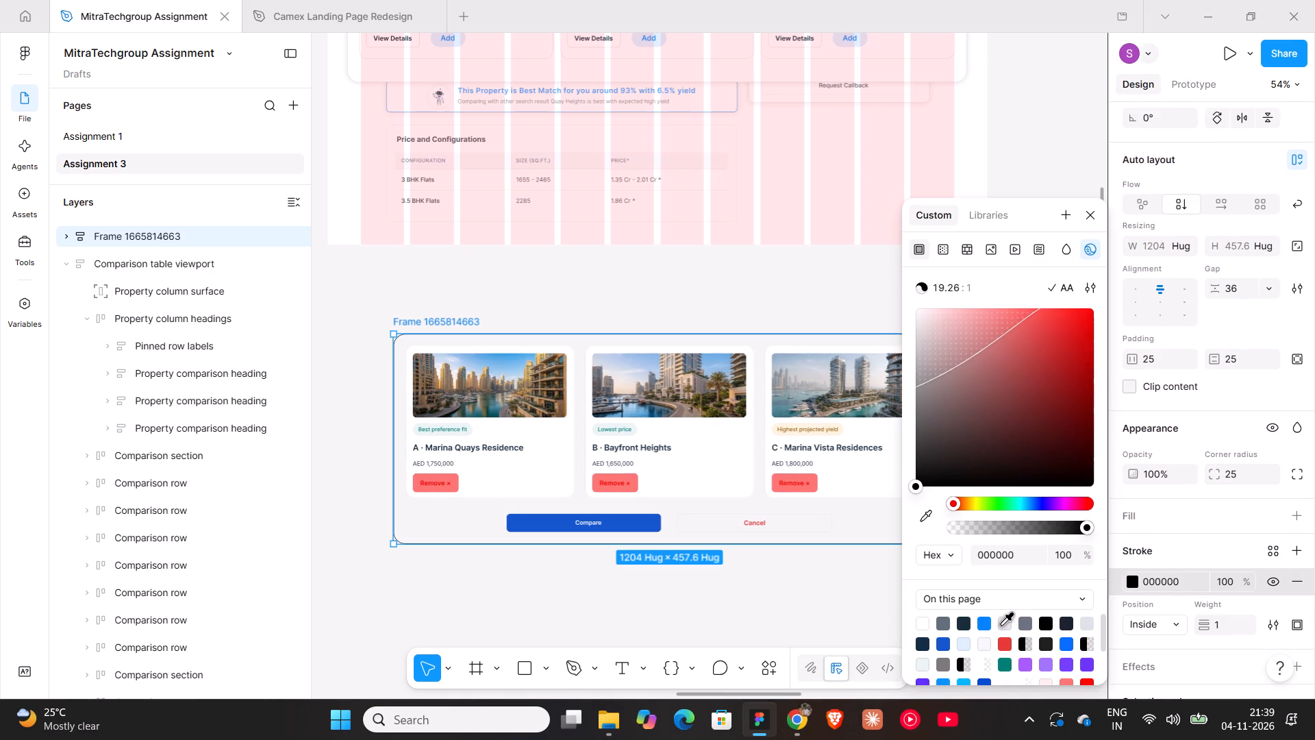
click(1001, 625)
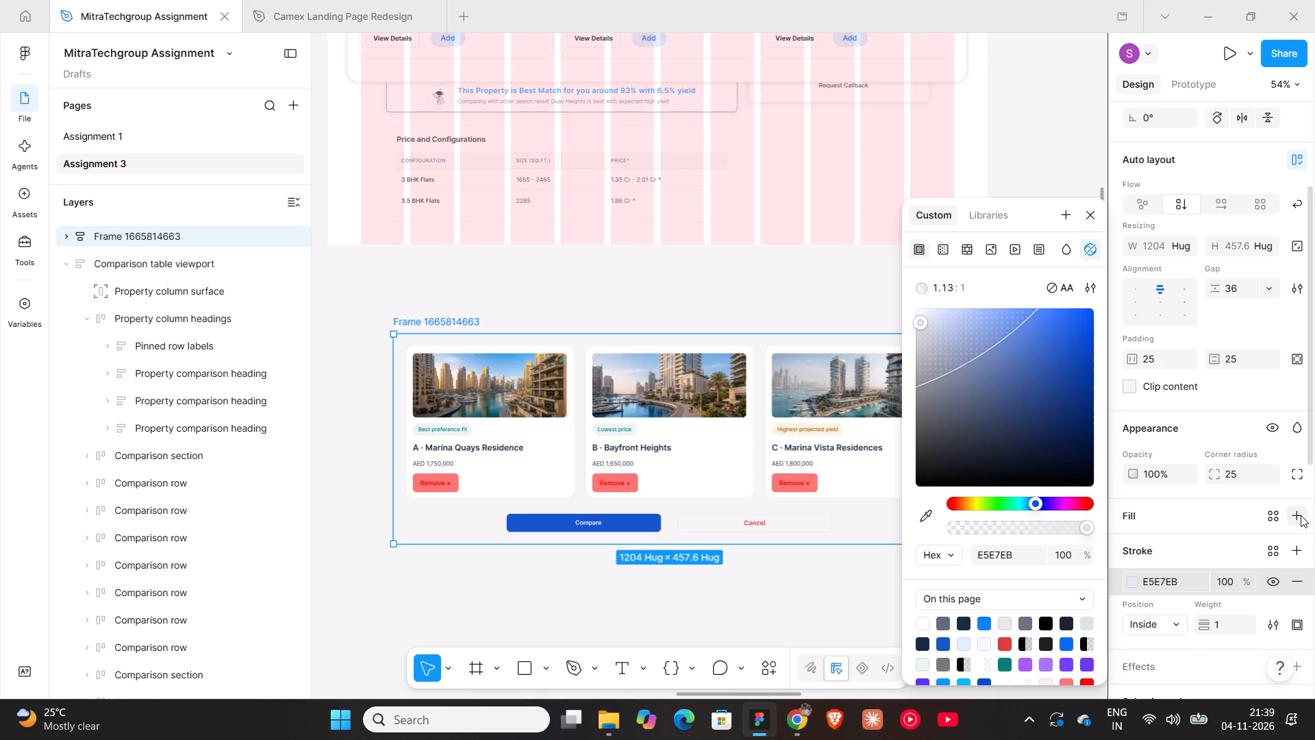
click(1301, 515)
scroll(699, 591, down, 3)
click(703, 538)
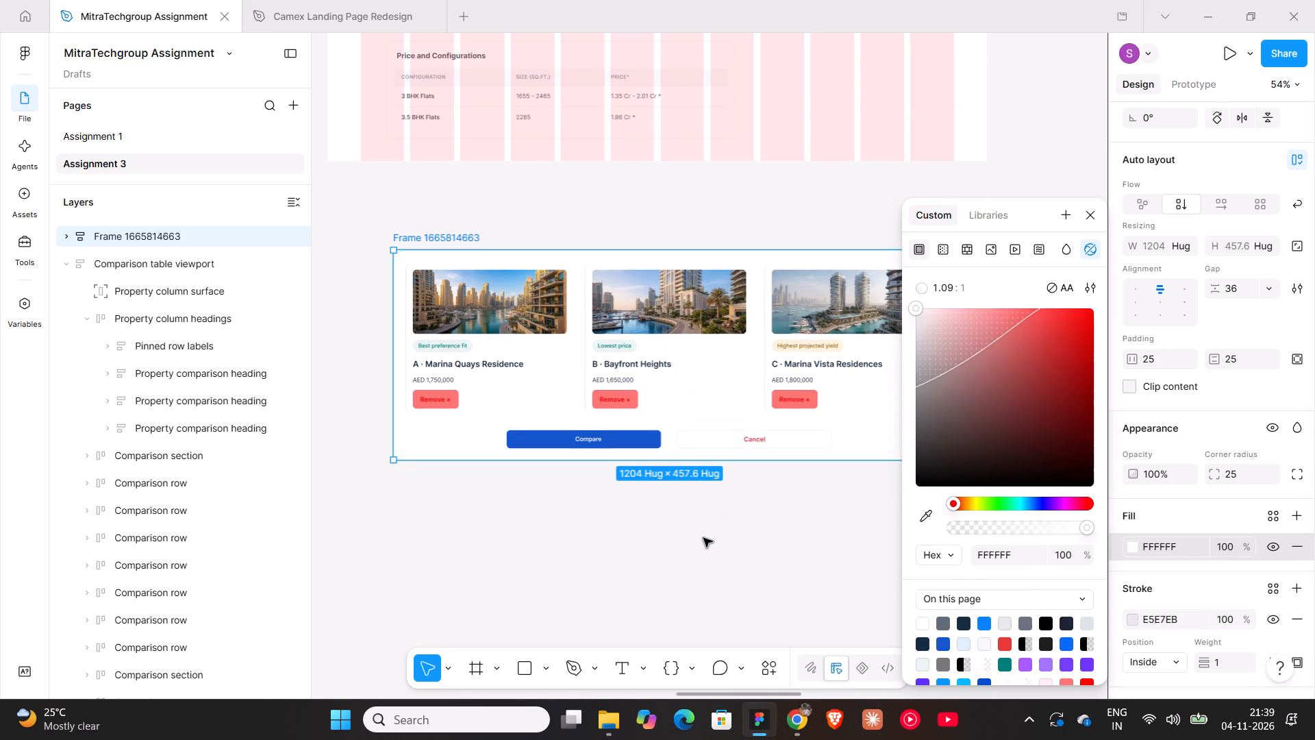
Add an E5E7EB stroke to the Cancel button's Button:margin frame.
click(699, 441)
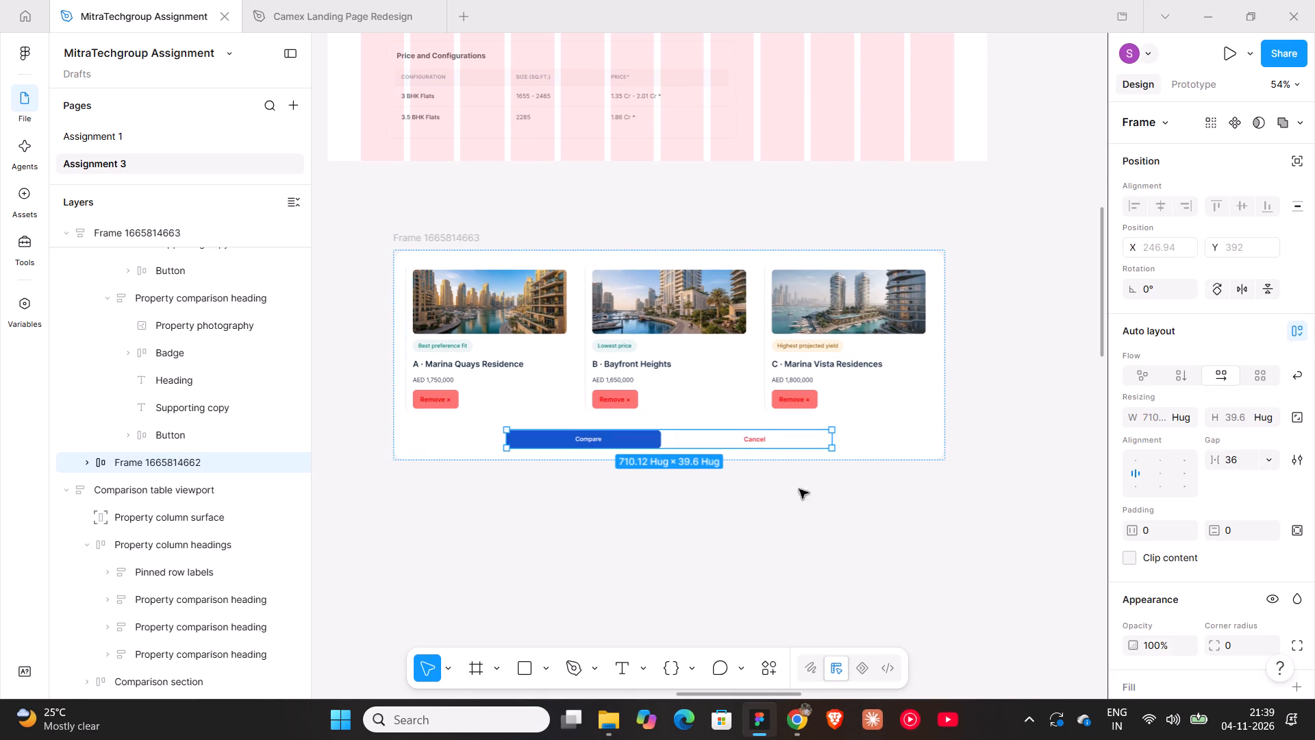
double_click(777, 436)
scroll(1140, 559, down, 2)
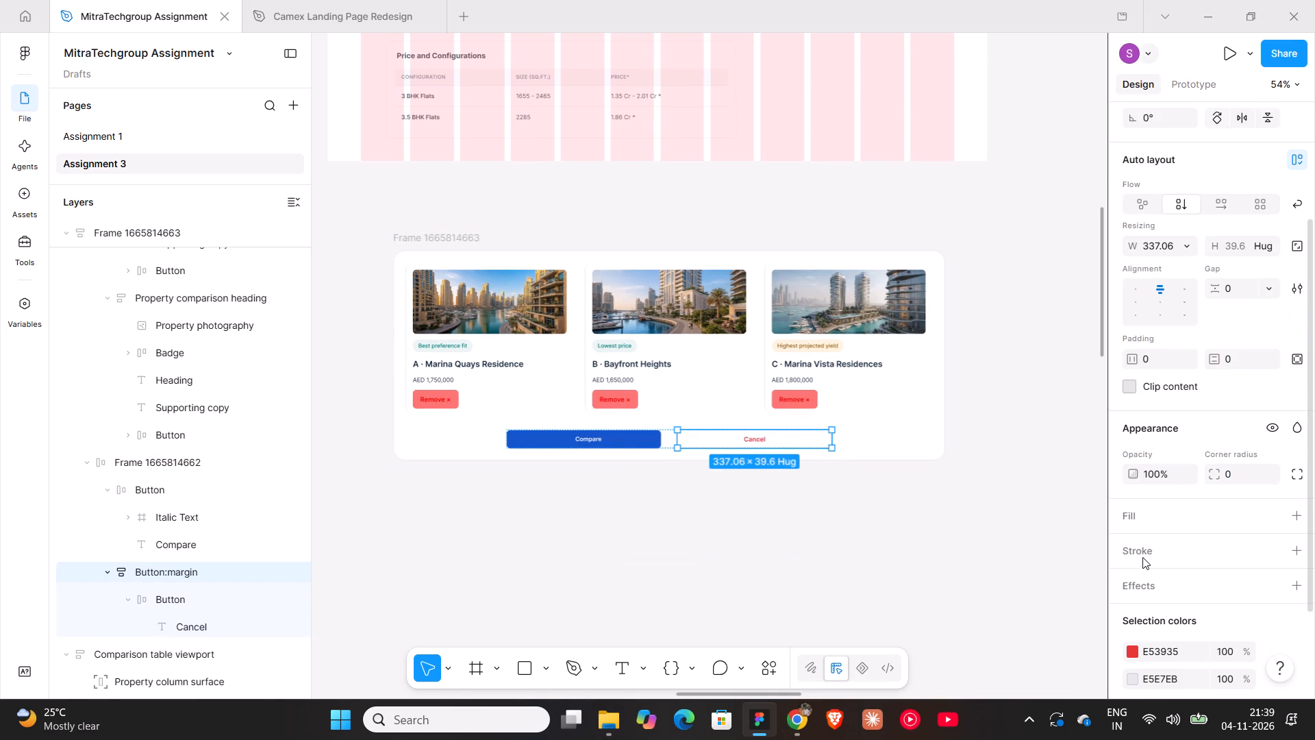
click(1293, 549)
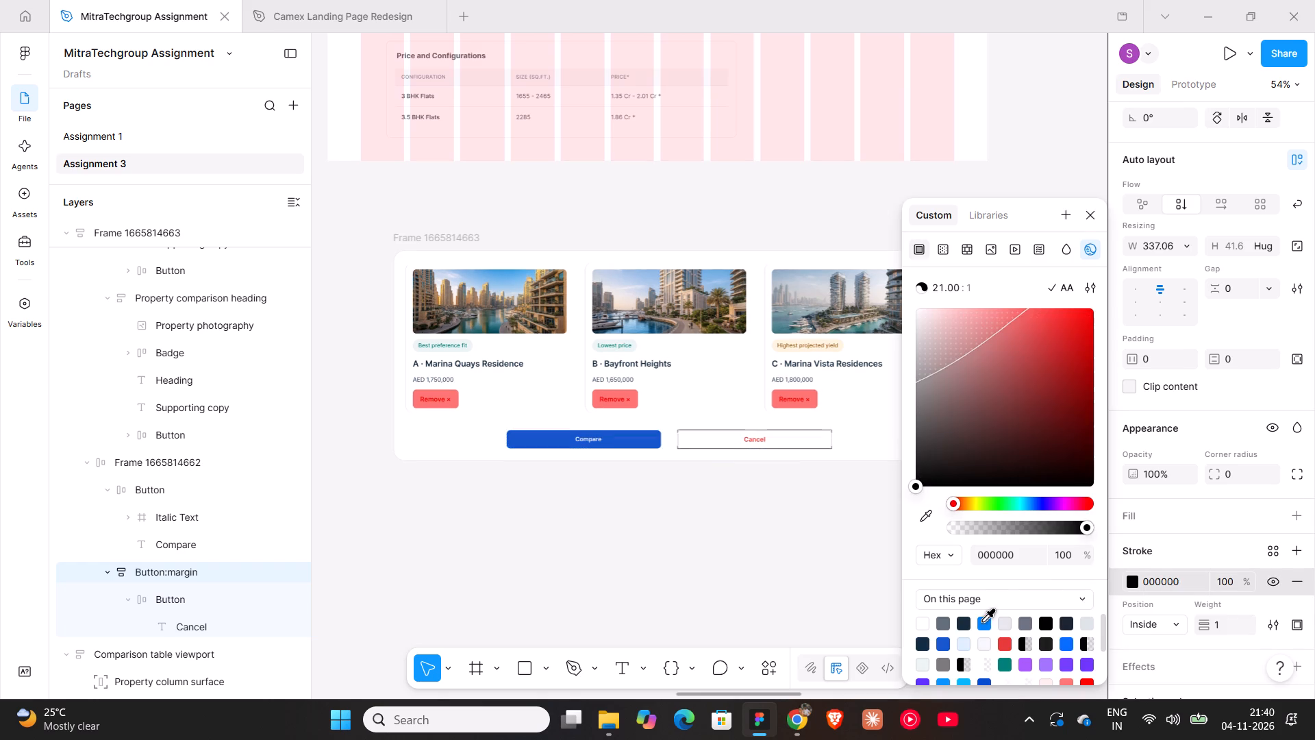
click(1007, 624)
click(824, 569)
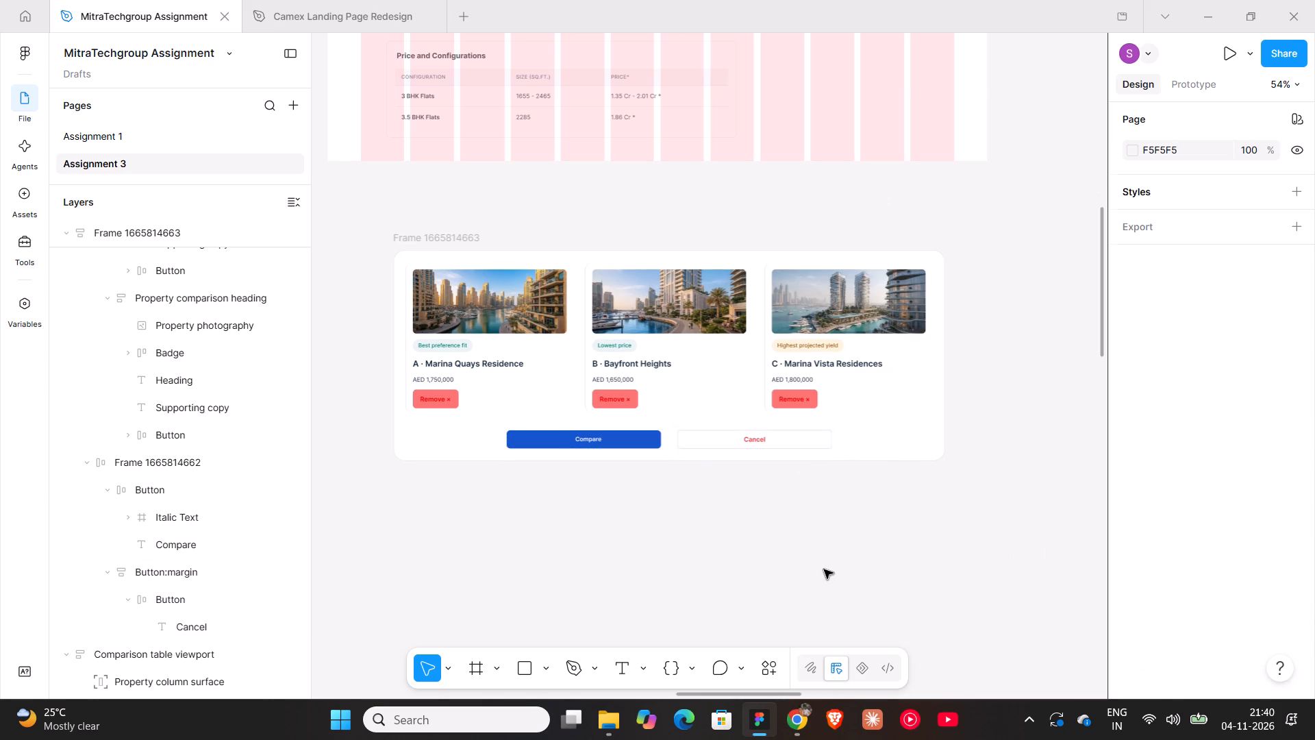
Set the corner radius of the Cancel button's Button:margin frame to 8.
click(810, 442)
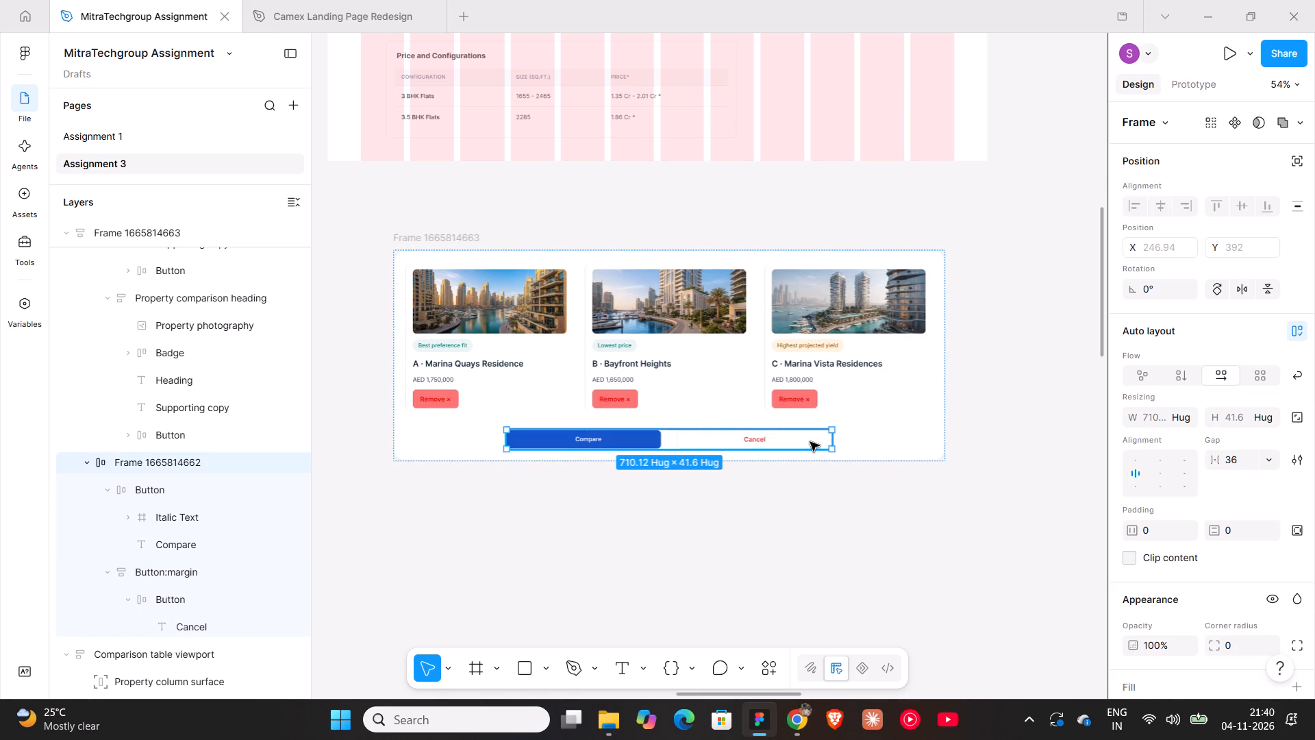
click(810, 442)
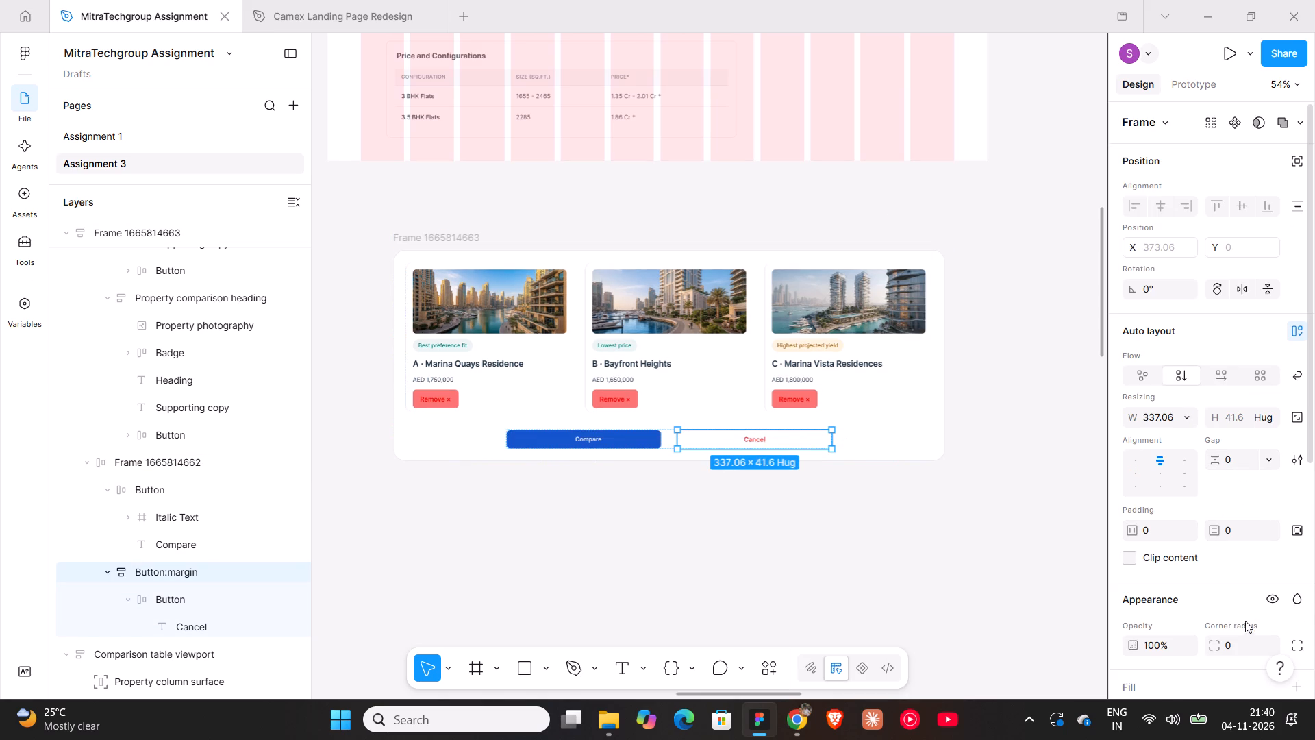
click(1238, 643)
text(18)
key(Return)
click(1236, 643)
key(8)
key(Return)
click(753, 538)
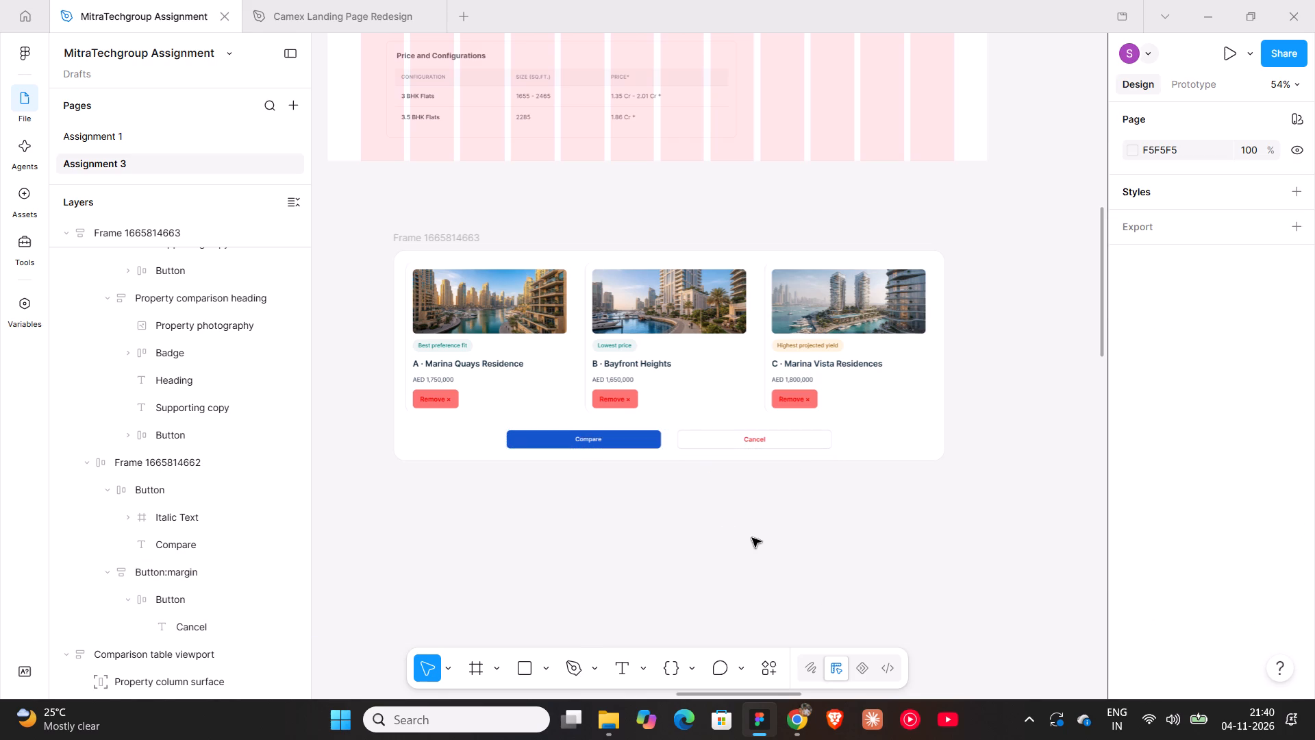
Add a drop shadow with a Y offset of 0 to the Cancel button's Button:margin frame.
double_click(729, 444)
scroll(1187, 544, down, 3)
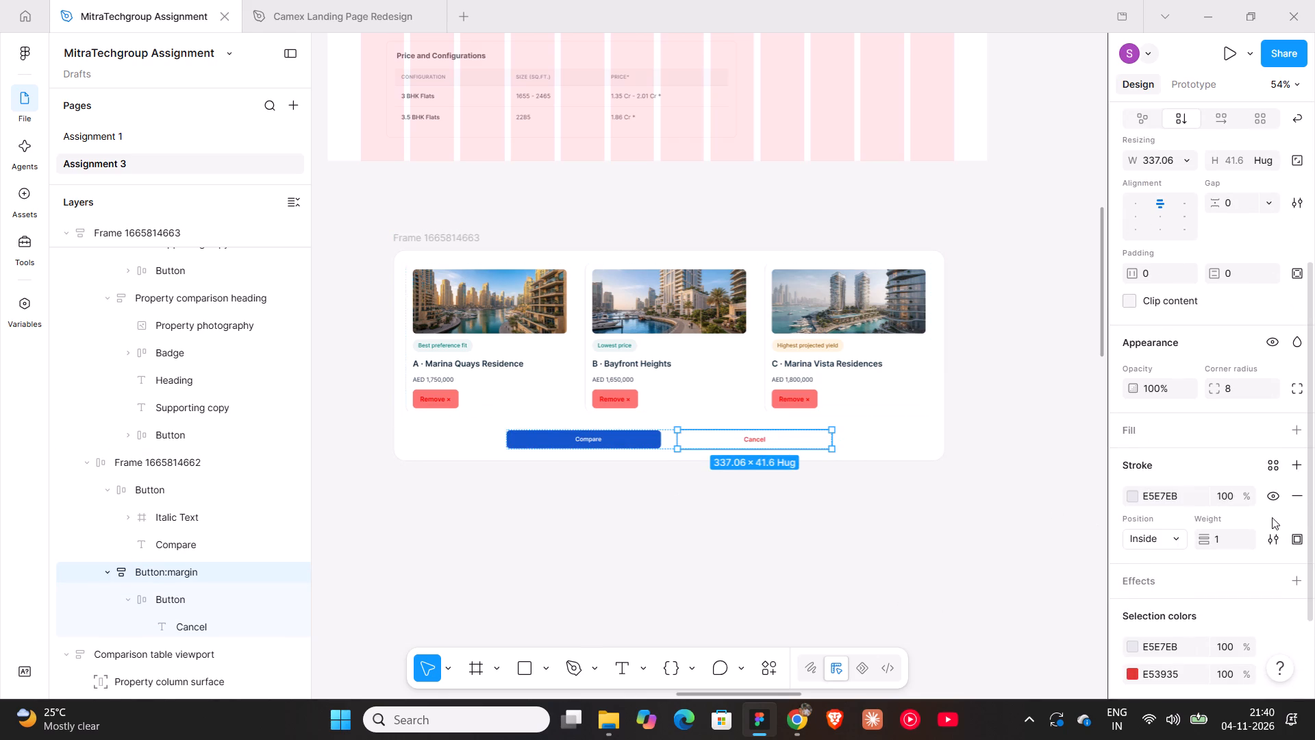
scroll(1298, 564, down, 2)
click(1297, 467)
click(1215, 522)
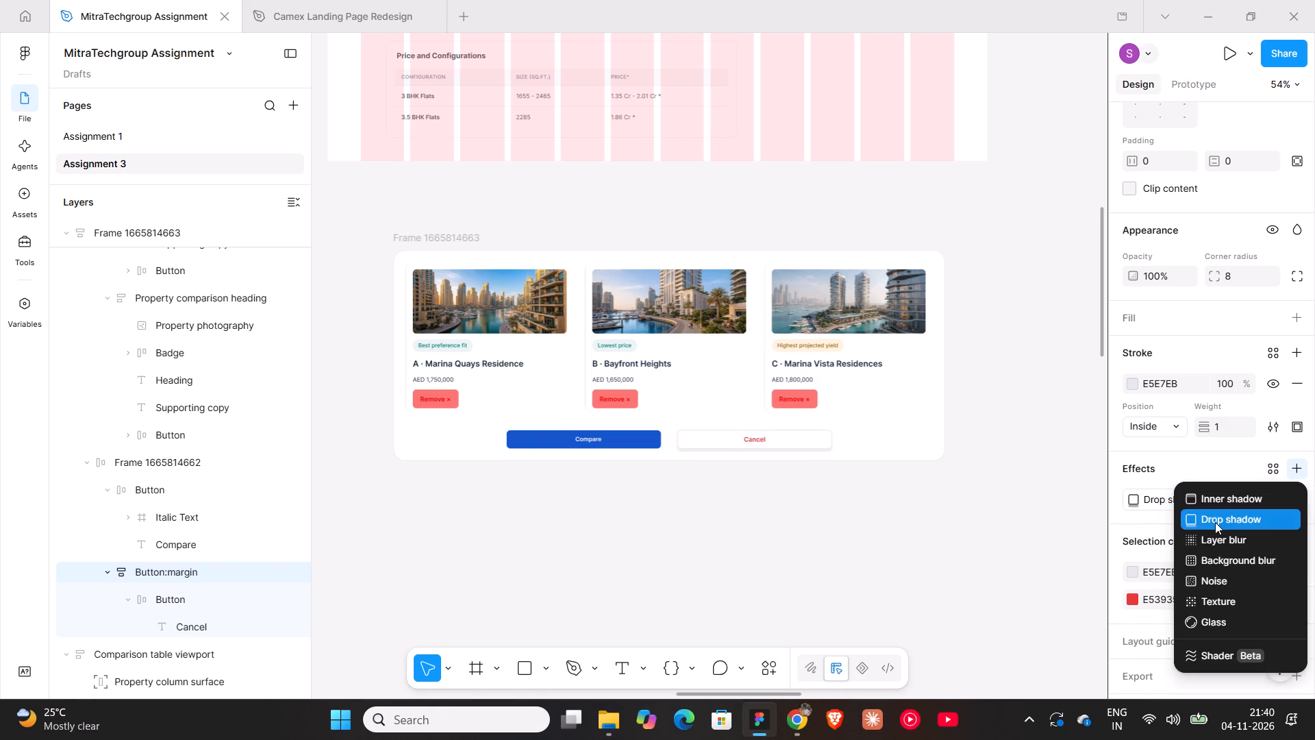
click(1020, 536)
key(0)
key(Return)
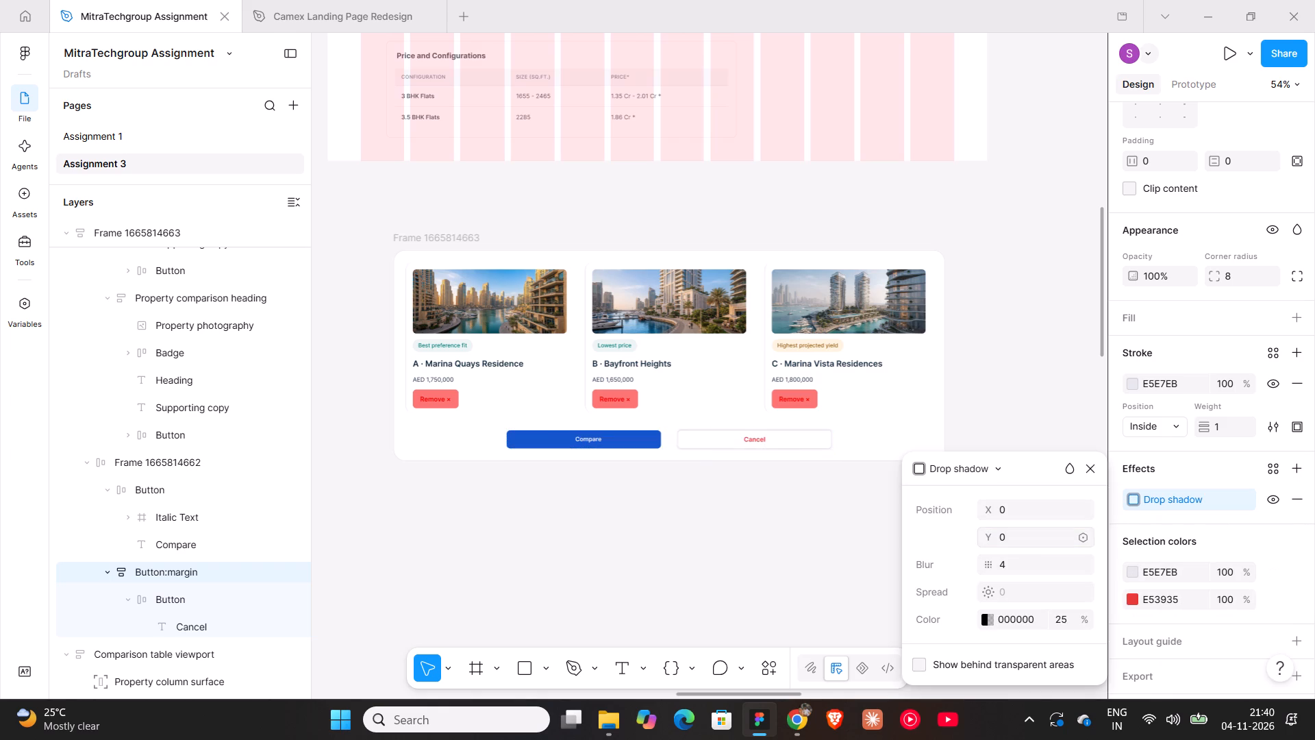
click(794, 558)
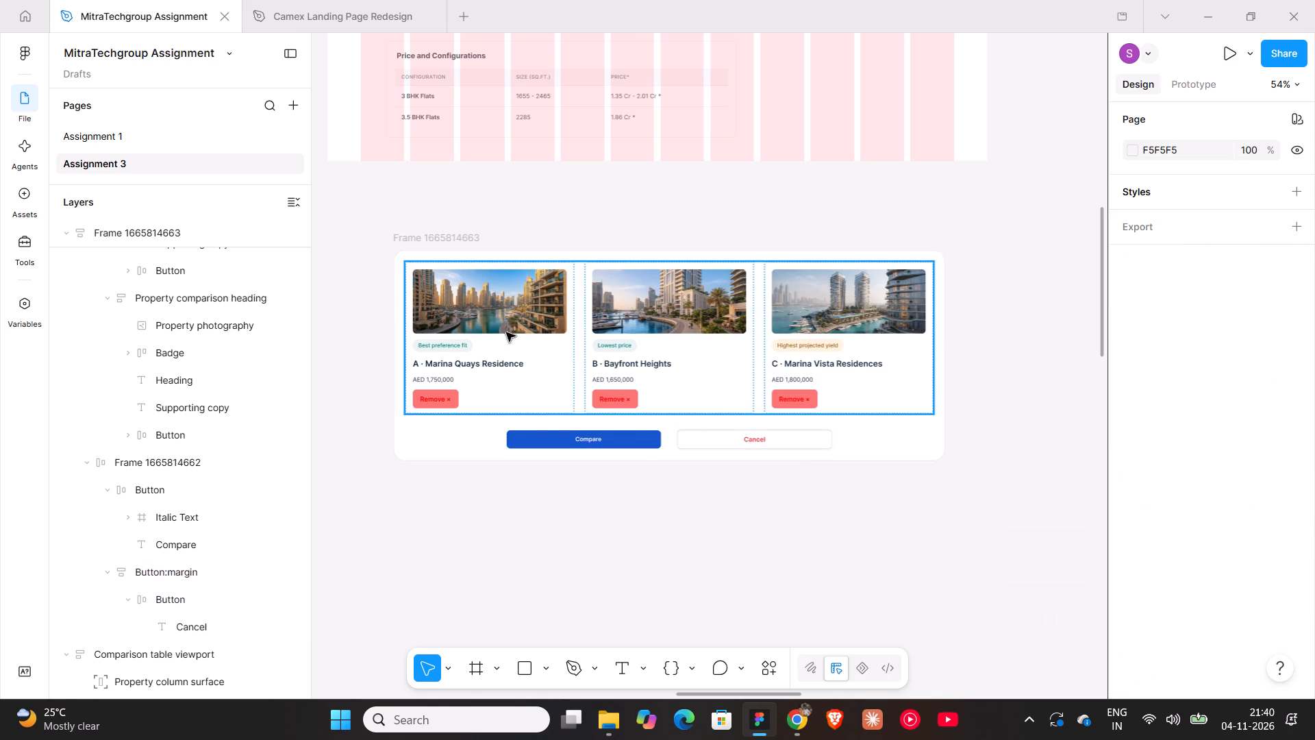
Detach the Border variable from the strokes of all three comparison cards and recolour them E5E7EB.
click(451, 289)
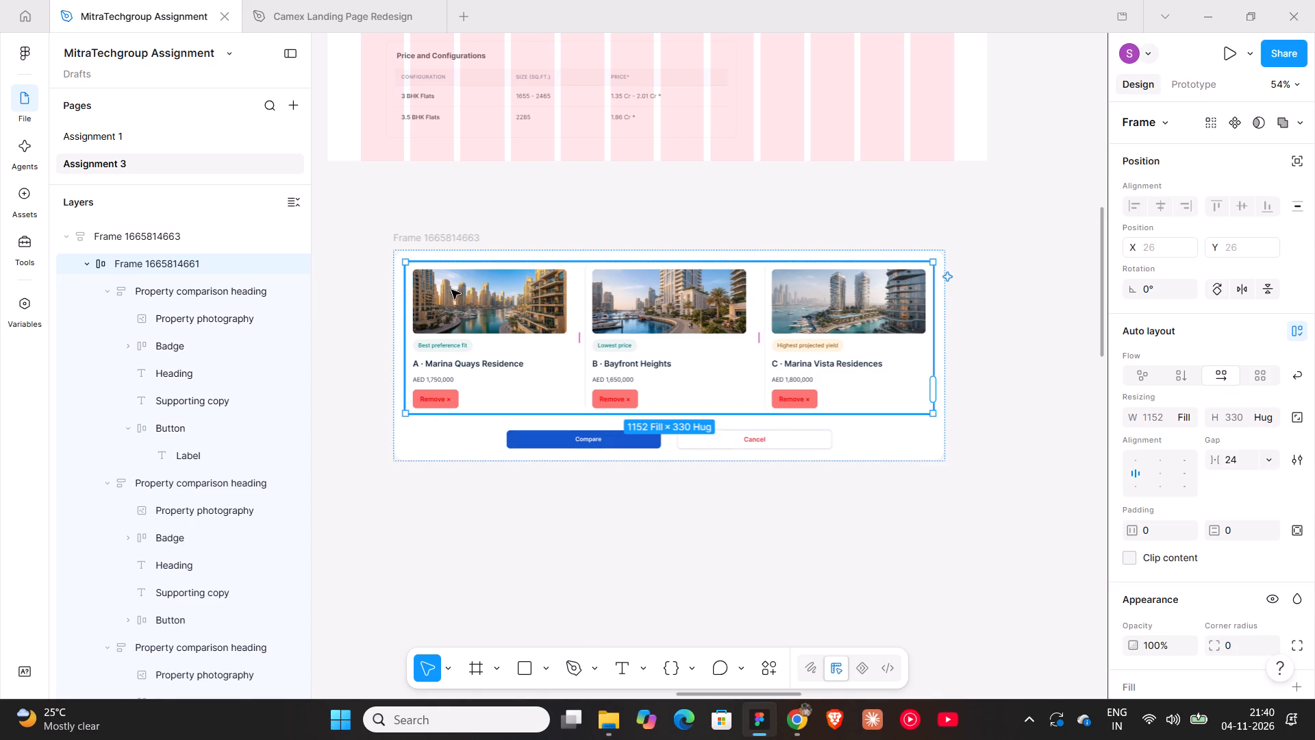
double_click(451, 290)
shift+click(703, 312)
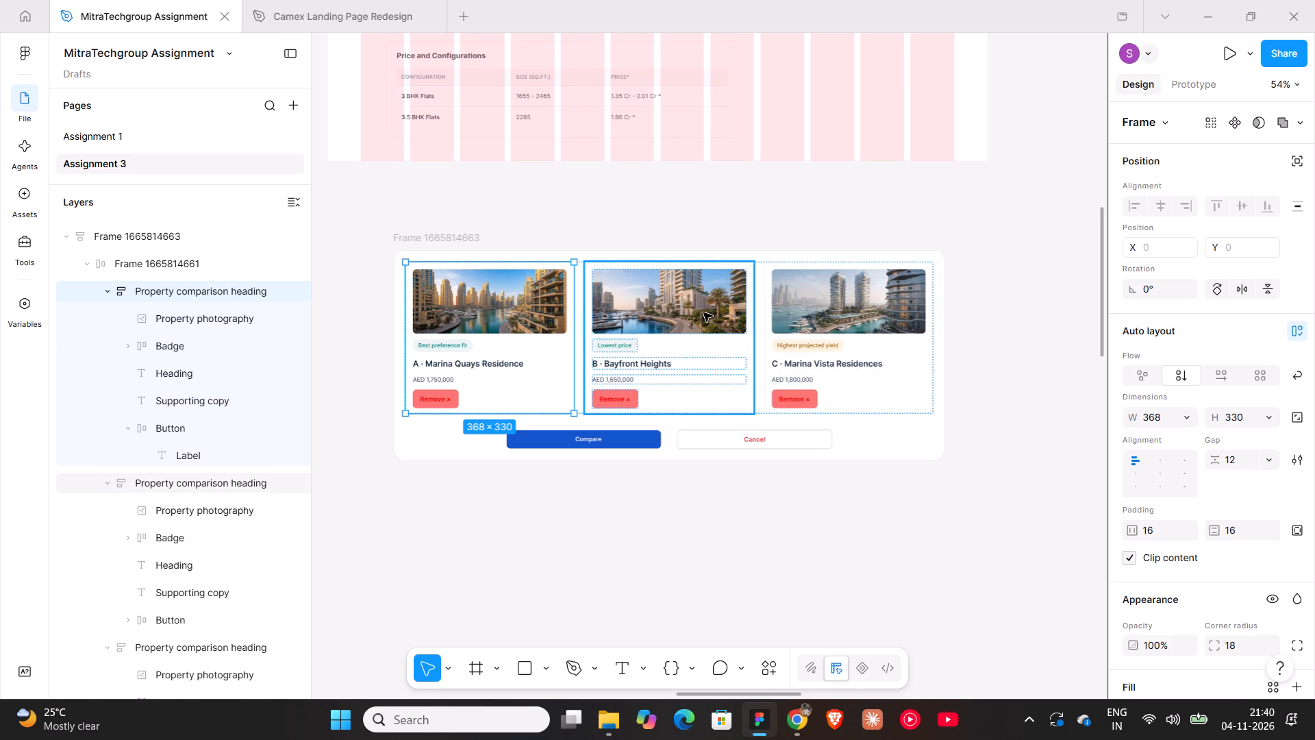
shift+click(827, 317)
scroll(1190, 489, down, 5)
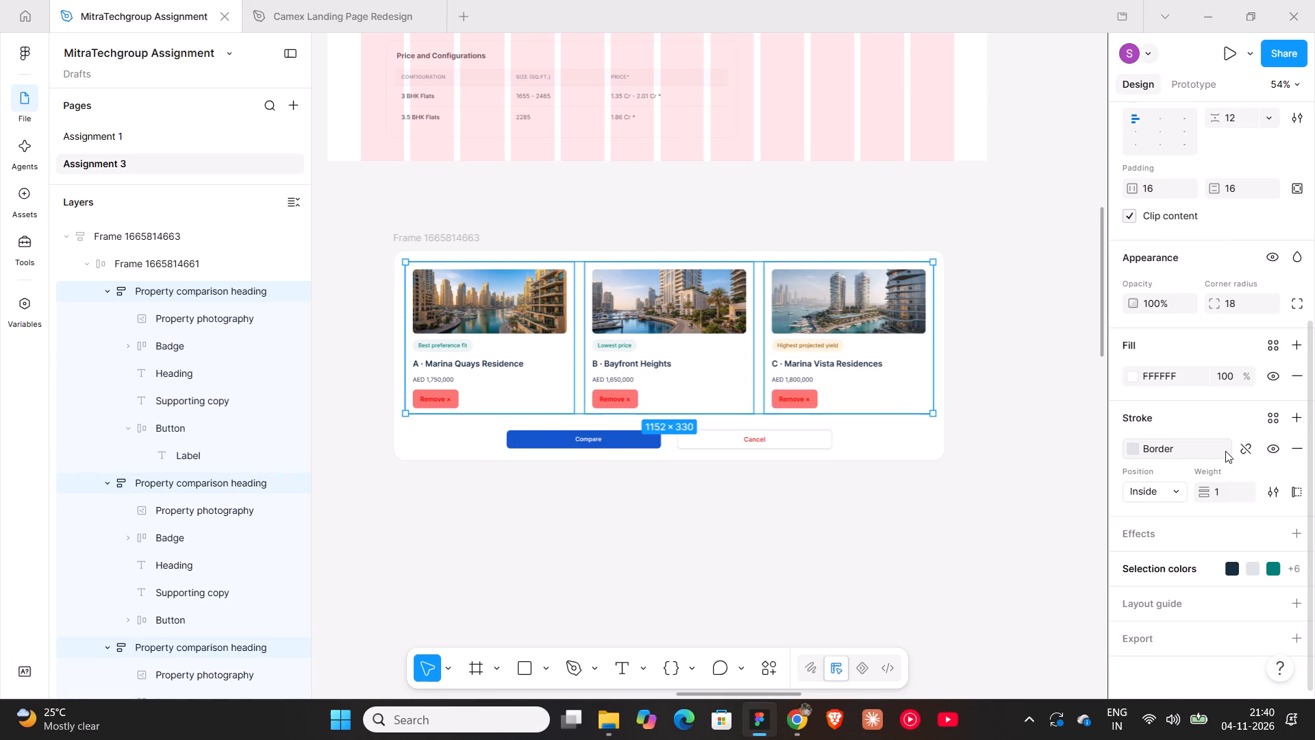
click(1236, 449)
click(1135, 444)
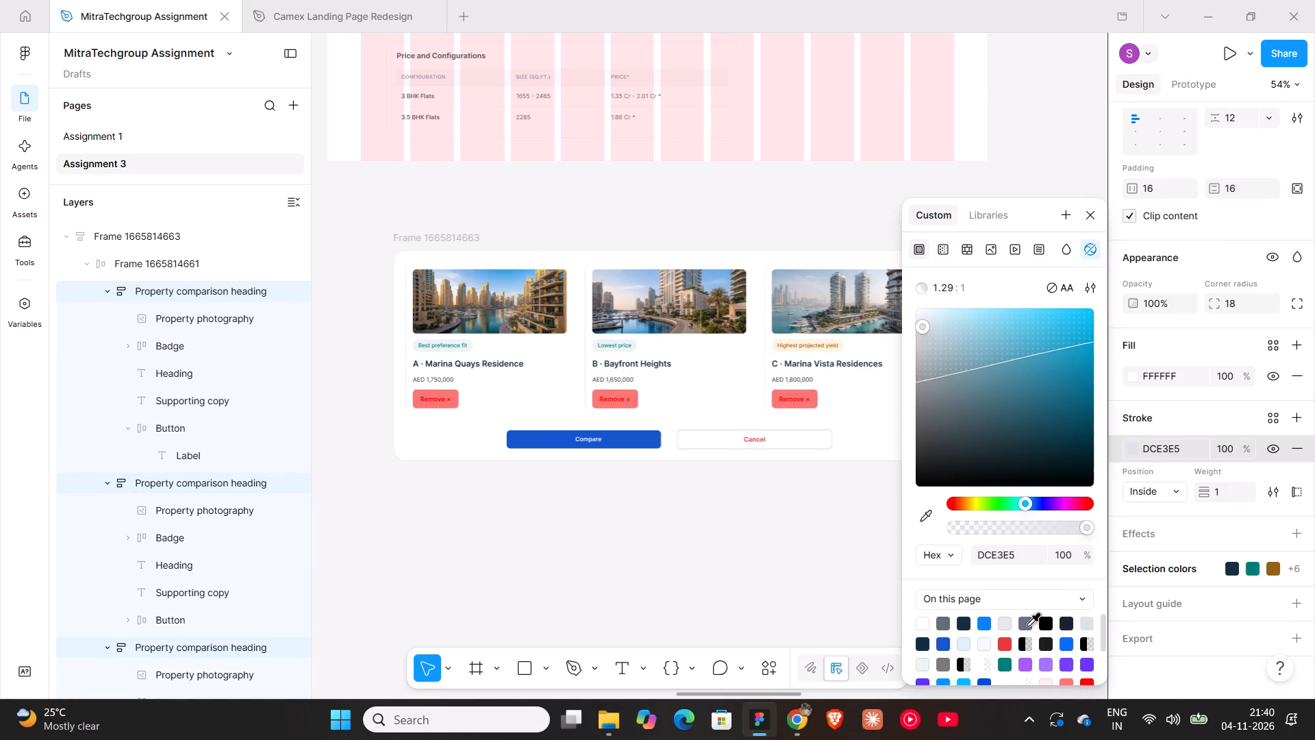
click(1011, 626)
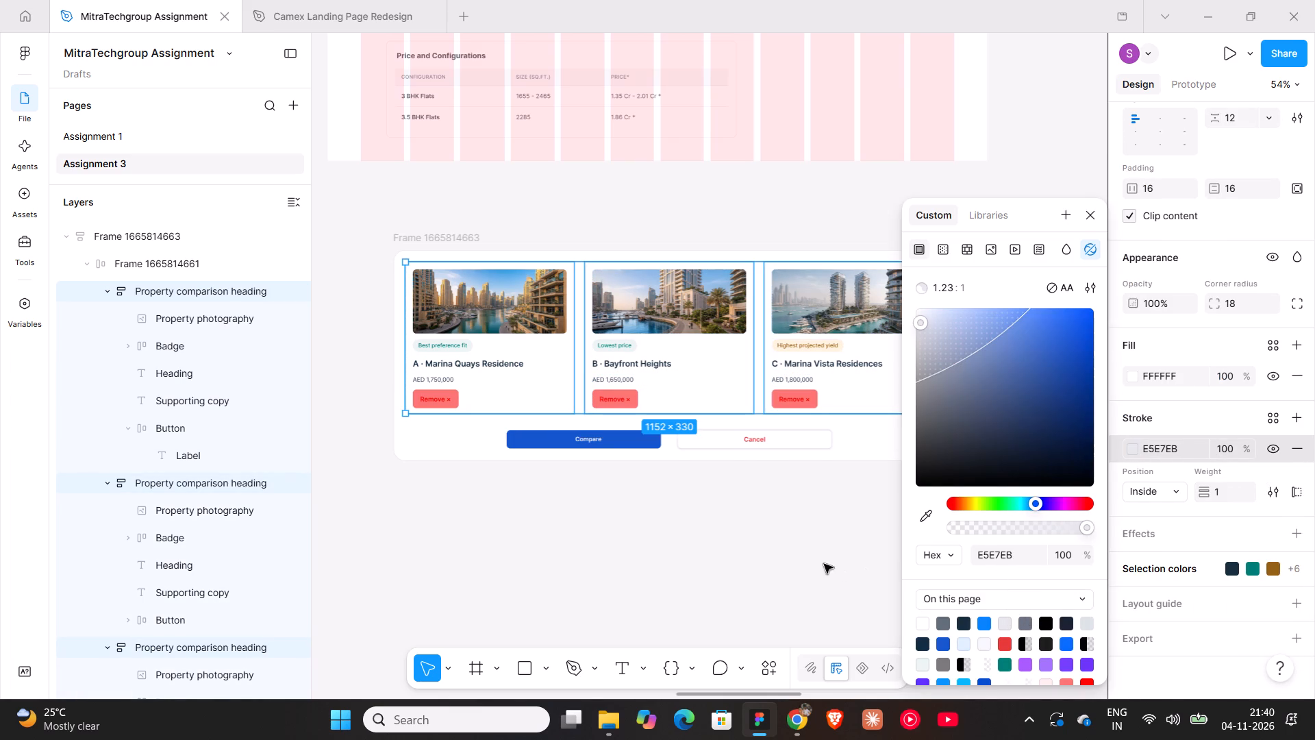
Add a drop shadow to all three comparison cards with Y offset 0, blur 15 and 12% opacity.
click(1293, 540)
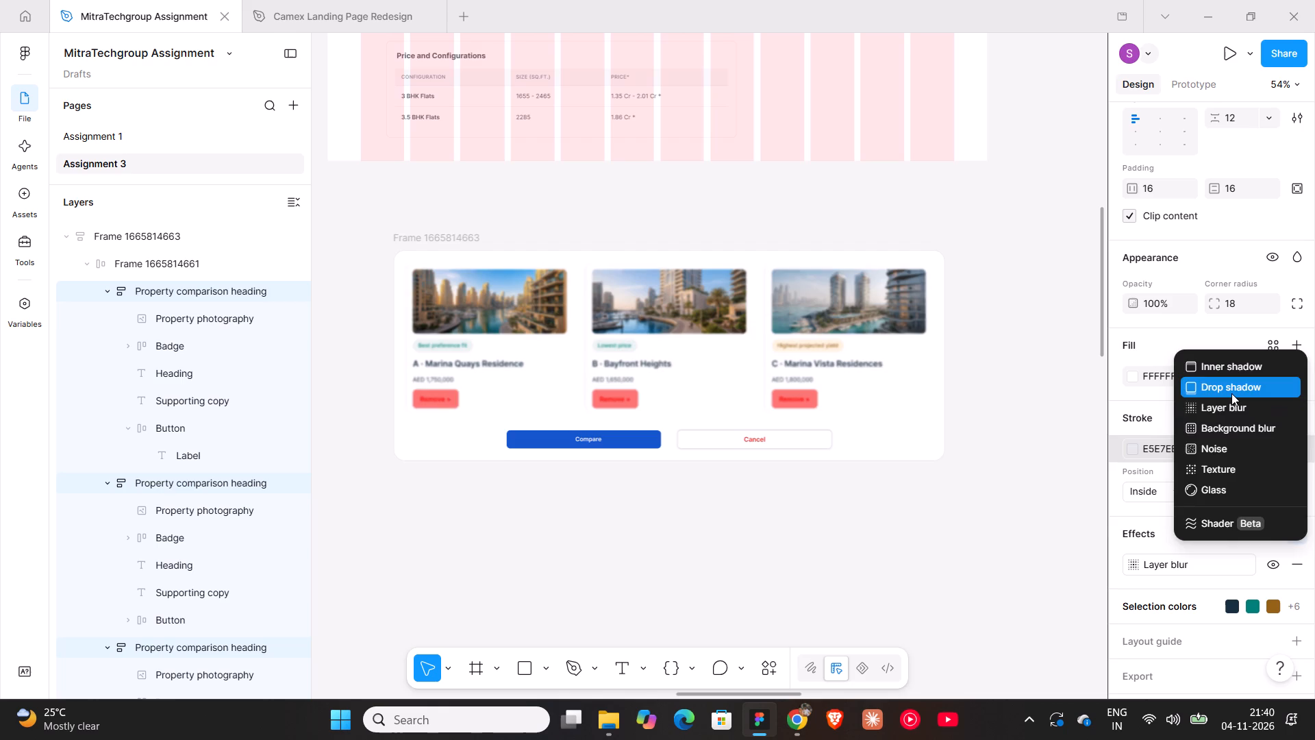
click(1231, 393)
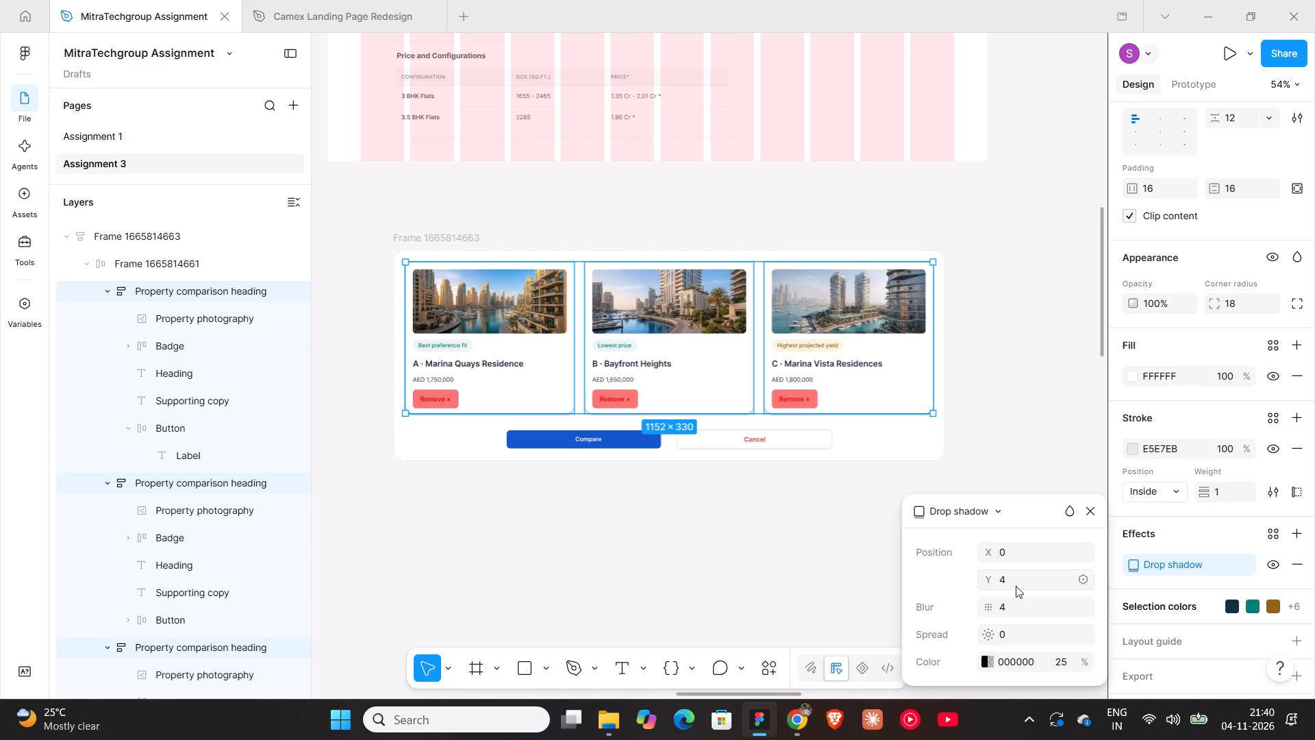
click(1016, 586)
key(0)
key(Return)
click(1015, 610)
text(15)
key(Return)
click(1068, 658)
text(12)
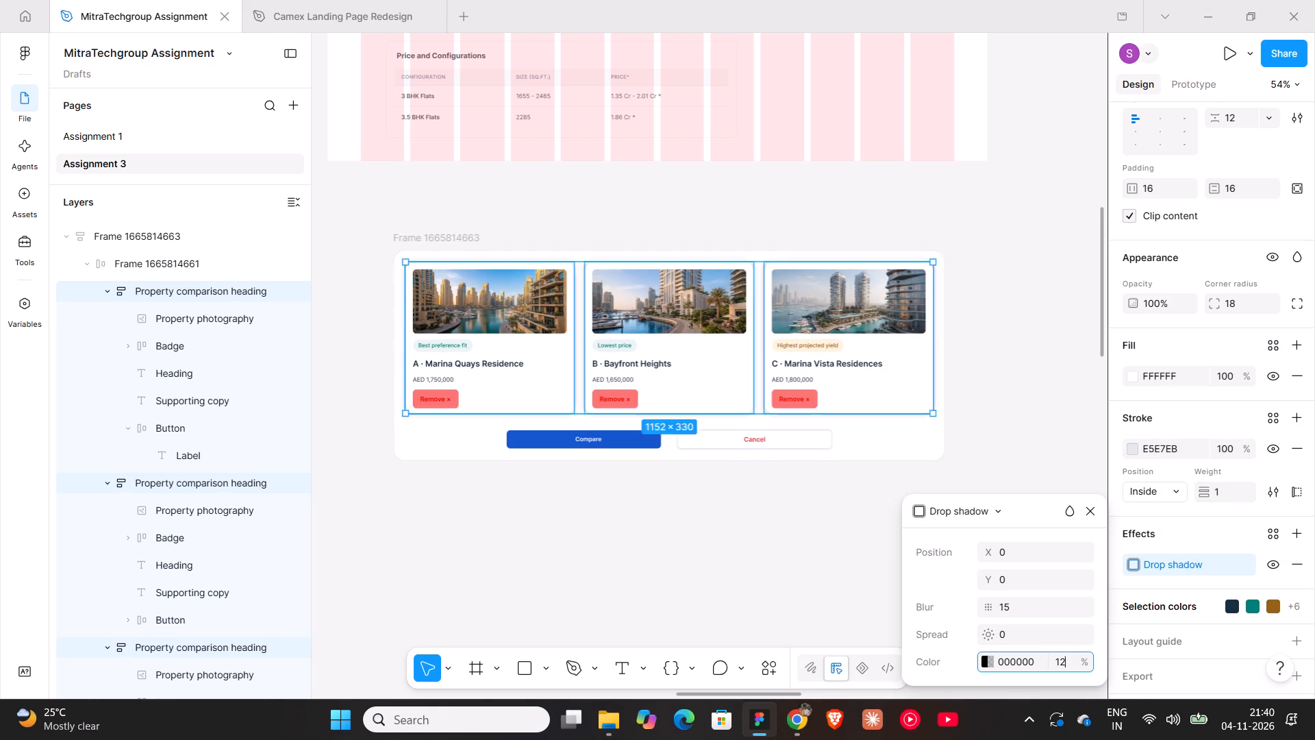
key(Return)
click(699, 617)
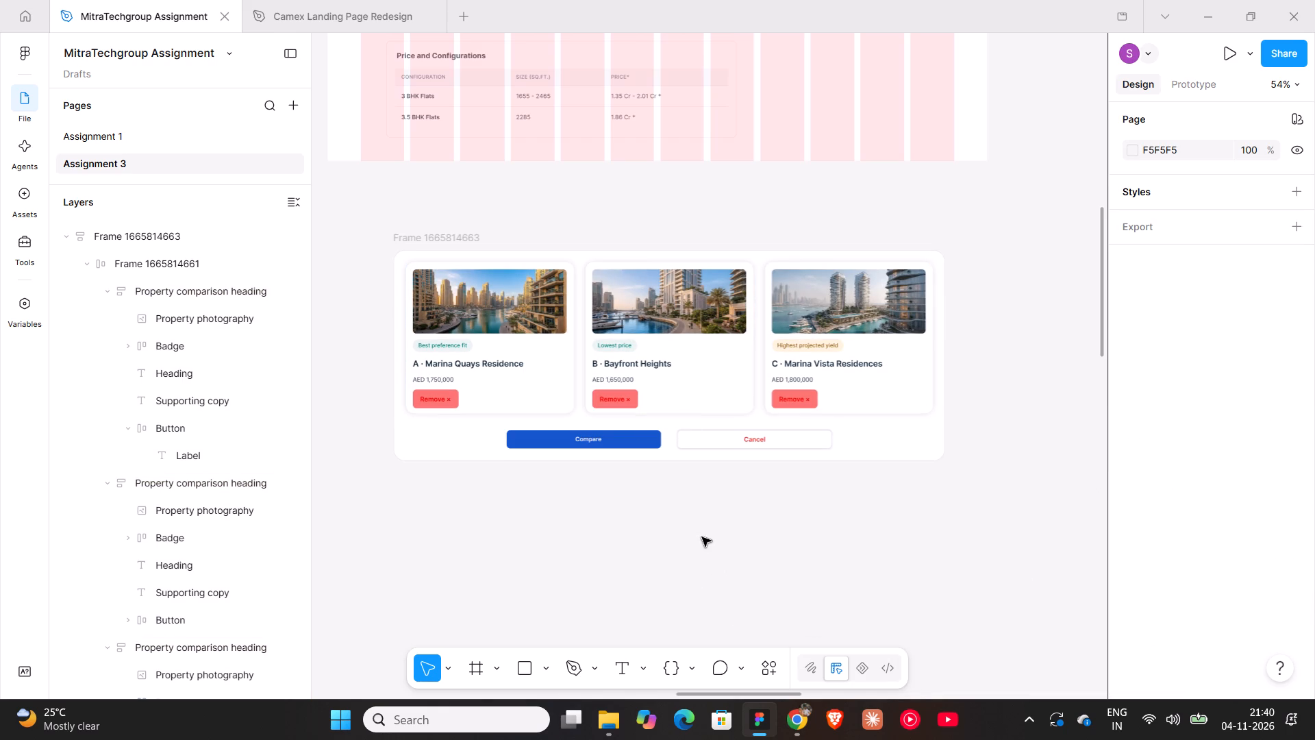
Add a drop shadow to the outer comparison panel frame with Y offset 0, blur 15 and 12% opacity.
click(455, 240)
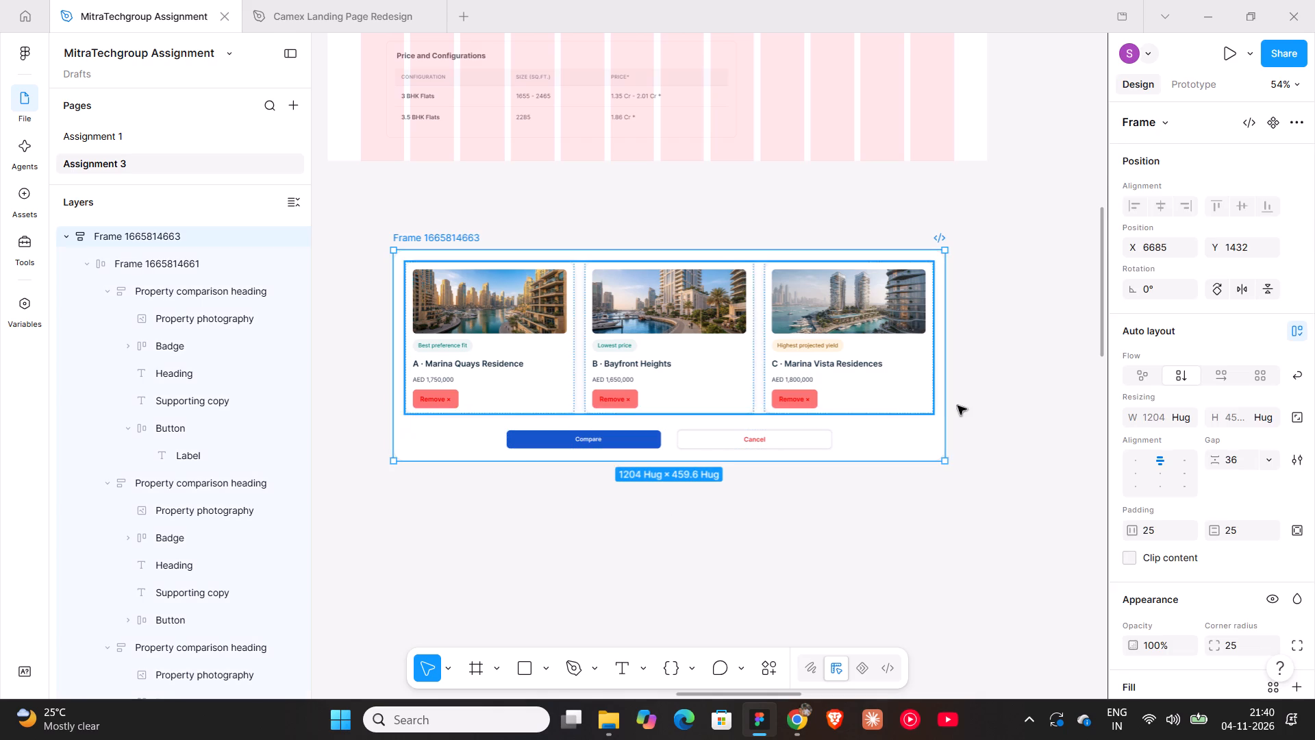
scroll(1181, 513, down, 4)
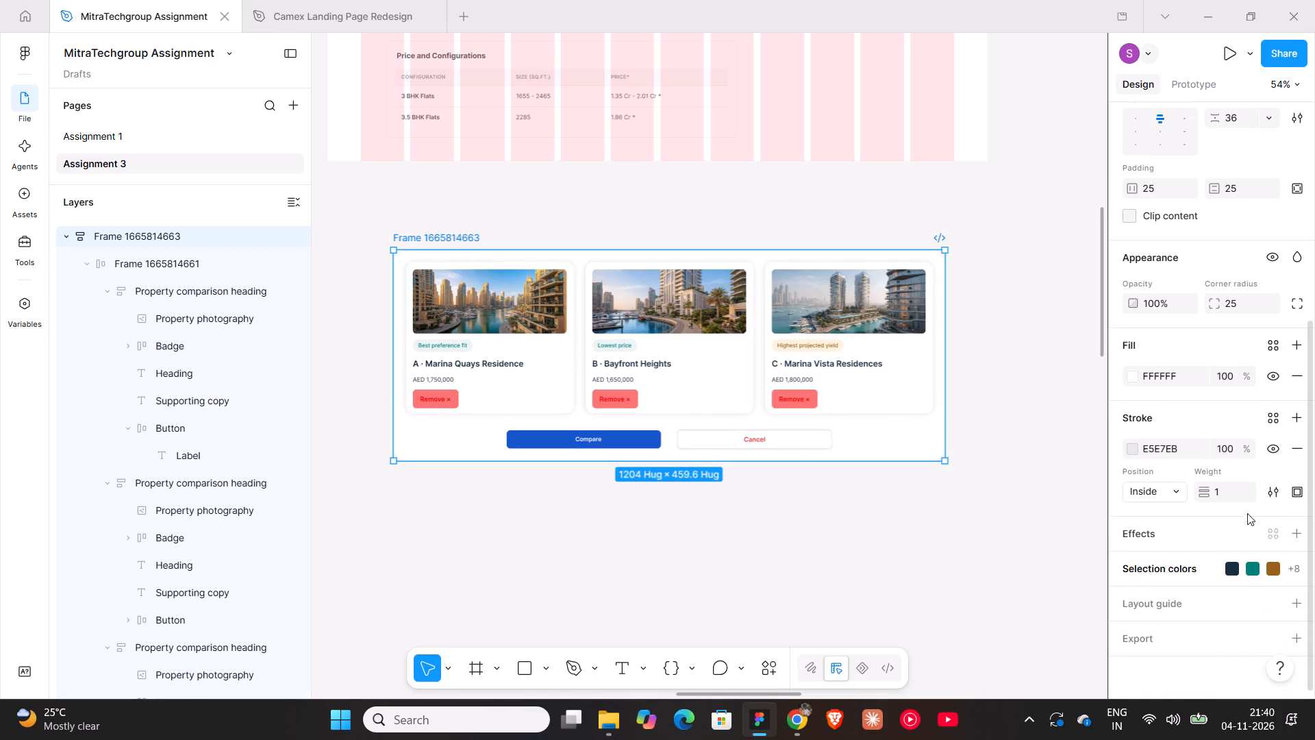
click(1291, 527)
click(1211, 384)
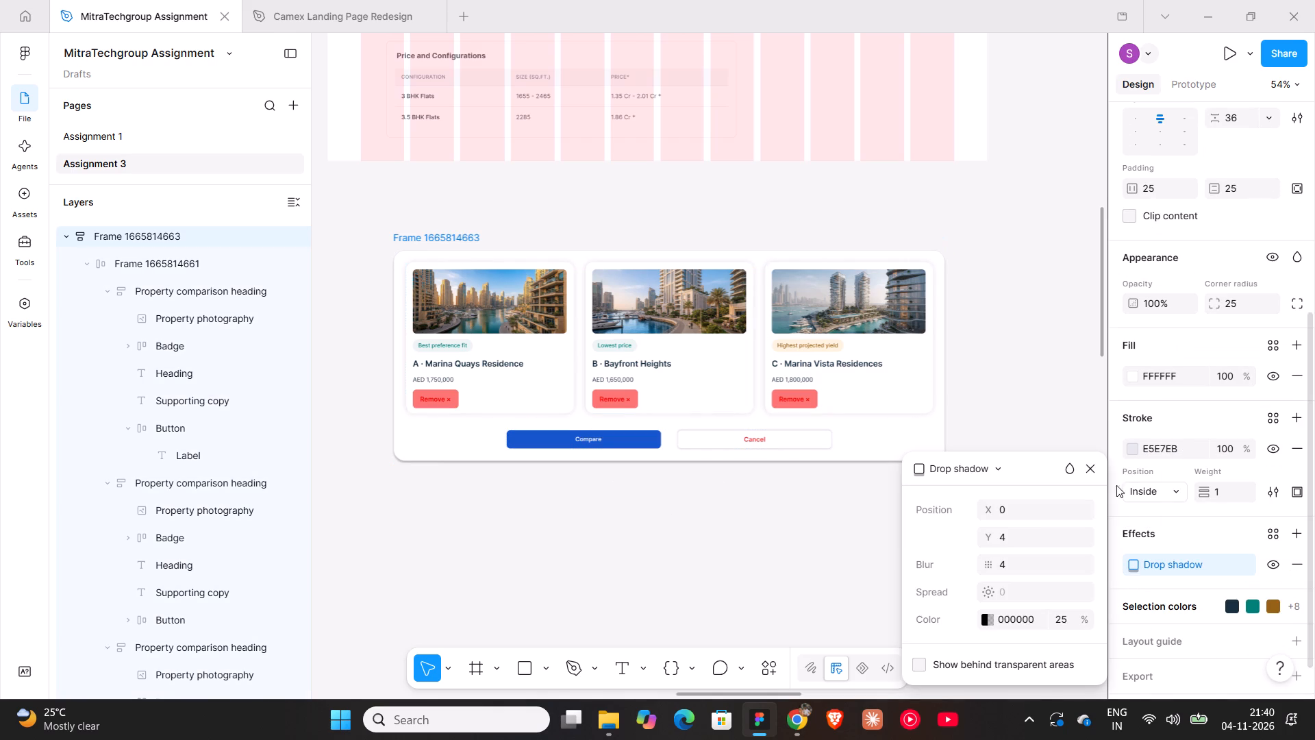
click(1035, 536)
key(0)
click(1029, 556)
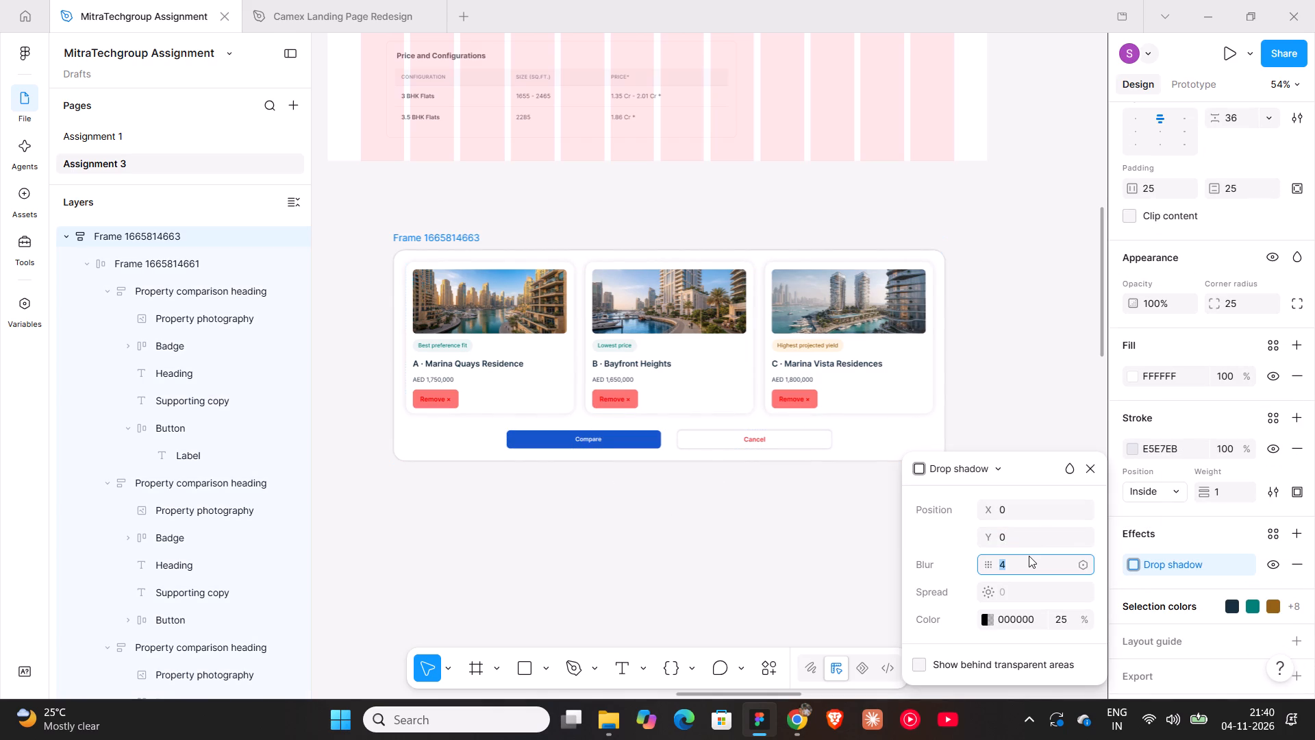
text(15)
click(1062, 622)
text(12)
key(Return)
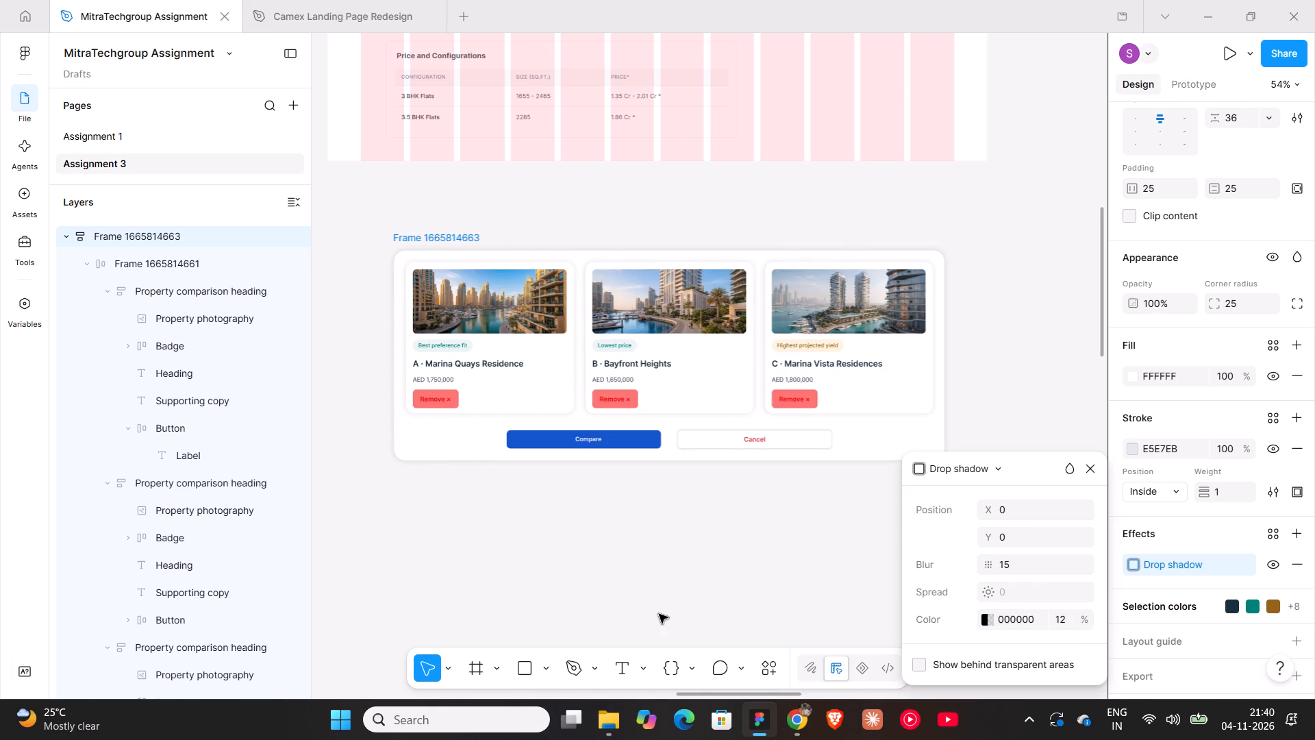
drag(659, 614, 658, 606)
Cut the comparison panel and paste it in place of the three-card property popup in Desktop - 4.
ctrl+scroll(649, 558, down, 8)
ctrl+scroll(598, 426, up, 5)
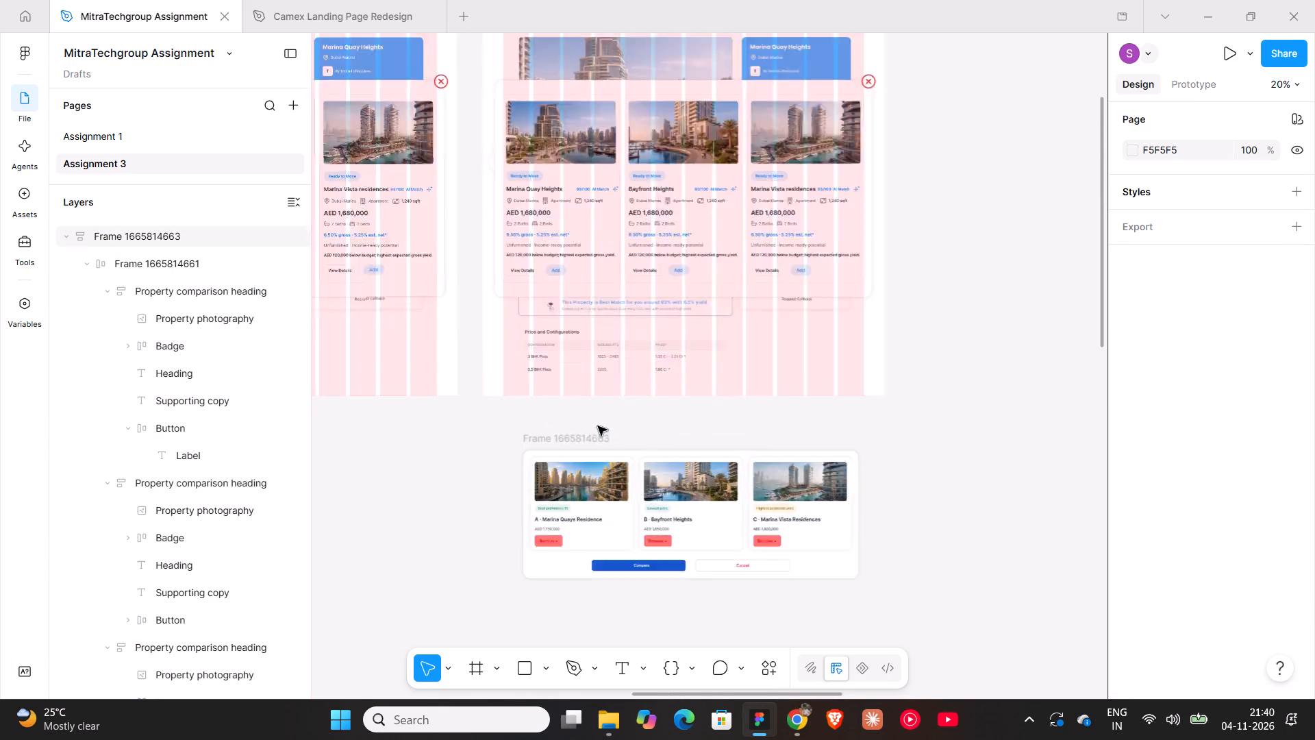
ctrl+scroll(598, 426, up, 2)
ctrl+scroll(556, 443, down, 5)
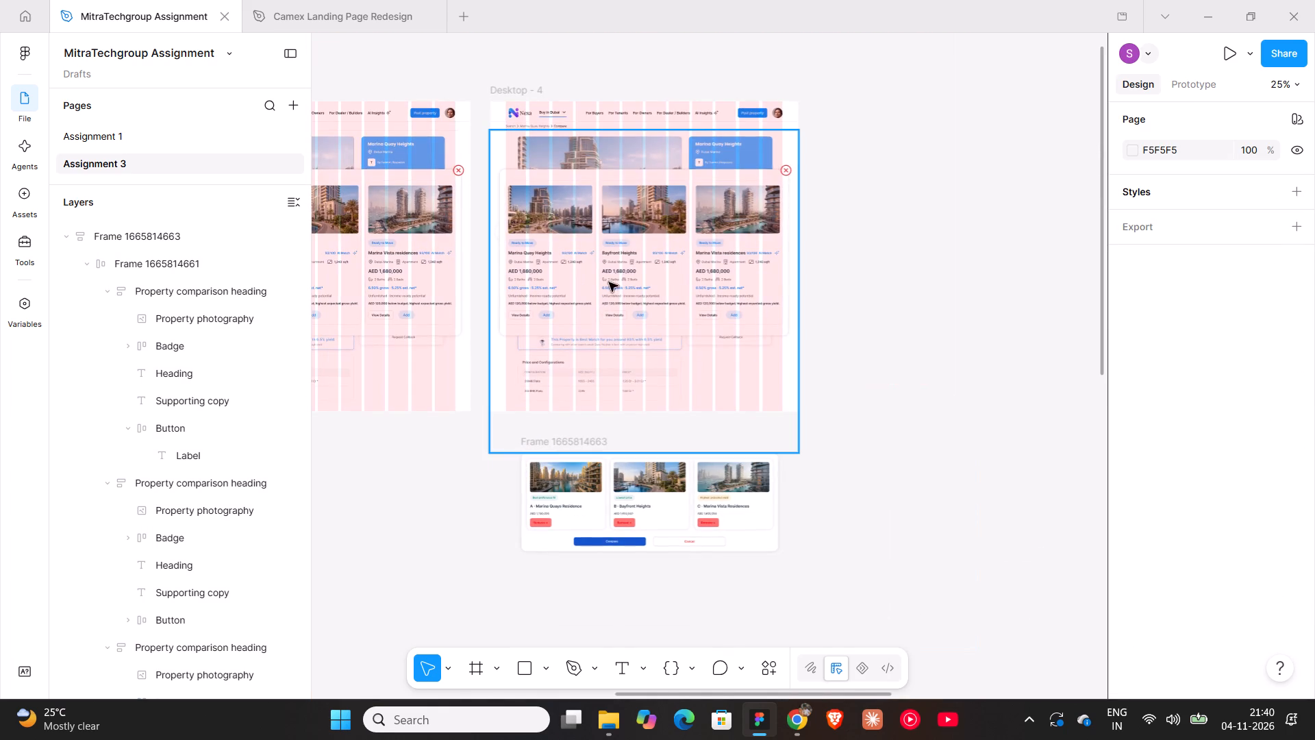
click(577, 443)
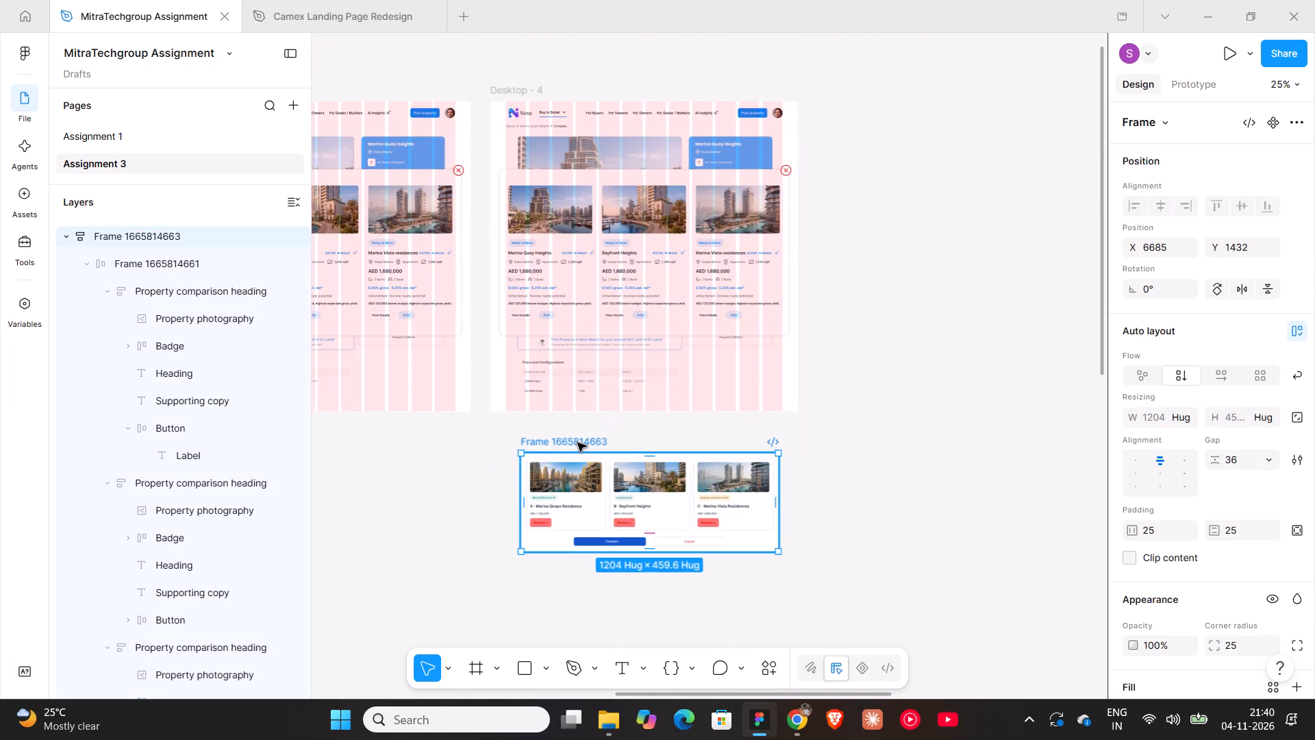
key(ctrl+x)
double_click(660, 278)
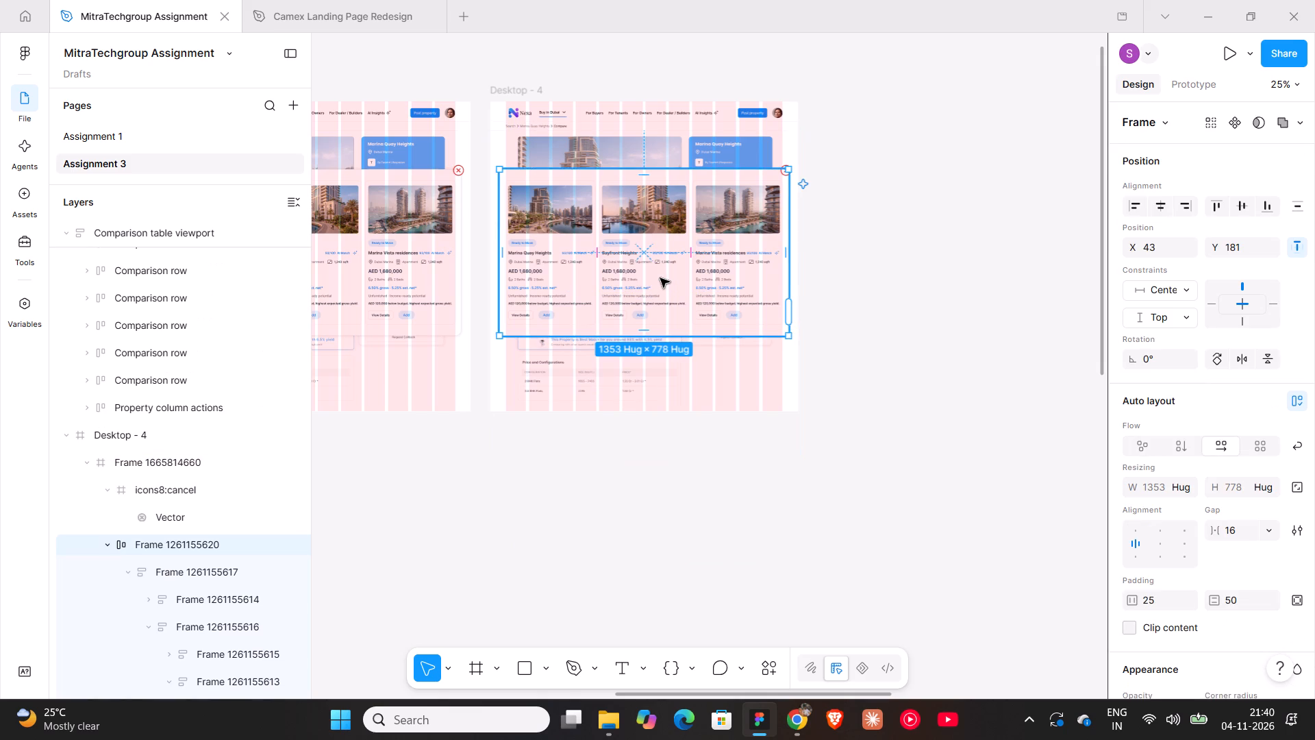
key(ctrl+shift+r)
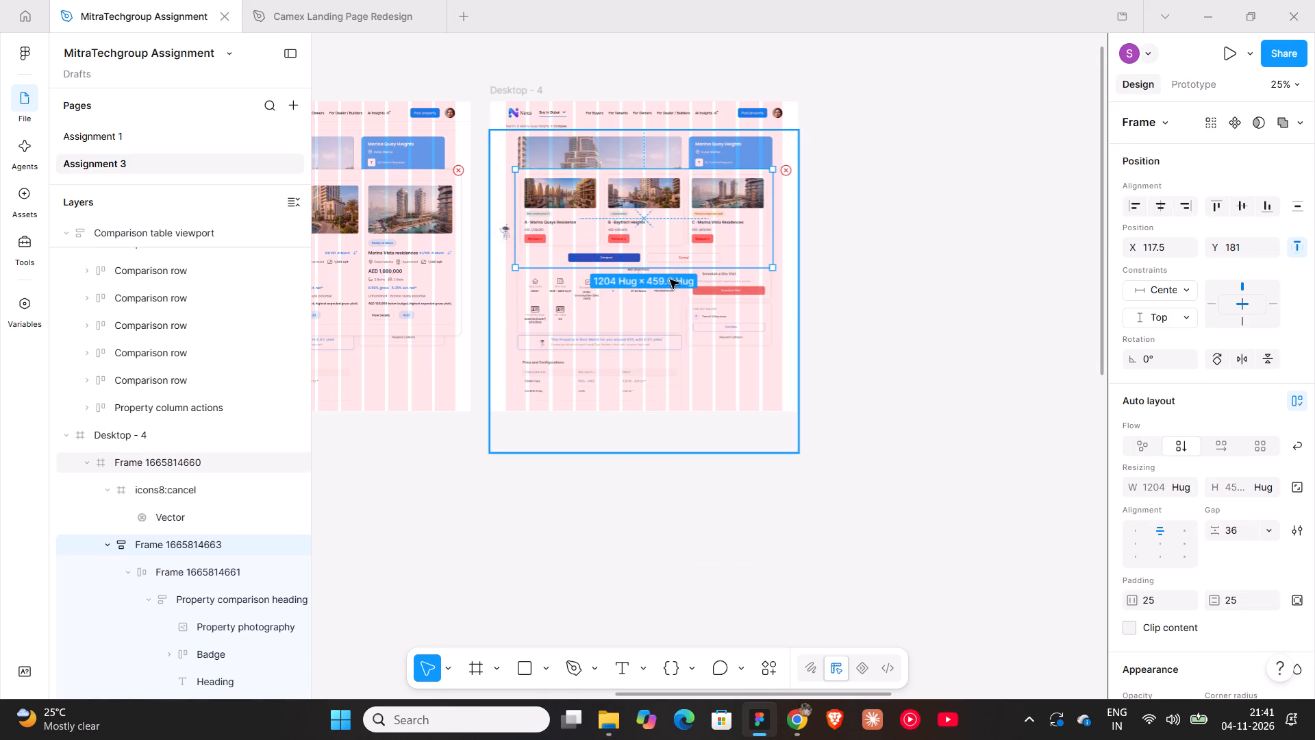
Move the comparison panel down within Desktop - 4 to about X 118, Y 357.
ctrl+scroll(625, 205, up, 7)
drag(692, 223, 697, 311)
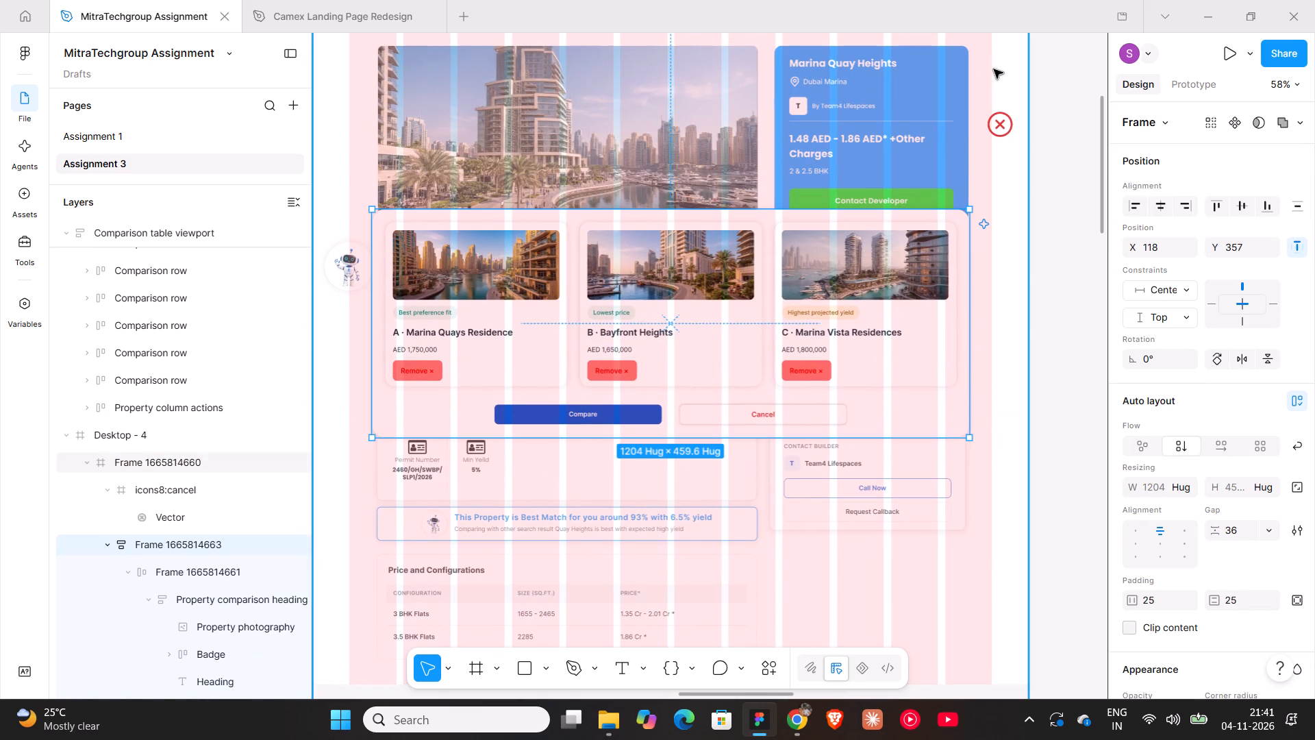
Move the red close icon to the comparison panel's upper-right corner, at about X 1306, Y 321.
click(992, 129)
drag(998, 123, 964, 214)
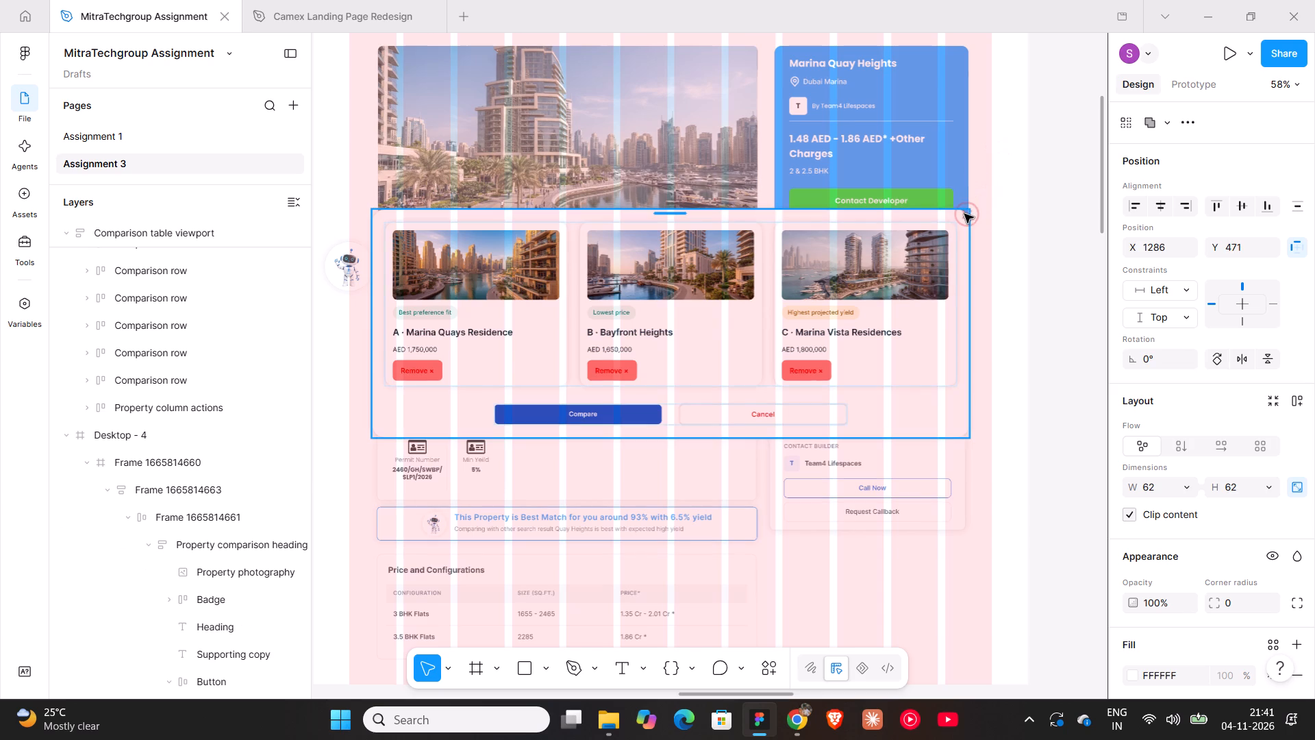
drag(964, 214, 975, 205)
Wrap the comparison panel in Desktop - 4 in a new frame.
click(942, 222)
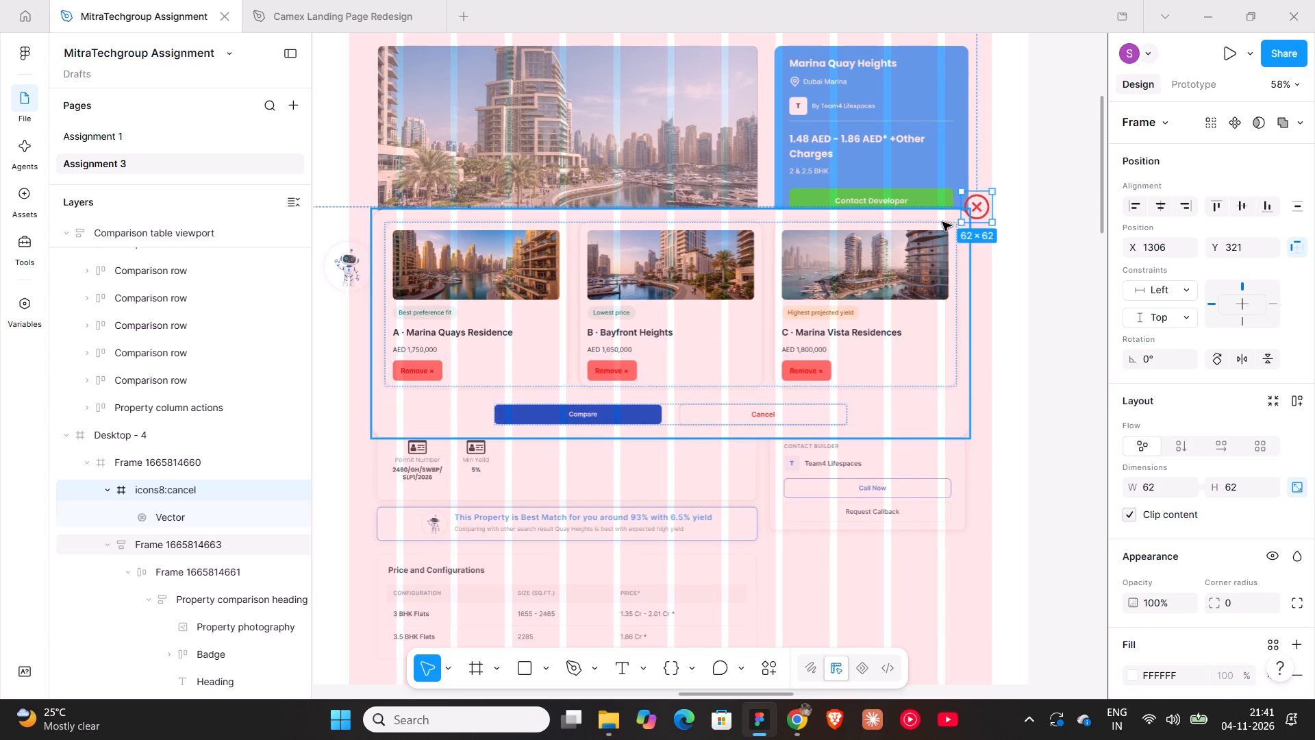
right_click(942, 222)
click(989, 370)
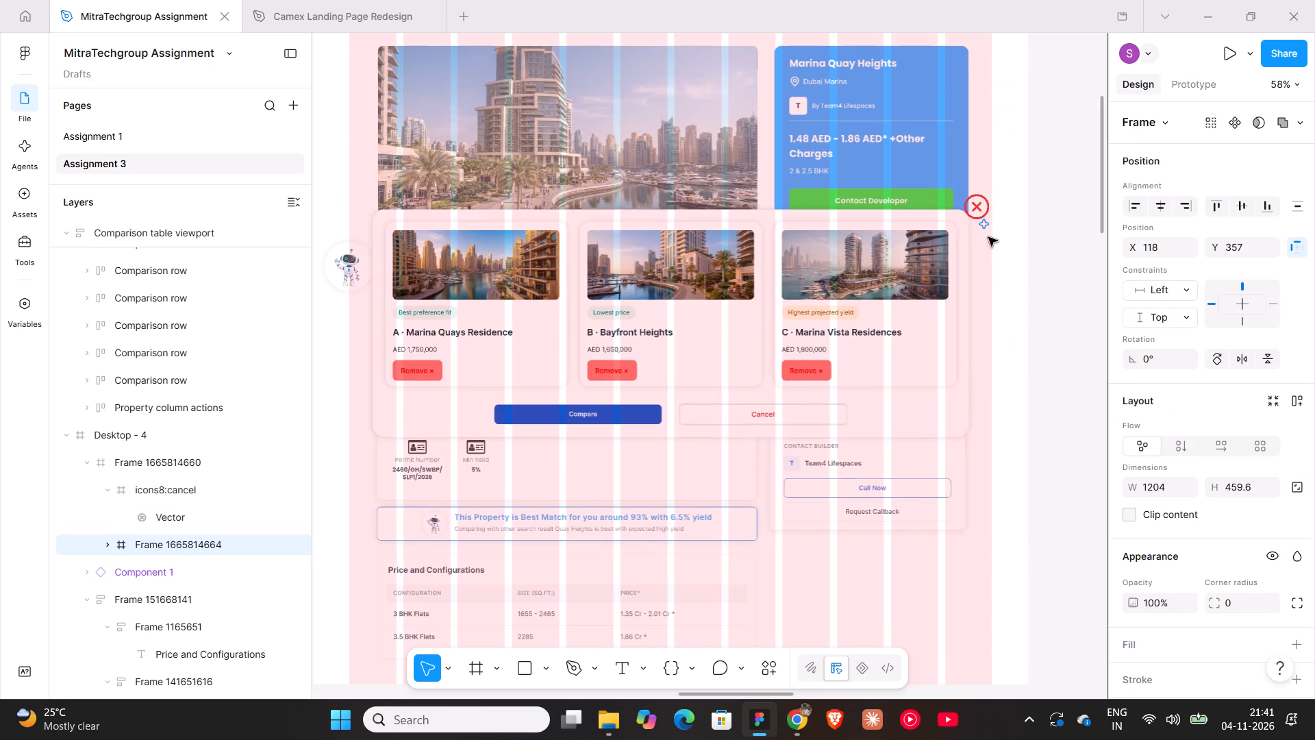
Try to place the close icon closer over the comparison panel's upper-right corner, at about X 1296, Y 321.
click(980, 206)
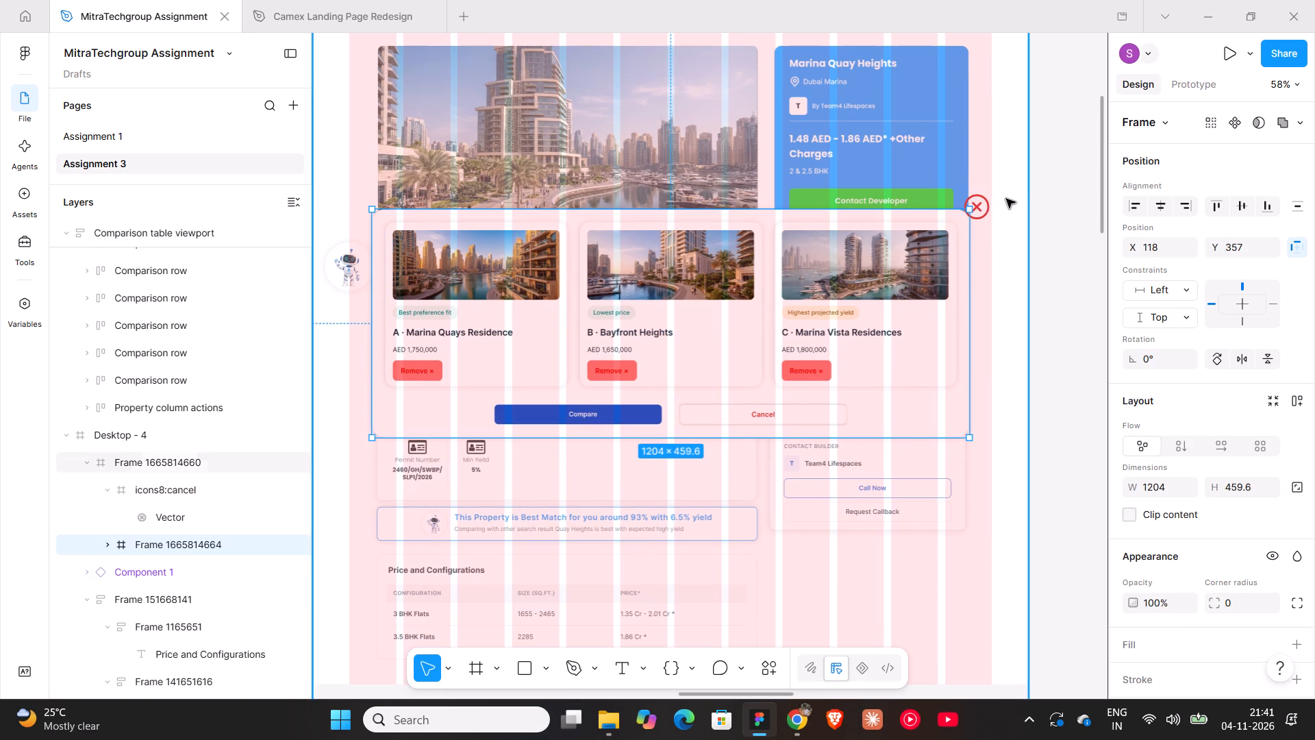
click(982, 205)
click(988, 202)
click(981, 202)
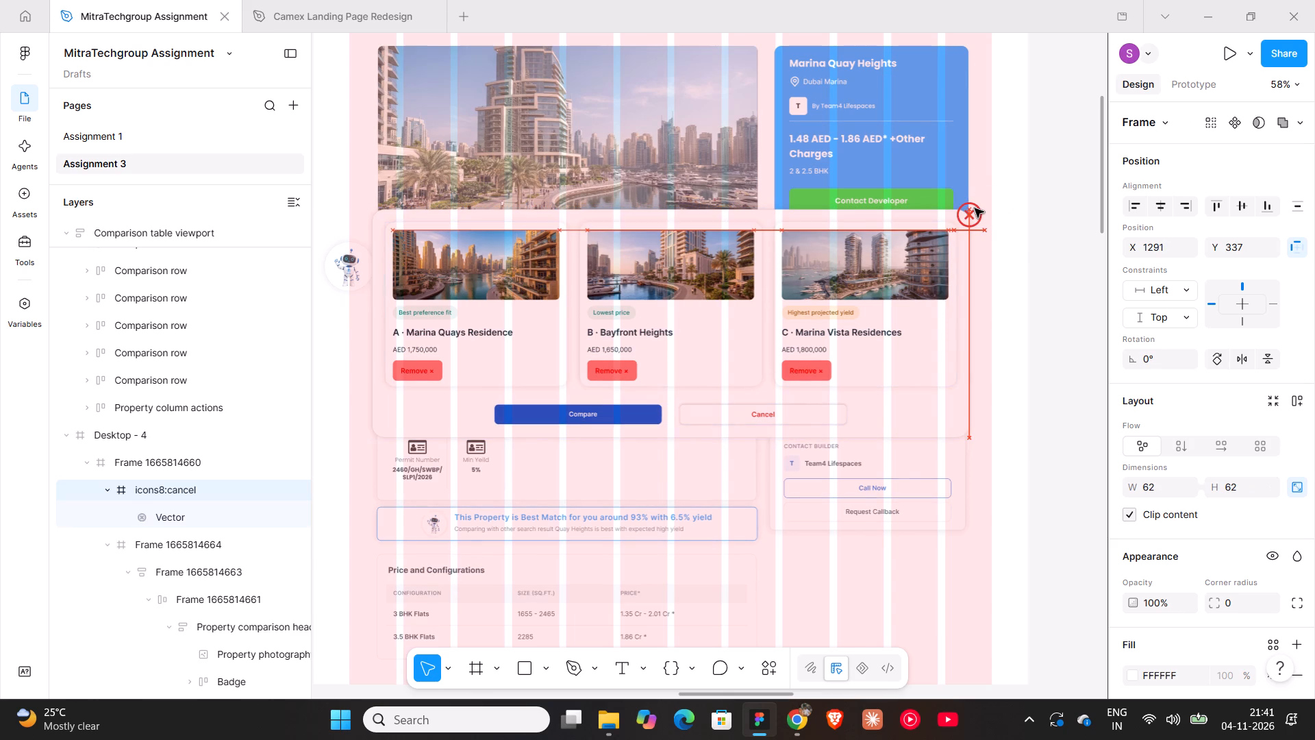
click(173, 458)
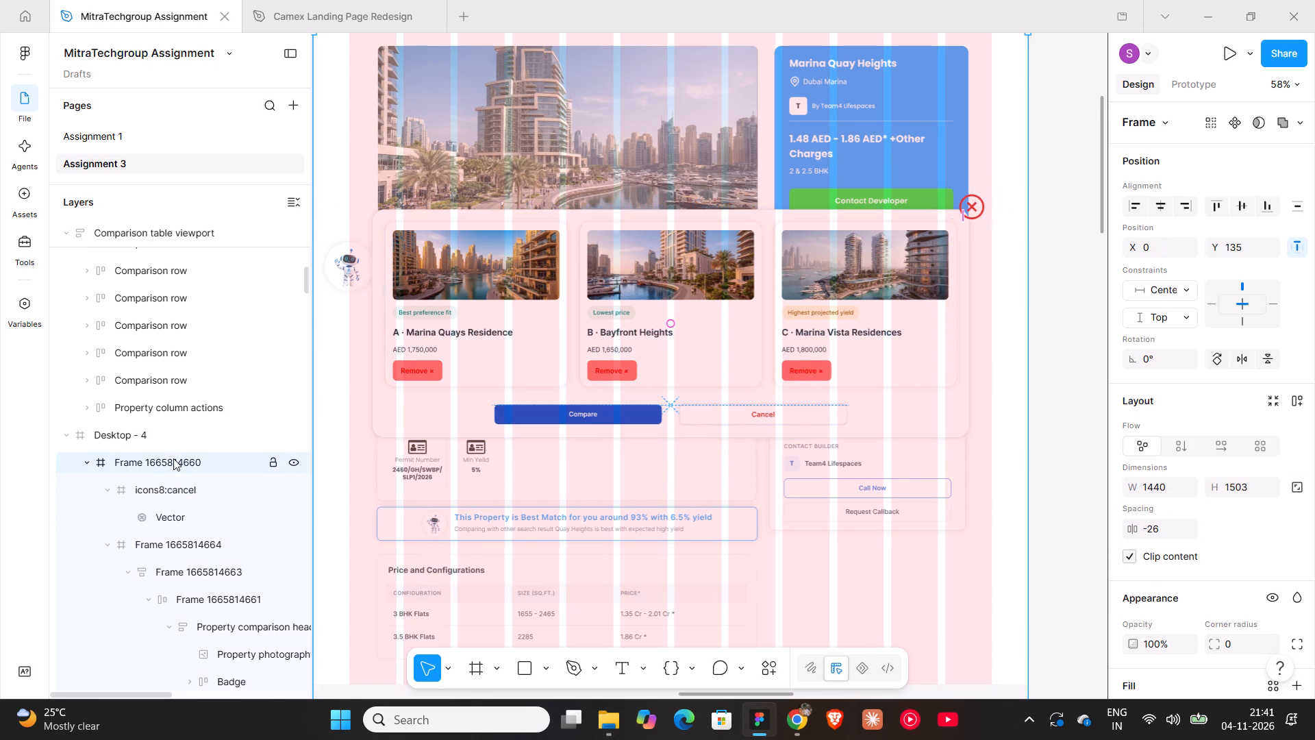
double_click(519, 357)
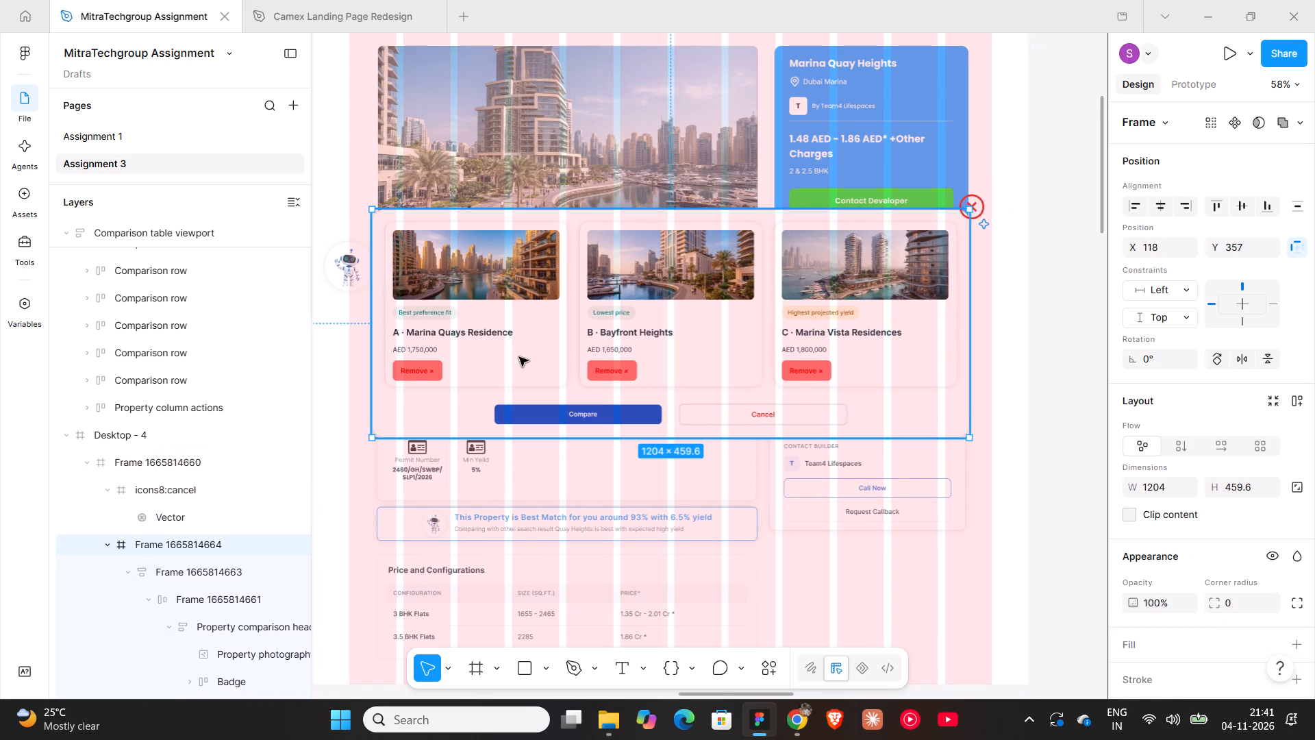
click(173, 565)
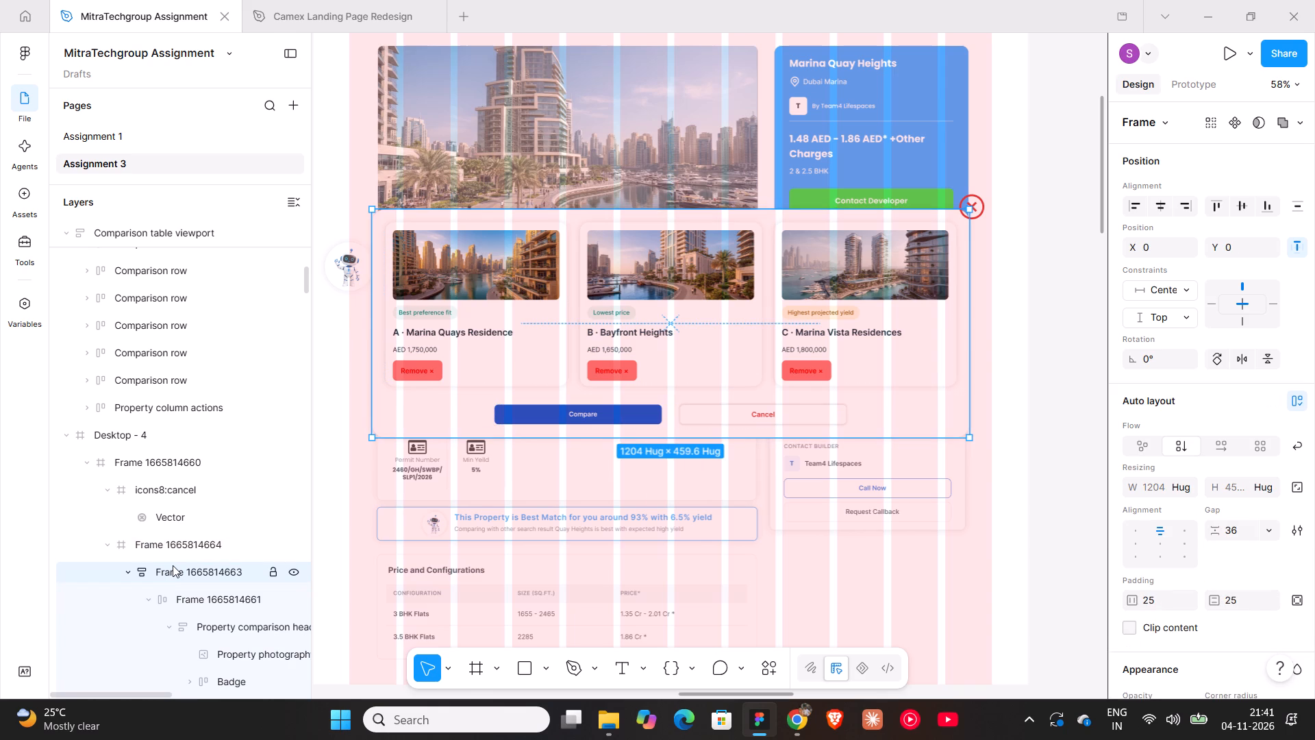
right_click(173, 565)
click(219, 513)
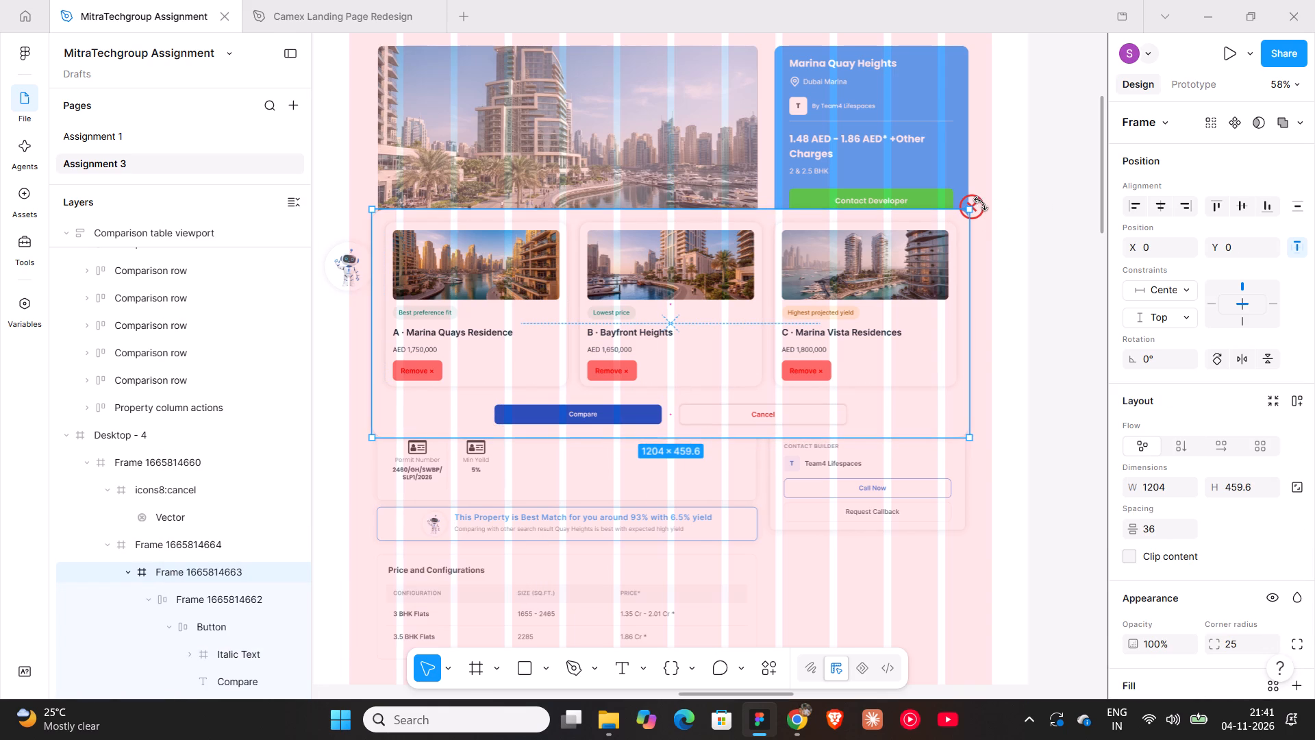
Bring the close icon to the front and nest it in the comparison panel at about X 1162, Y -20.
click(1038, 186)
double_click(976, 207)
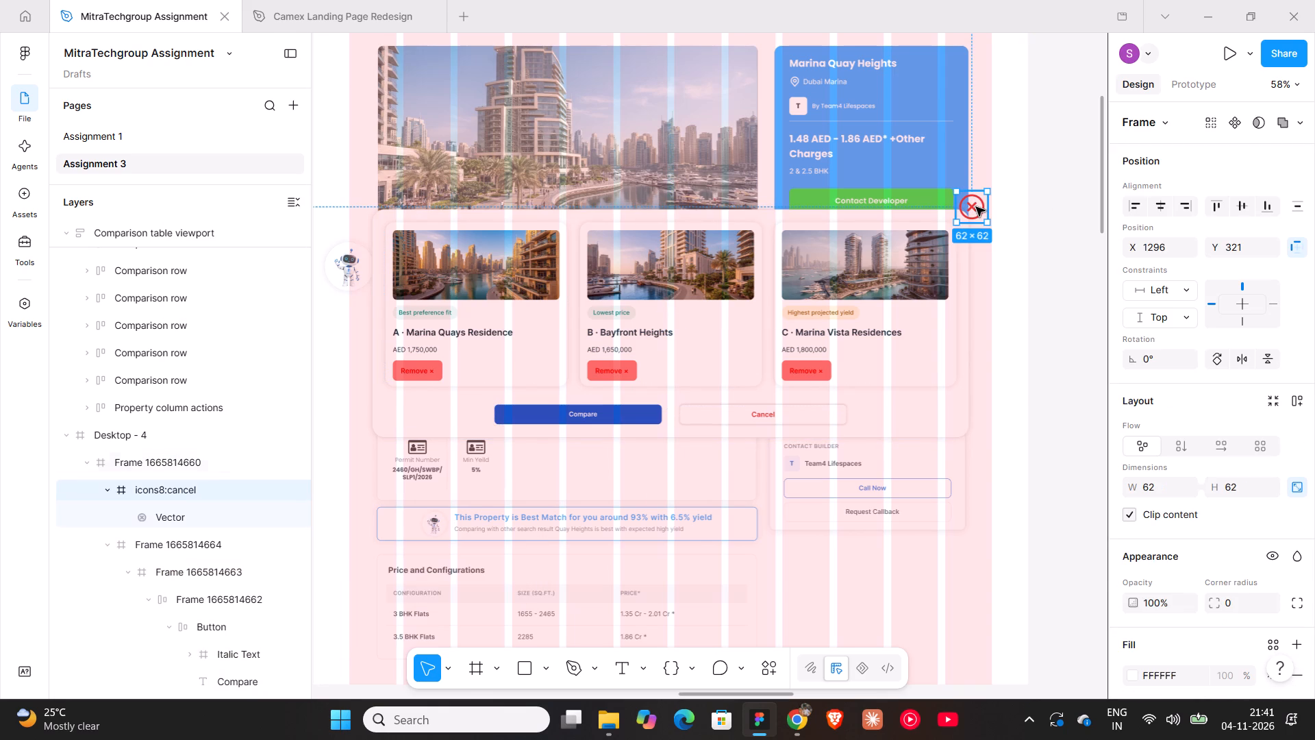
key(bracketright)
drag(976, 207, 967, 217)
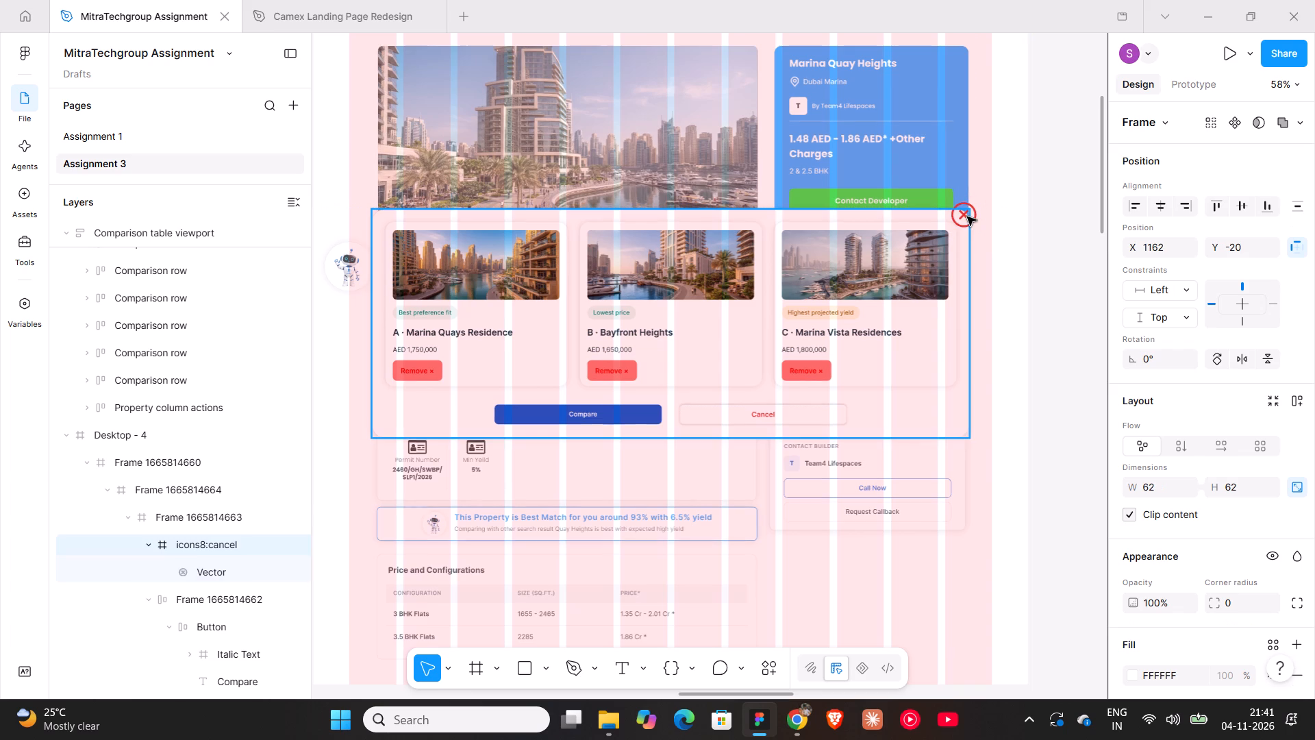
drag(967, 217, 969, 214)
click(1036, 258)
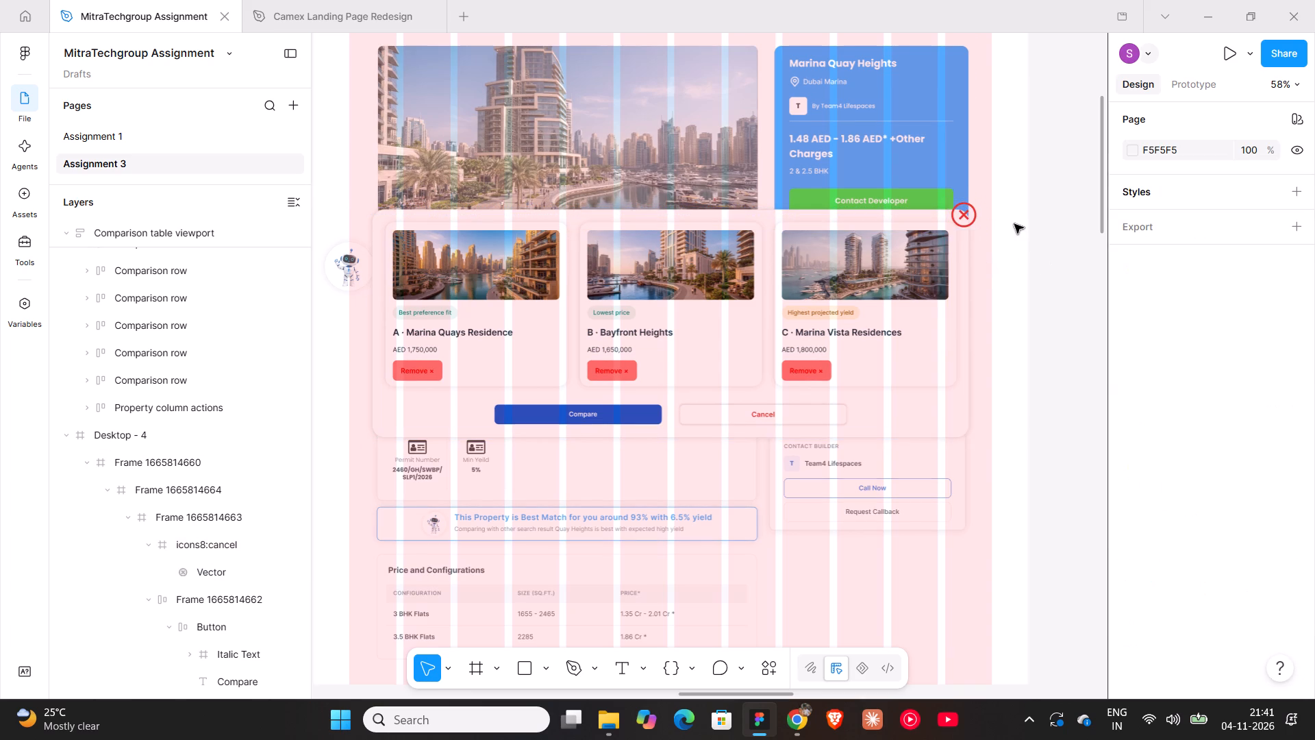
Shift the close icon slightly outward on the comparison panel's corner to X 1167, Y -24.
double_click(965, 211)
ctrl+scroll(966, 210, up, 16)
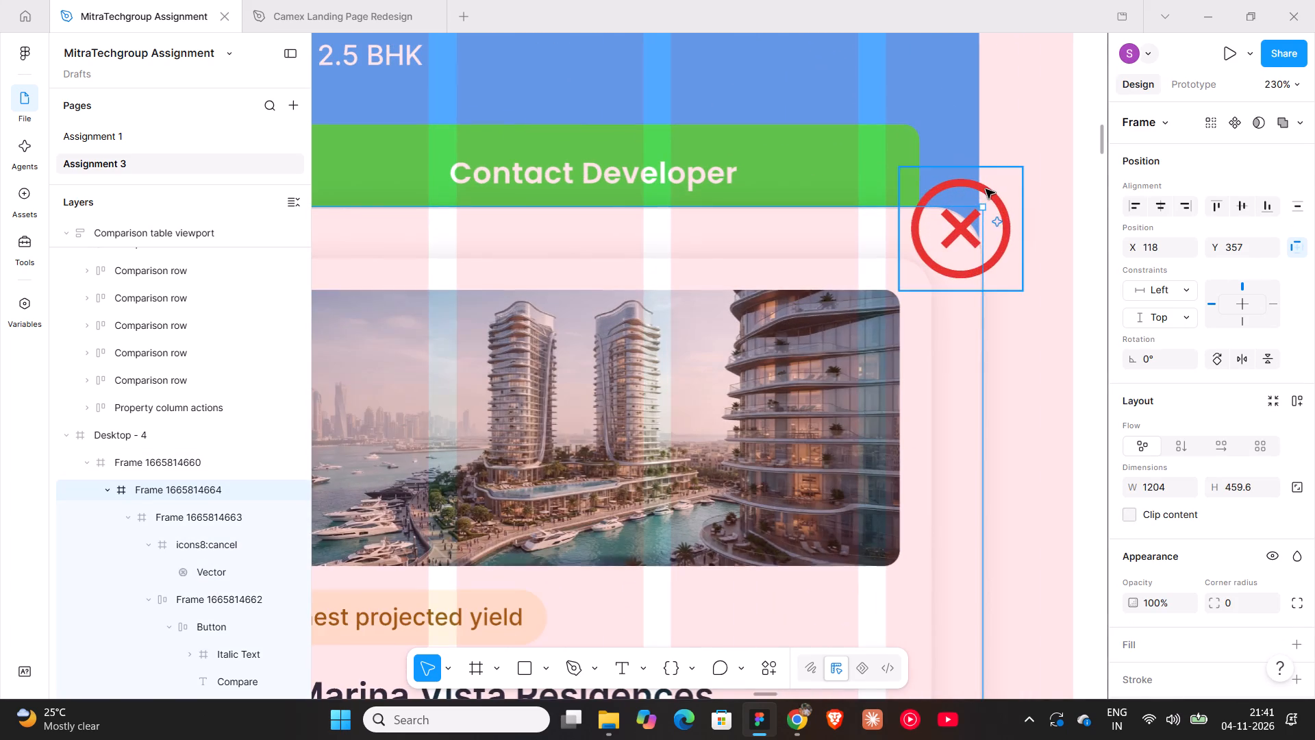
click(986, 189)
drag(986, 189, 995, 181)
ctrl+scroll(995, 181, down, 10)
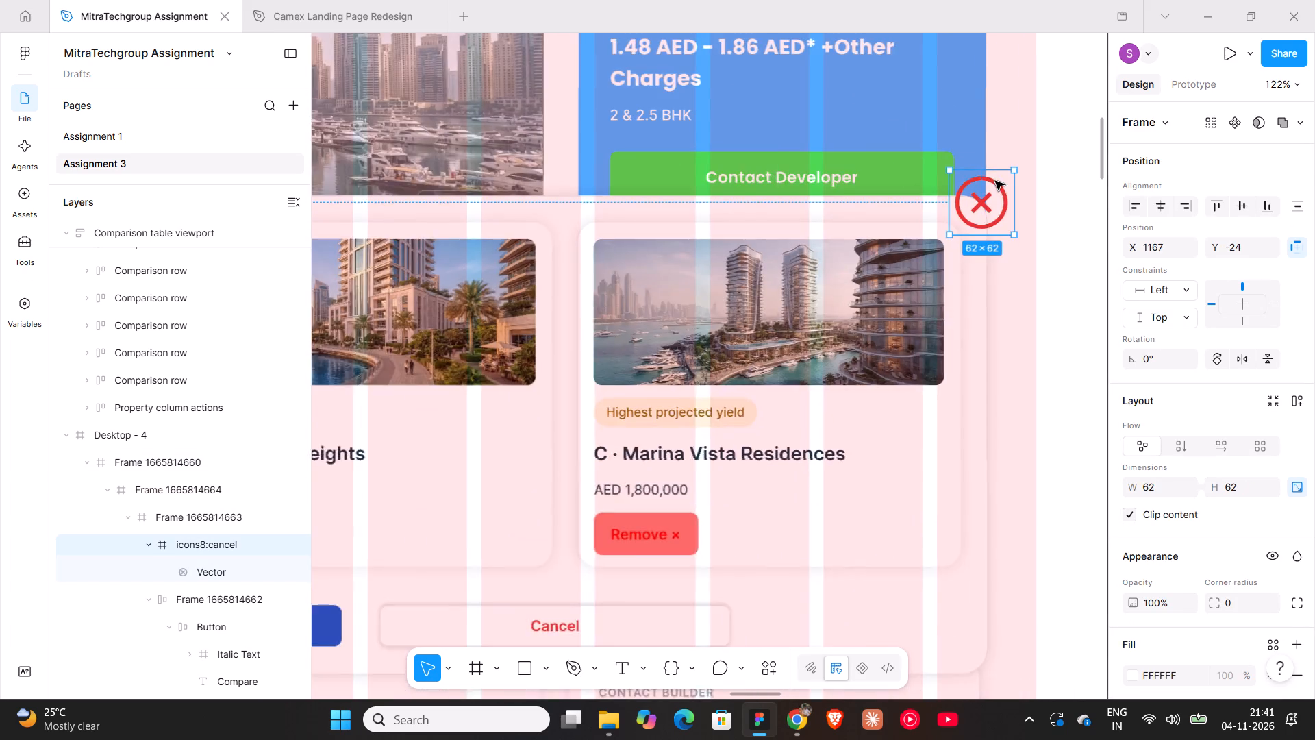
ctrl+scroll(995, 181, down, 14)
Examine the Desktop - 3 popup against the Desktop - 4 comparison panel and inspect the close icon's placement.
click(632, 486)
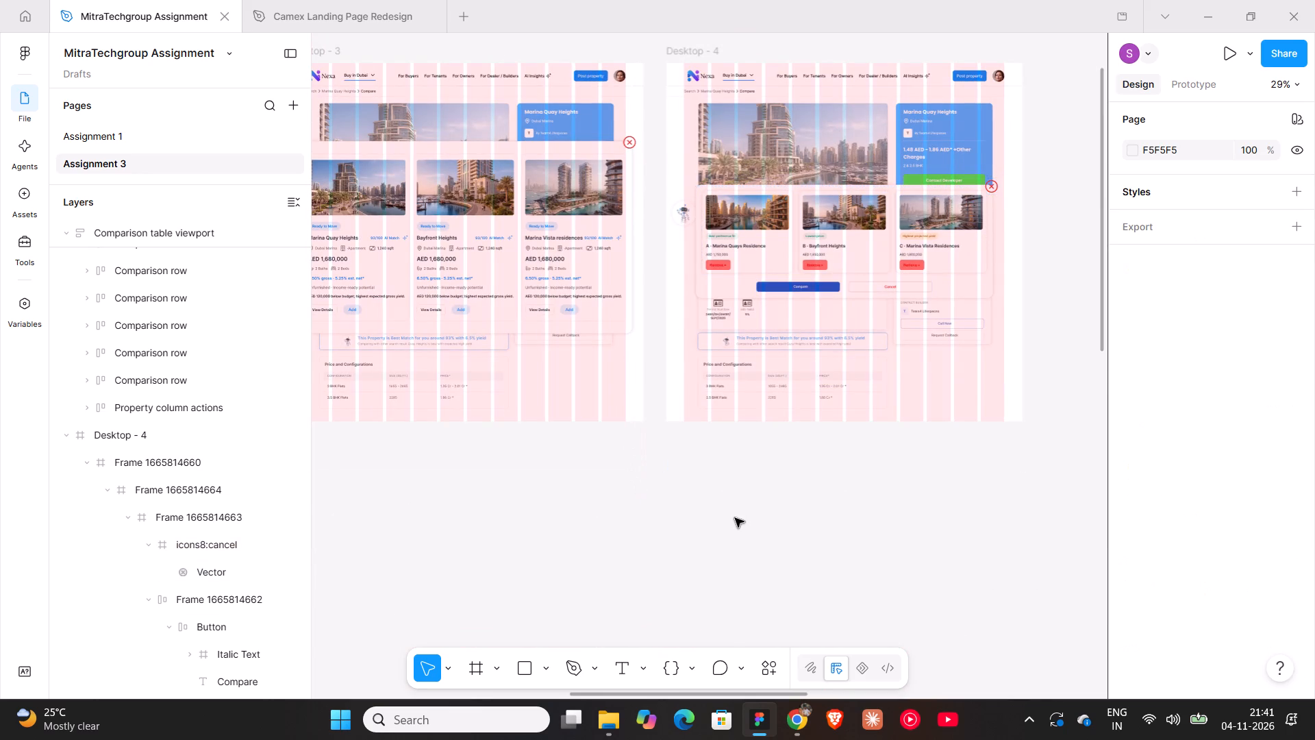
scroll(735, 518, up, 4)
triple_click(605, 286)
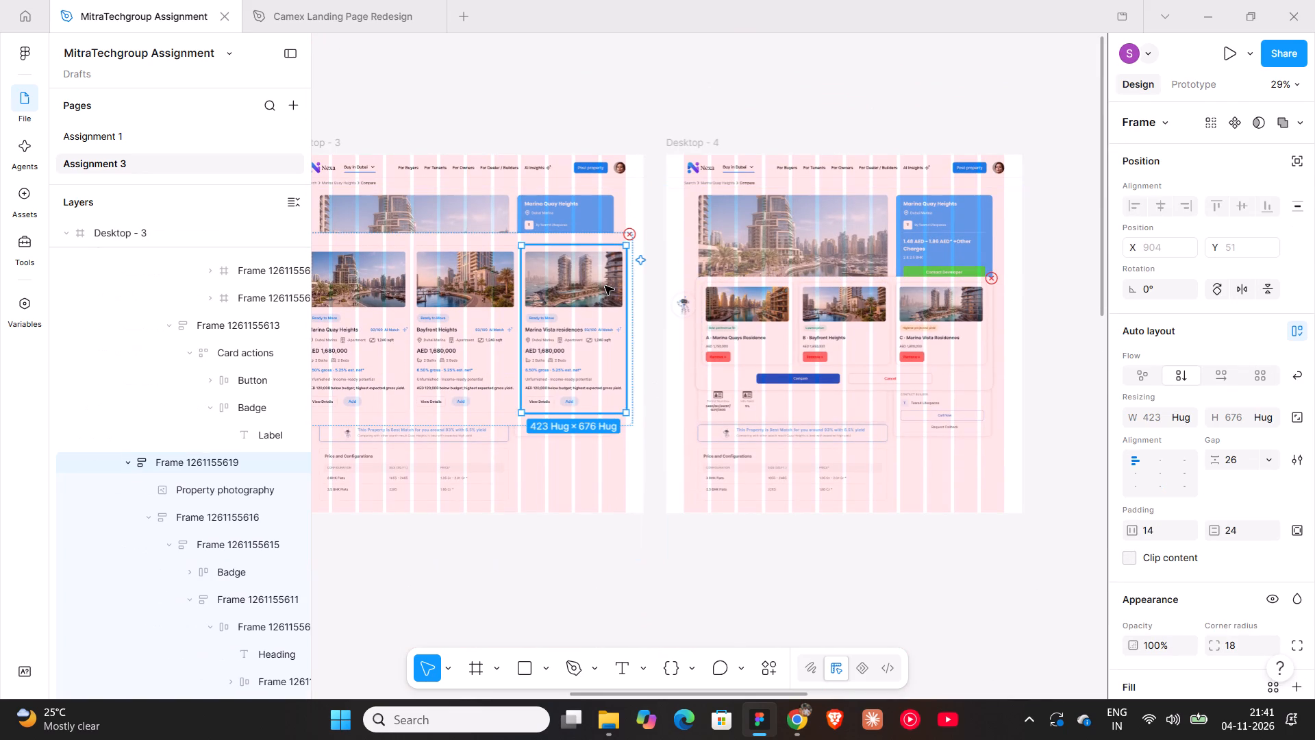
click(486, 238)
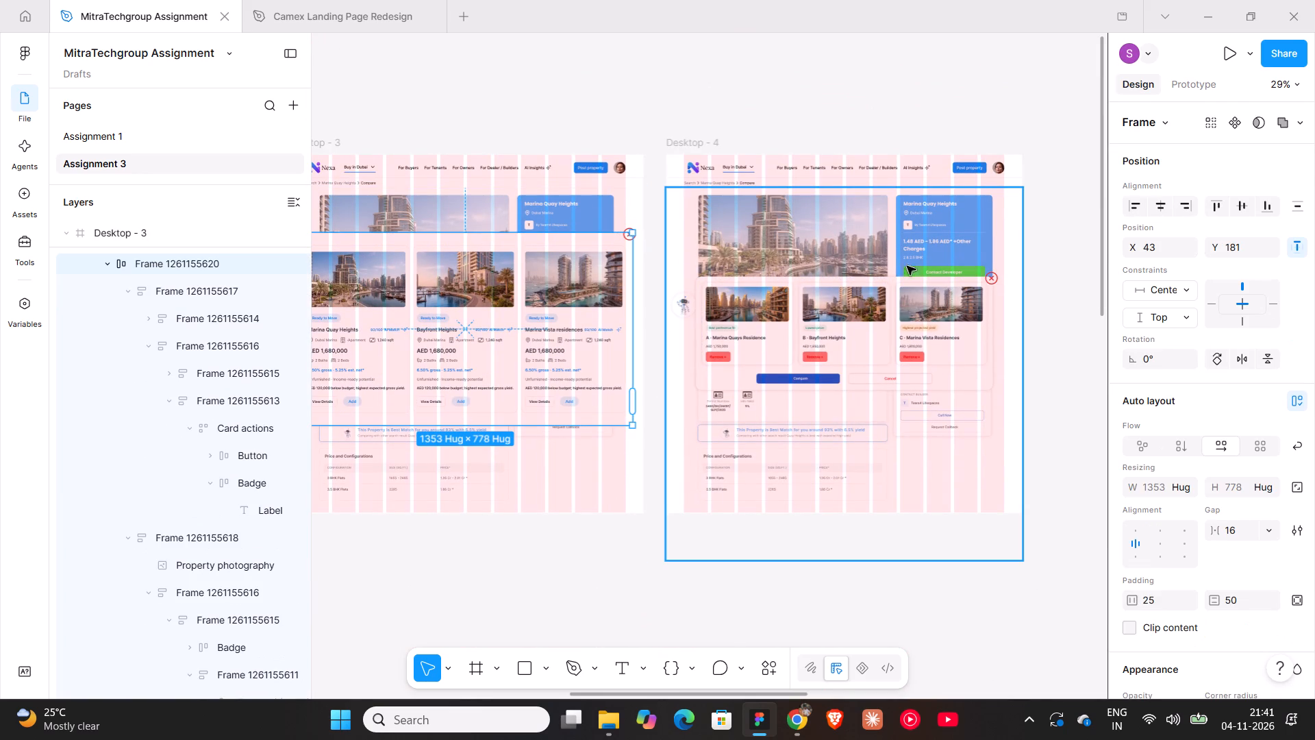
double_click(856, 310)
ctrl+scroll(992, 283, up, 7)
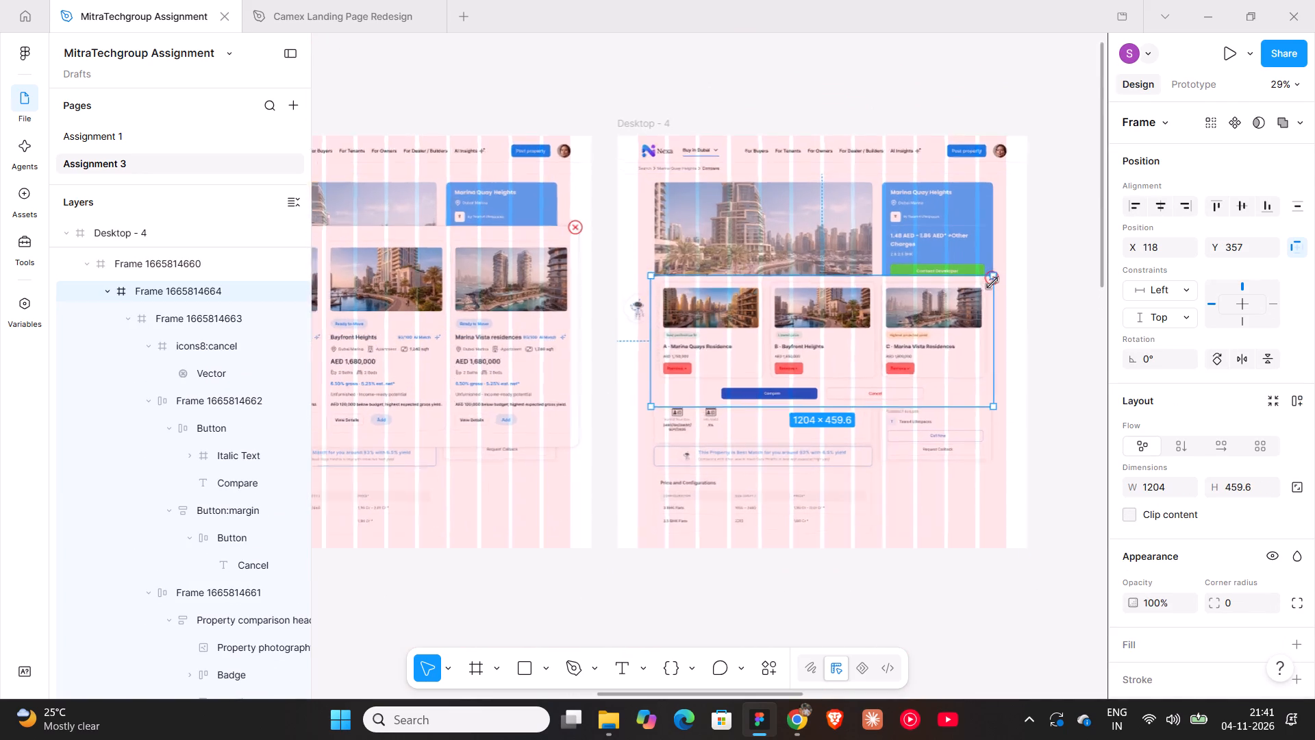
ctrl+scroll(992, 283, up, 14)
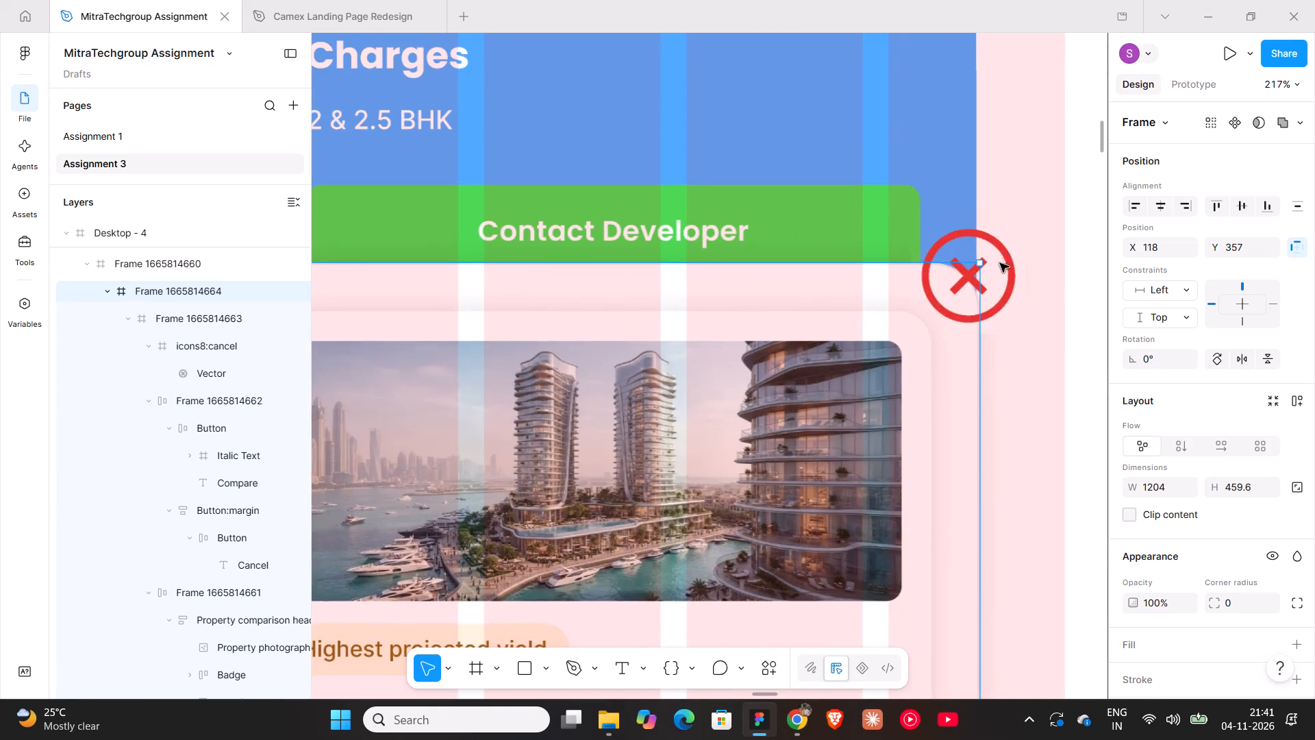
ctrl+click(998, 248)
ctrl+scroll(930, 312, down, 7)
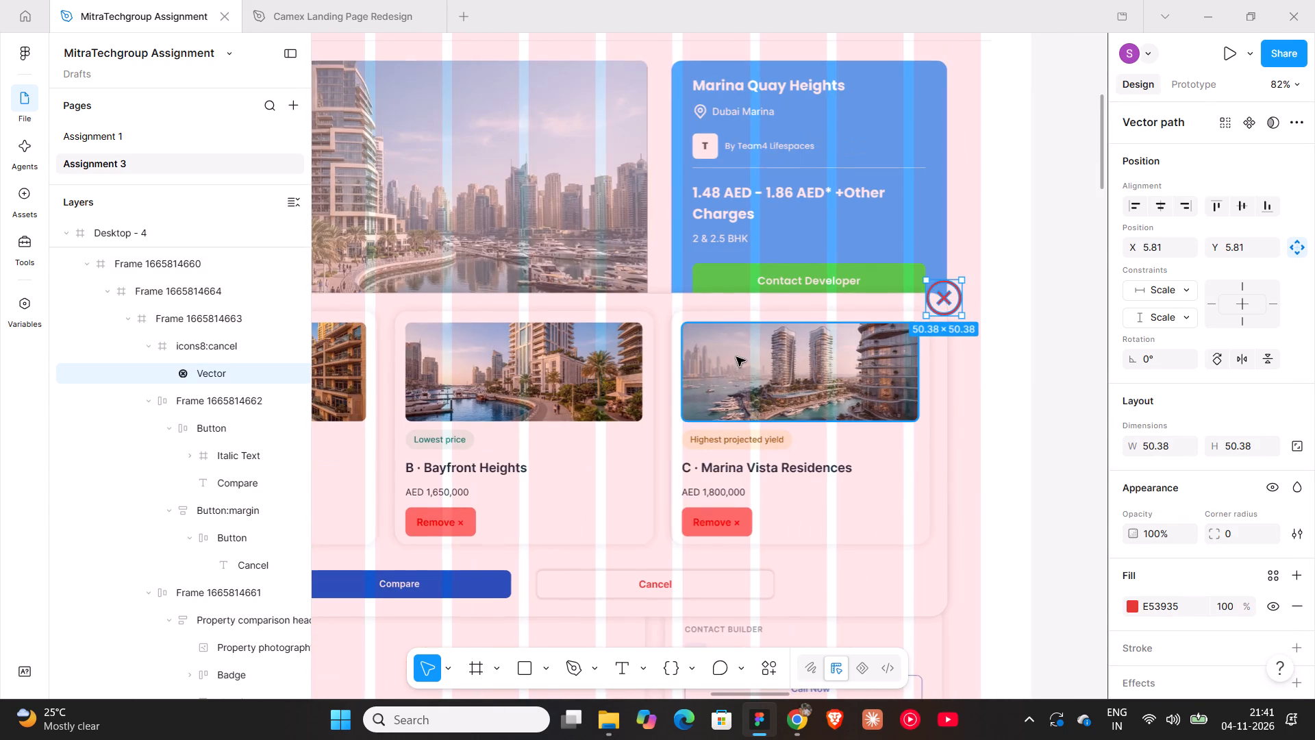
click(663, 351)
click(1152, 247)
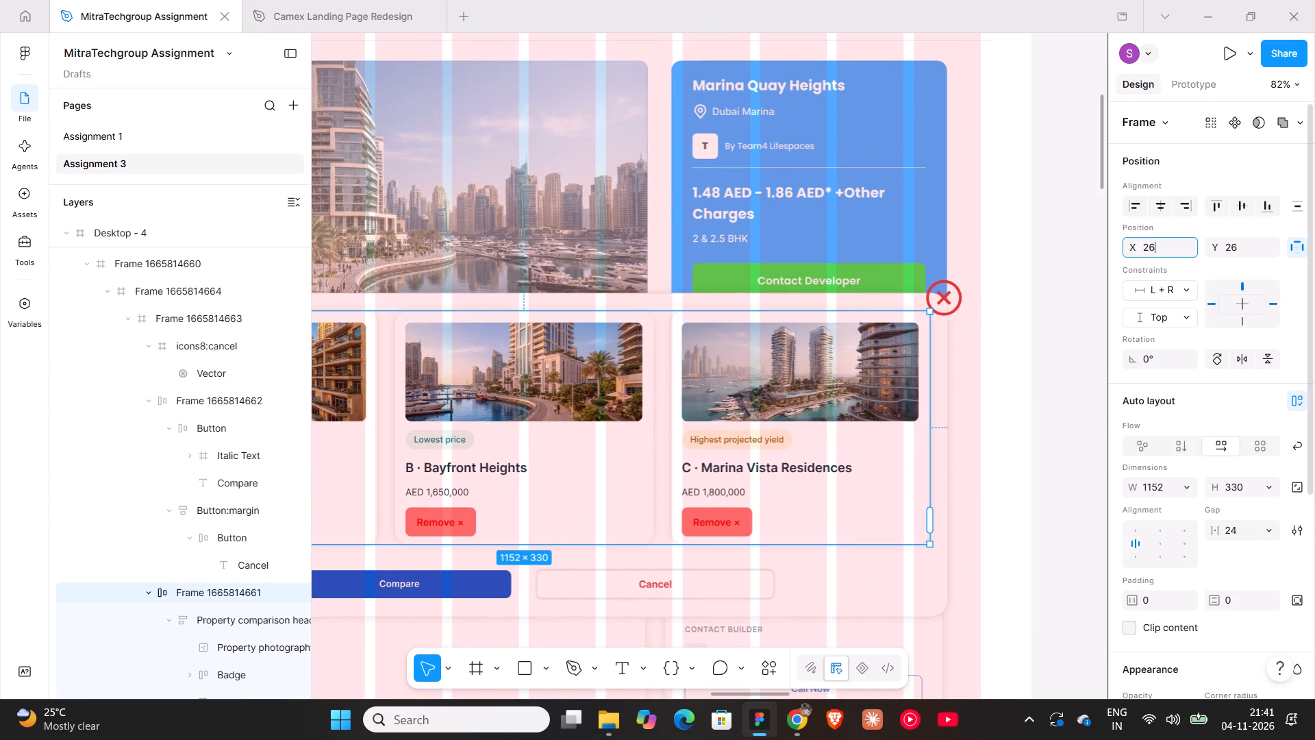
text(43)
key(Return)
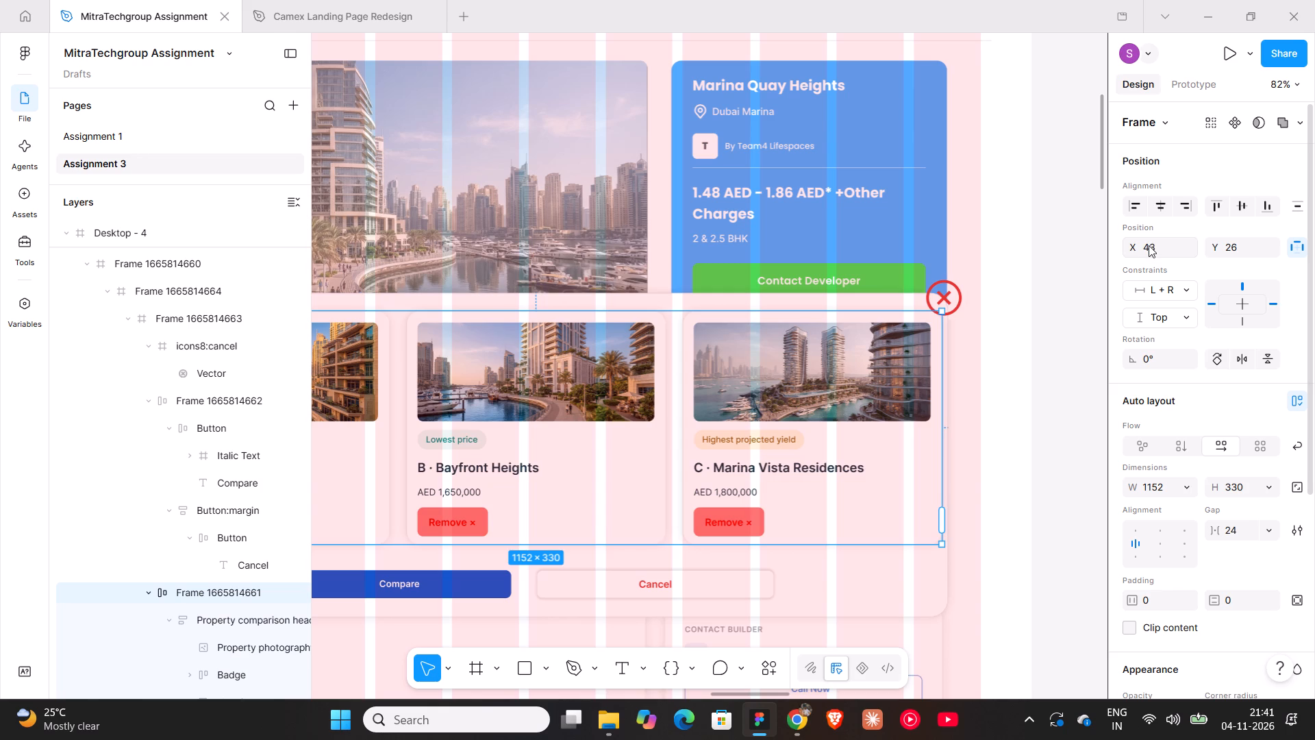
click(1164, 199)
ctrl+scroll(986, 274, down, 6)
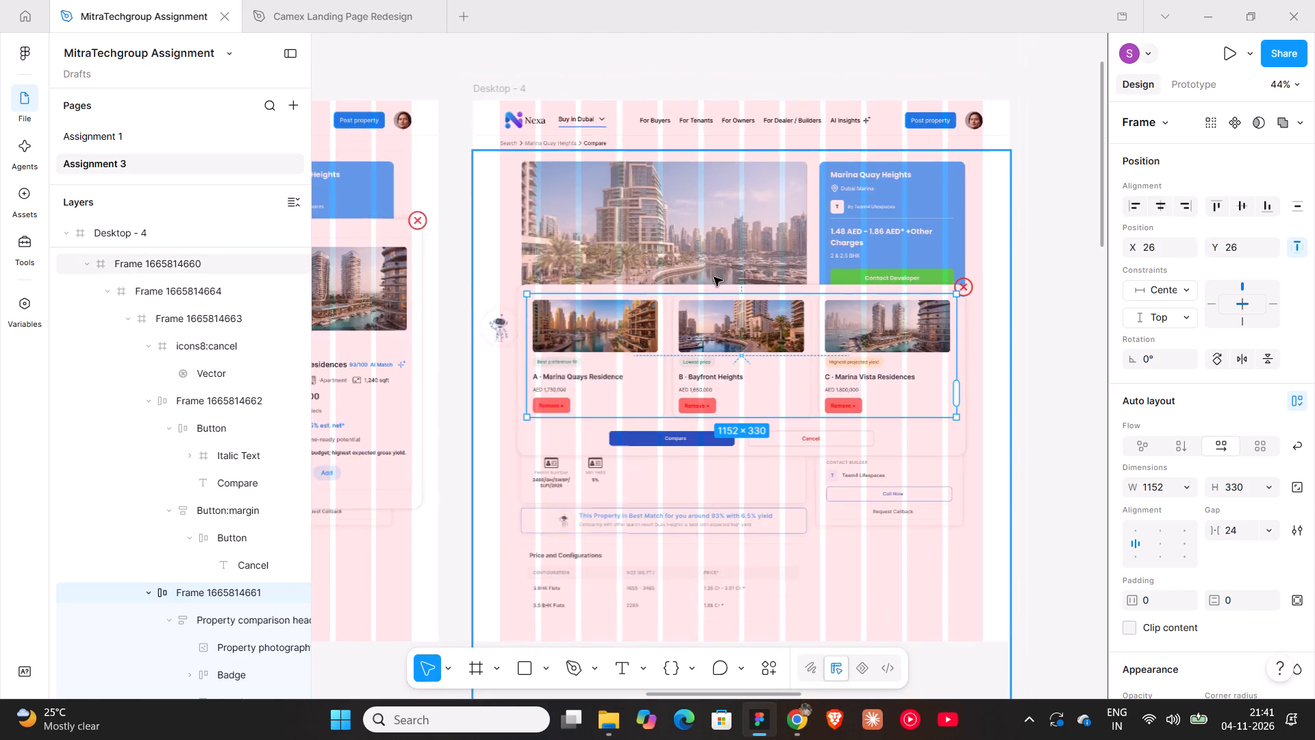
shift+scroll(651, 279, up, 4)
double_click(483, 293)
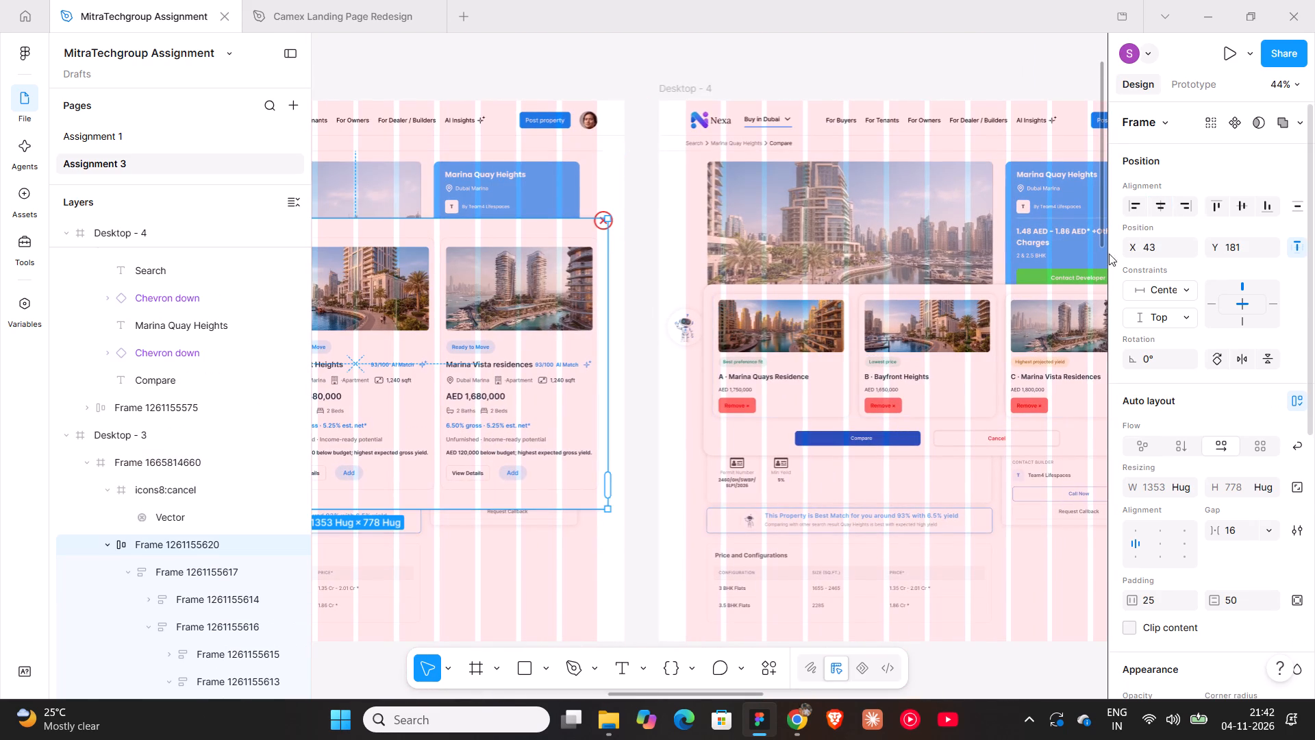
double_click(983, 321)
click(1233, 249)
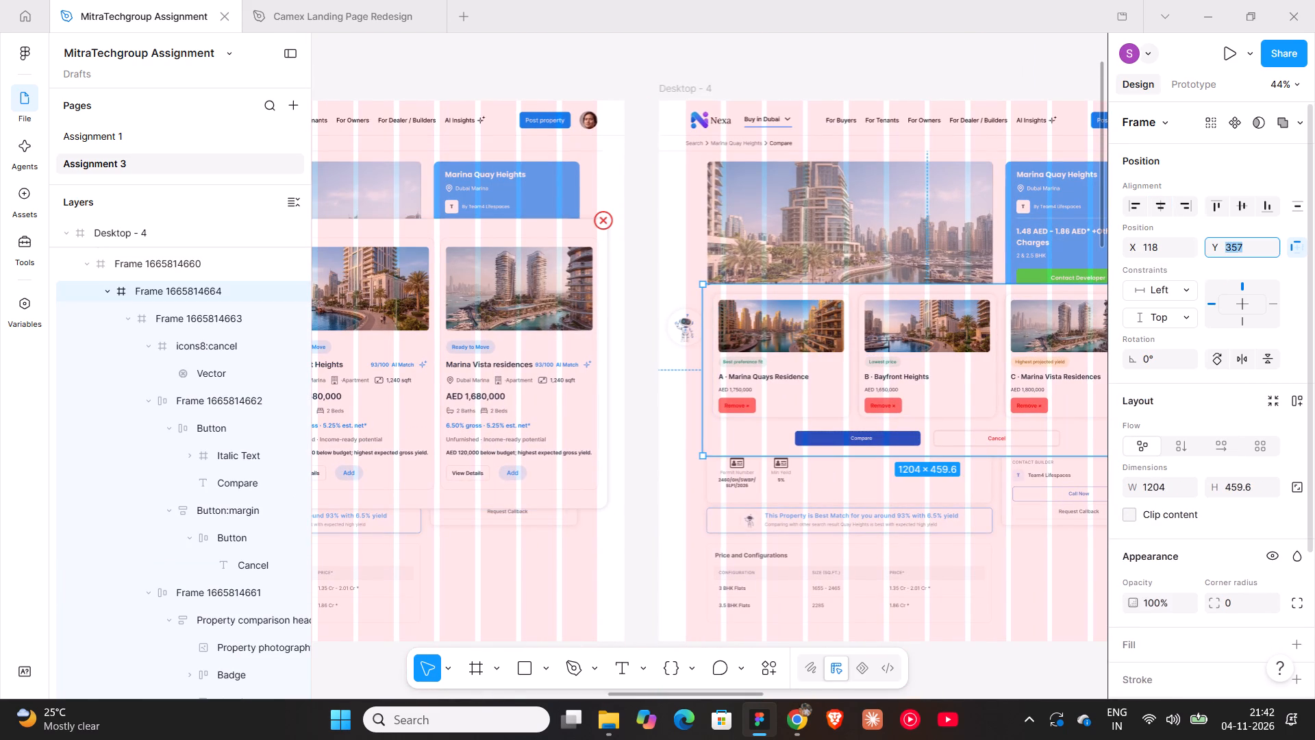
text(181)
key(Return)
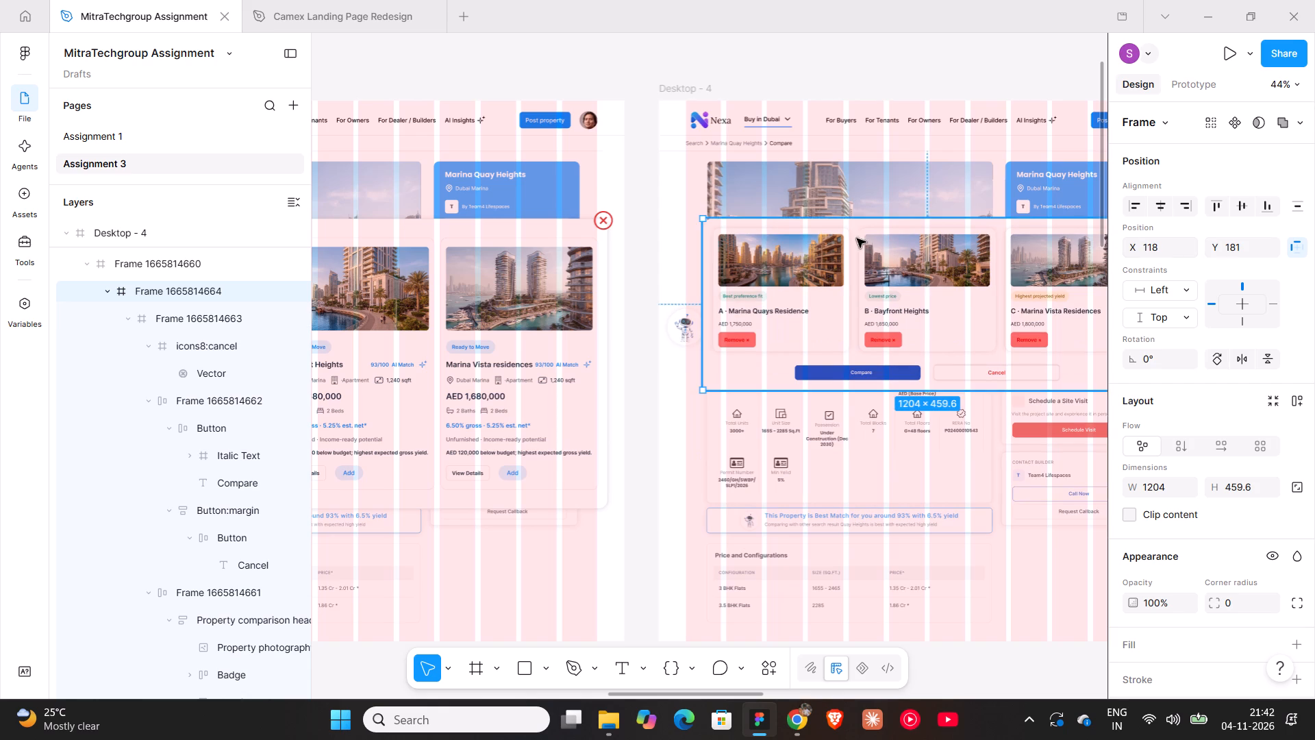
shift+scroll(816, 341, down, 5)
click(975, 210)
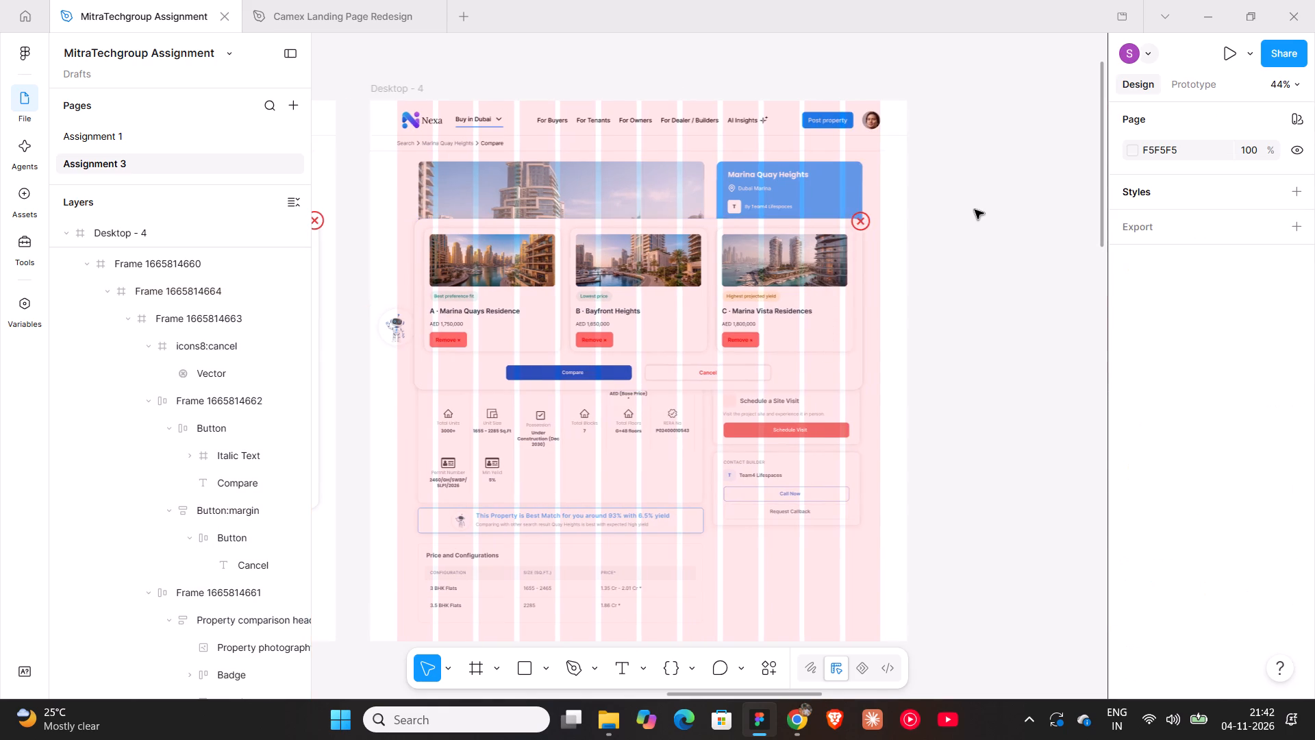
Move the Comparison table viewport frame beside Desktop - 4, to about X 8391, Y -95.
ctrl+scroll(975, 210, down, 5)
shift+scroll(980, 313, up, 2)
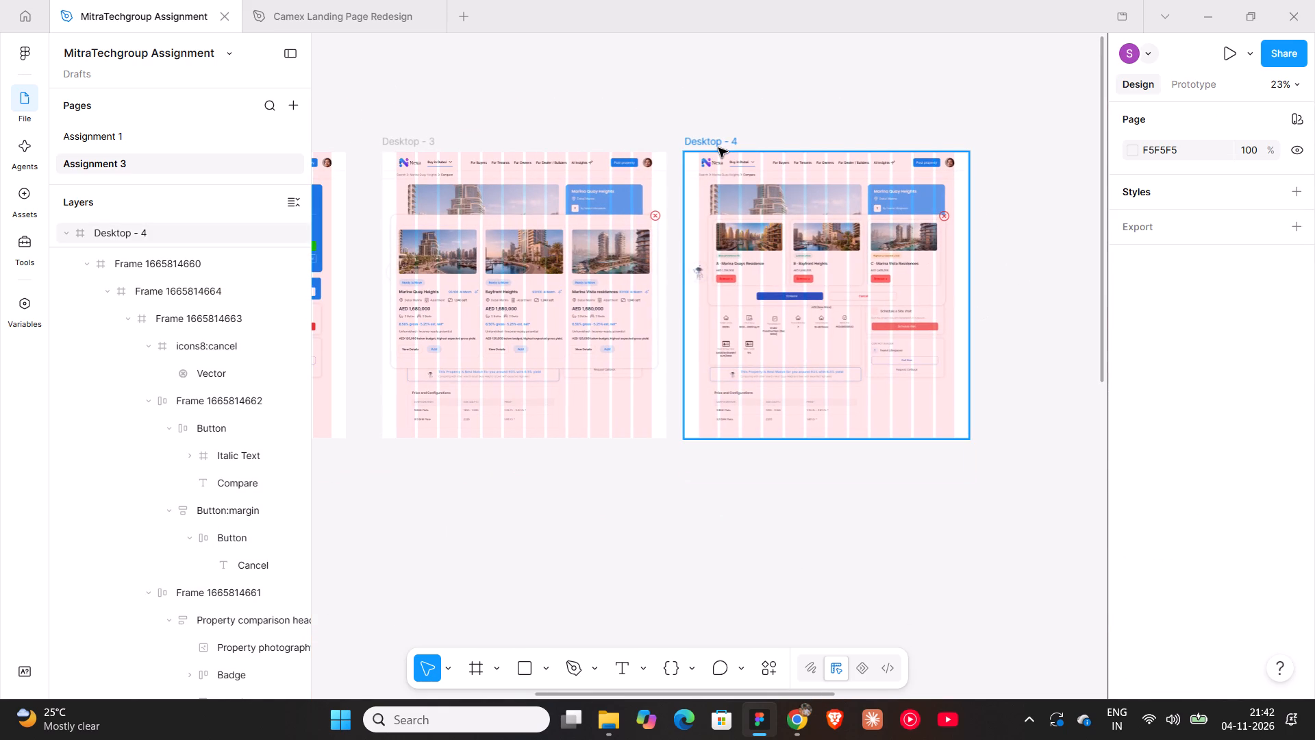
ctrl+scroll(718, 148, down, 5)
shift+scroll(784, 273, up, 6)
shift+scroll(784, 273, down, 3)
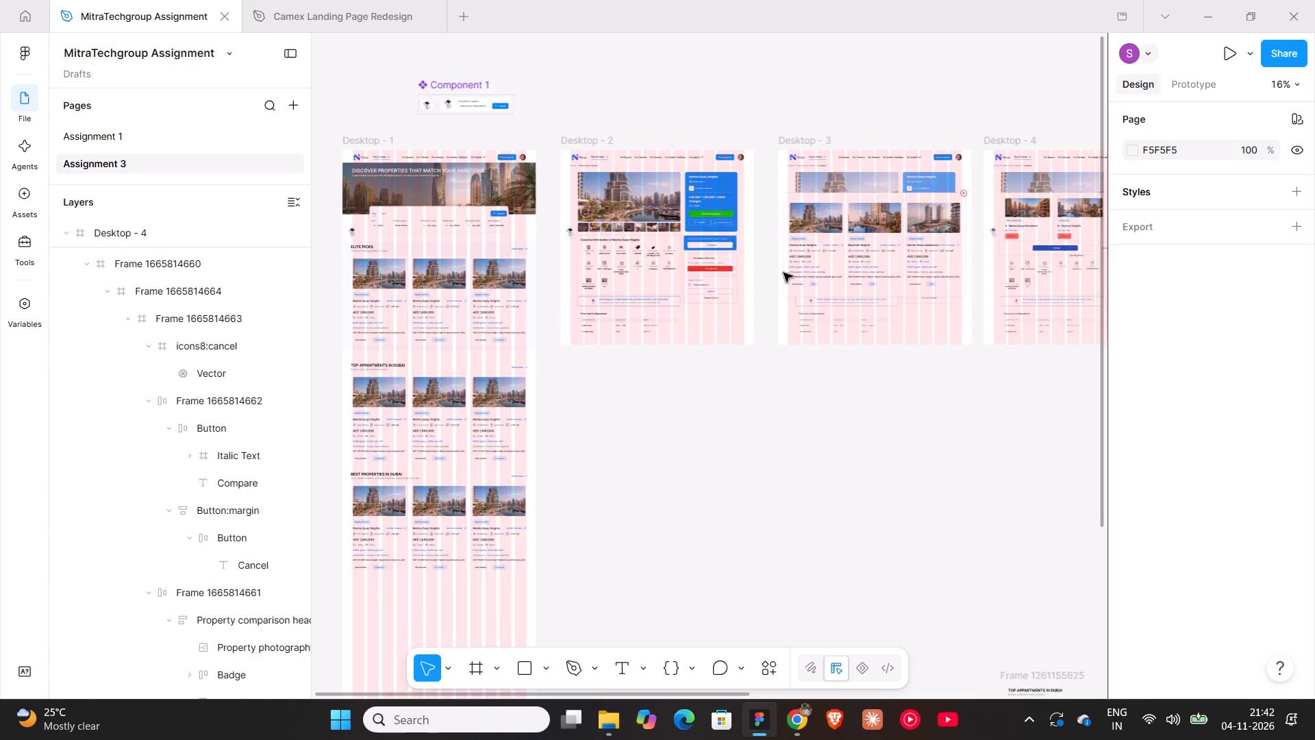
shift+scroll(784, 273, down, 7)
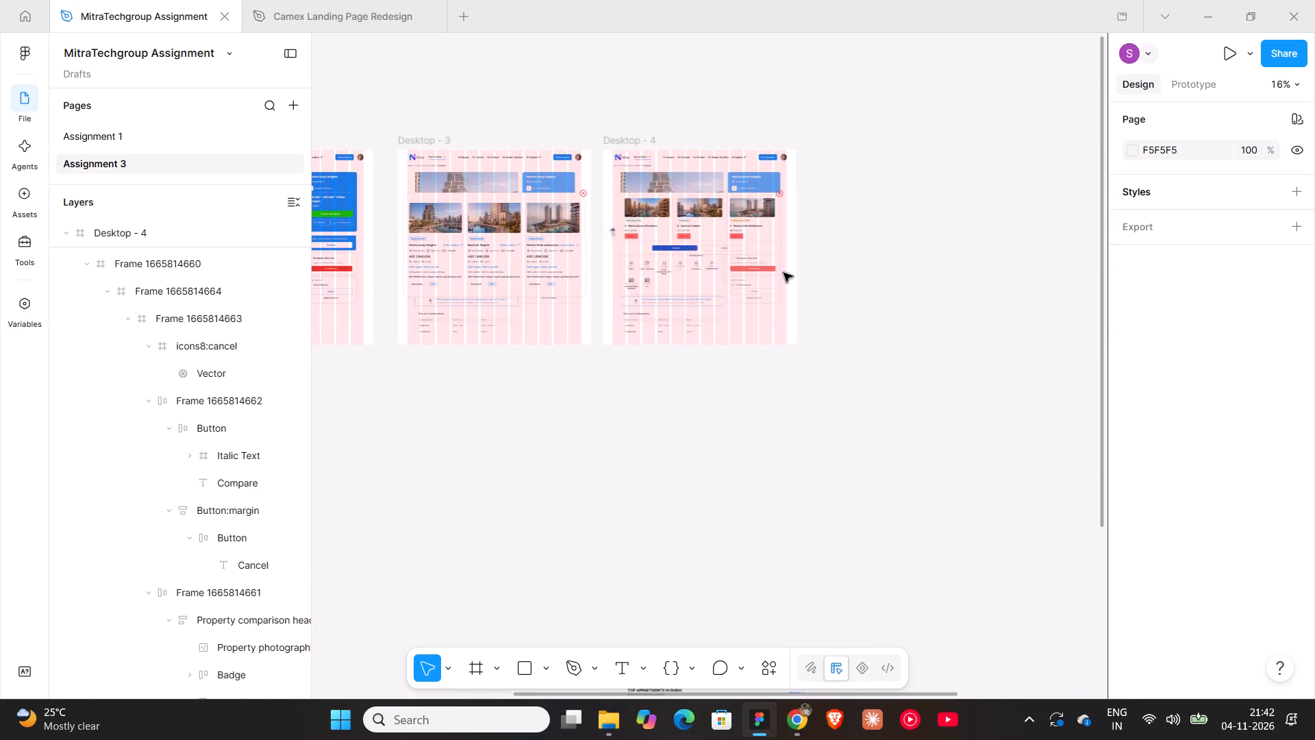
shift+scroll(784, 273, down, 5)
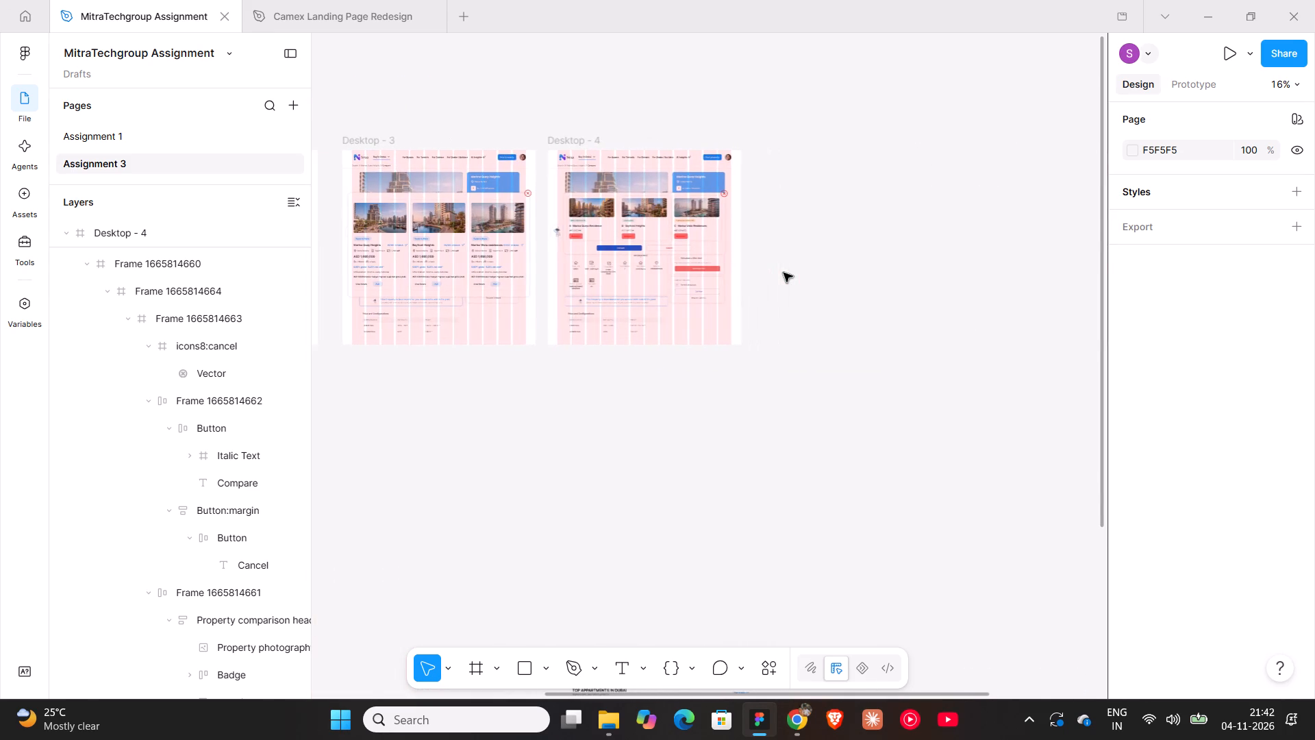
ctrl+scroll(784, 273, down, 5)
shift+scroll(846, 282, up, 2)
shift+scroll(846, 282, down, 4)
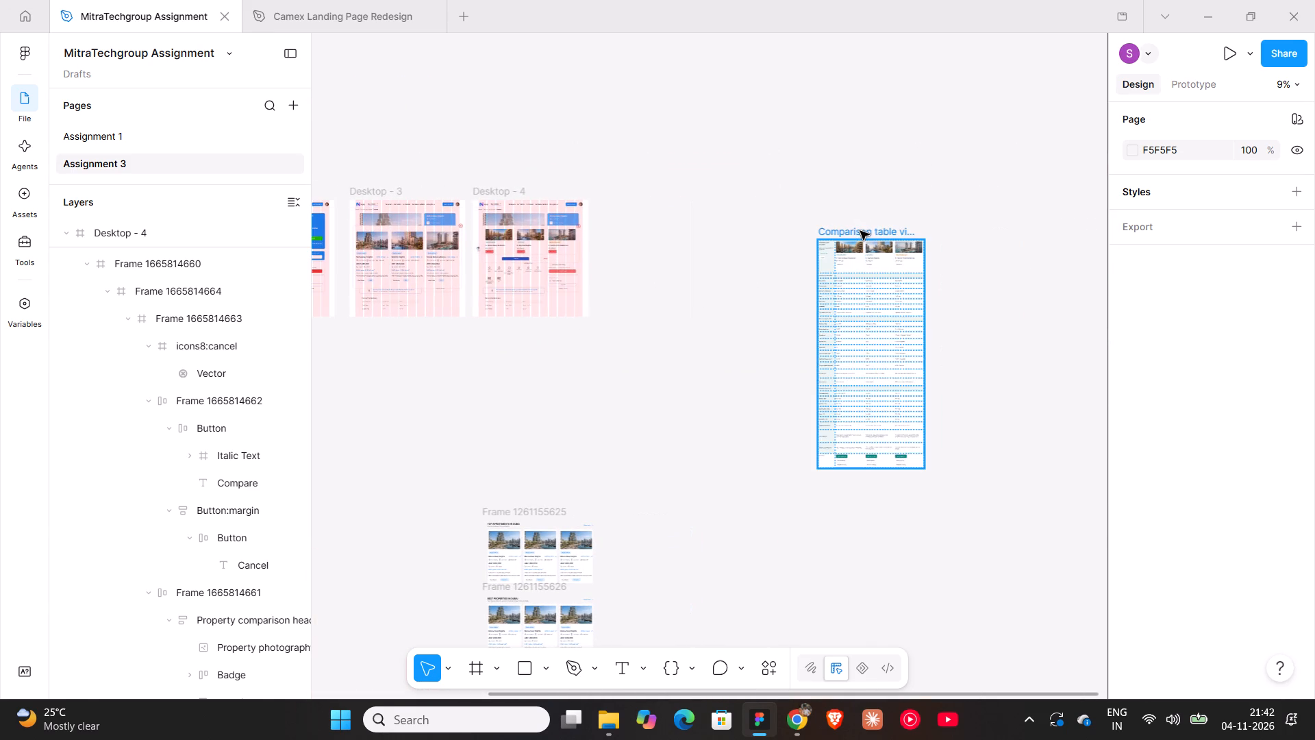
drag(860, 231, 664, 201)
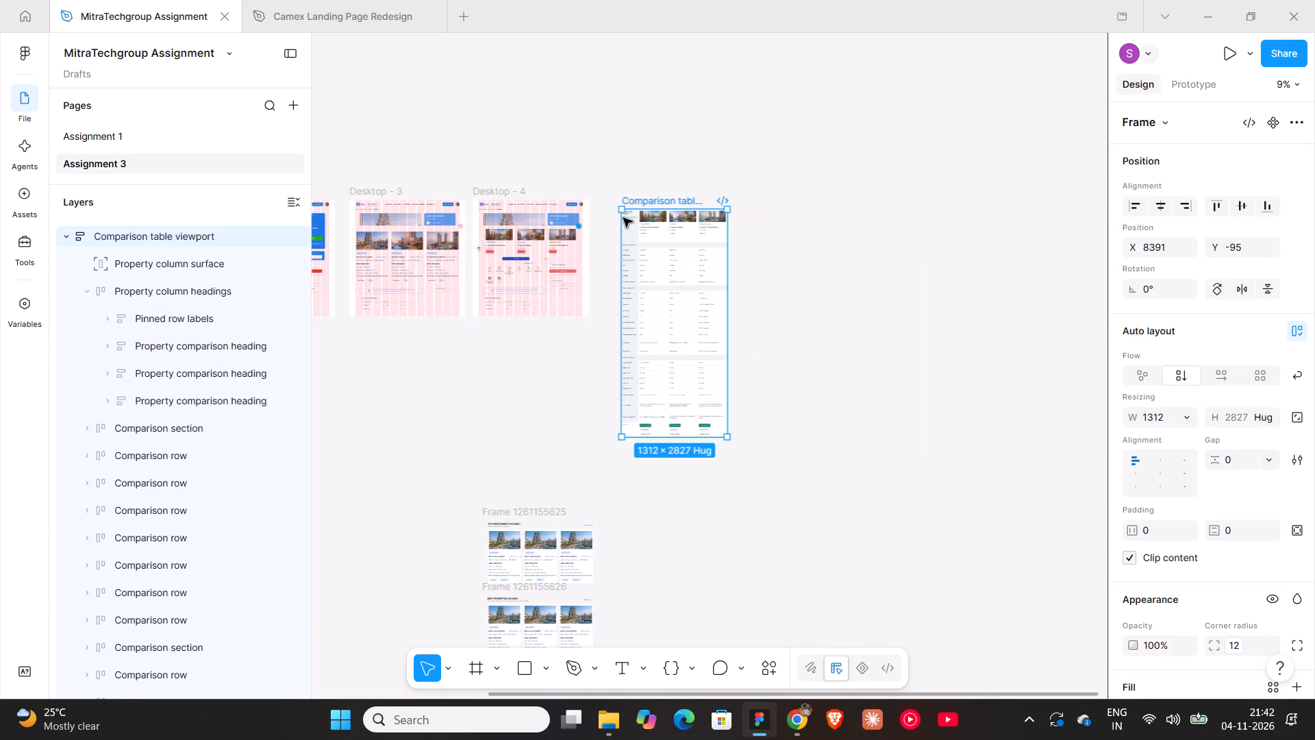
Copy the Marina Quay Heights main photo Container from Desktop - 2.
ctrl+scroll(519, 245, up, 17)
shift+scroll(612, 282, up, 7)
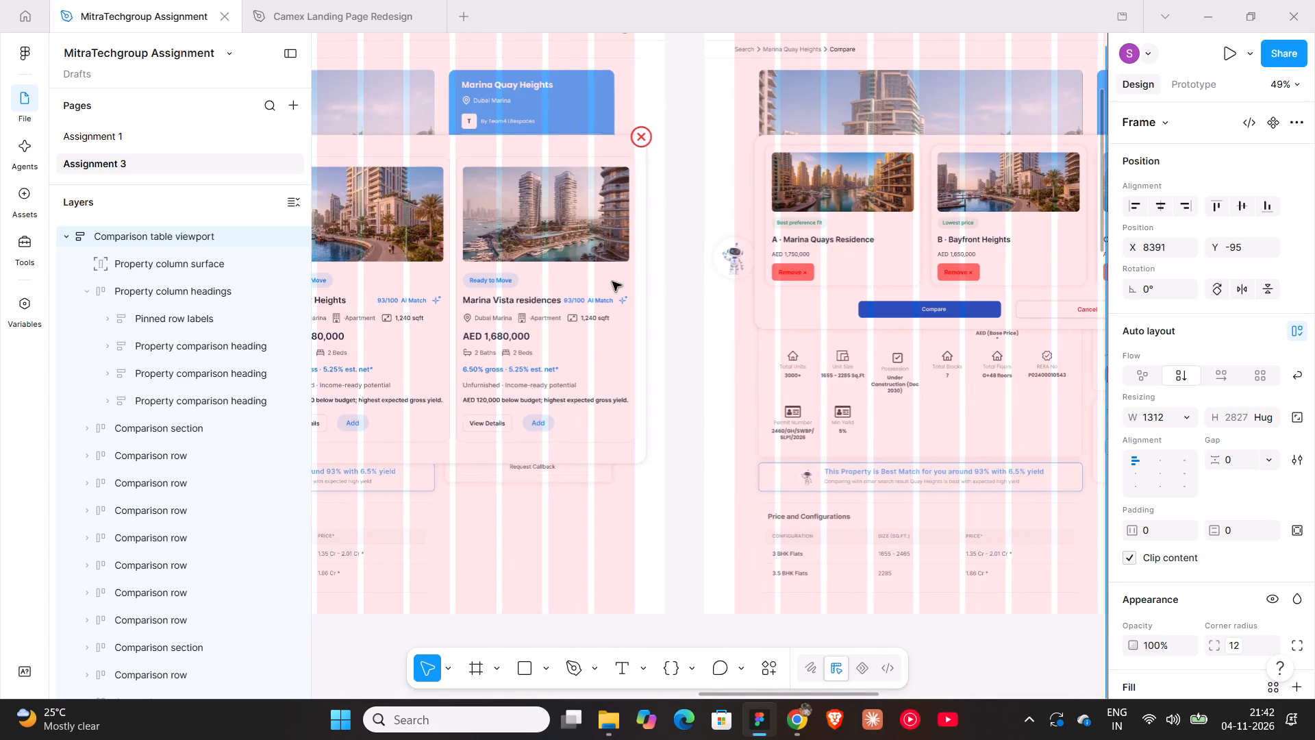
scroll(612, 282, down, 5)
triple_click(451, 178)
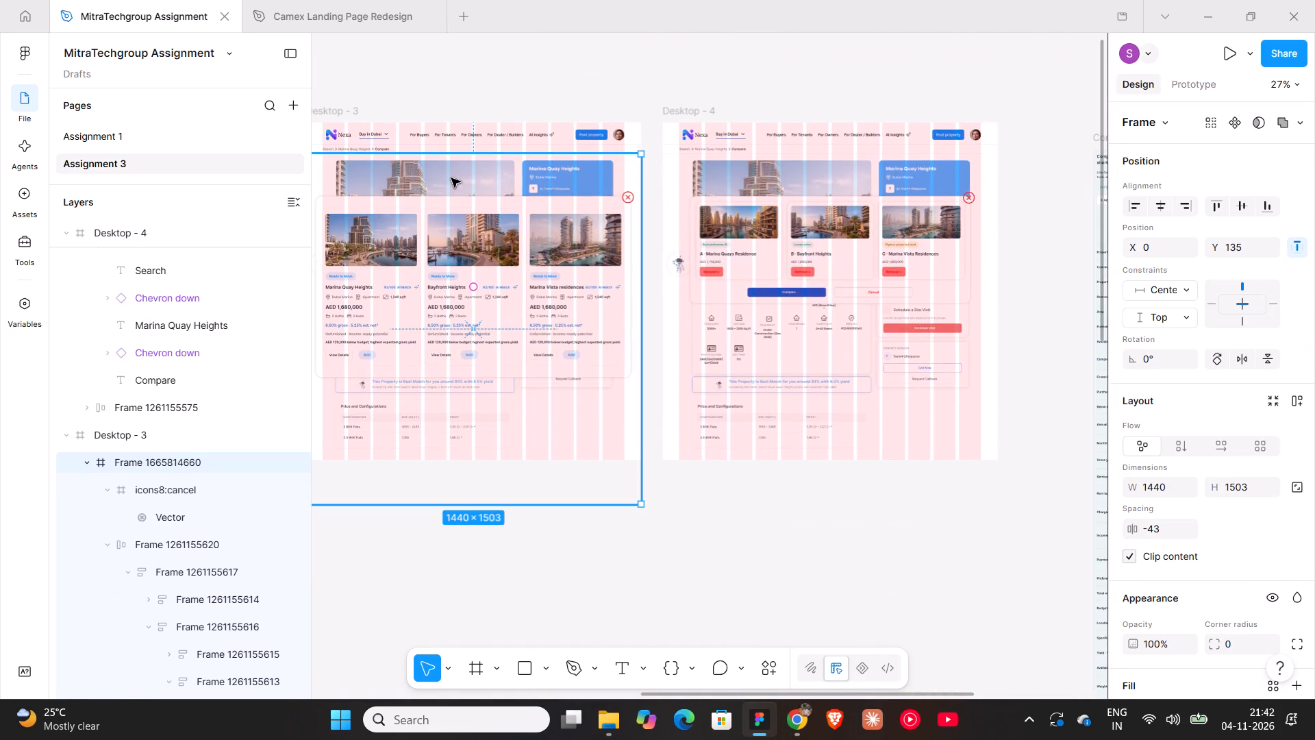
triple_click(451, 178)
triple_click(451, 178)
shift+scroll(497, 196, up, 11)
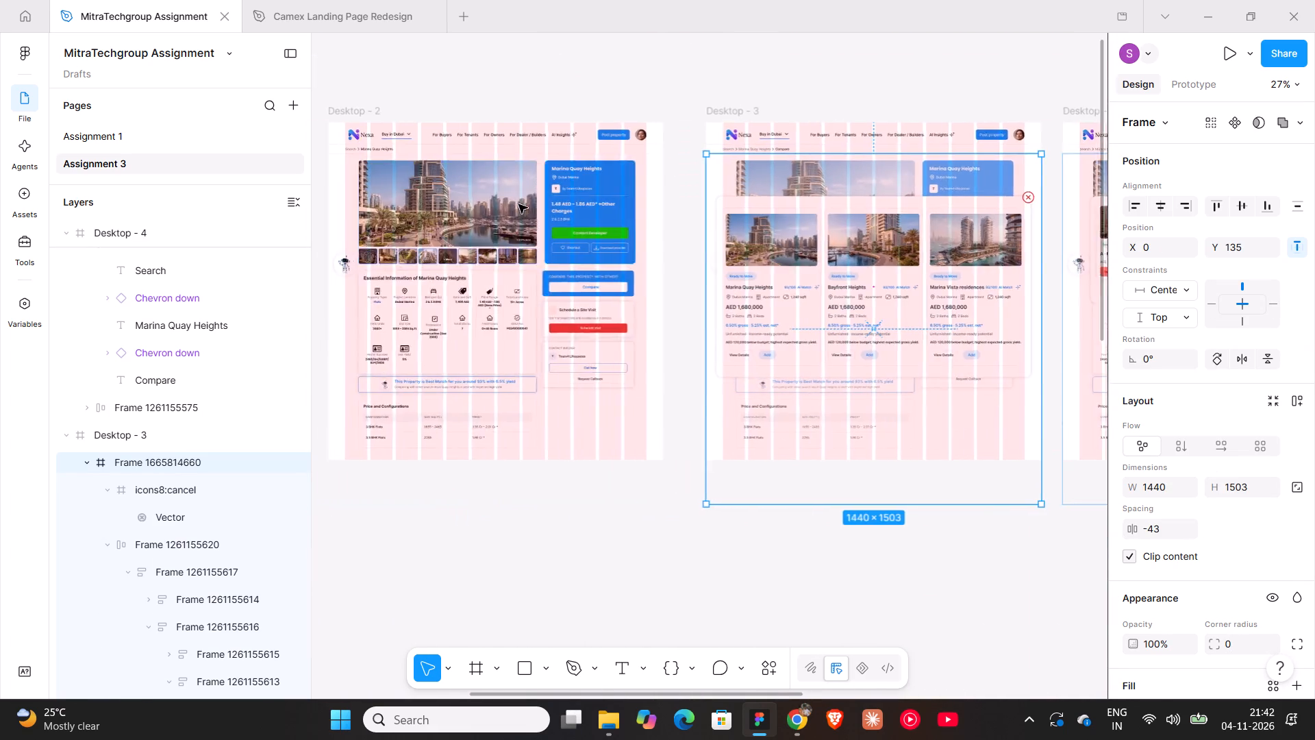
shift+scroll(518, 204, up, 2)
triple_click(805, 189)
double_click(805, 189)
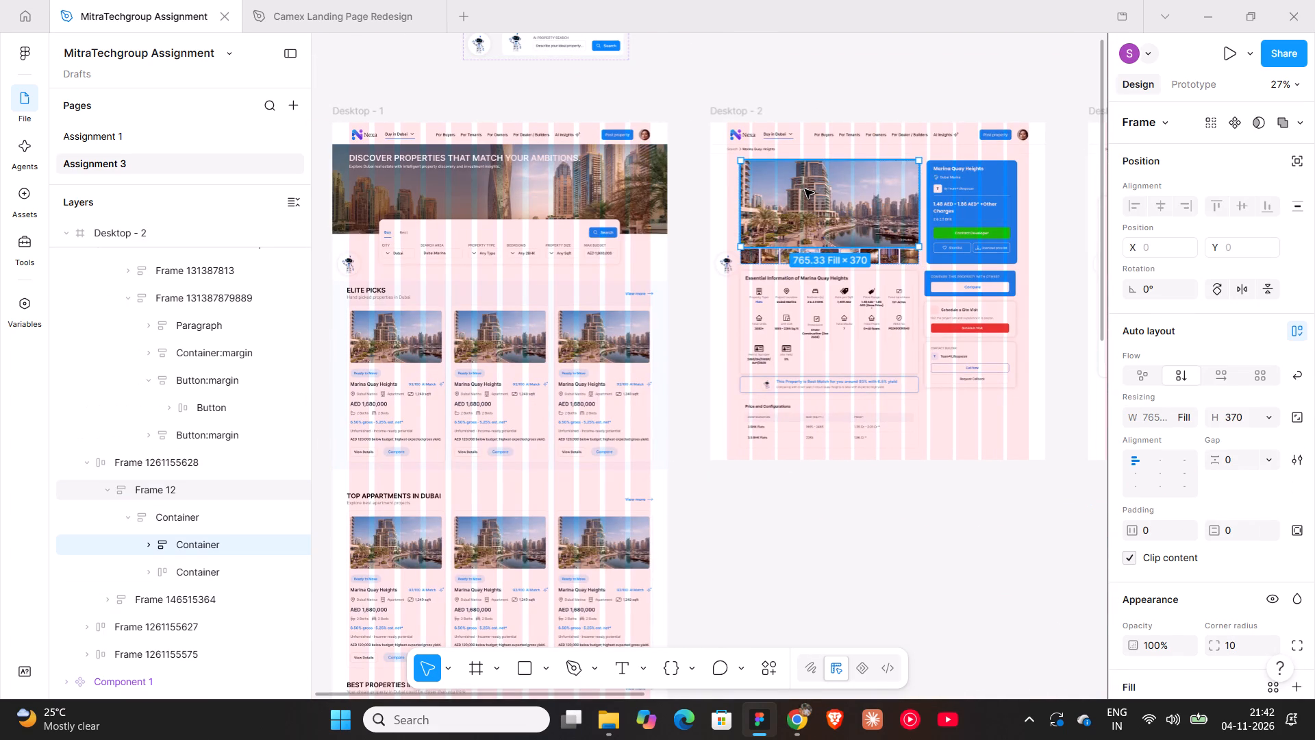
key(ctrl+c)
Check the photo size of card A in Desktop - 4 and paste the copied Container on the canvas beside Desktop - 4.
shift+scroll(805, 189, down, 11)
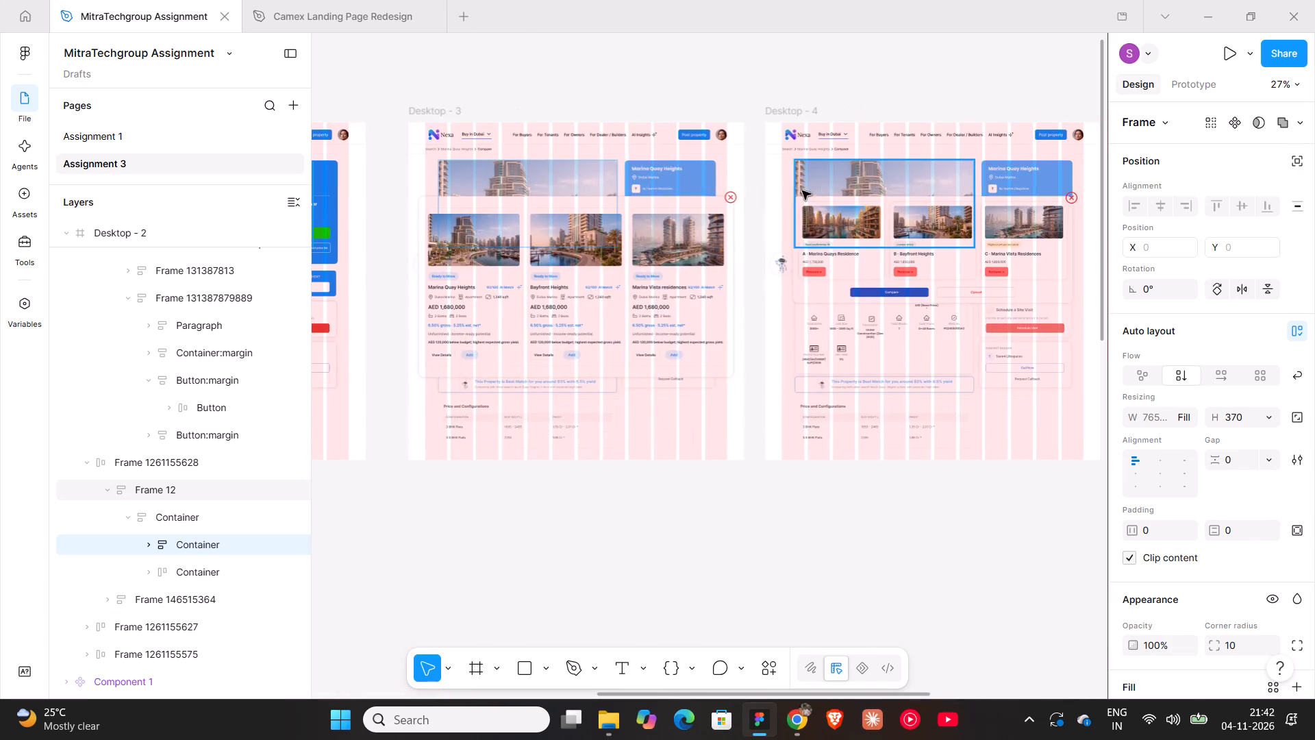
ctrl+scroll(453, 235, up, 8)
ctrl+scroll(453, 235, down, 6)
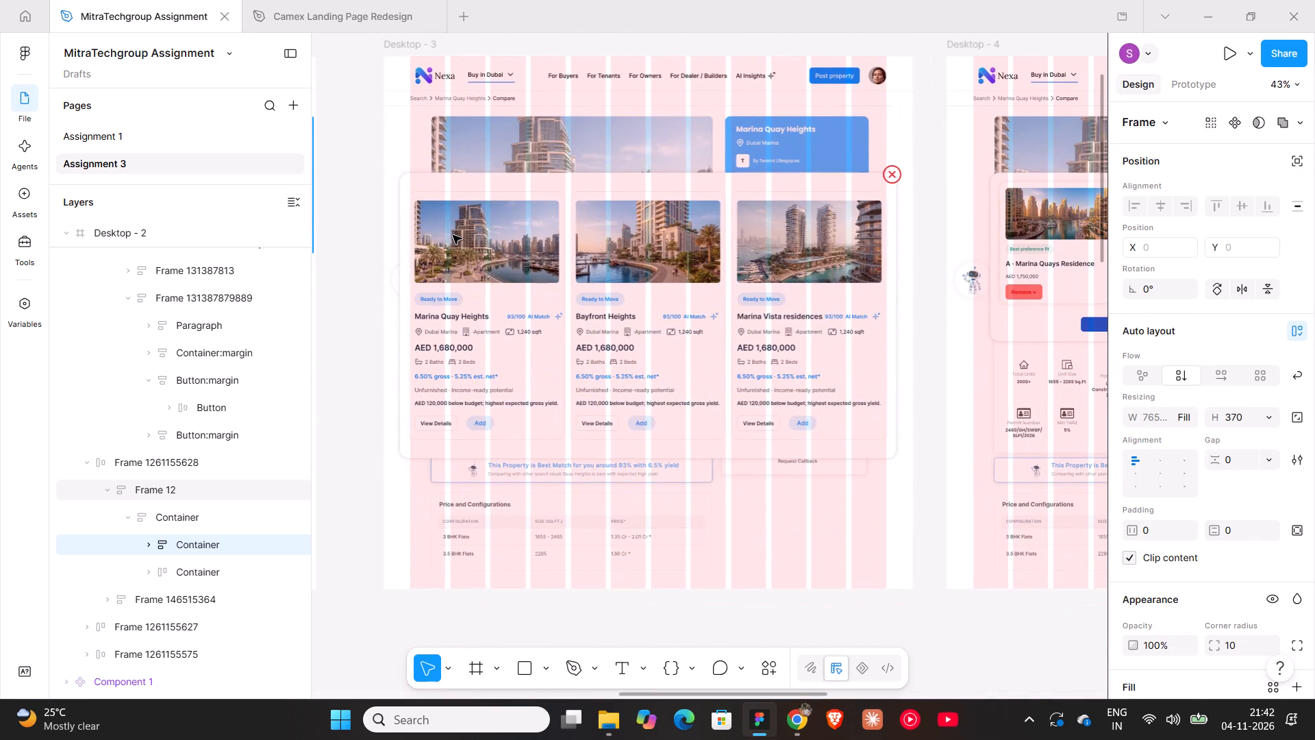
shift+scroll(479, 235, down, 6)
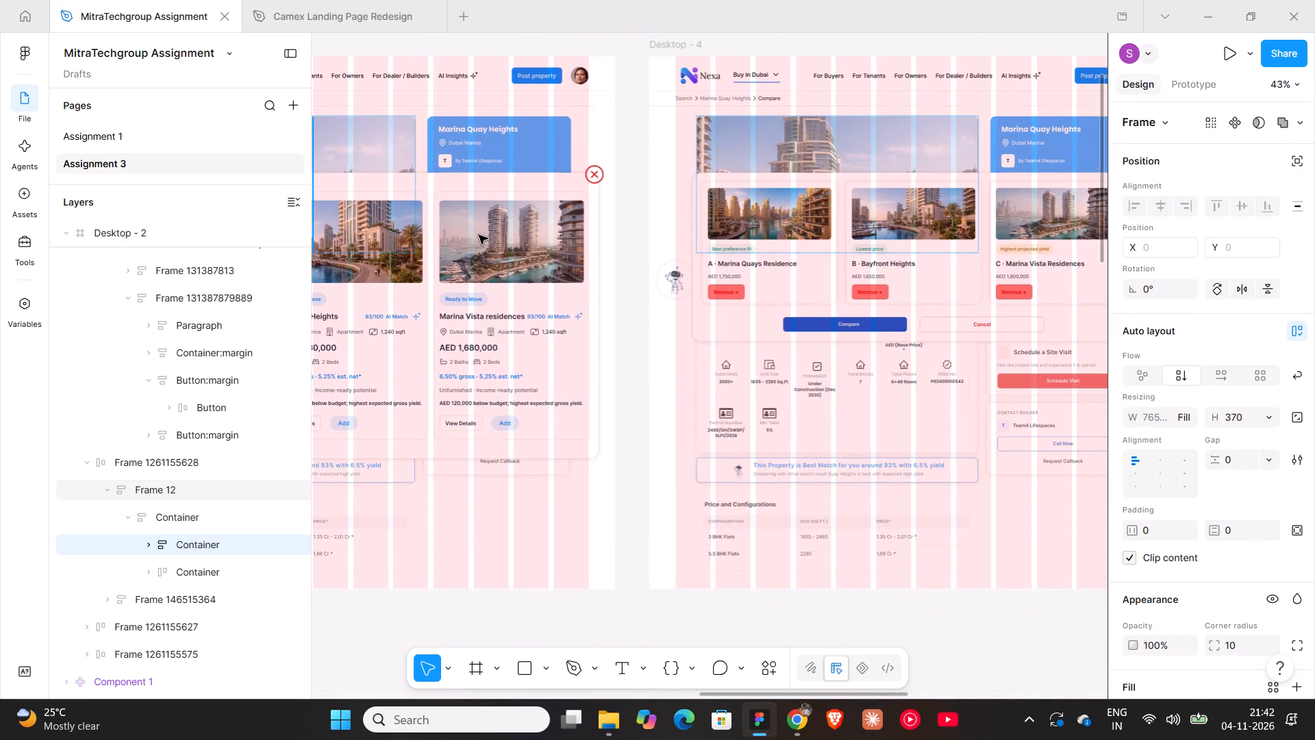
shift+scroll(479, 235, down, 4)
triple_click(578, 210)
triple_click(578, 210)
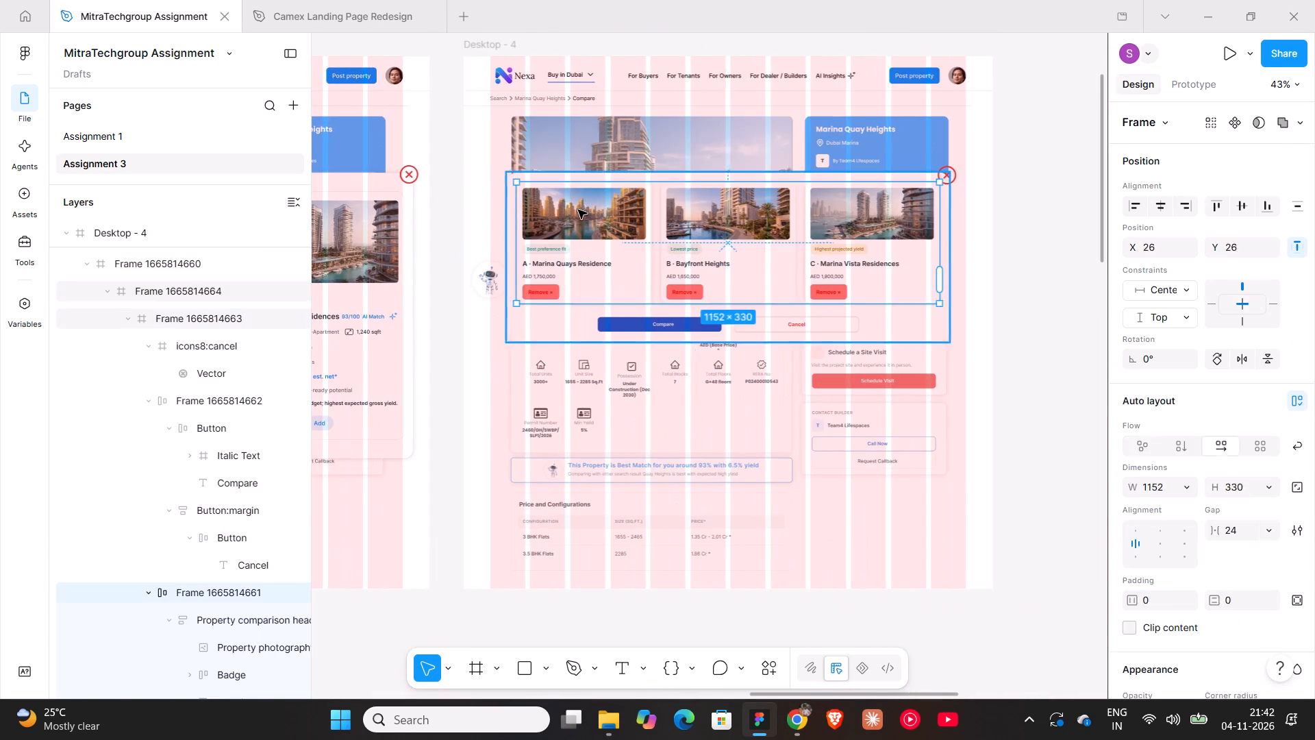
click(578, 210)
shift+scroll(578, 210, down, 6)
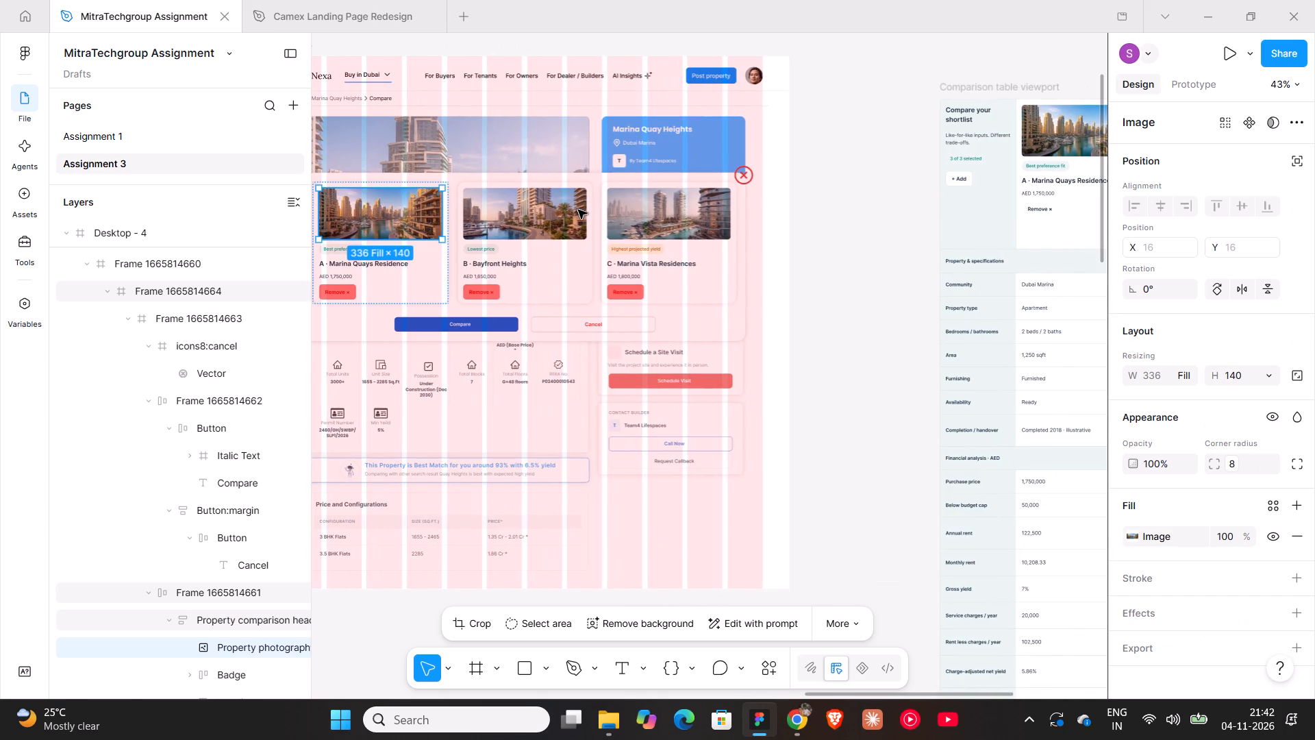
right_click(806, 258)
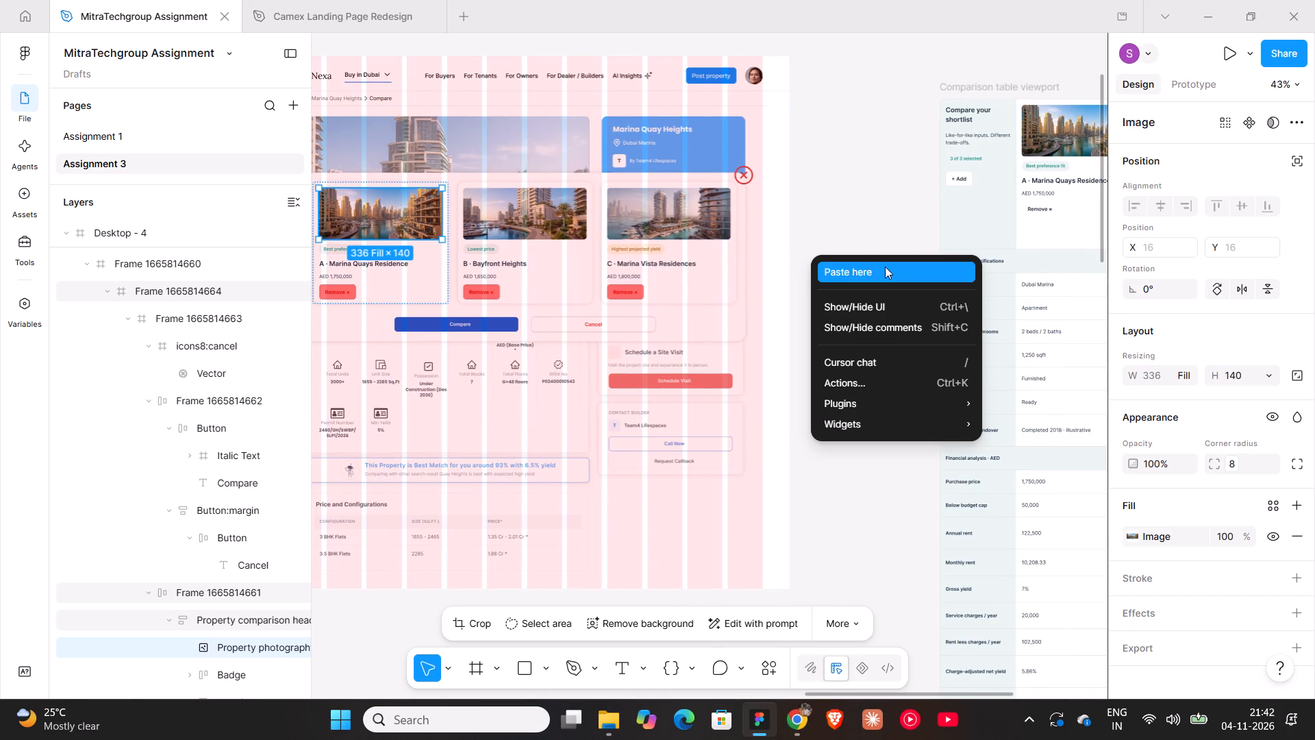
click(885, 267)
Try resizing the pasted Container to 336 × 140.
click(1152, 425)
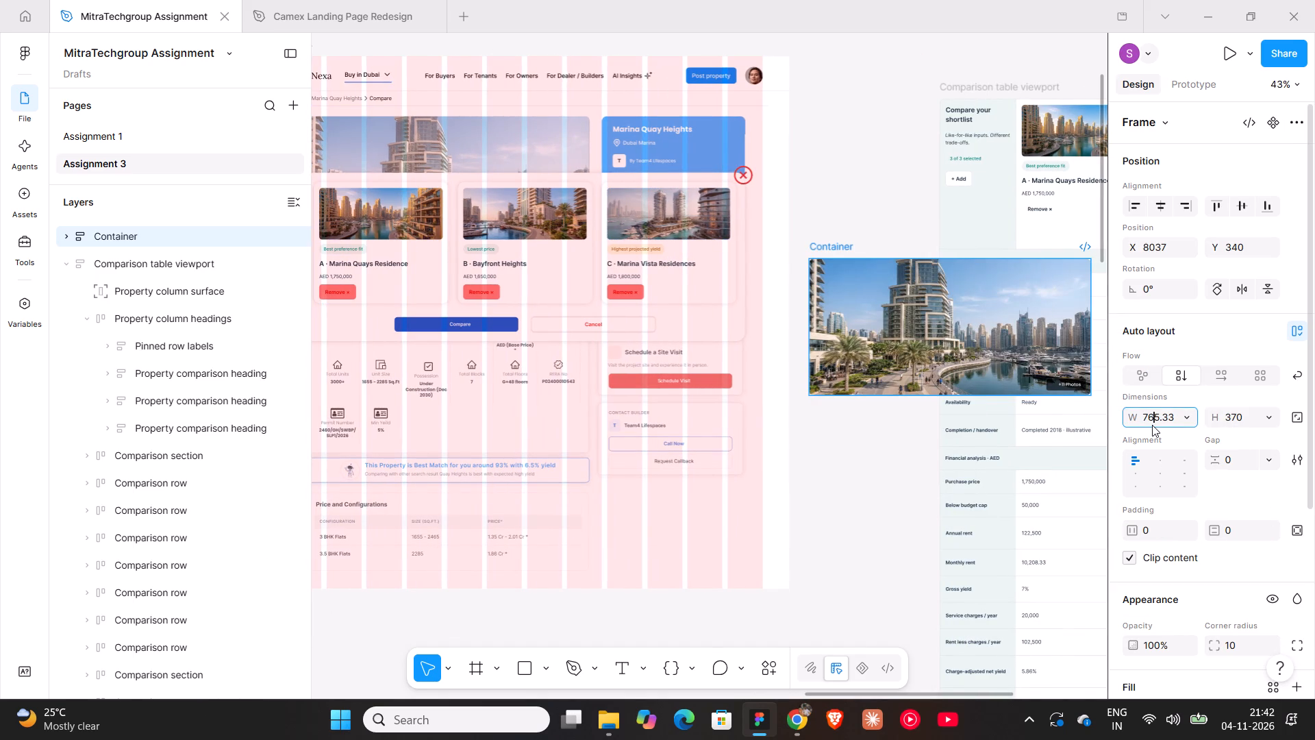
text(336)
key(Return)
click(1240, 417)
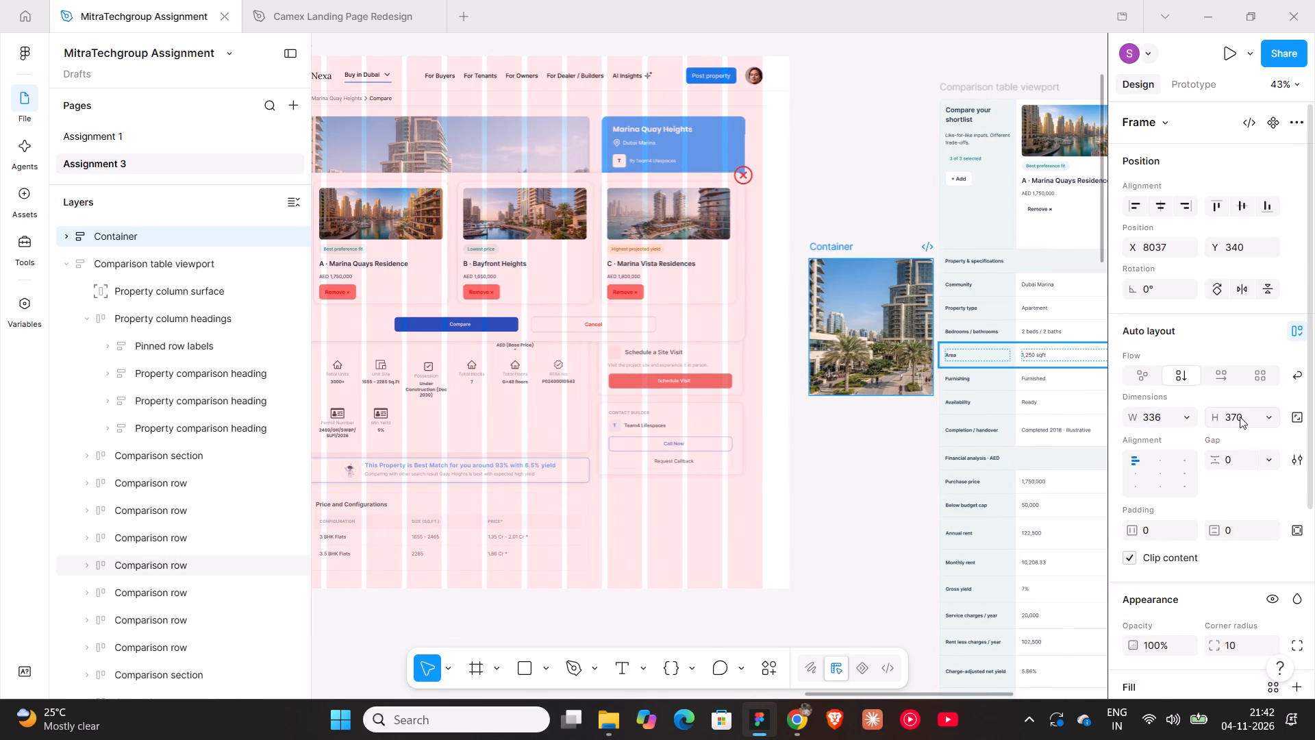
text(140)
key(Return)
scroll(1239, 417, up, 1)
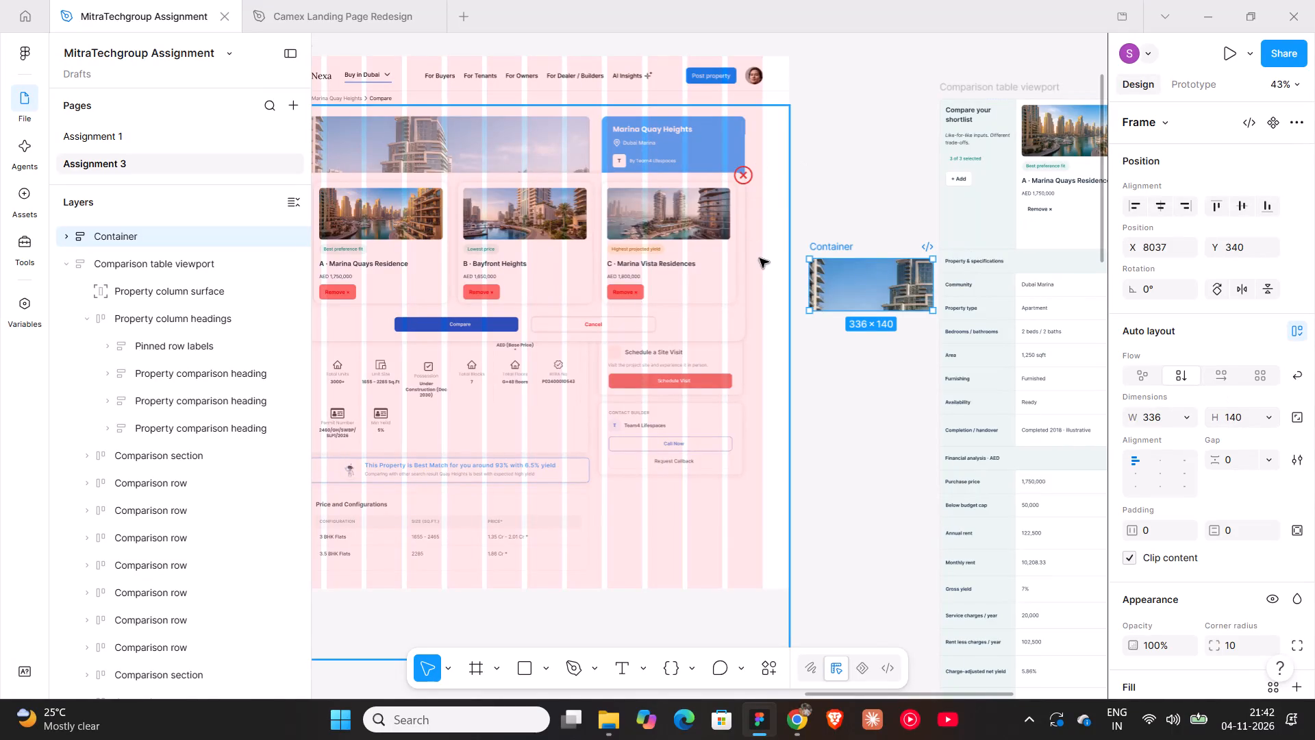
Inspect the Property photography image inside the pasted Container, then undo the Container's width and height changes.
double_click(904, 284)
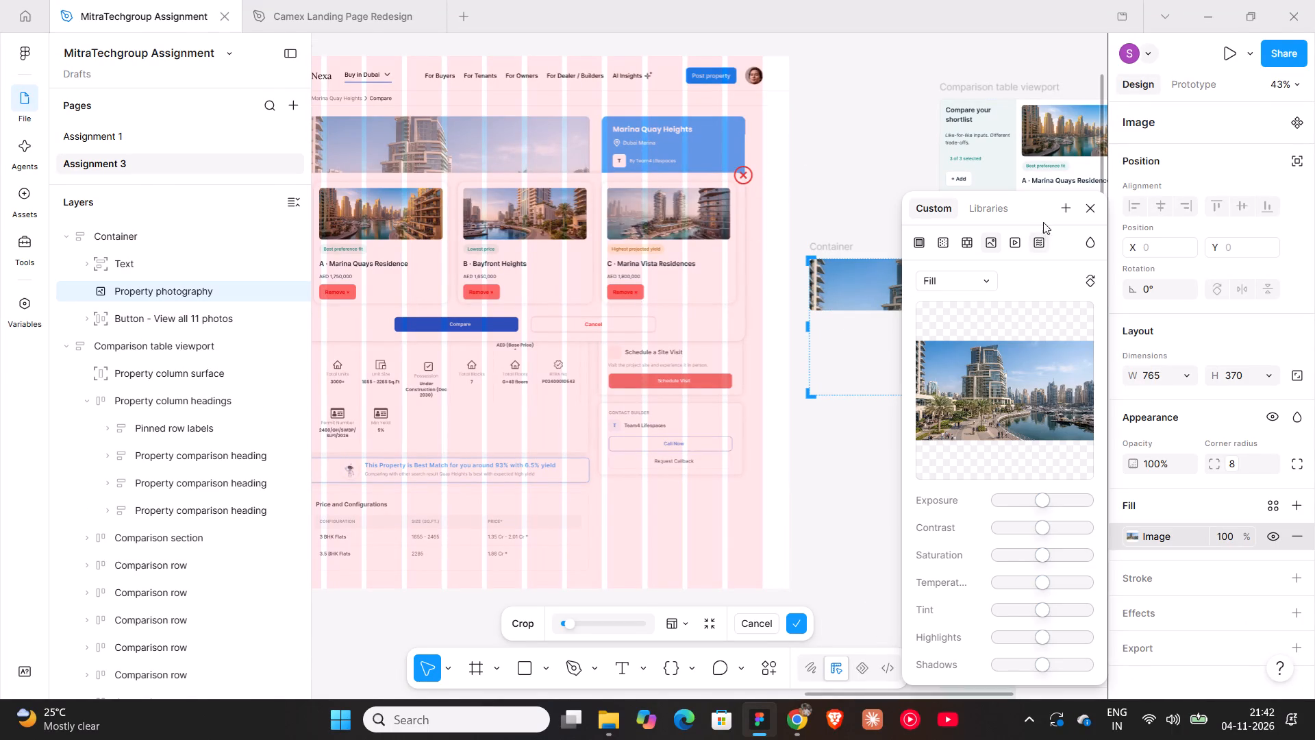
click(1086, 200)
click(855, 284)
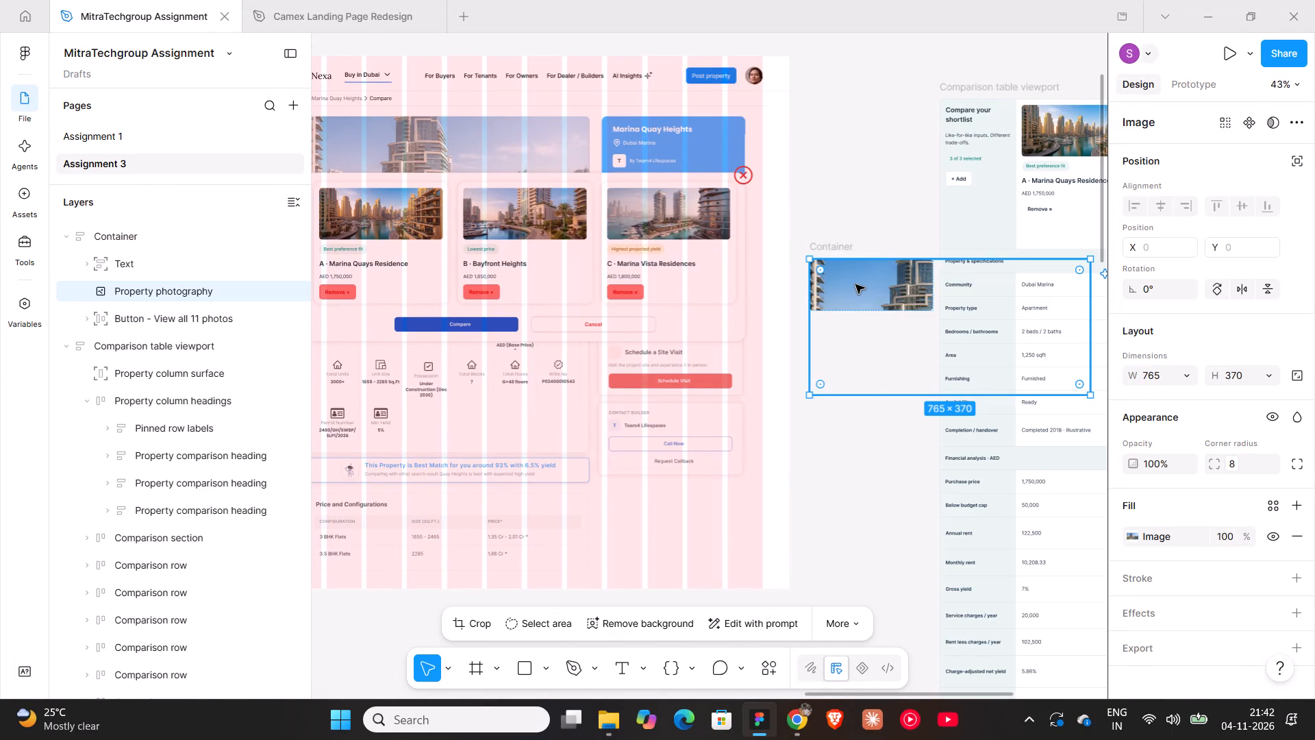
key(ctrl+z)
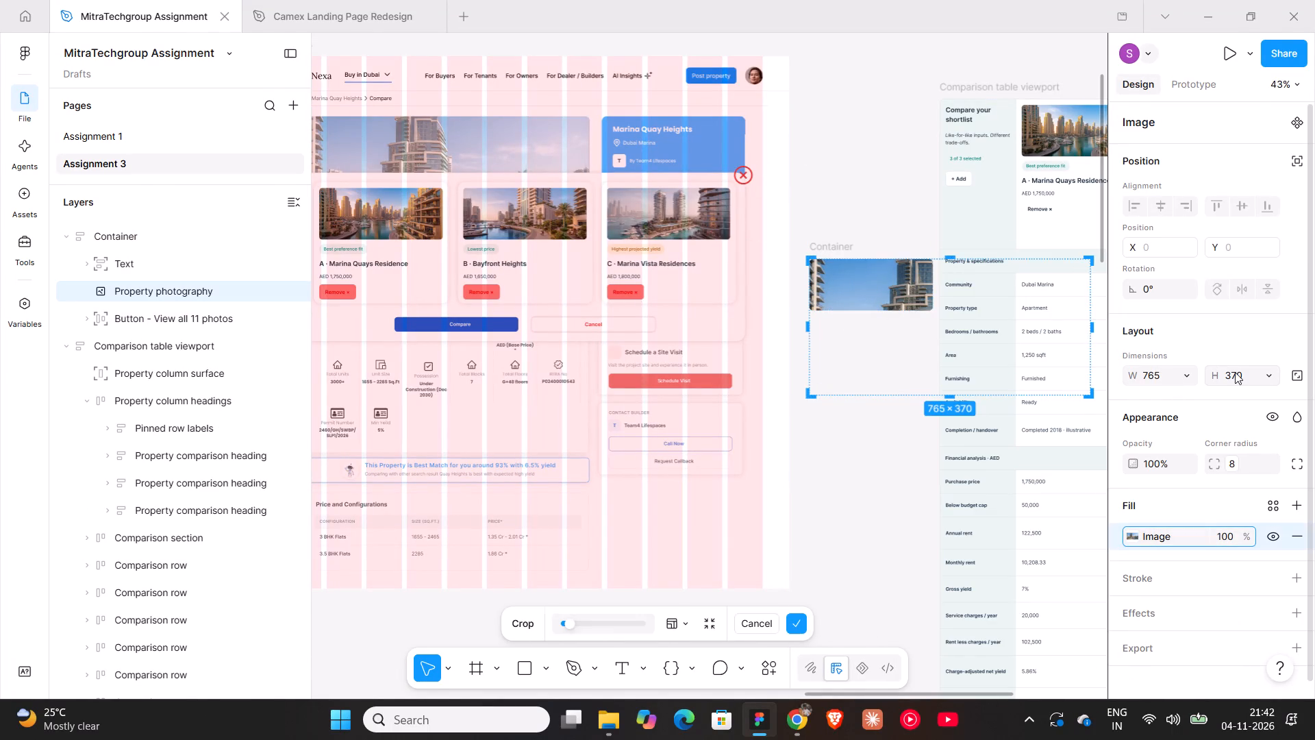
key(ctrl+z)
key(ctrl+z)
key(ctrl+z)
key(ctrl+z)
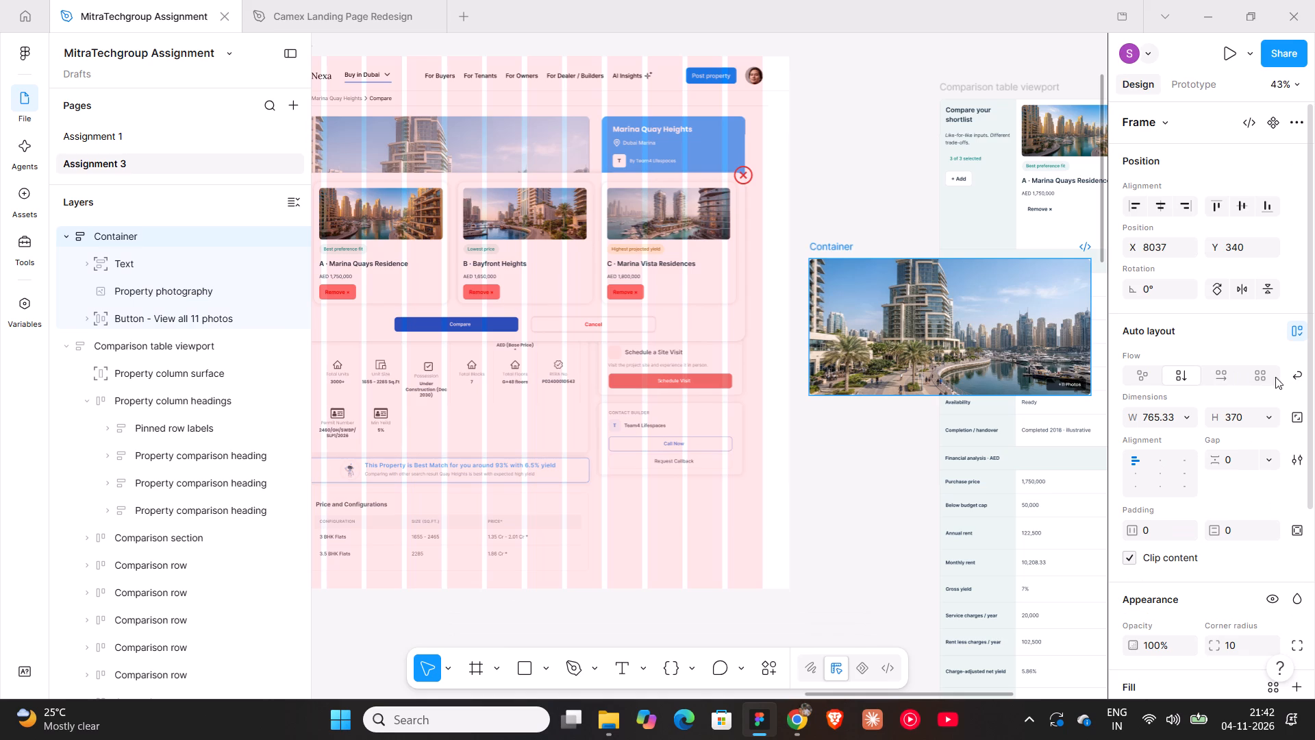
Lock the pasted Container's aspect ratio.
click(1294, 422)
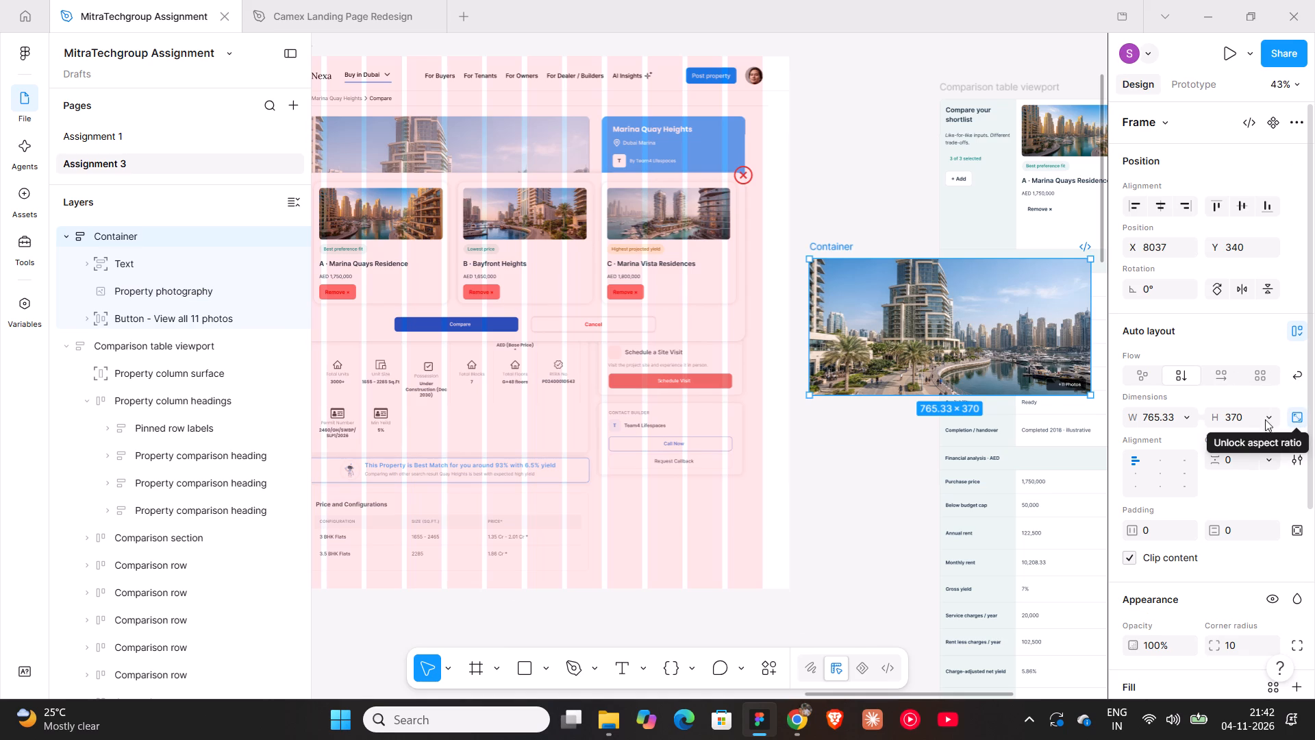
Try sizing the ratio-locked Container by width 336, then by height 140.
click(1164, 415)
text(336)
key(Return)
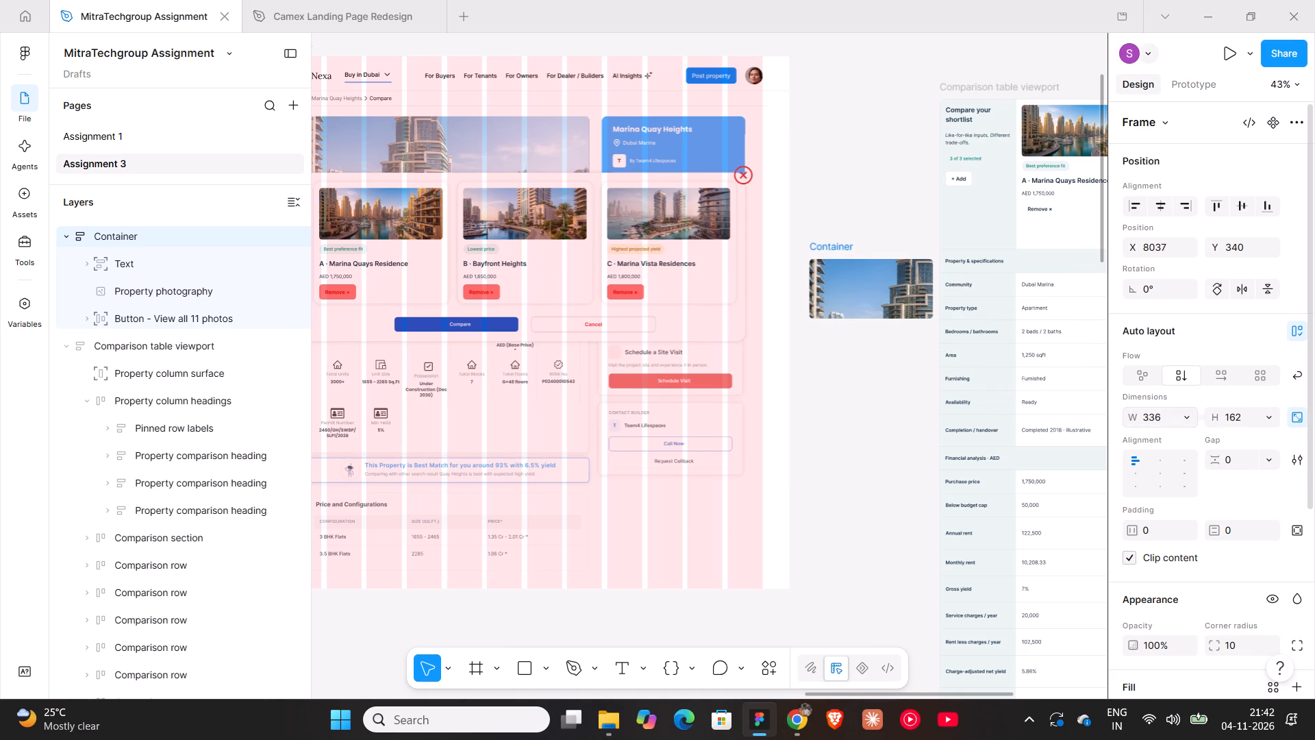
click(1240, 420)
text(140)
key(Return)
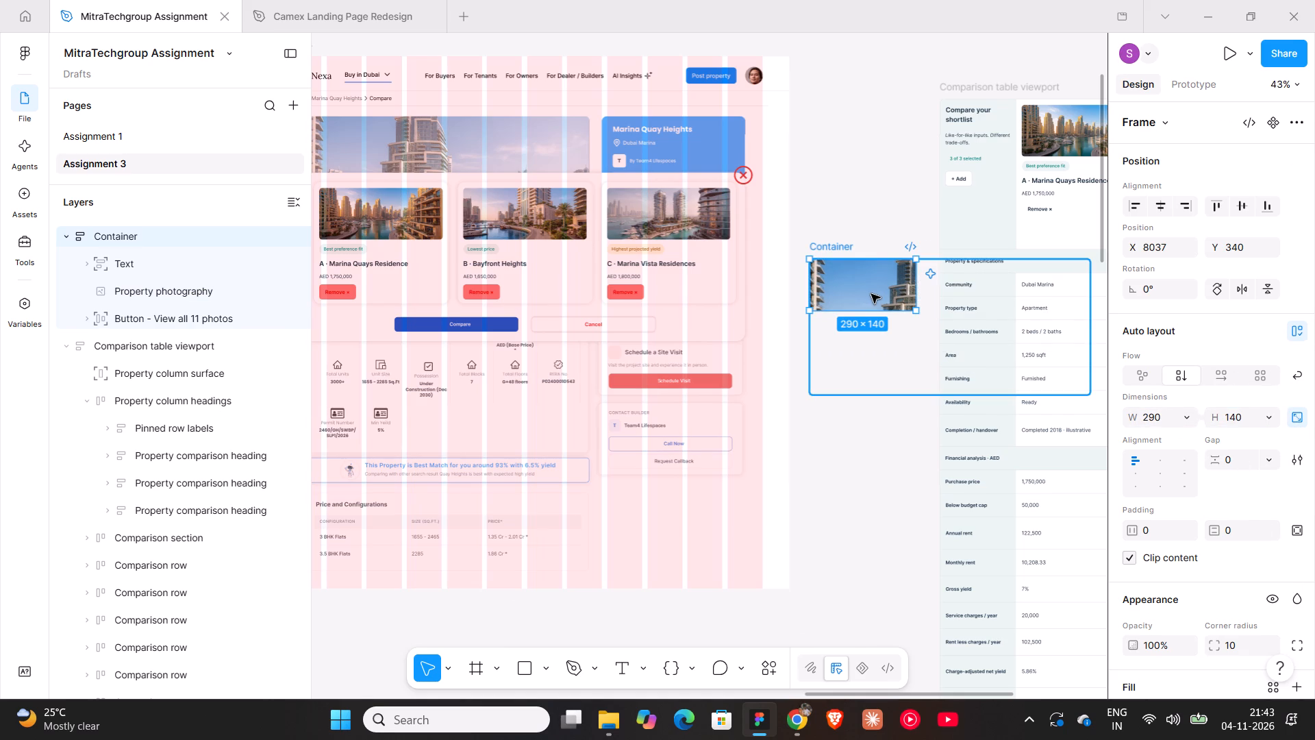
Enlarge the pasted Container proportionally until it shows the whole property photo.
drag(915, 309, 1043, 385)
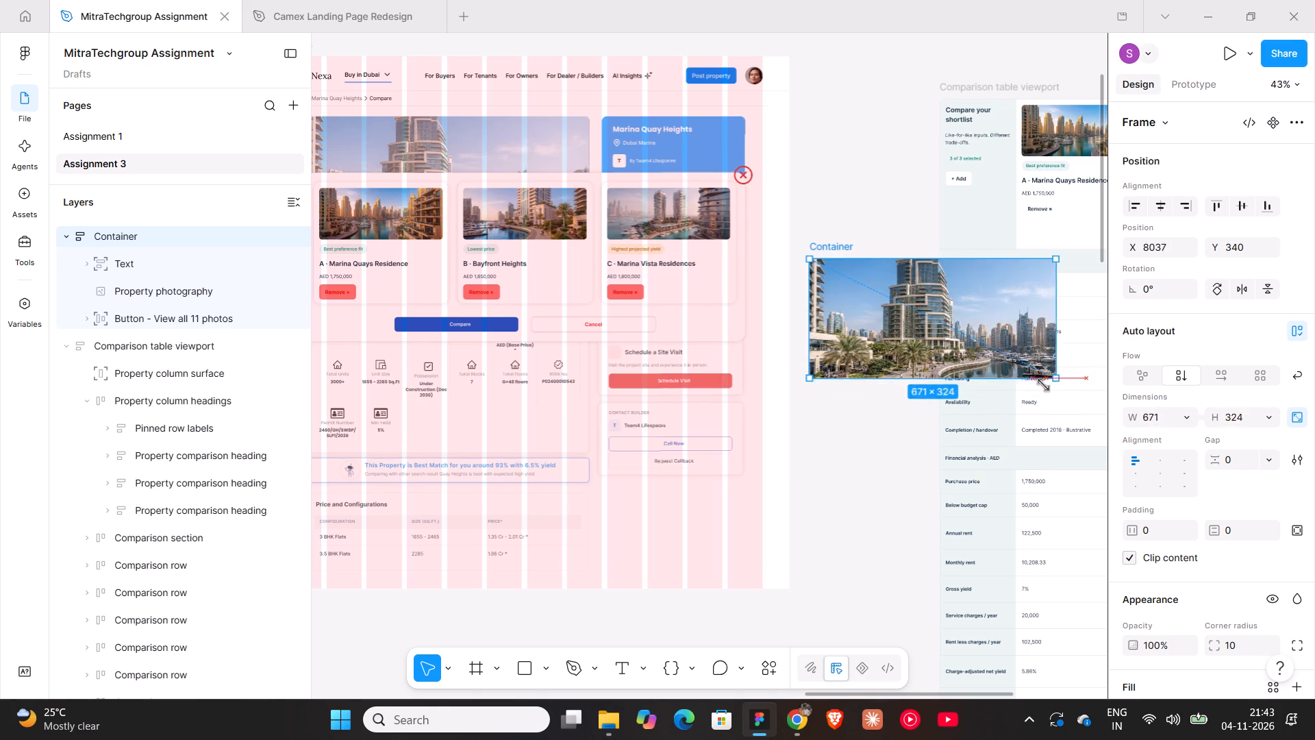
drag(1043, 385, 1037, 393)
Move the Property photography image out of the pasted Container onto the canvas and delete the leftover Container.
double_click(957, 327)
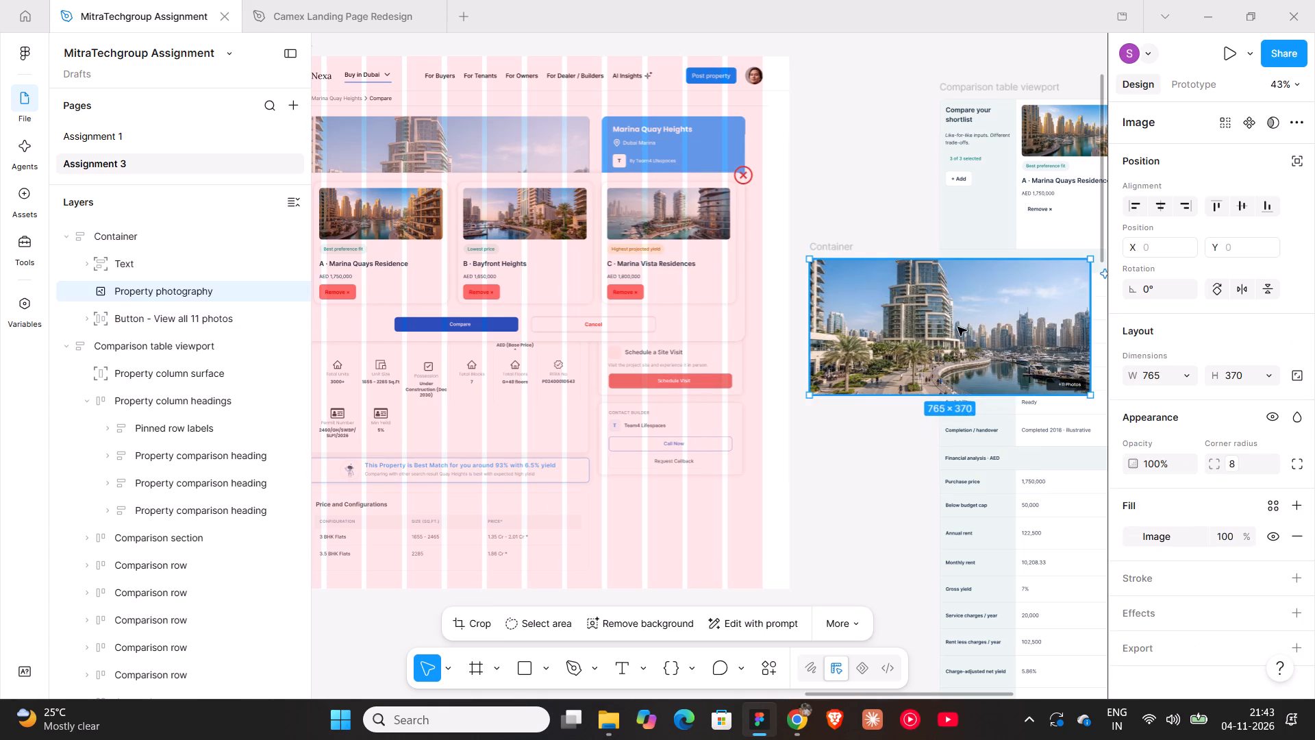
click(1092, 201)
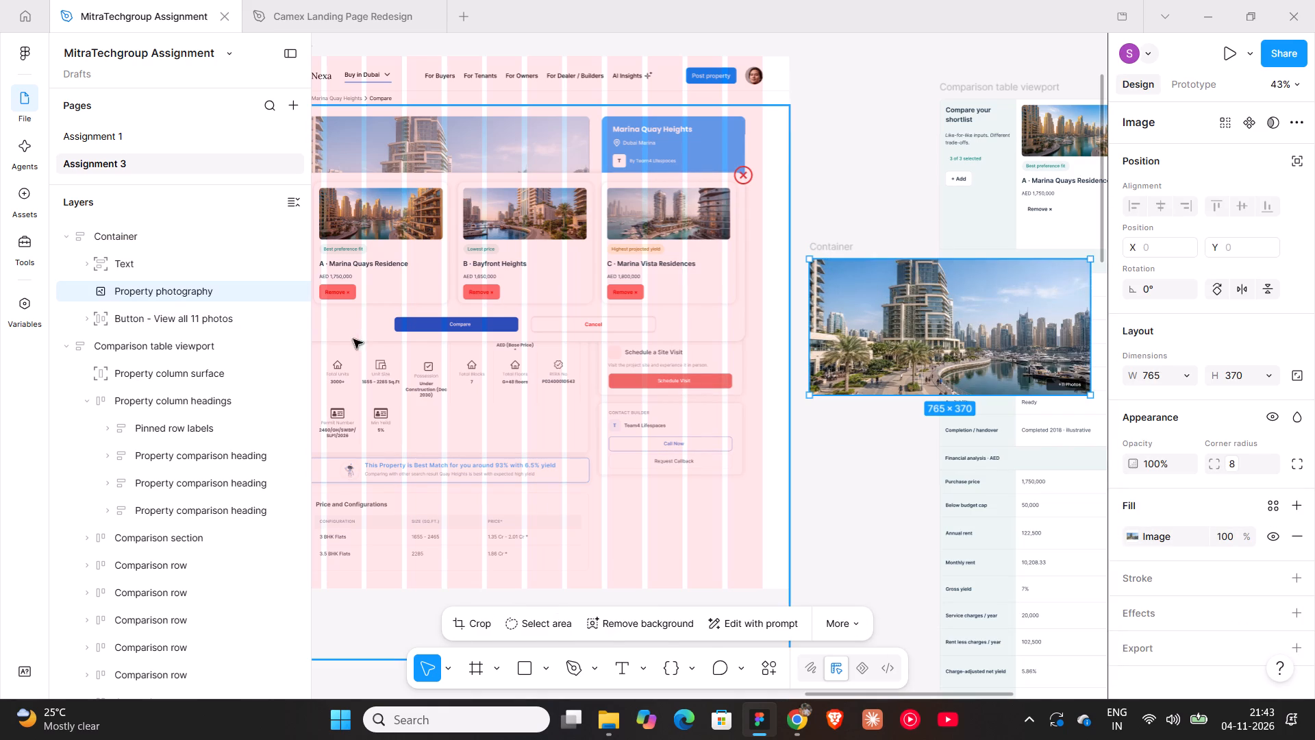
drag(873, 336, 860, 129)
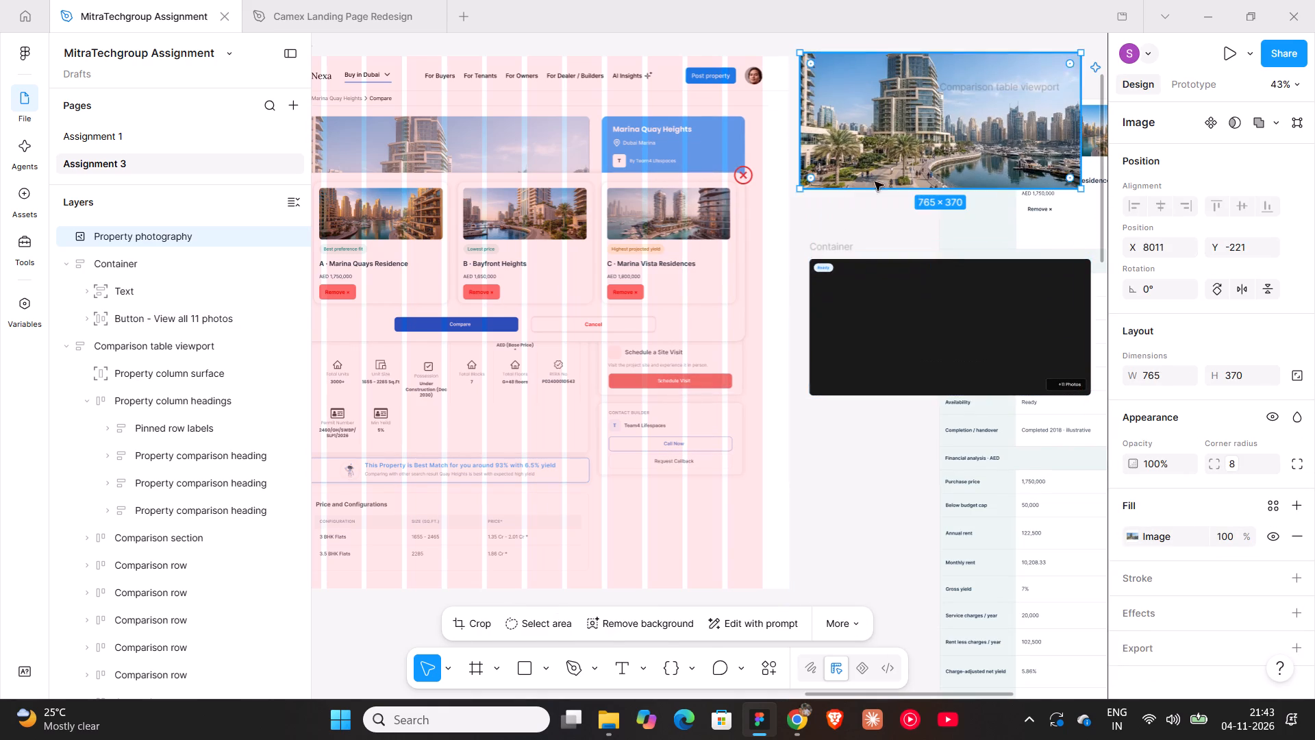
click(911, 313)
key(Delete)
Resize the freed Property photography image to 336 wide by 140 high.
scroll(911, 330, up, 5)
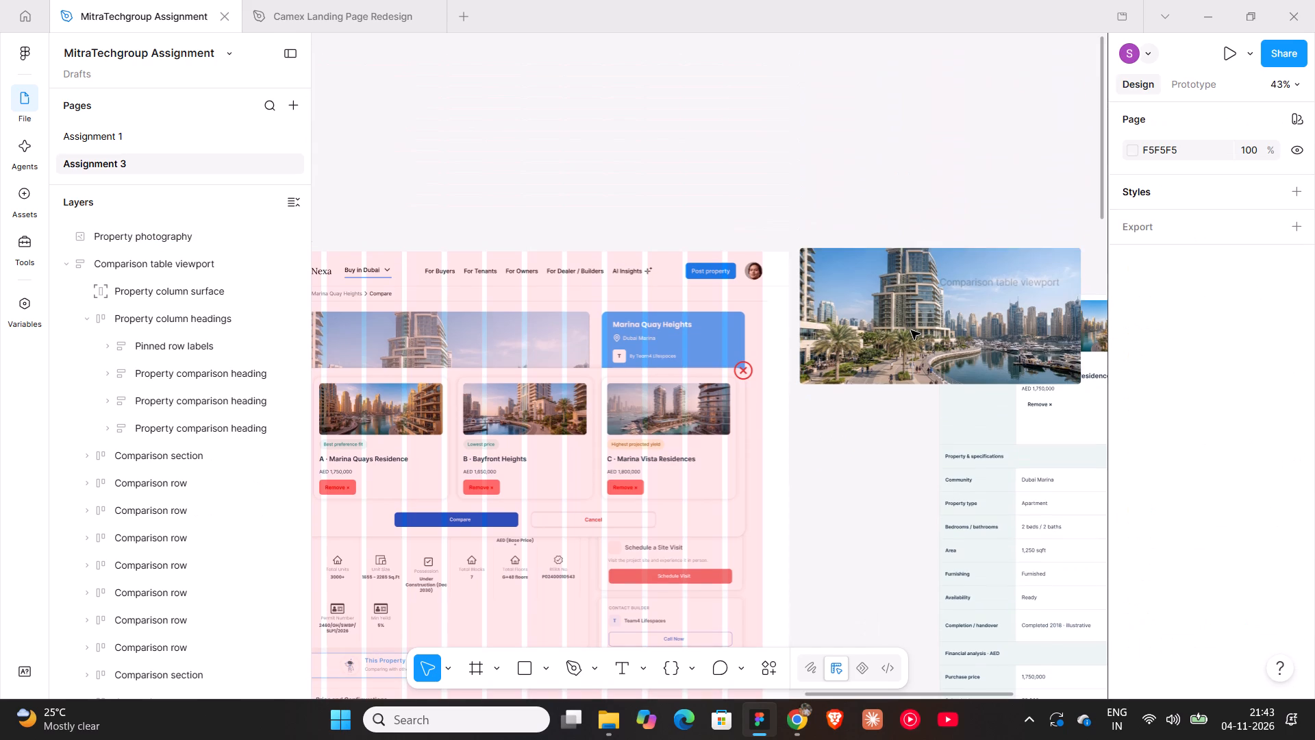
click(903, 312)
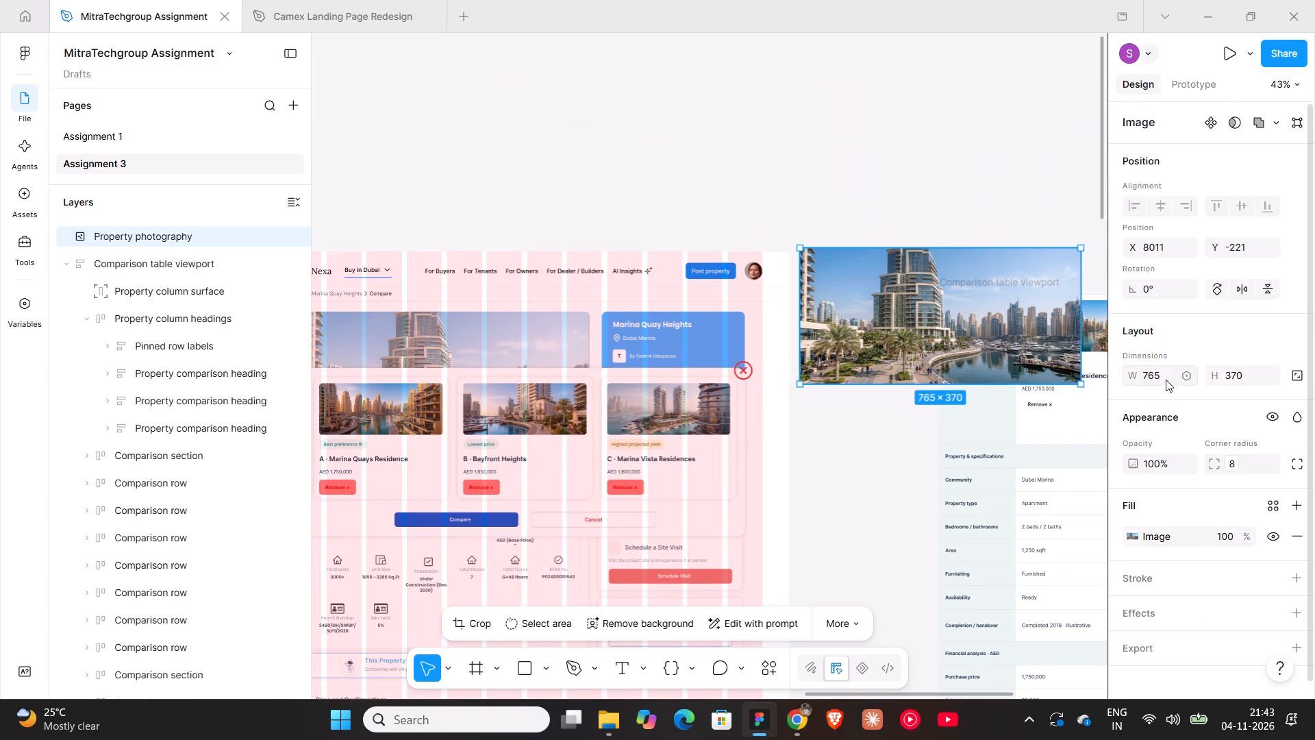
click(1153, 375)
text(336)
key(Return)
click(1255, 378)
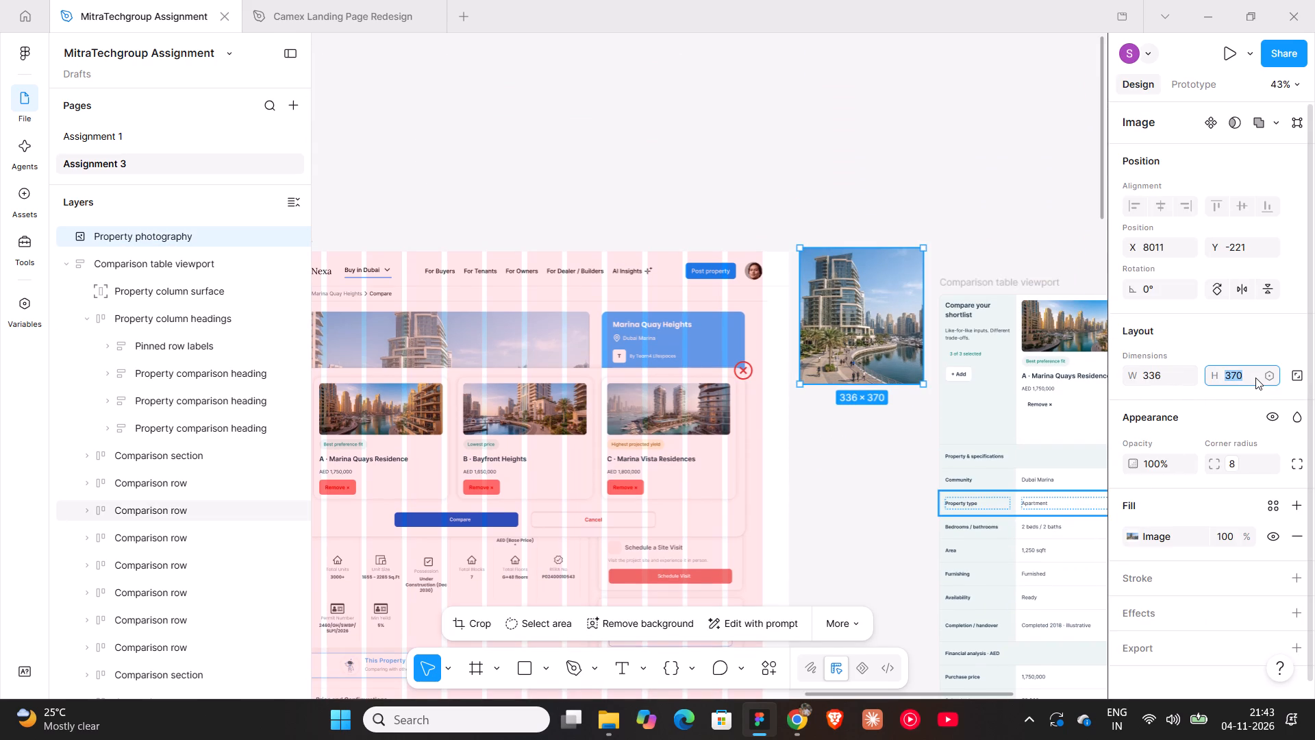
text(140)
key(Return)
Cut the resized image and replace the A · Marina Quays Residence card photo in Desktop - 4 with it.
scroll(1255, 378, down, 1)
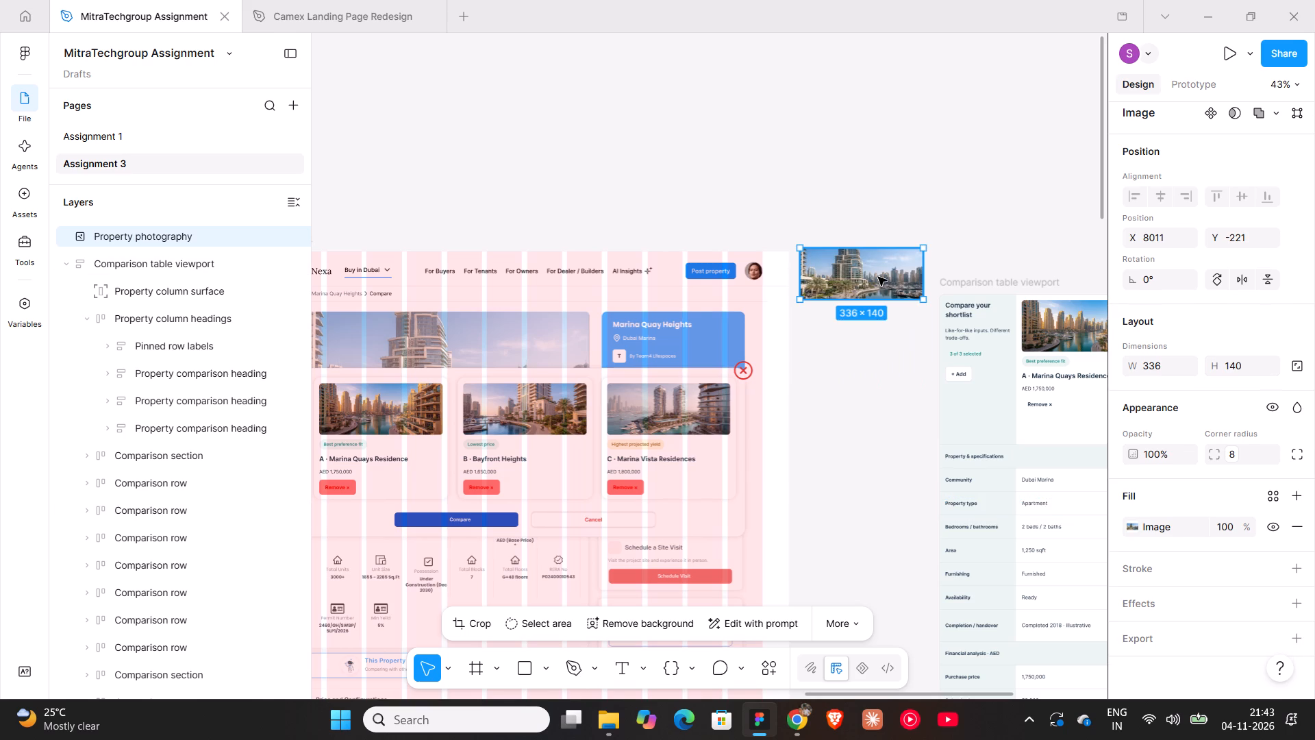
click(878, 277)
key(ctrl+x)
shift+scroll(586, 402, up, 6)
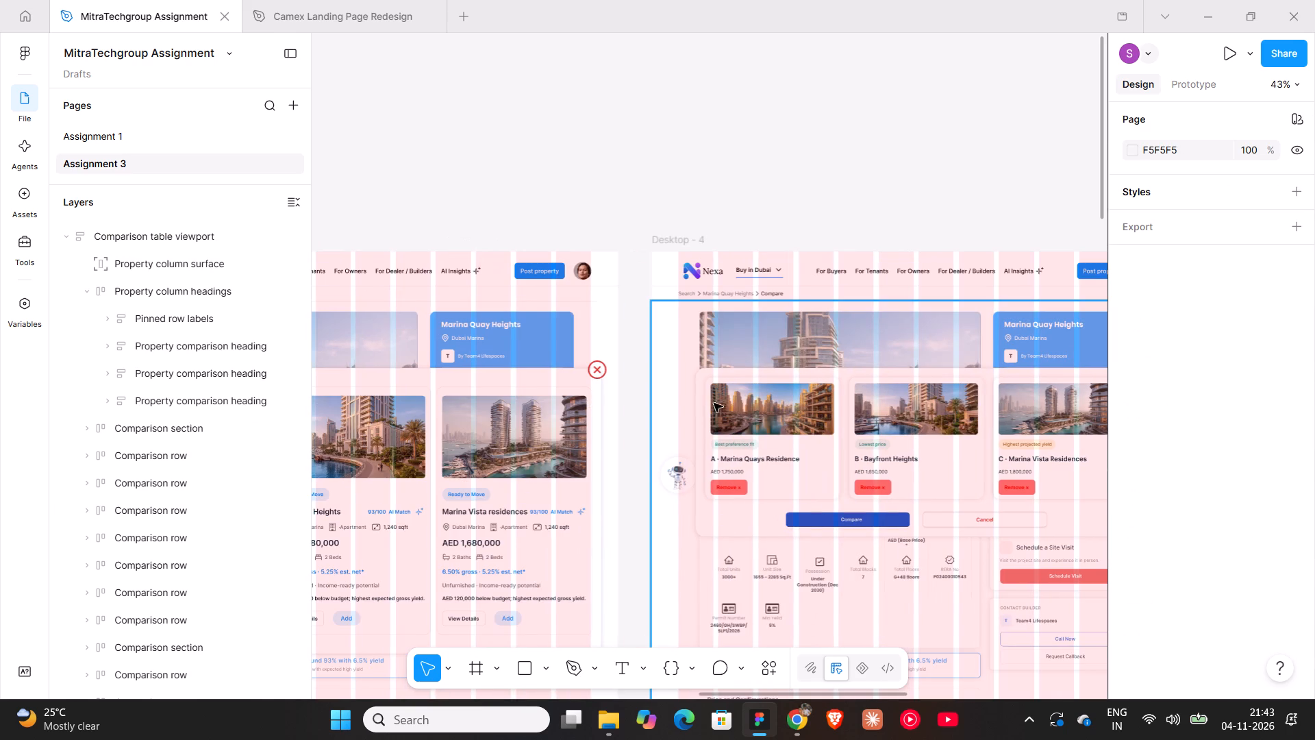
triple_click(781, 400)
click(781, 400)
double_click(781, 400)
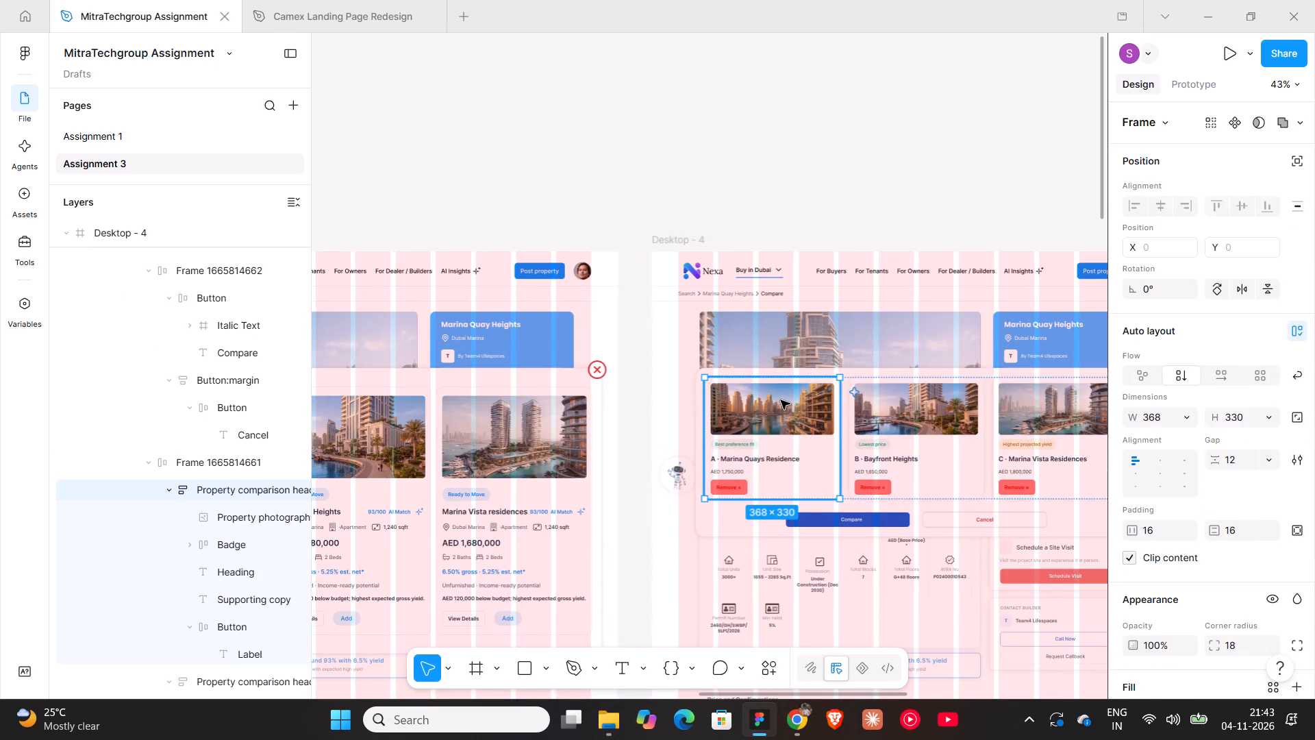
double_click(781, 400)
key(ctrl+shift+r)
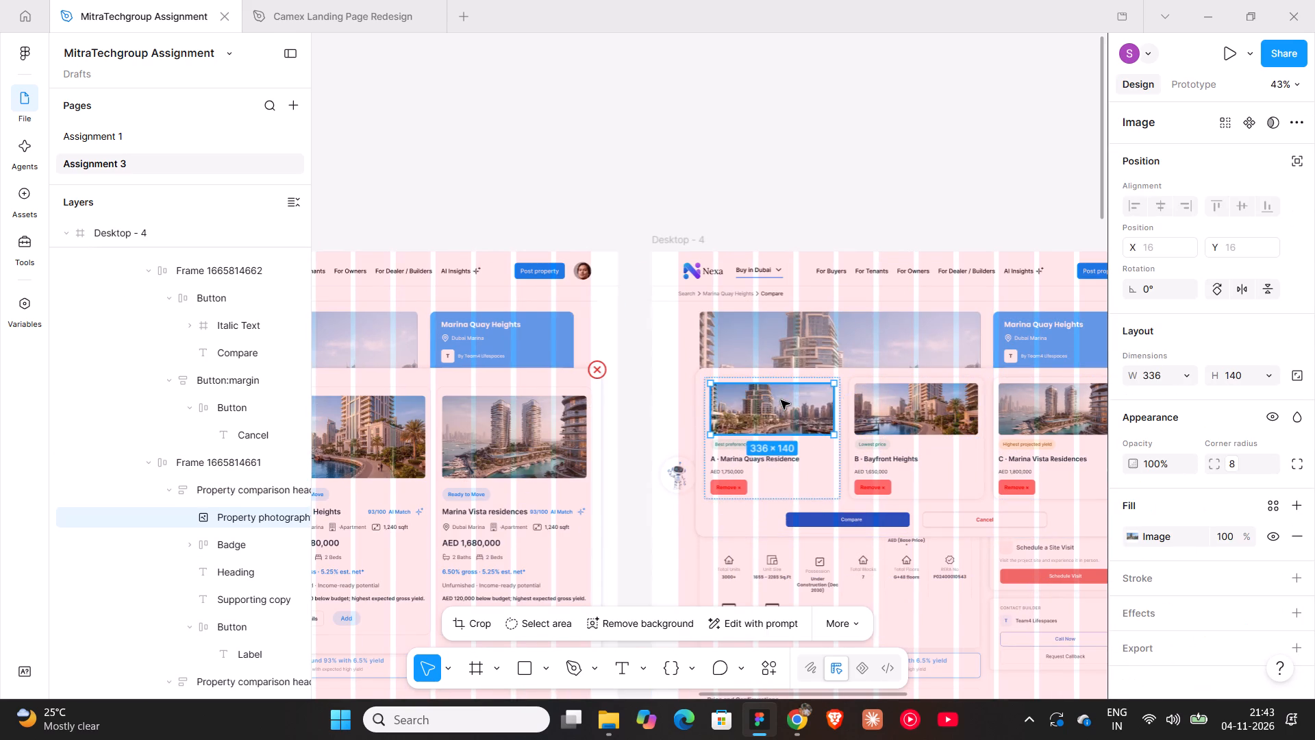
Replace the A · Marina Quays Residence photo in the Comparison table viewport with the same cut image.
shift+scroll(781, 400, down, 8)
scroll(781, 400, down, 6)
triple_click(834, 355)
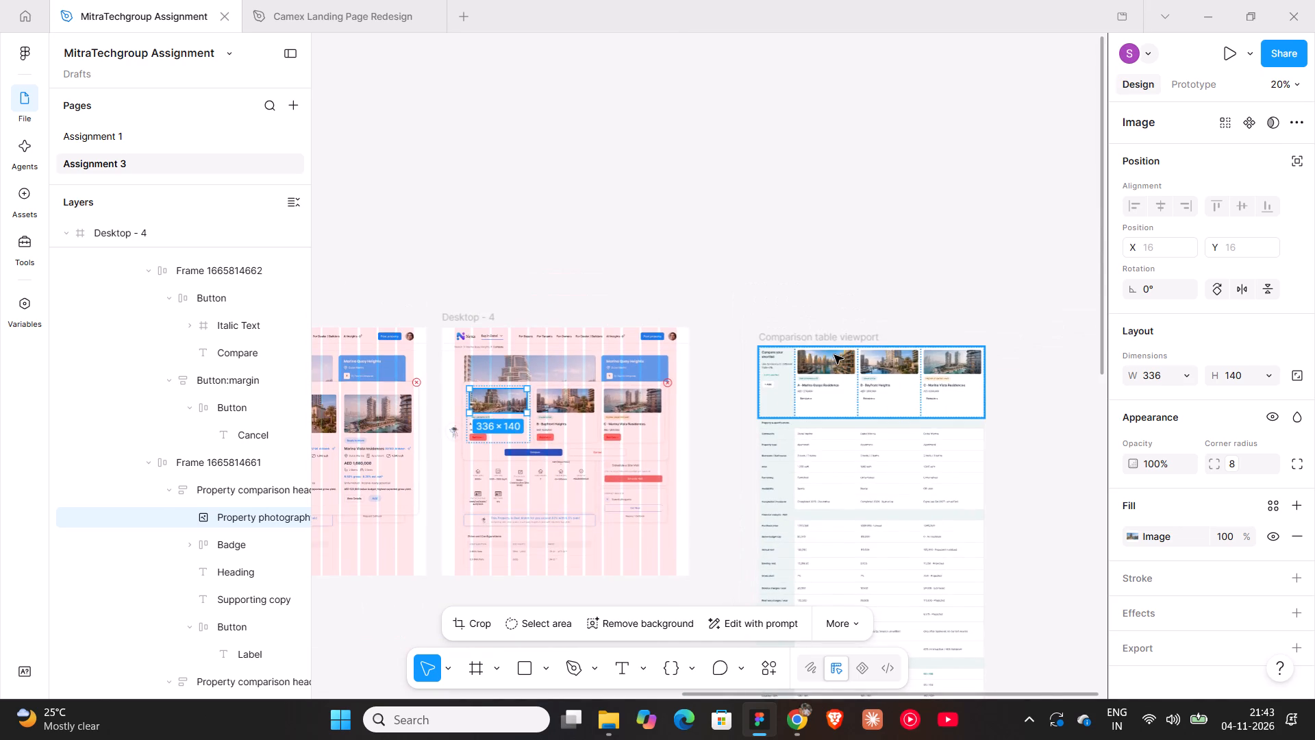
click(834, 355)
ctrl+scroll(834, 355, up, 9)
click(823, 269)
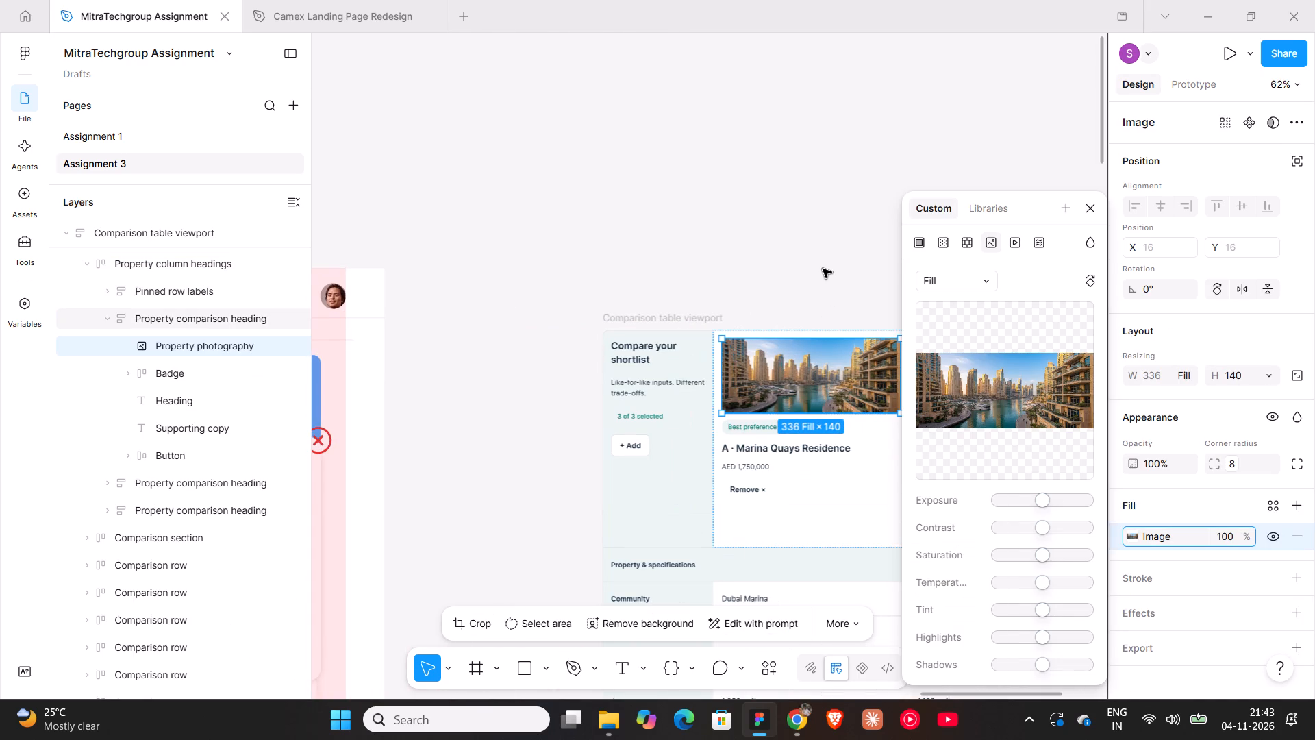
key(ctrl+shift+r)
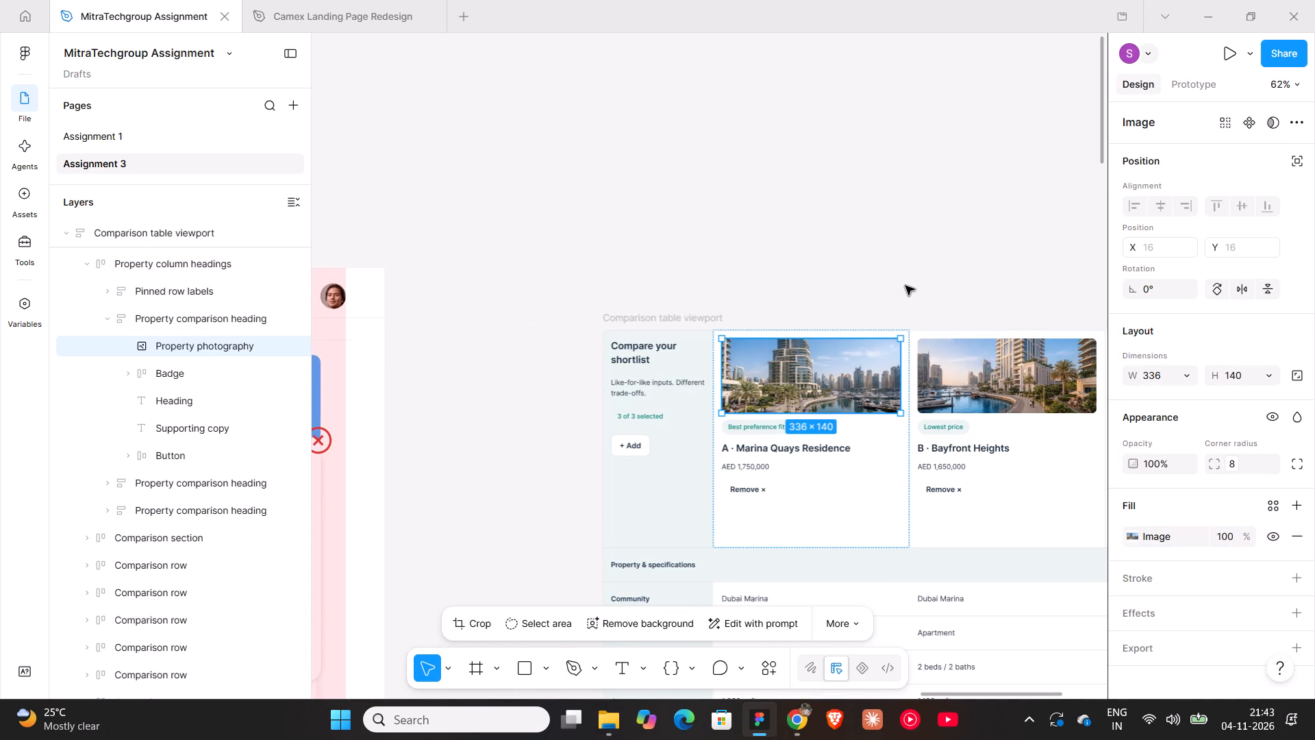
Examine the Comparison table viewport's rows and its three property comparison heading columns.
ctrl+scroll(897, 284, down, 9)
scroll(790, 249, down, 5)
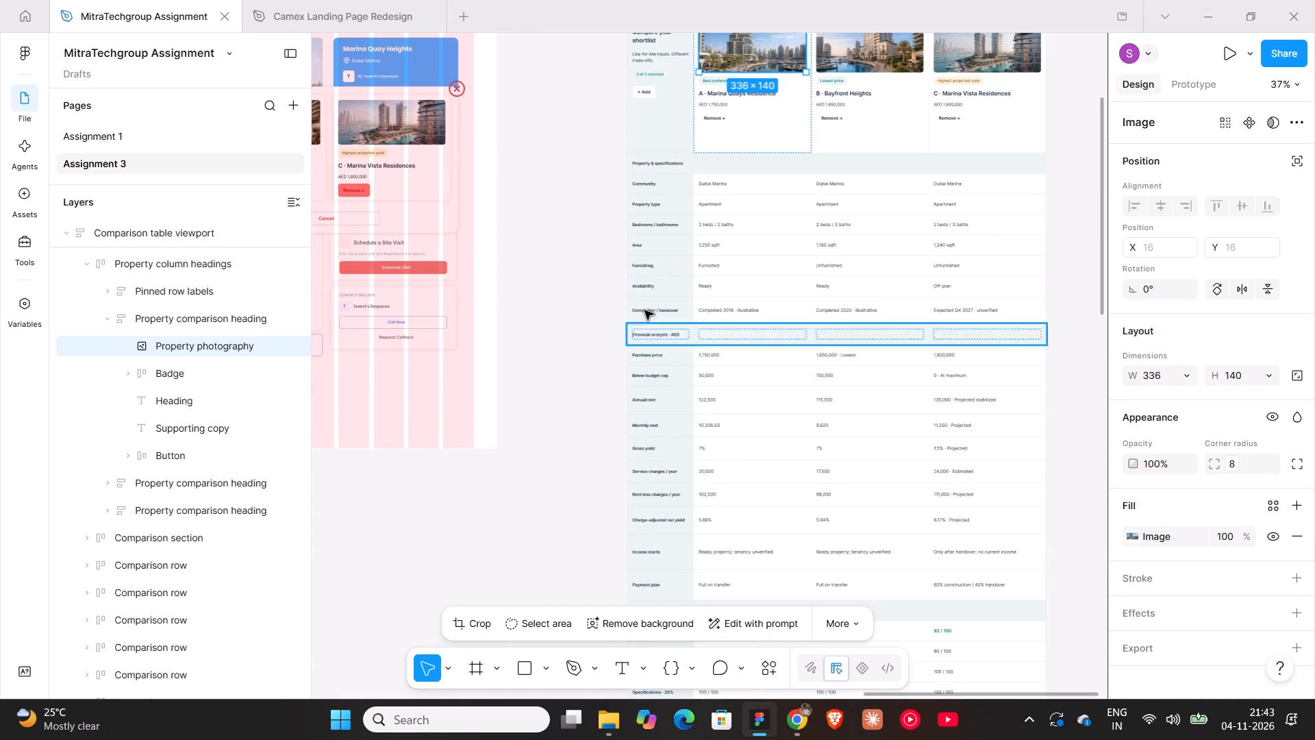
scroll(658, 213, up, 7)
click(665, 411)
scroll(665, 411, down, 4)
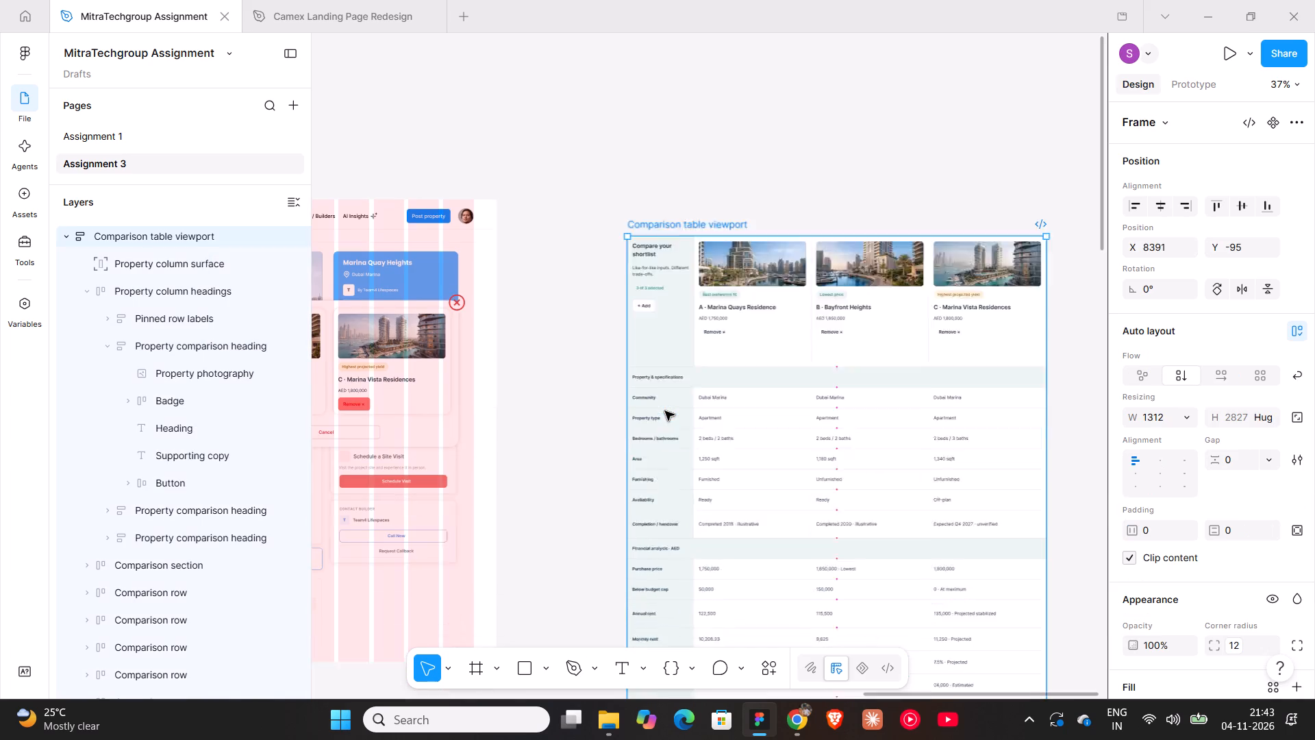
scroll(665, 411, down, 1)
ctrl+scroll(665, 411, down, 6)
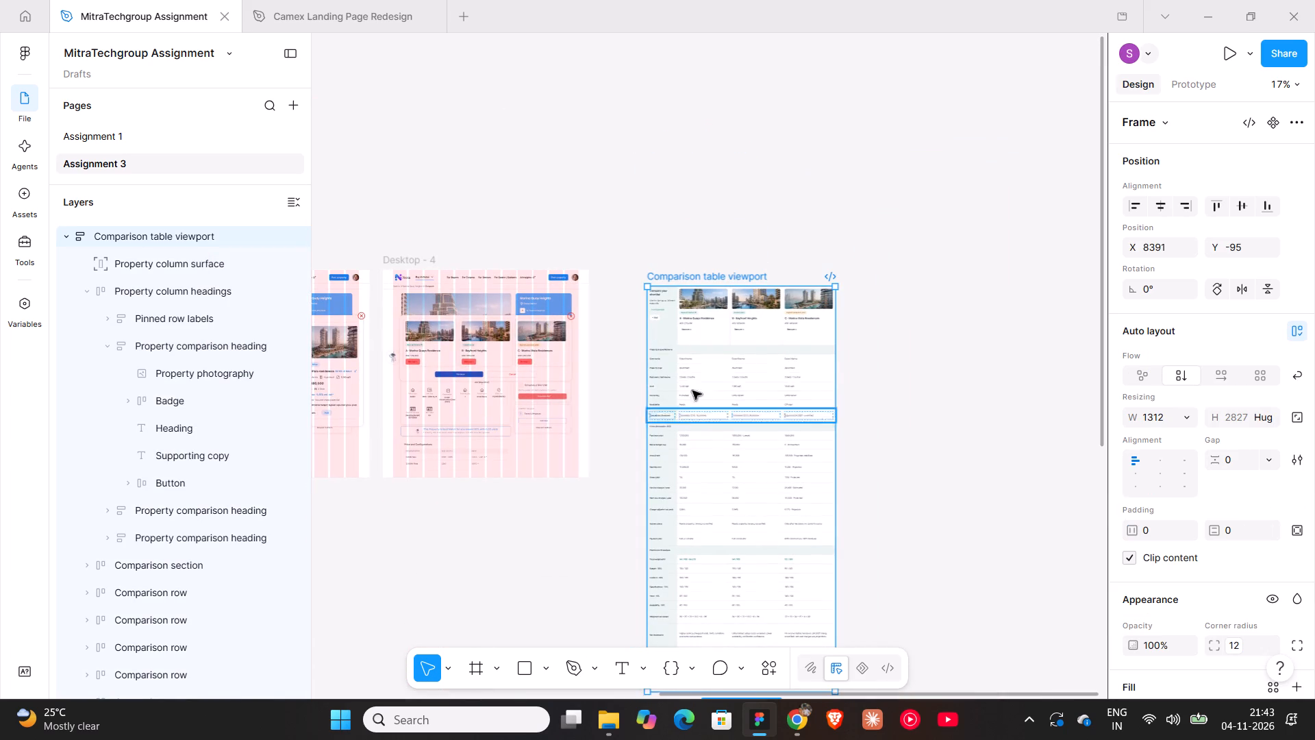
ctrl+scroll(684, 351, up, 4)
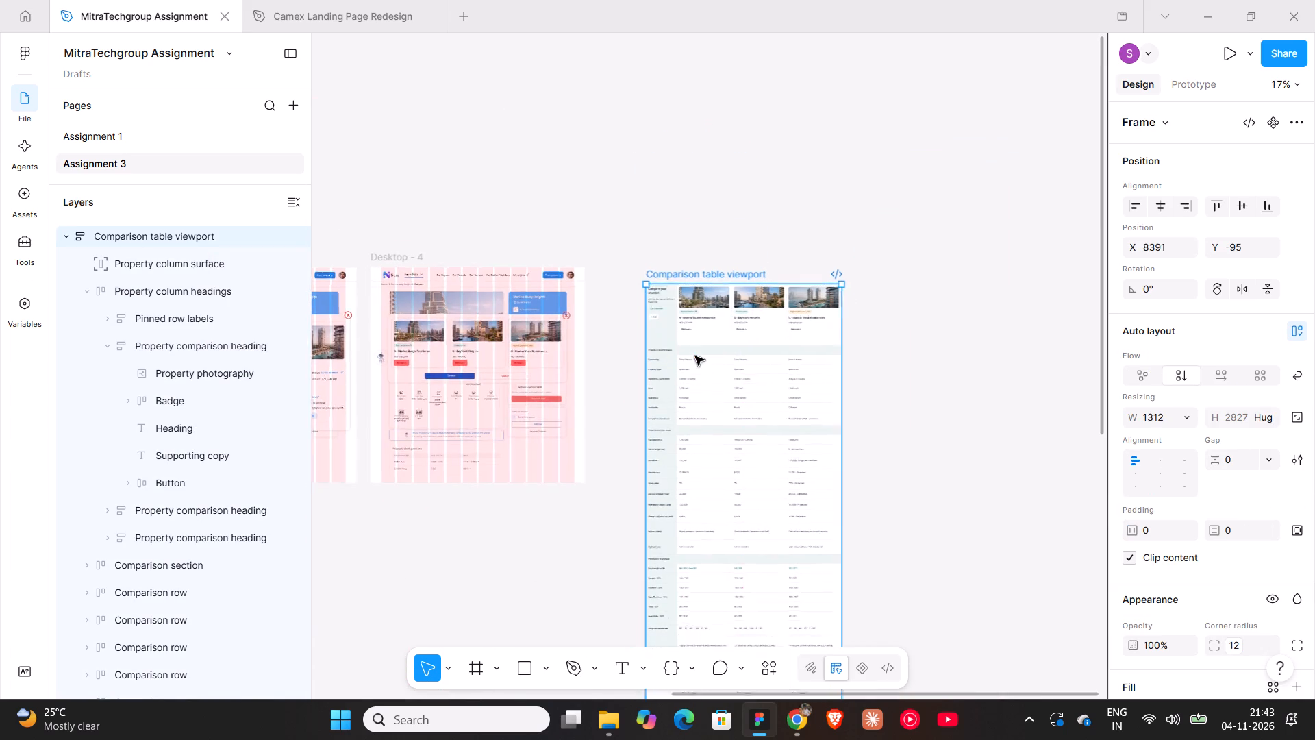
ctrl+scroll(695, 356, up, 11)
scroll(736, 445, up, 5)
shift+scroll(736, 445, down, 5)
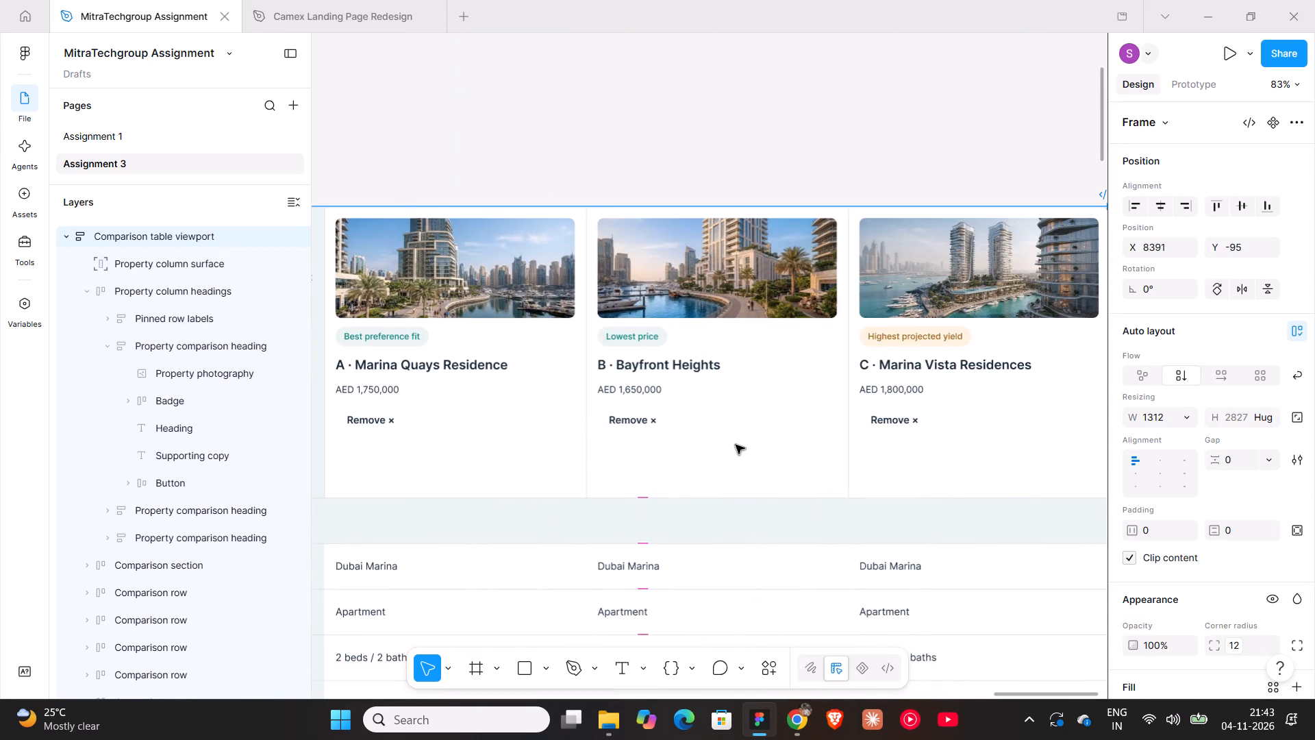
ctrl+scroll(736, 445, down, 4)
double_click(736, 445)
scroll(736, 445, down, 3)
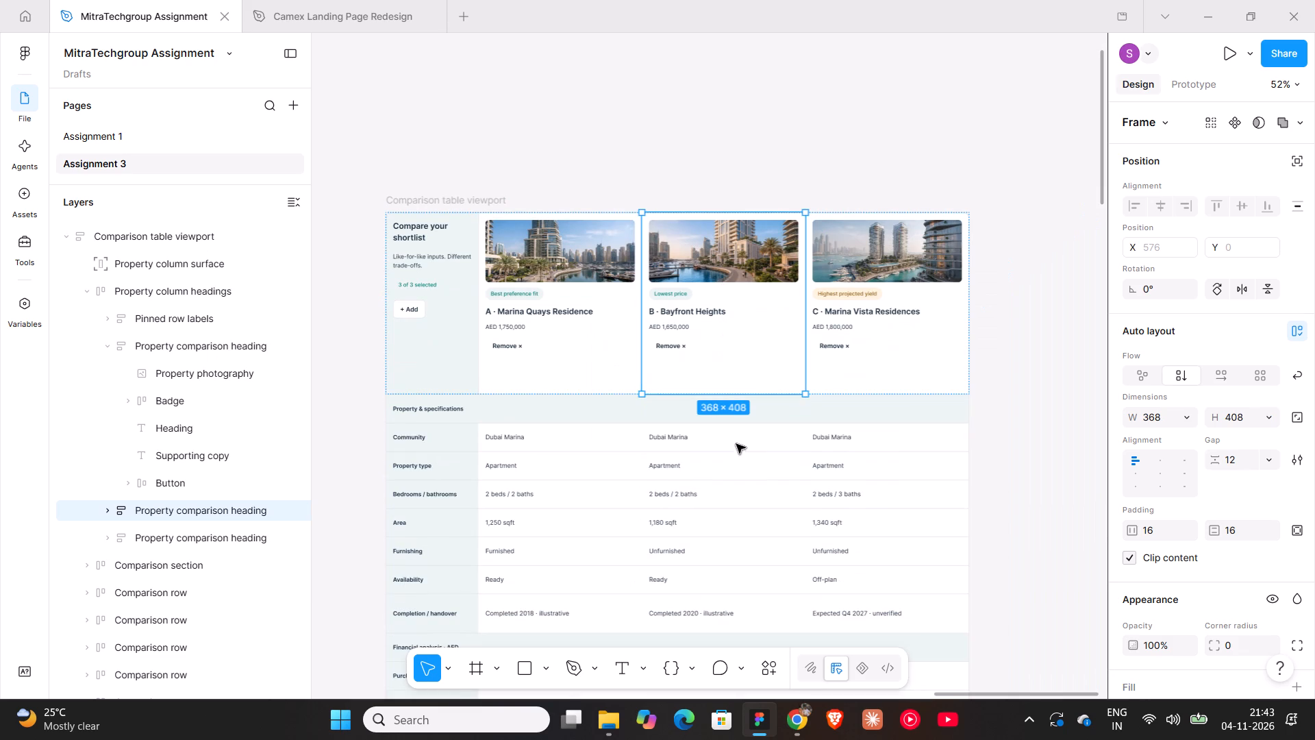
click(564, 356)
shift+click(697, 356)
shift+click(856, 356)
scroll(881, 347, down, 2)
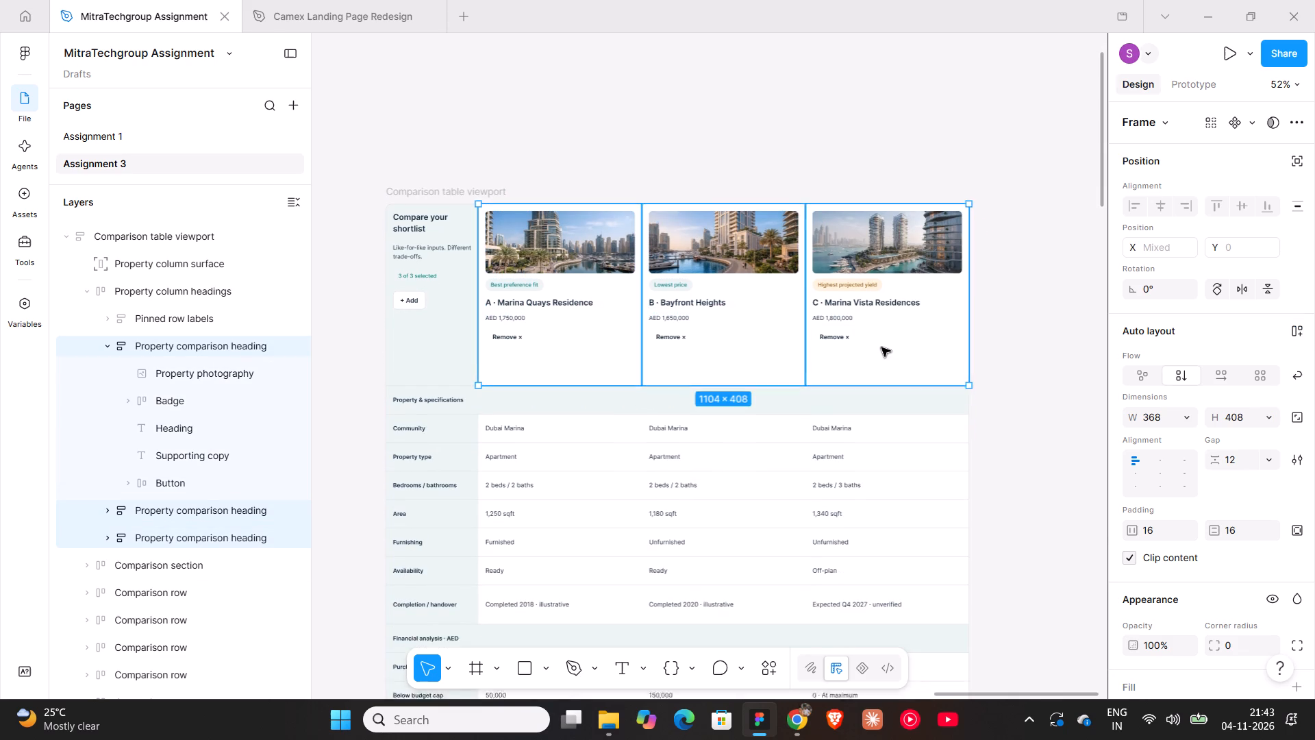
scroll(881, 347, down, 4)
ctrl+scroll(881, 347, down, 5)
click(992, 330)
Move the Comparison table viewport farther right of Desktop - 4, to about X 10301, Y -27.
ctrl+scroll(992, 330, down, 5)
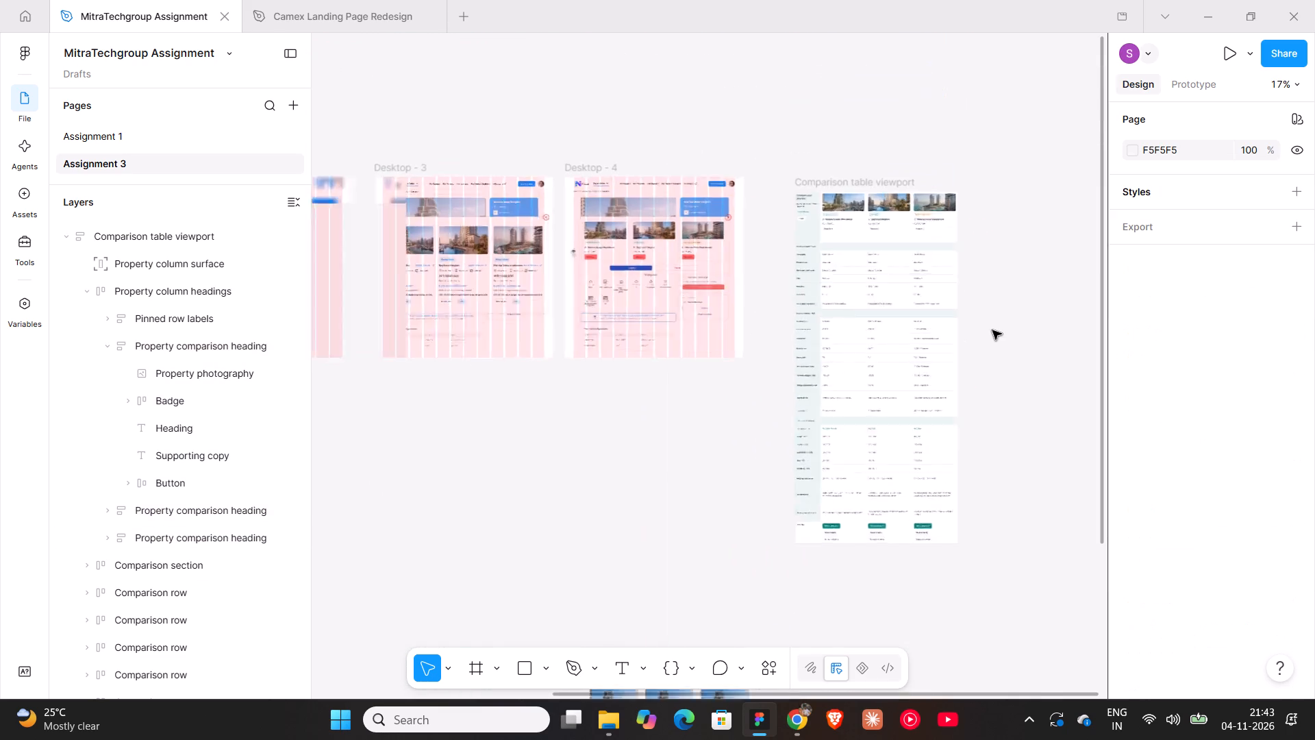
ctrl+scroll(992, 330, down, 2)
drag(890, 207, 995, 214)
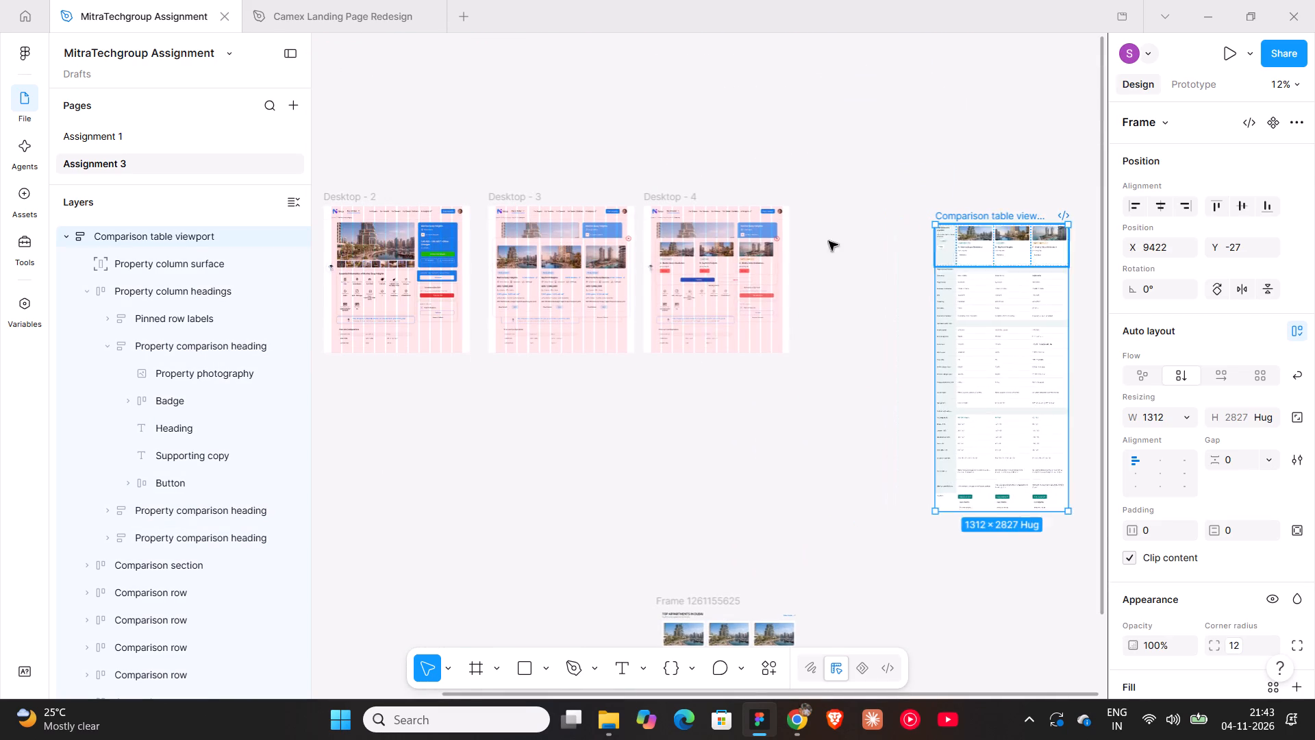
shift+scroll(812, 240, down, 4)
click(508, 192)
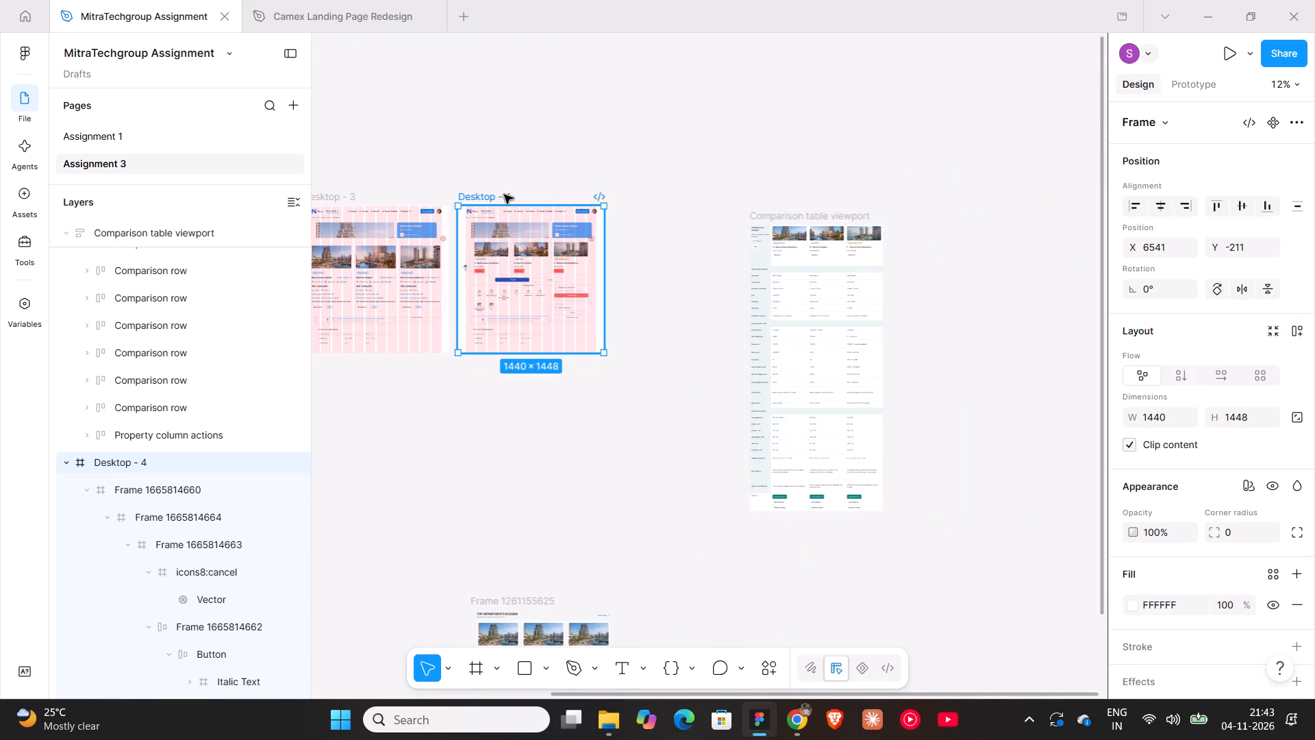
drag(748, 215, 838, 215)
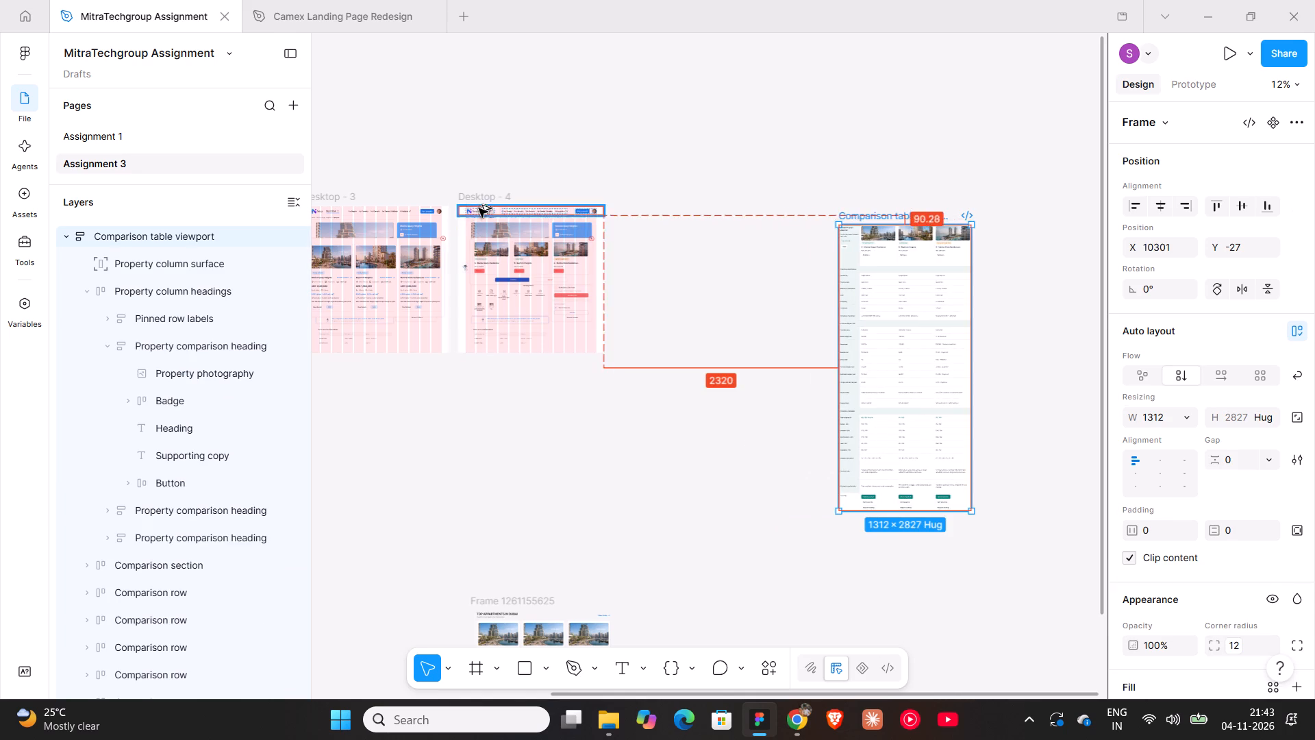
Duplicate the Desktop - 4 frame into the free space beside it, at about X 8155, Y -211.
alt+drag(482, 199, 646, 202)
Duplicate the chevron and the Compare label onto the end of the Desktop - 5 breadcrumb.
ctrl+scroll(656, 225, up, 15)
ctrl+scroll(656, 225, up, 11)
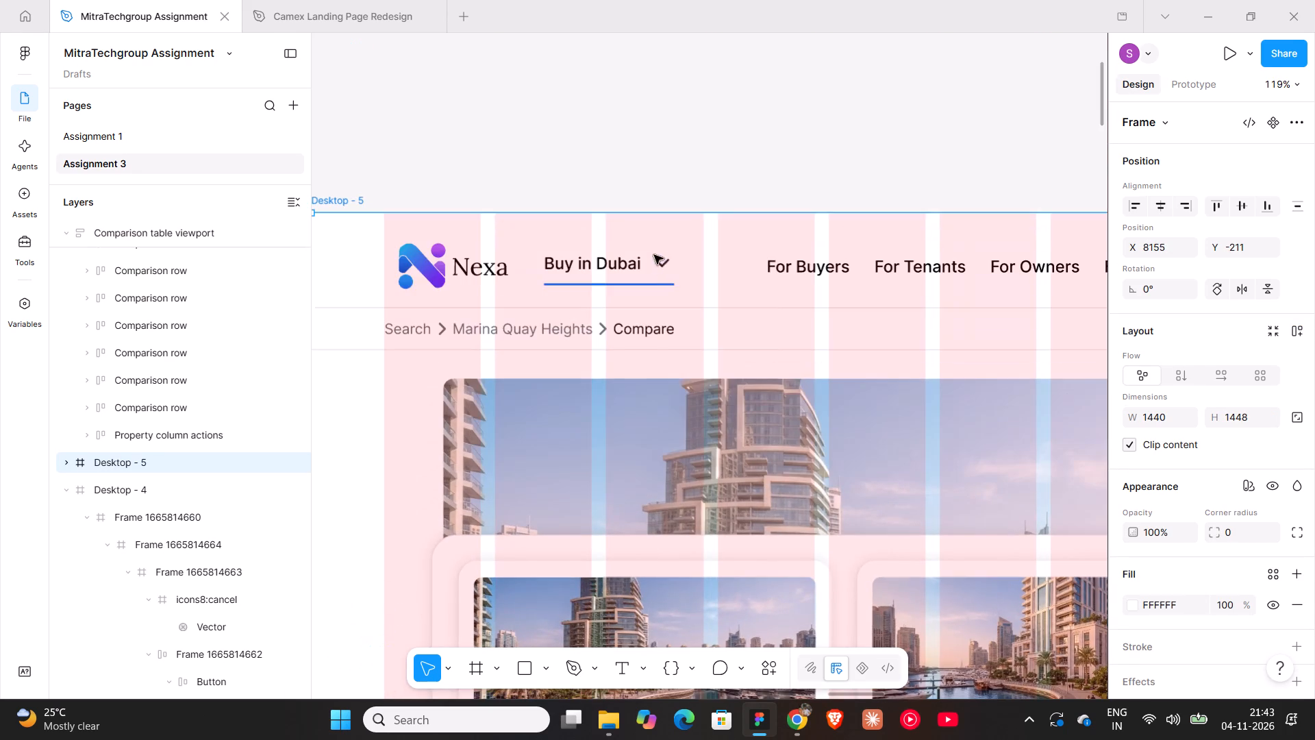
triple_click(642, 325)
ctrl+scroll(642, 325, up, 8)
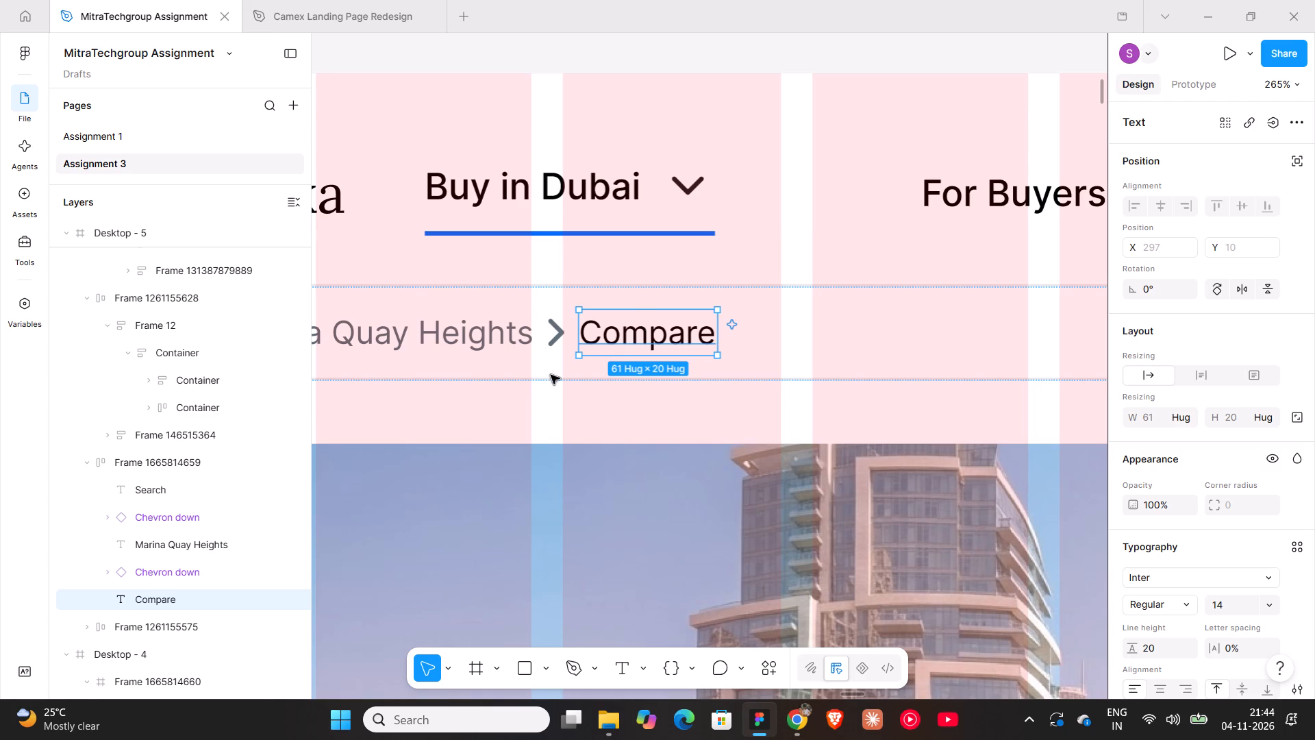
click(554, 338)
alt+drag(554, 338, 729, 335)
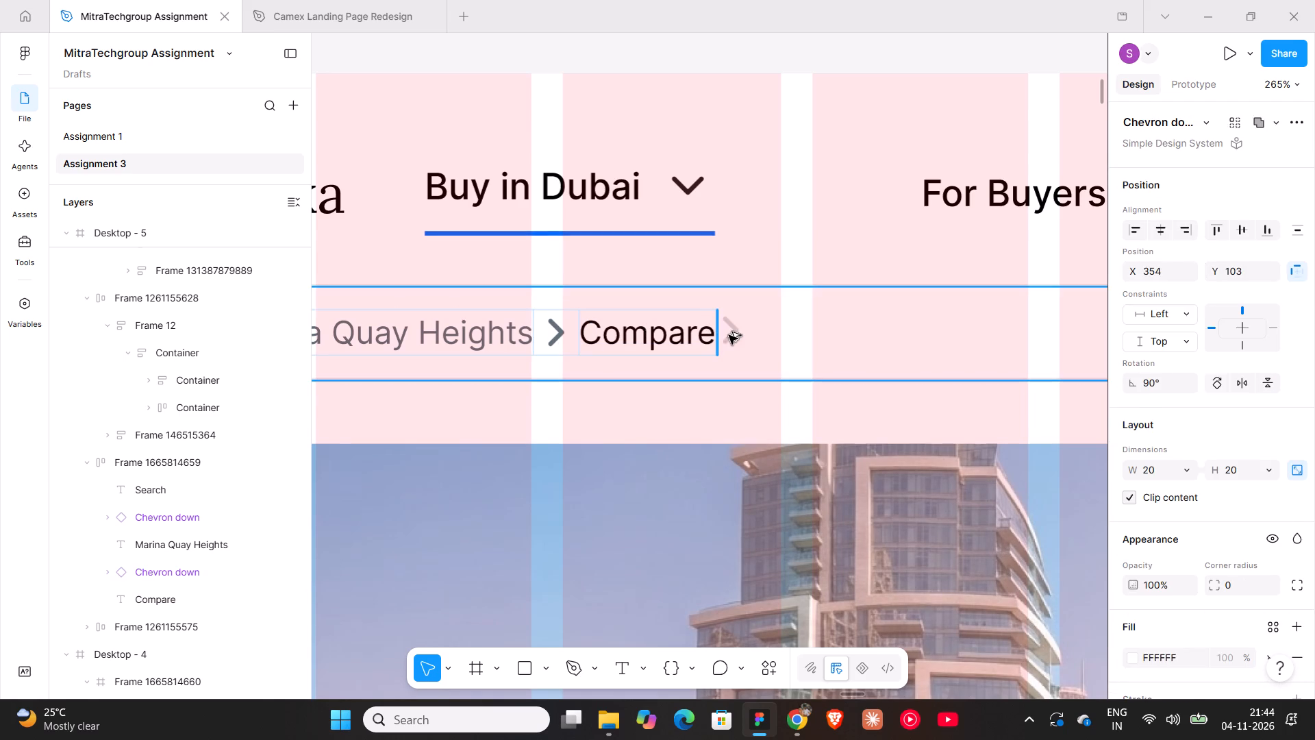
click(683, 338)
alt+drag(683, 338, 814, 338)
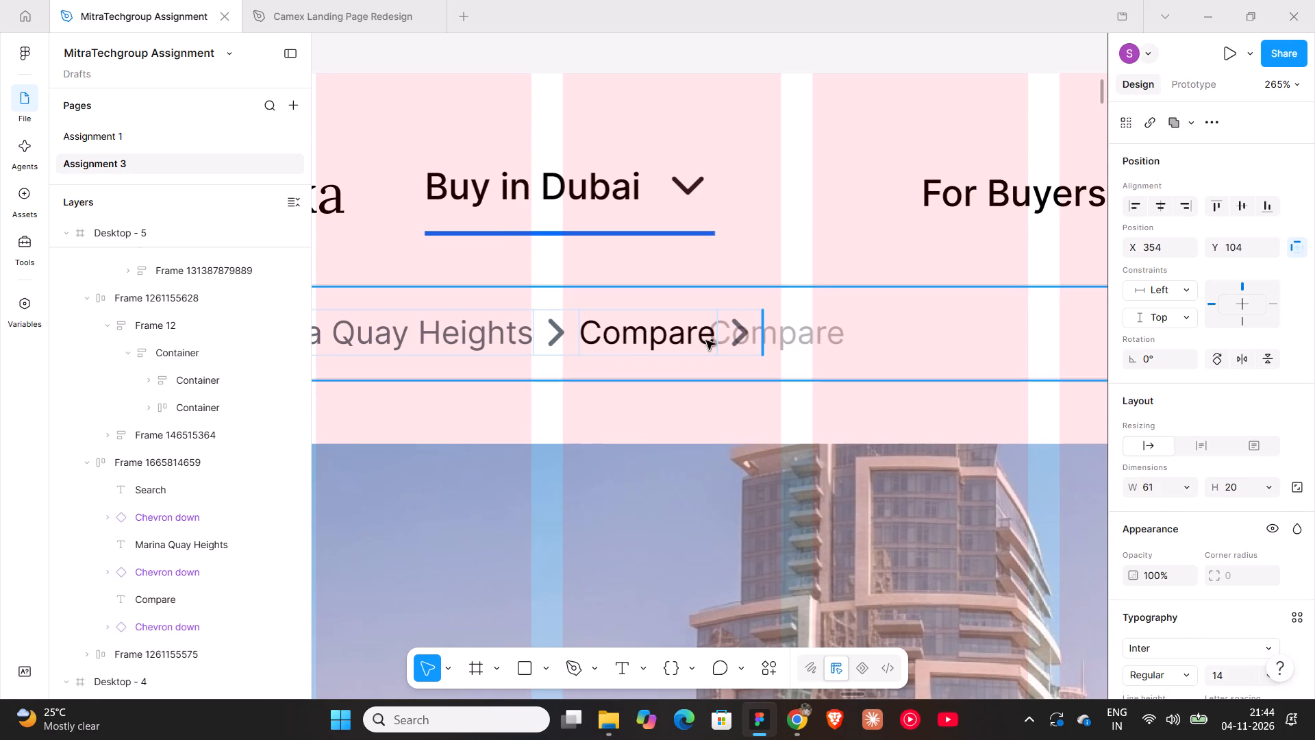
Change the last Compare label in the Desktop - 5 breadcrumb to Comparsion.
double_click(868, 333)
click(892, 338)
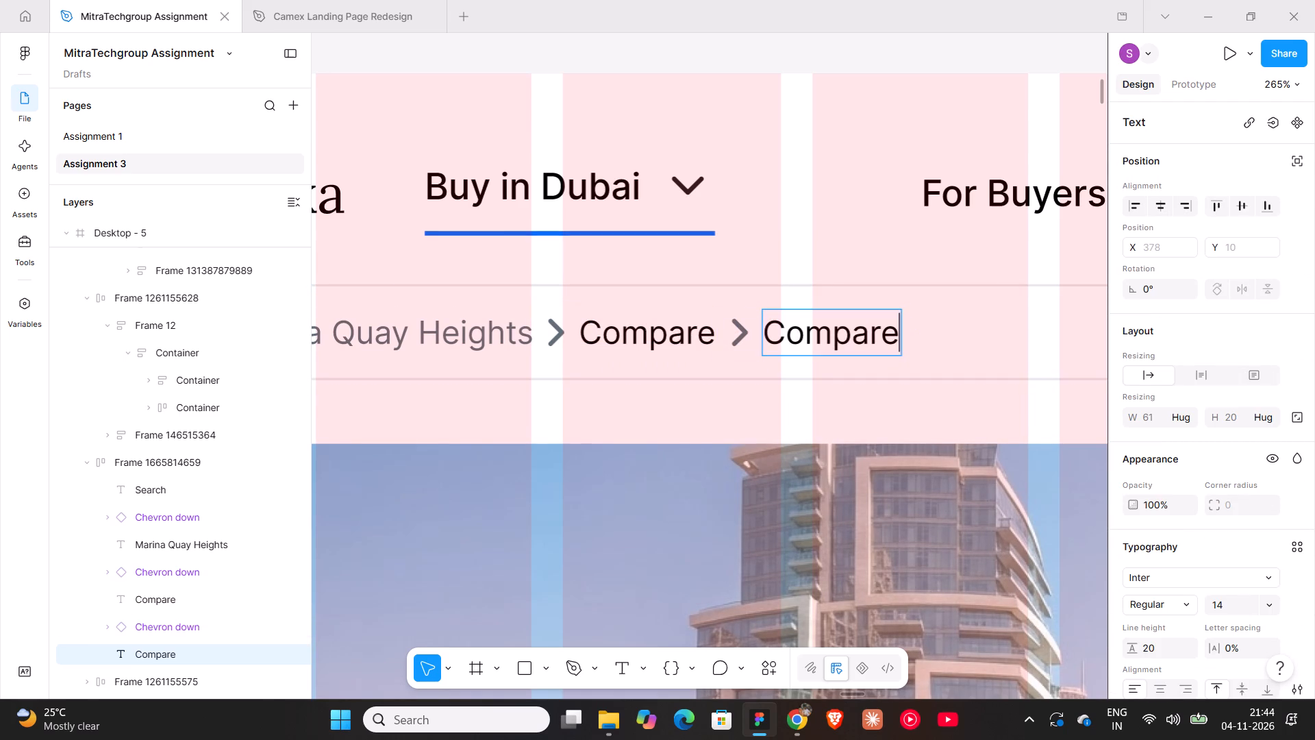
key(BackSpace)
text(IS)
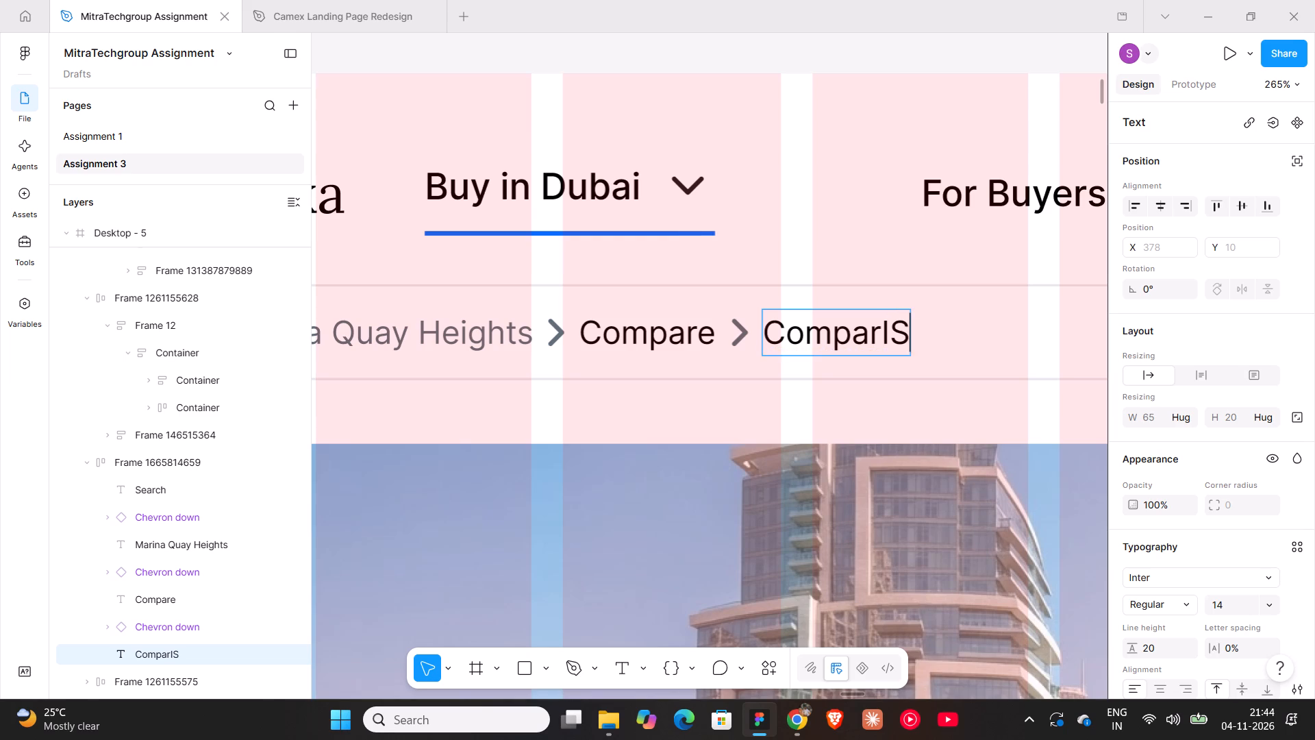
key(BackSpace)
key(BackSpace)
key(i)
key(i)
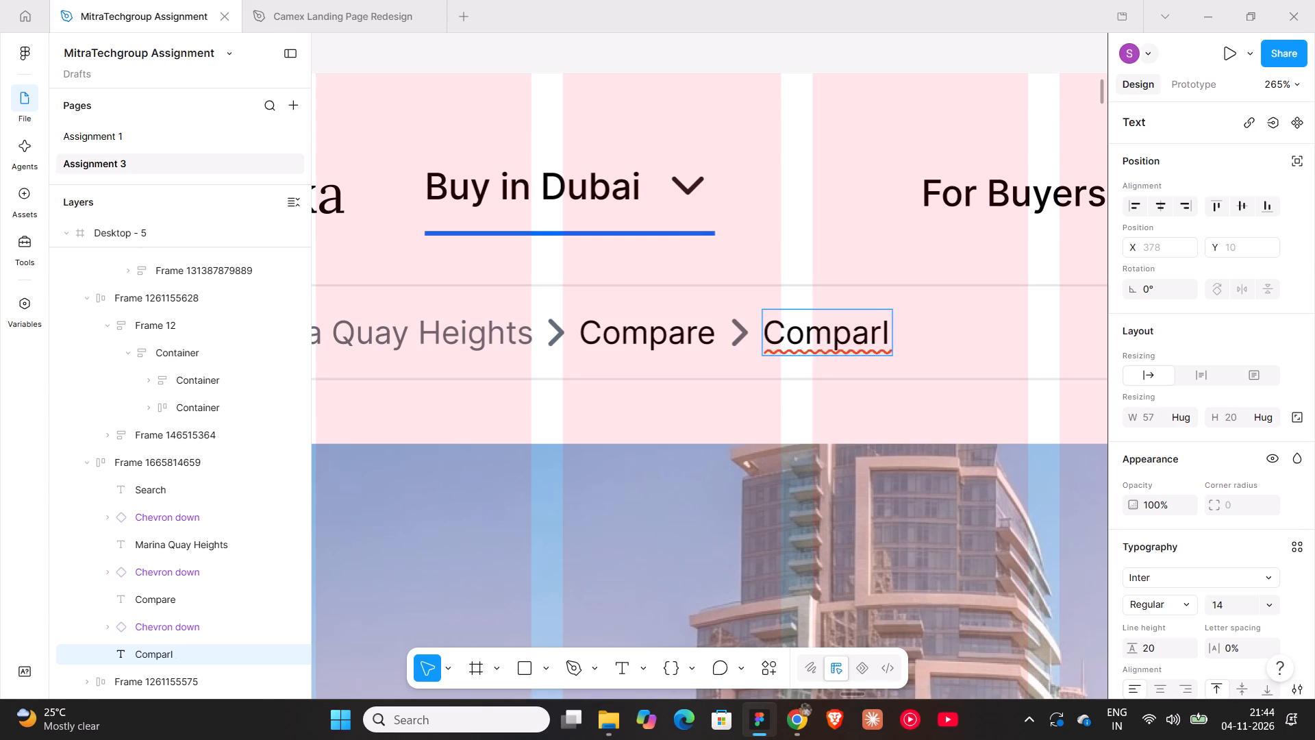
text(ision)
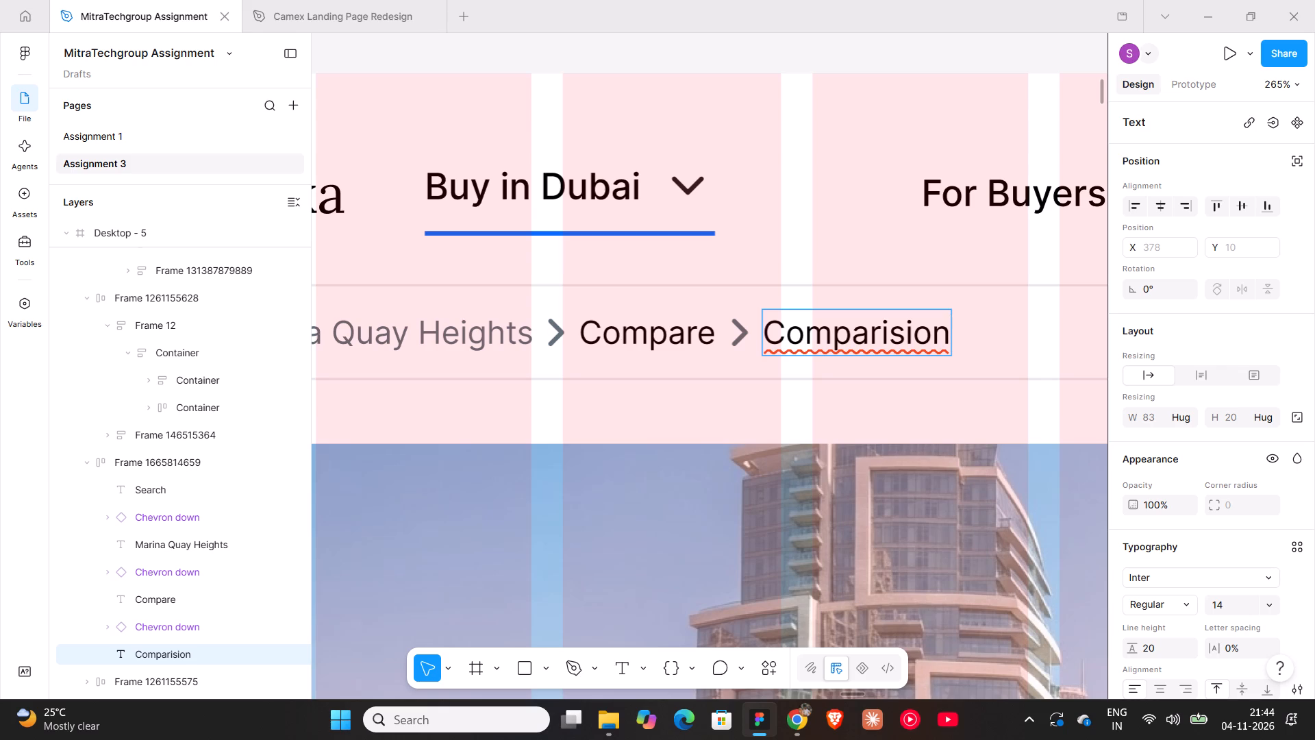
key(BackSpace)
key(BackSpace)
key(BackSpace)
key(BackSpace)
key(BackSpace)
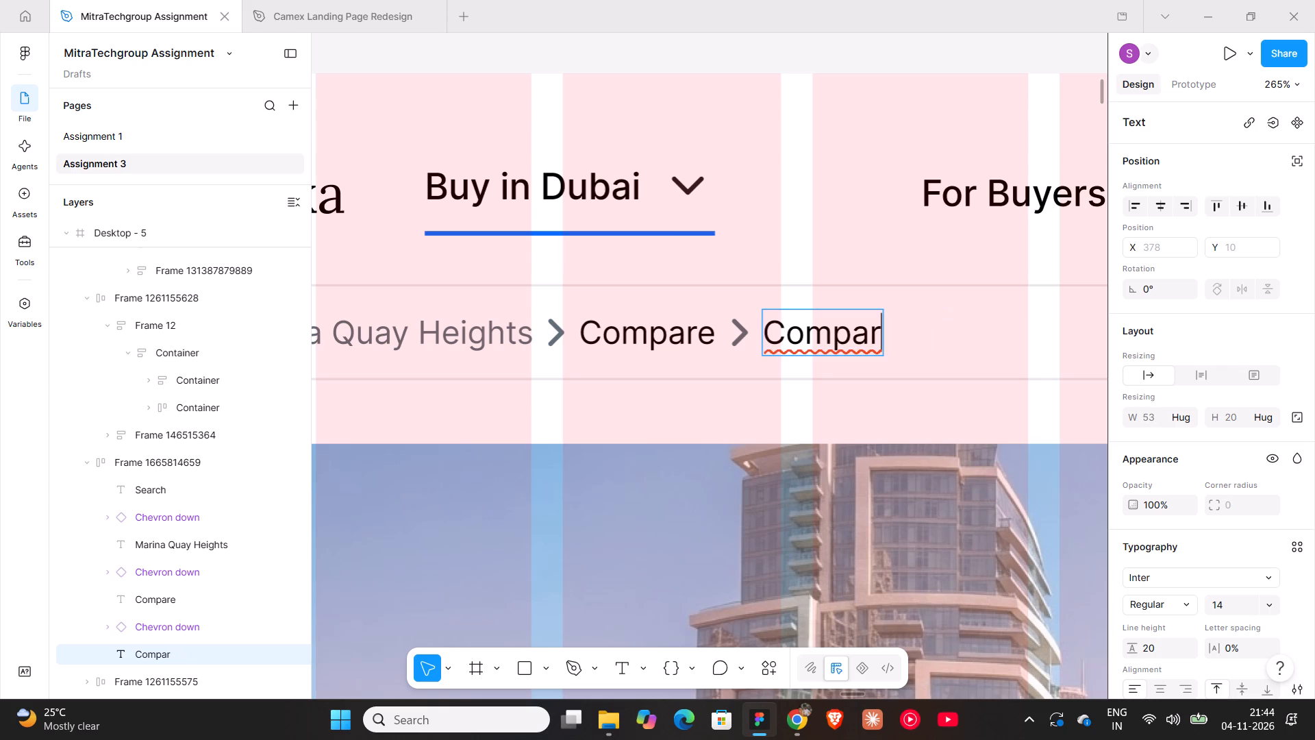
text(sion)
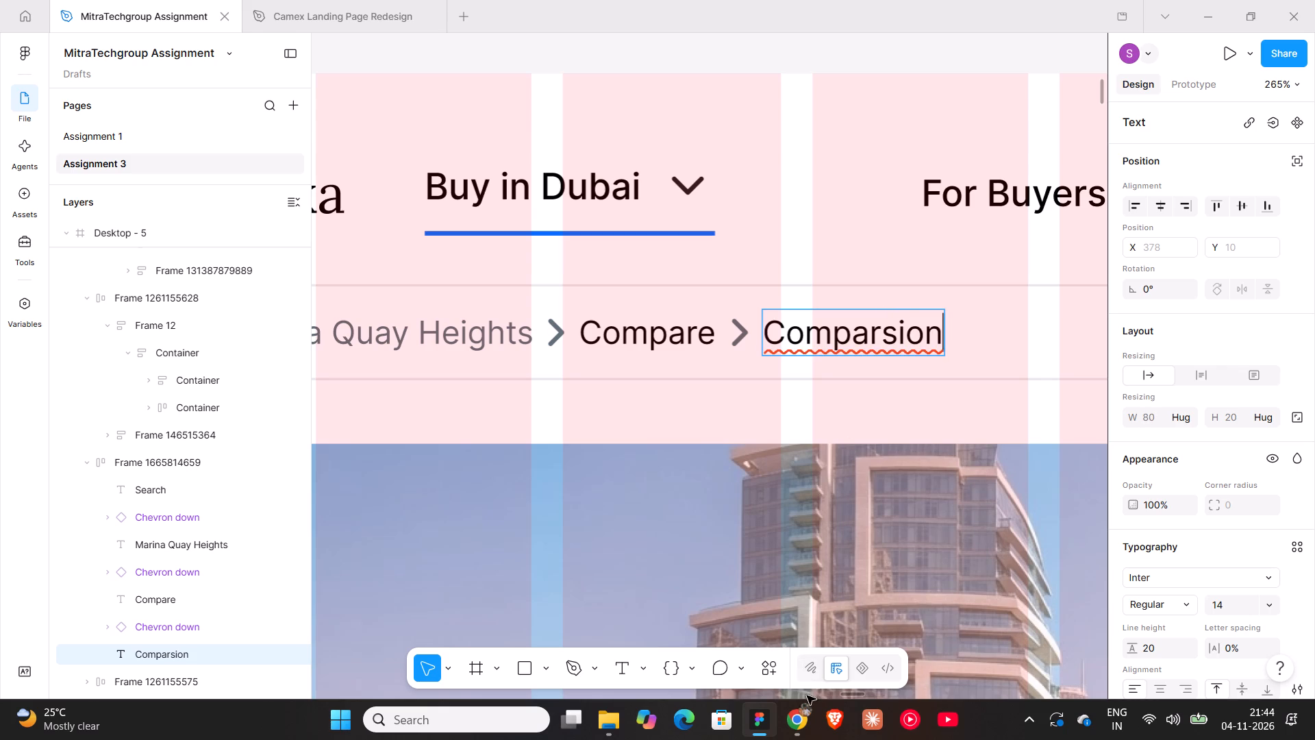
Switch to Chrome, check the spelling of comparison through search suggestions in a new tab, and return to Figma.
click(800, 717)
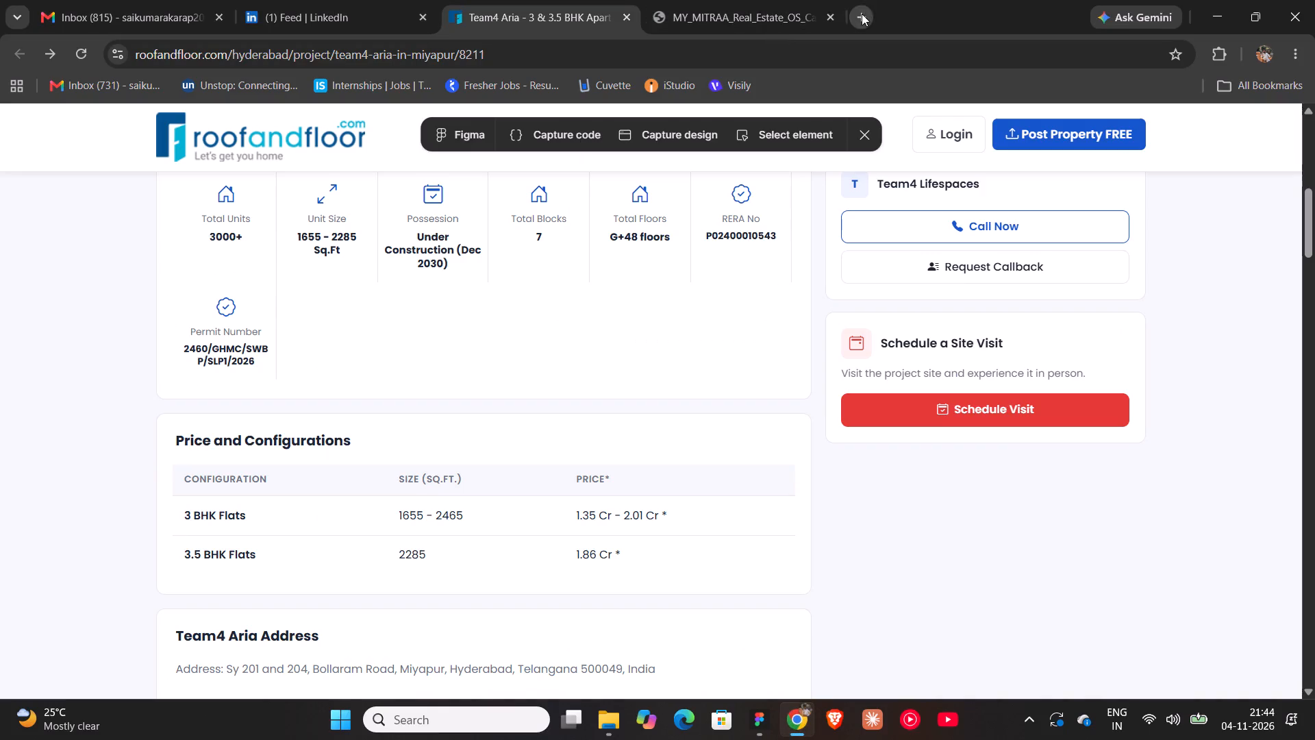
click(862, 14)
text(compa)
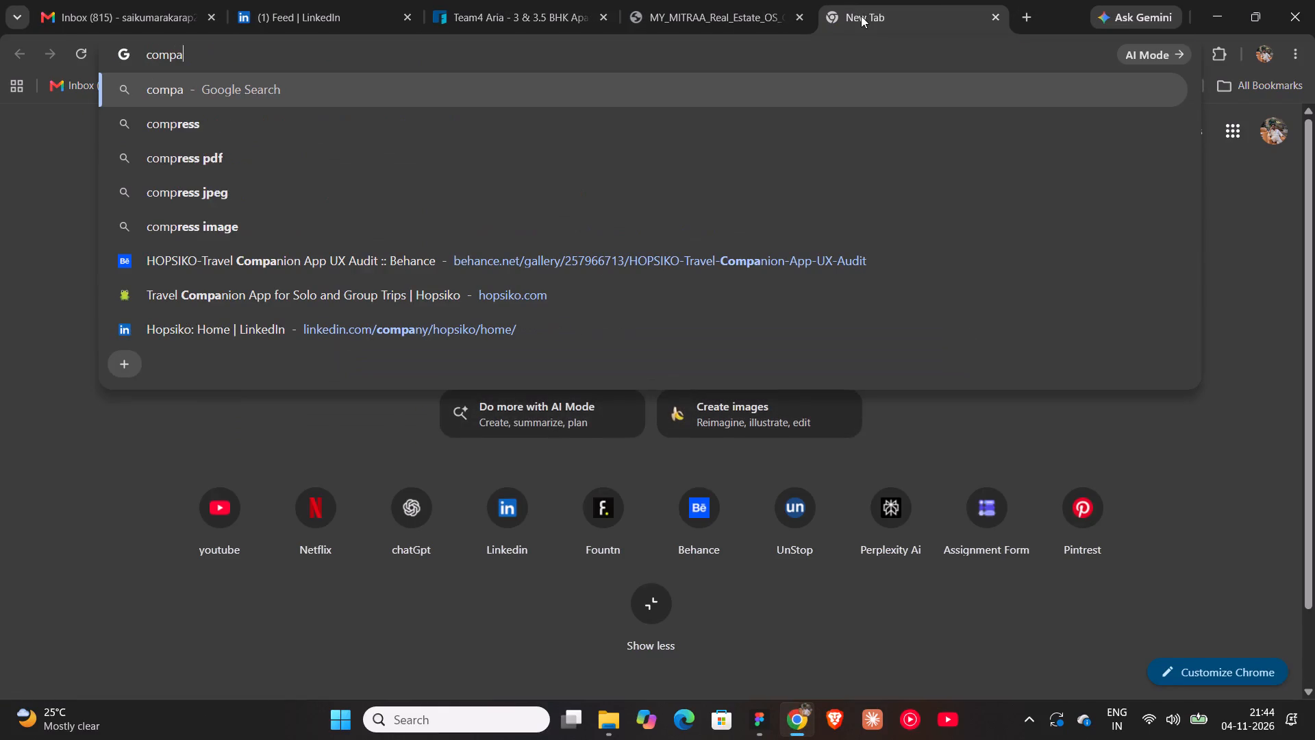
key(r)
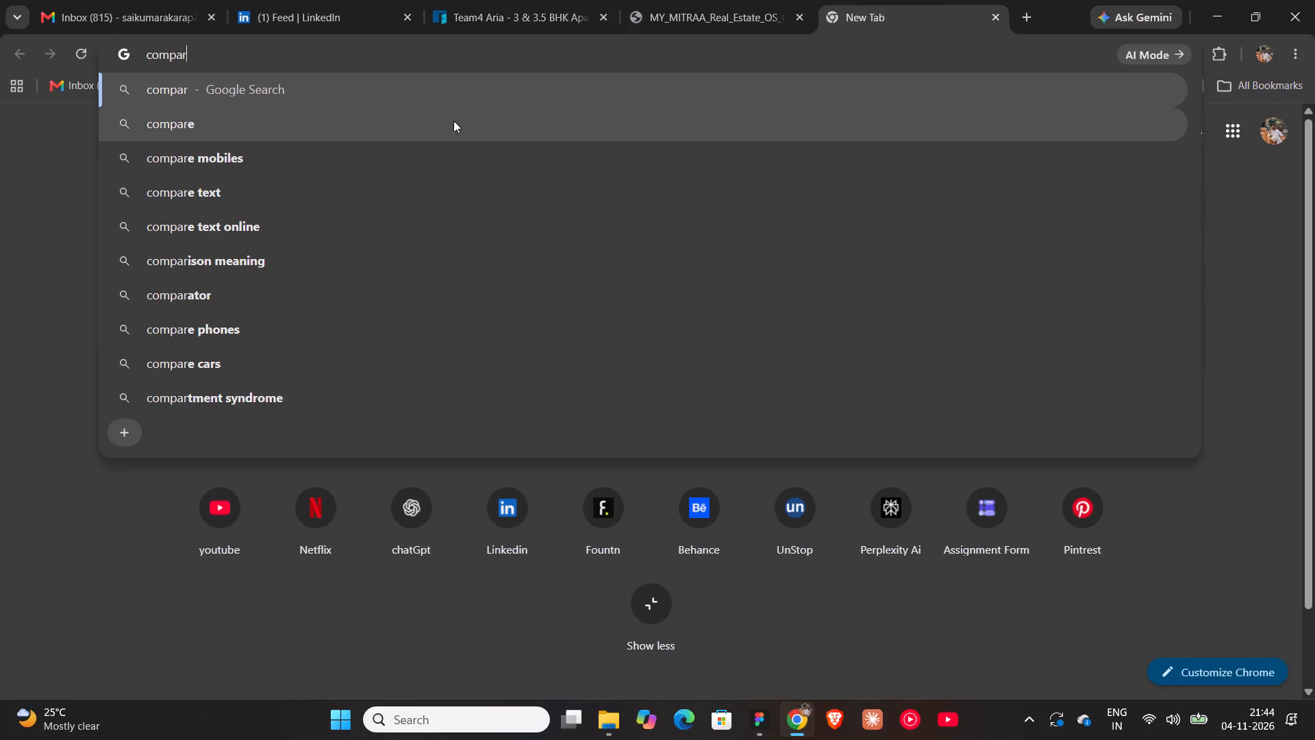
click(755, 717)
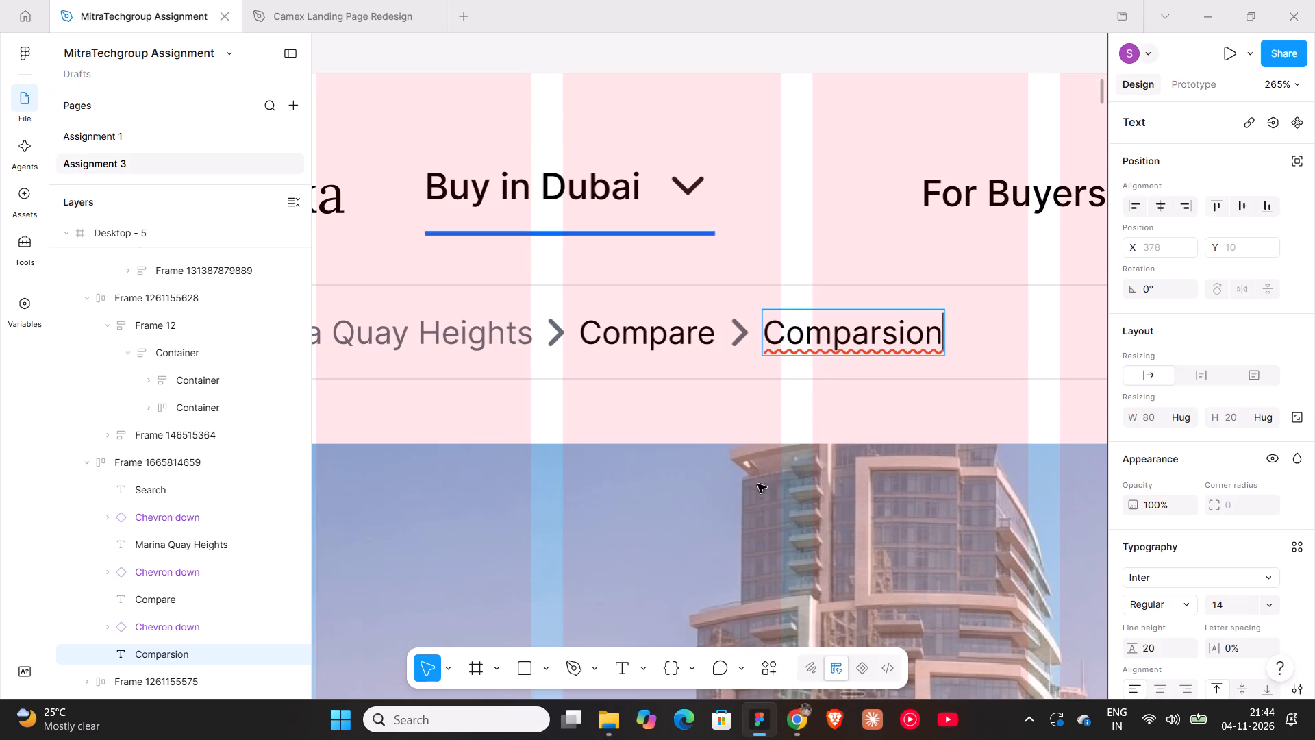
Correct the last breadcrumb label's spelling and extend it to read Properties Comparison.
click(903, 334)
key(BackSpace)
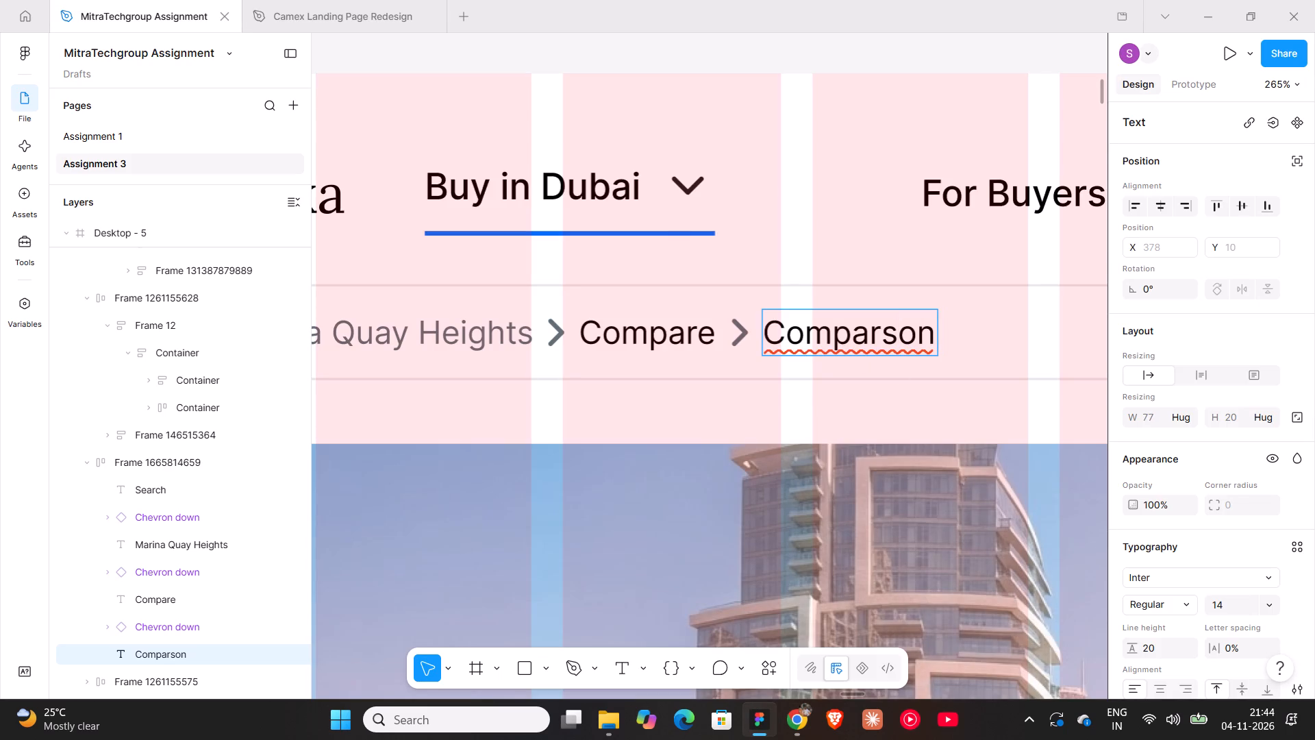
click(931, 334)
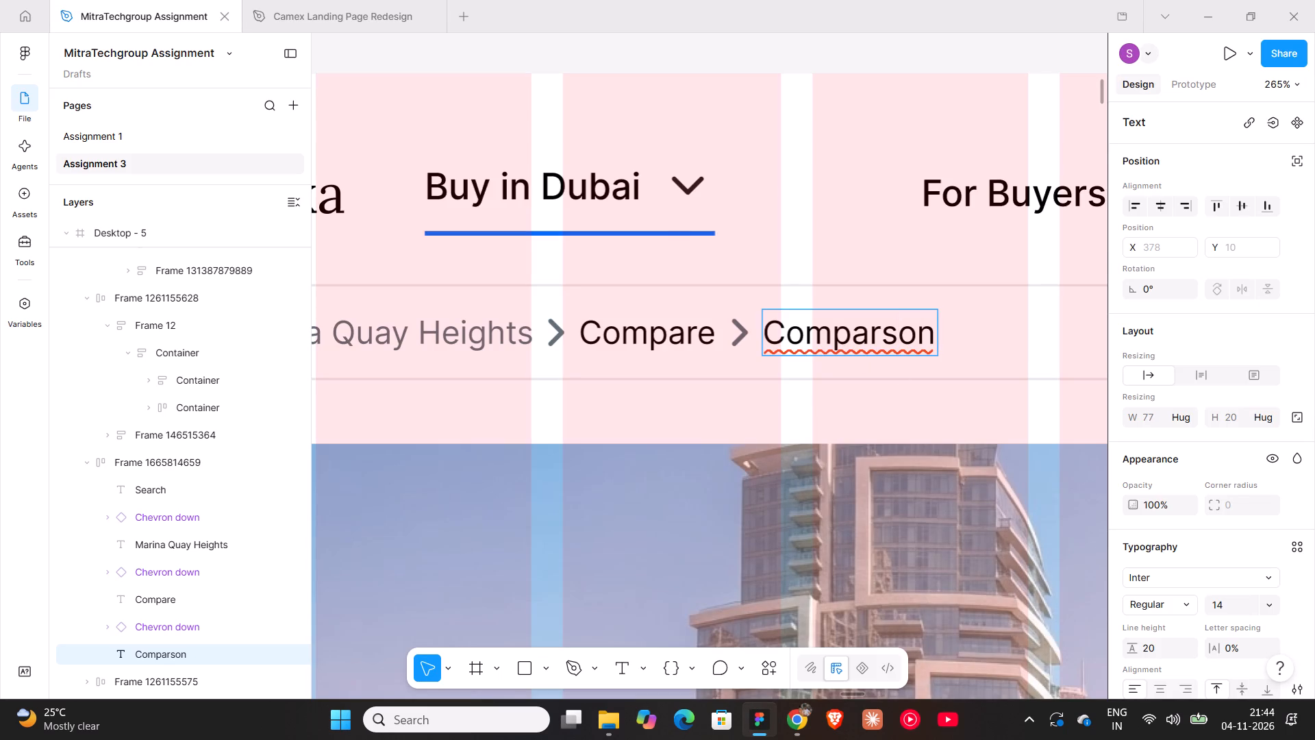
click(884, 339)
key(i)
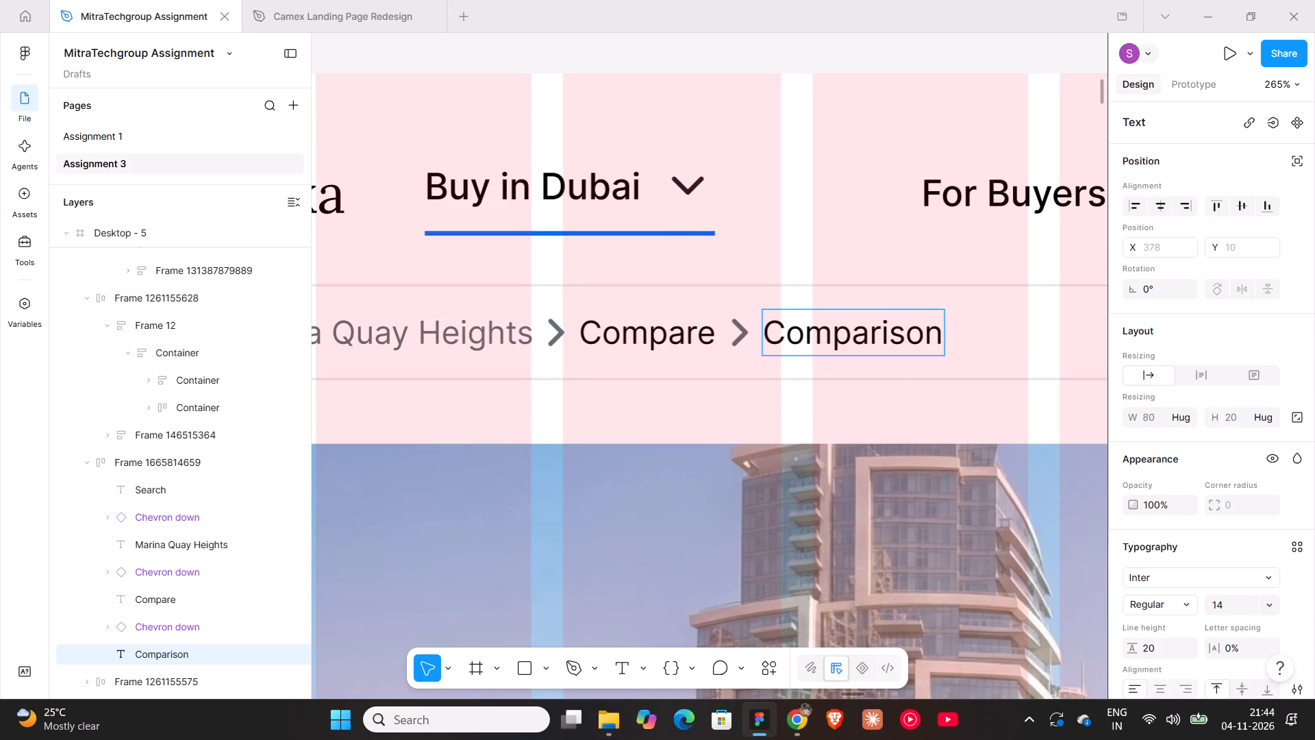
click(771, 326)
text(Properties)
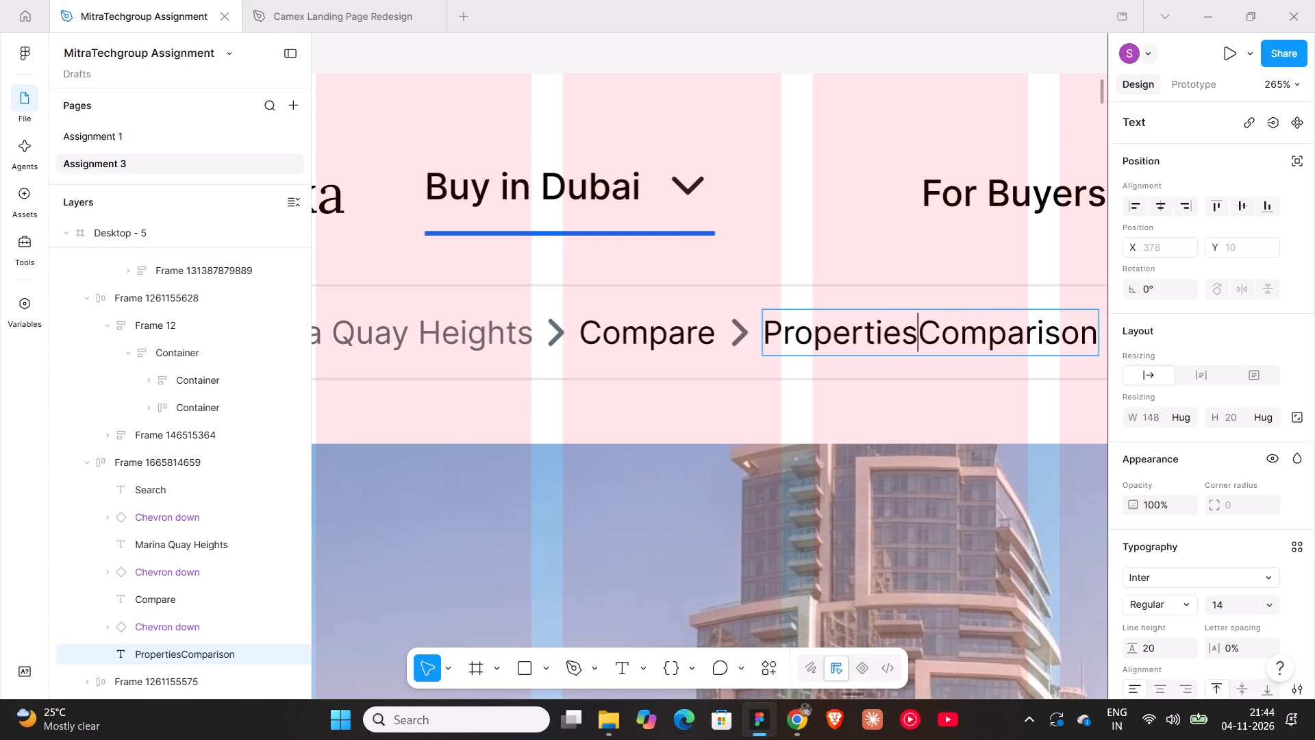
key(space)
Recolour the breadcrumb's Compare label with the grey #5F6E78 sampled from the adjacent chevron.
click(688, 334)
click(705, 400)
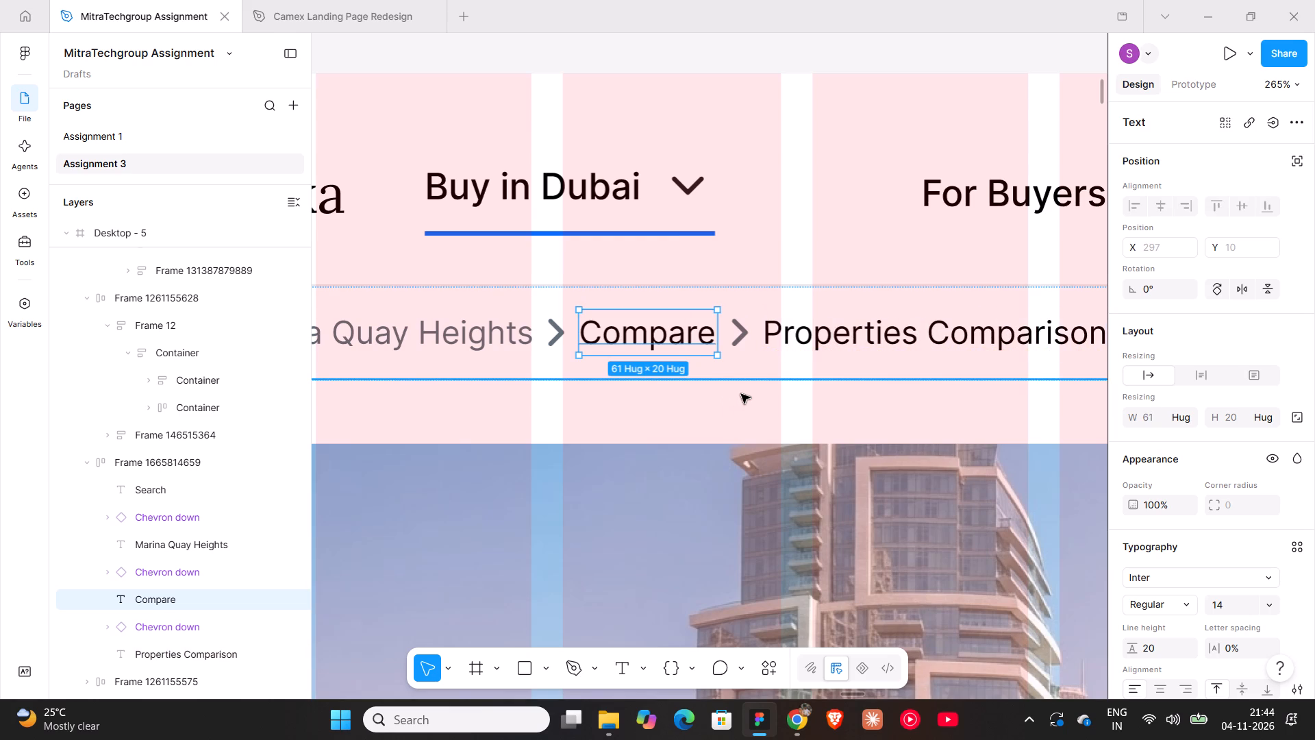
key(i)
click(744, 331)
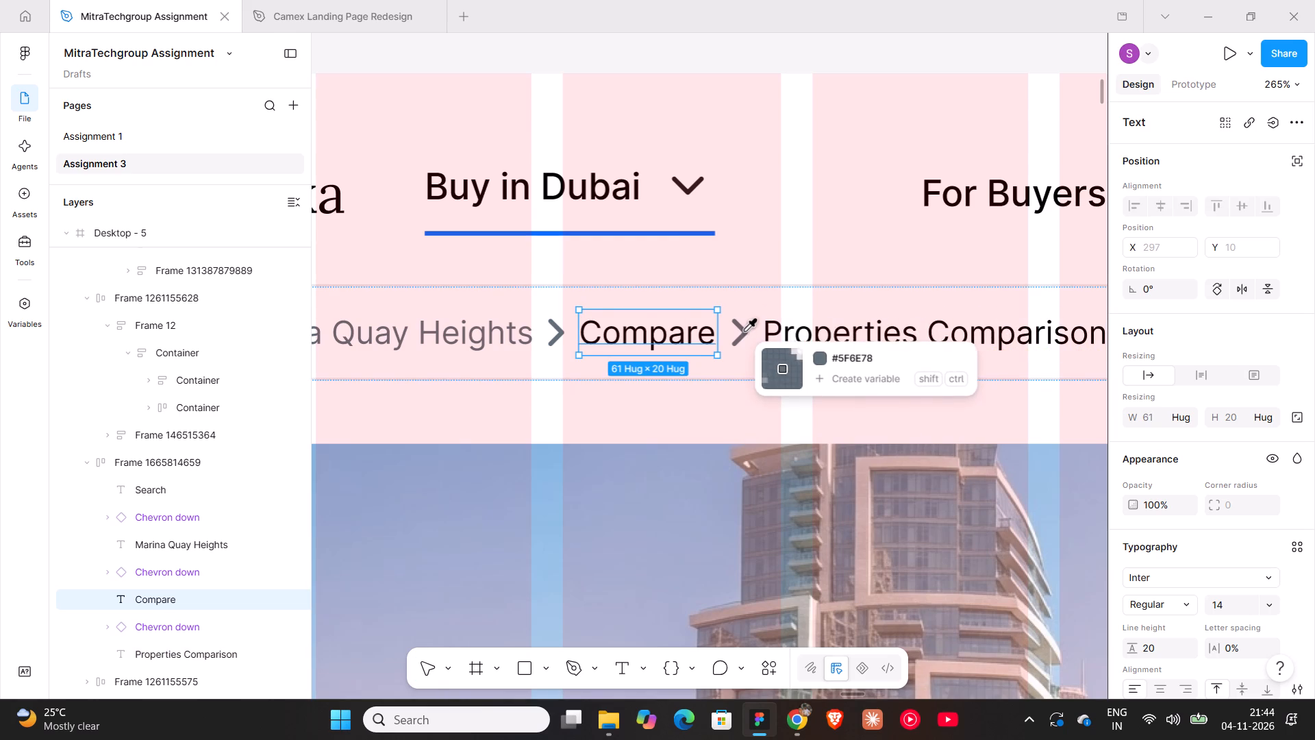
ctrl+scroll(744, 331, down, 8)
click(418, 395)
Delete the overlay frame holding the three-property compare popup from Desktop - 5.
ctrl+scroll(418, 395, down, 5)
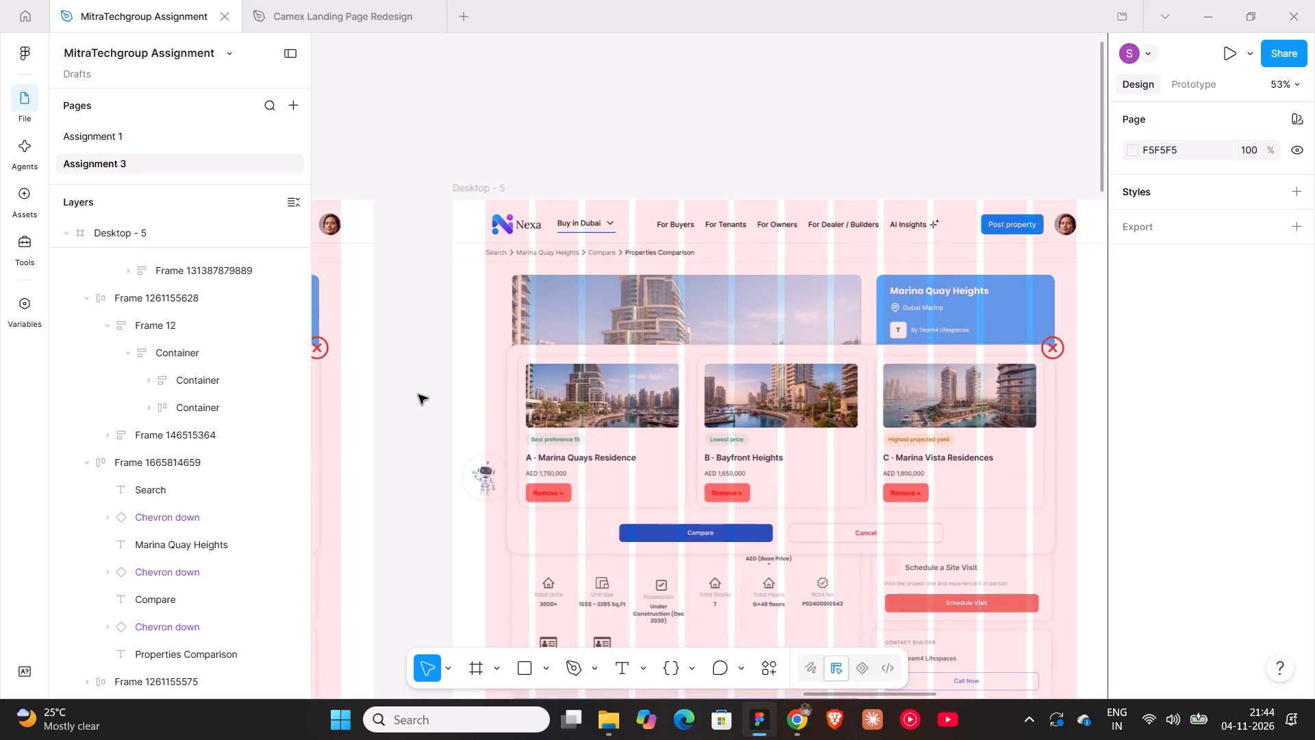
ctrl+scroll(418, 395, down, 5)
ctrl+scroll(616, 386, down, 4)
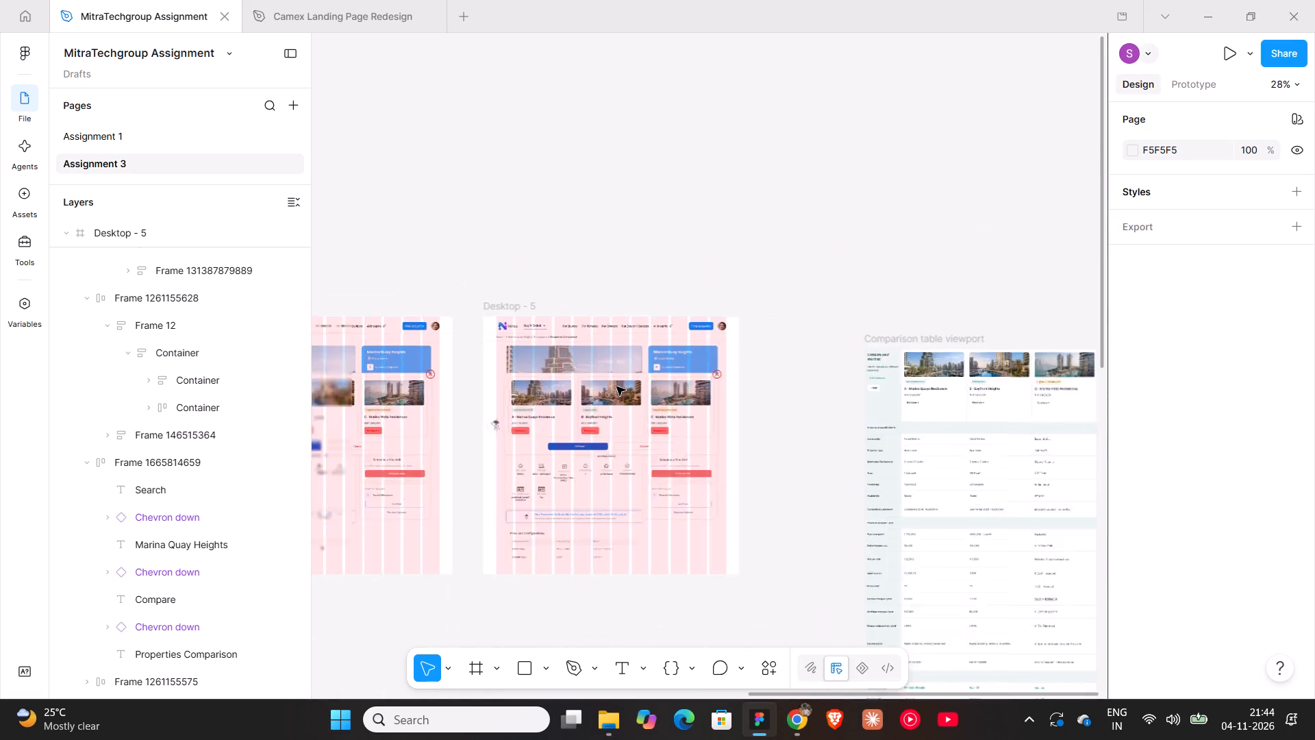
scroll(616, 386, down, 3)
click(604, 328)
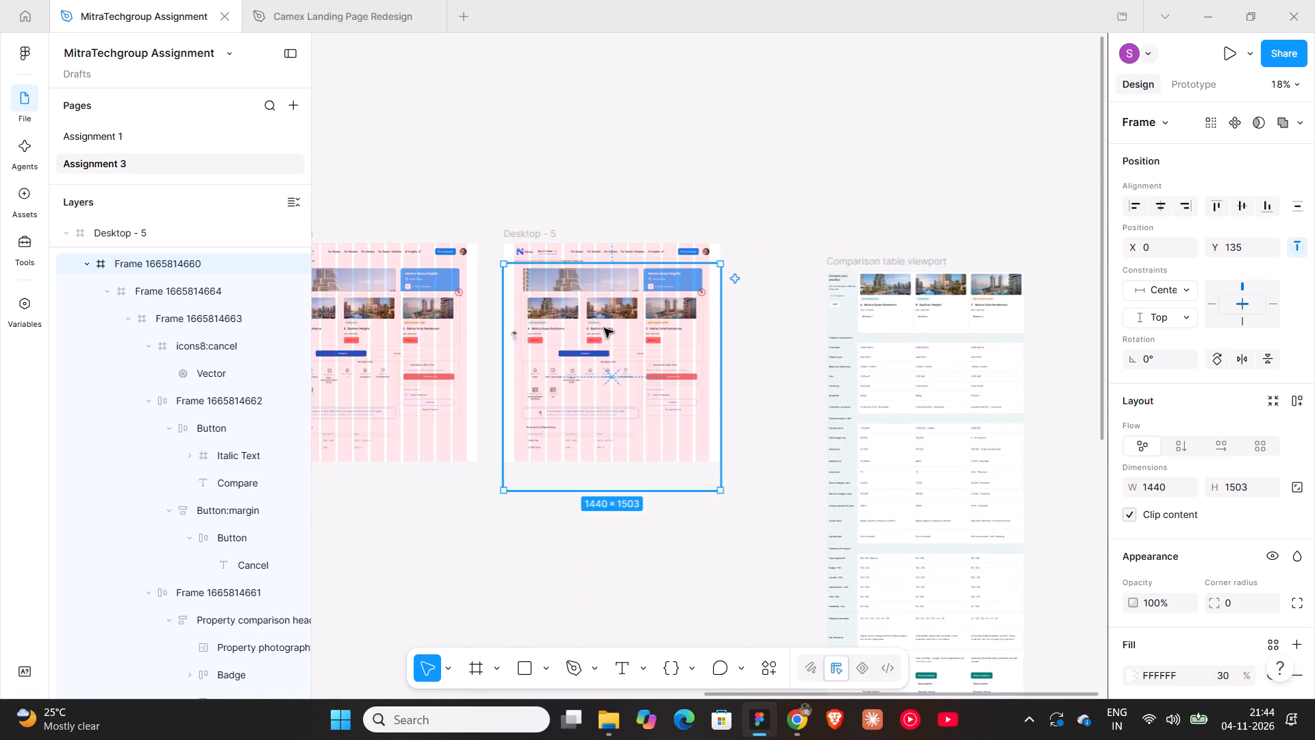
key(Delete)
Delete the gallery, property information, best-match banner and price configurations from Desktop - 5, keeping the header, breadcrumb and assistant.
click(613, 336)
click(720, 343)
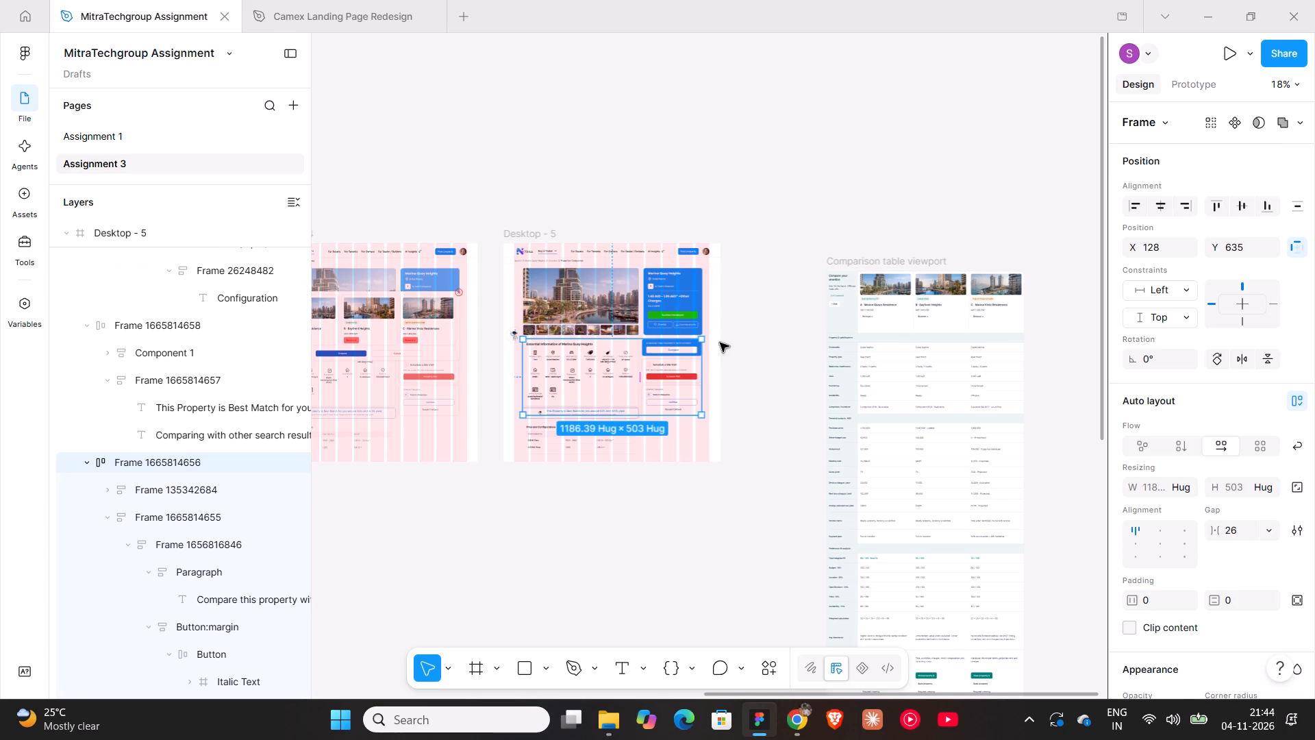
click(623, 304)
key(Delete)
click(579, 361)
key(Delete)
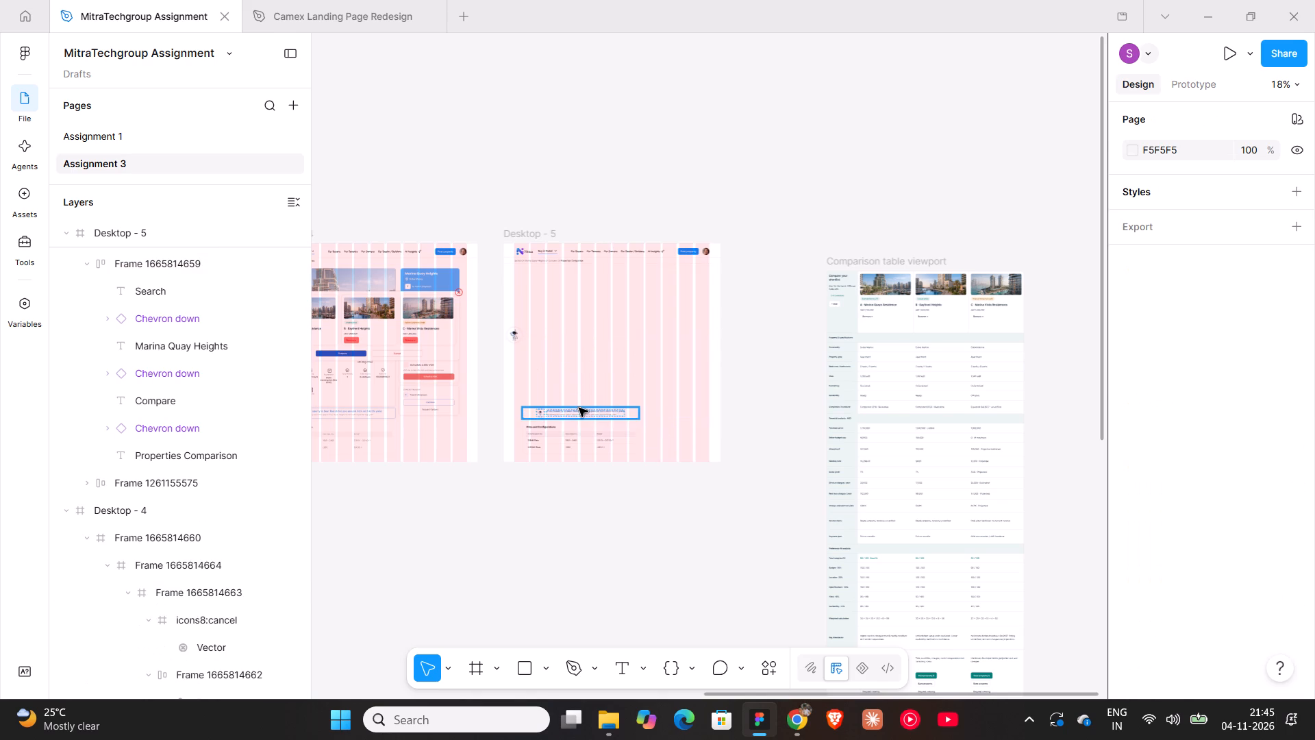
click(571, 430)
key(Delete)
click(573, 417)
key(Delete)
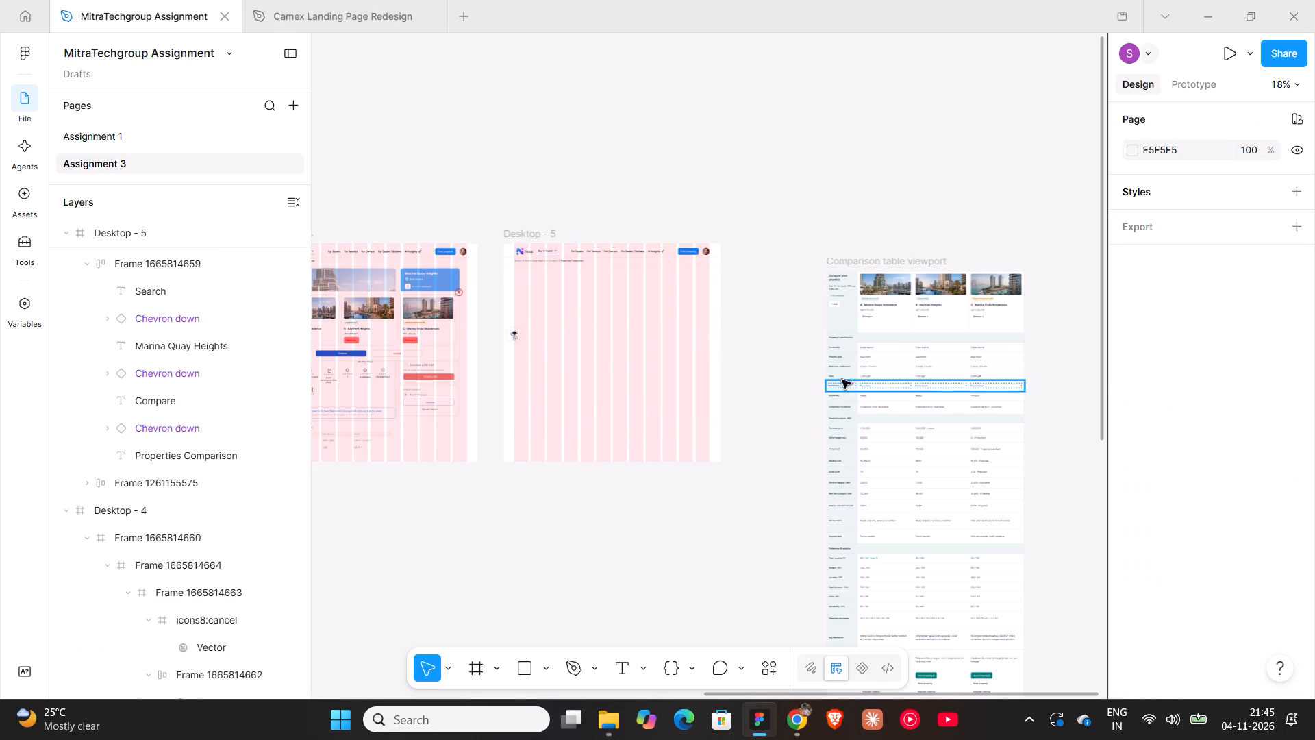
Move the Comparison table viewport into Desktop - 5 below the breadcrumb and centre it horizontally, at X 64, Y 281.
click(899, 263)
drag(898, 261, 645, 311)
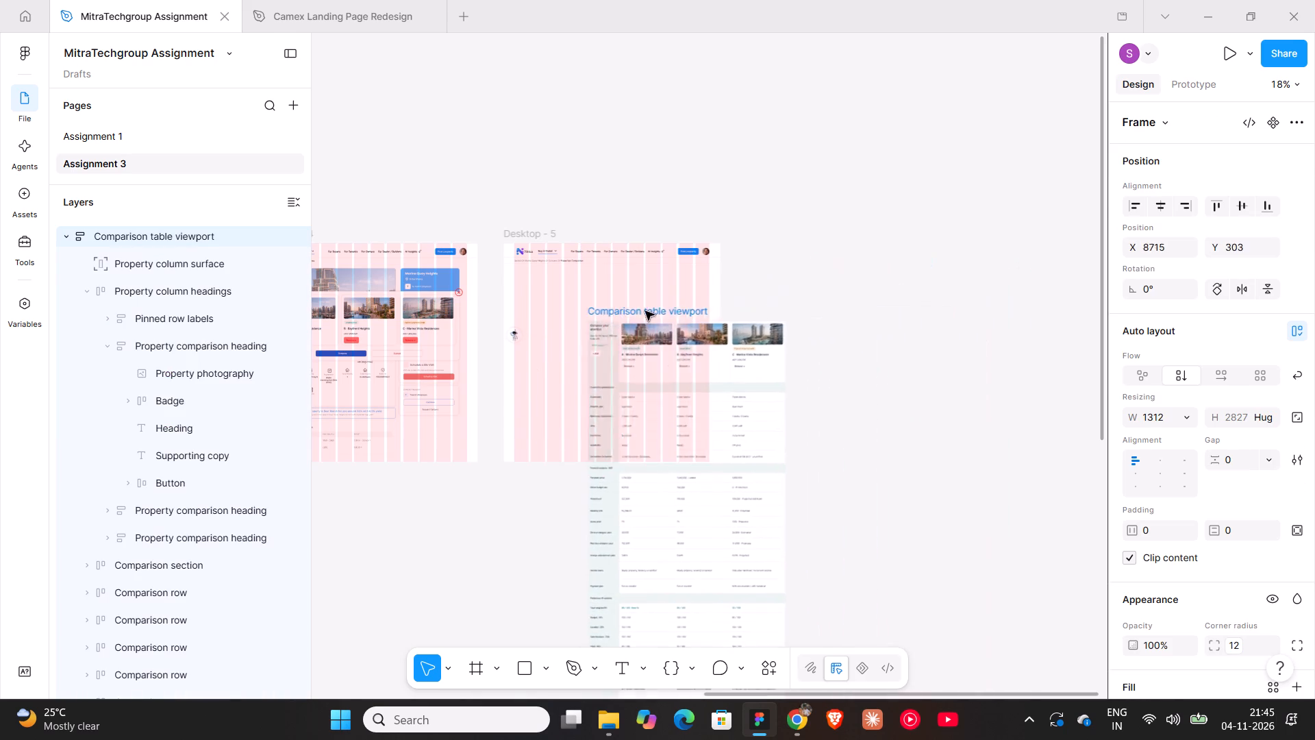
drag(645, 311, 583, 275)
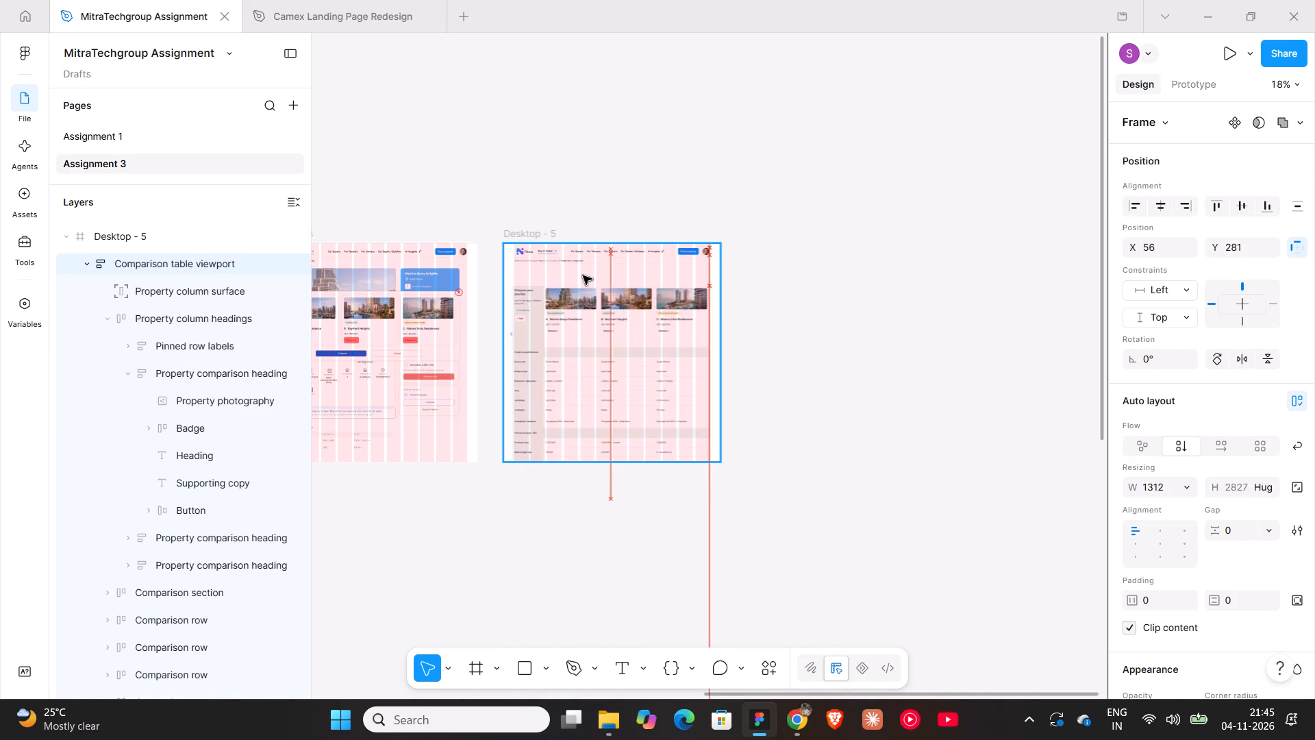
drag(583, 275, 583, 276)
click(1154, 206)
Set the vertical spacing between the breadcrumb and the comparison table to 36, keeping the table horizontally centred.
ctrl+scroll(558, 300, up, 10)
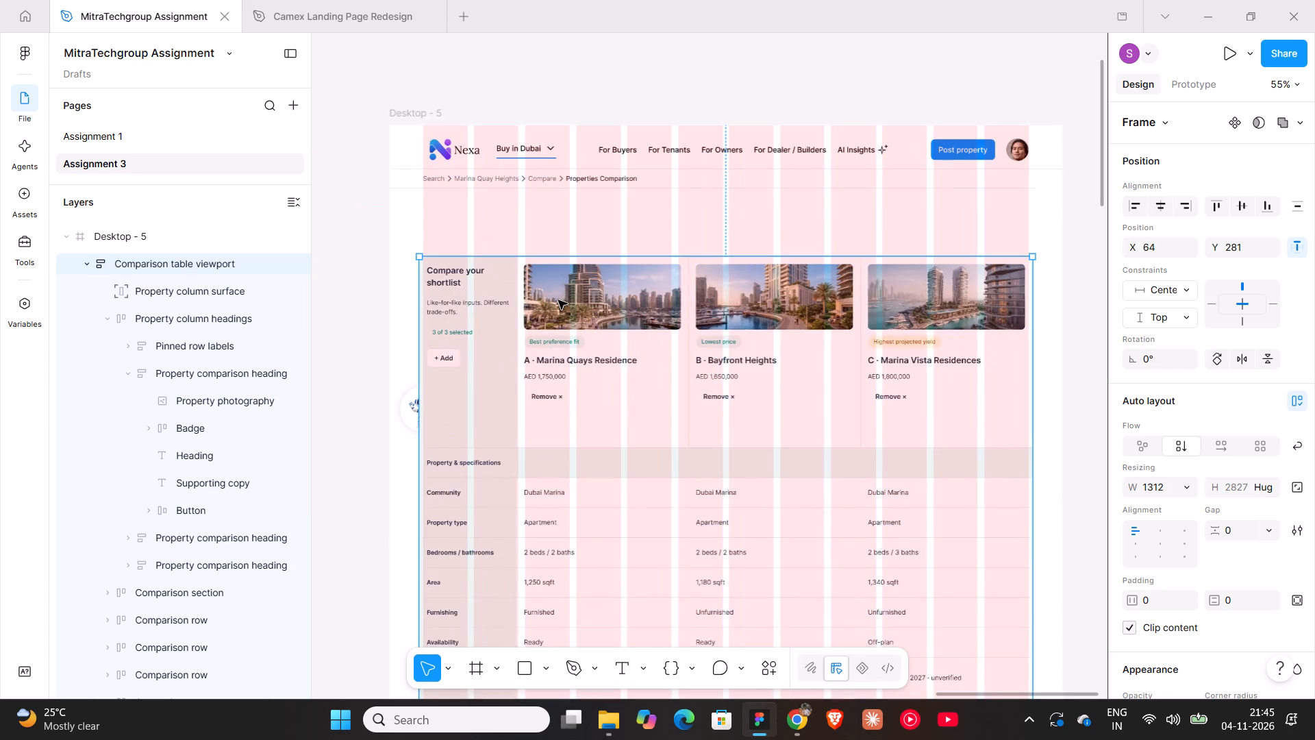
shift+click(553, 182)
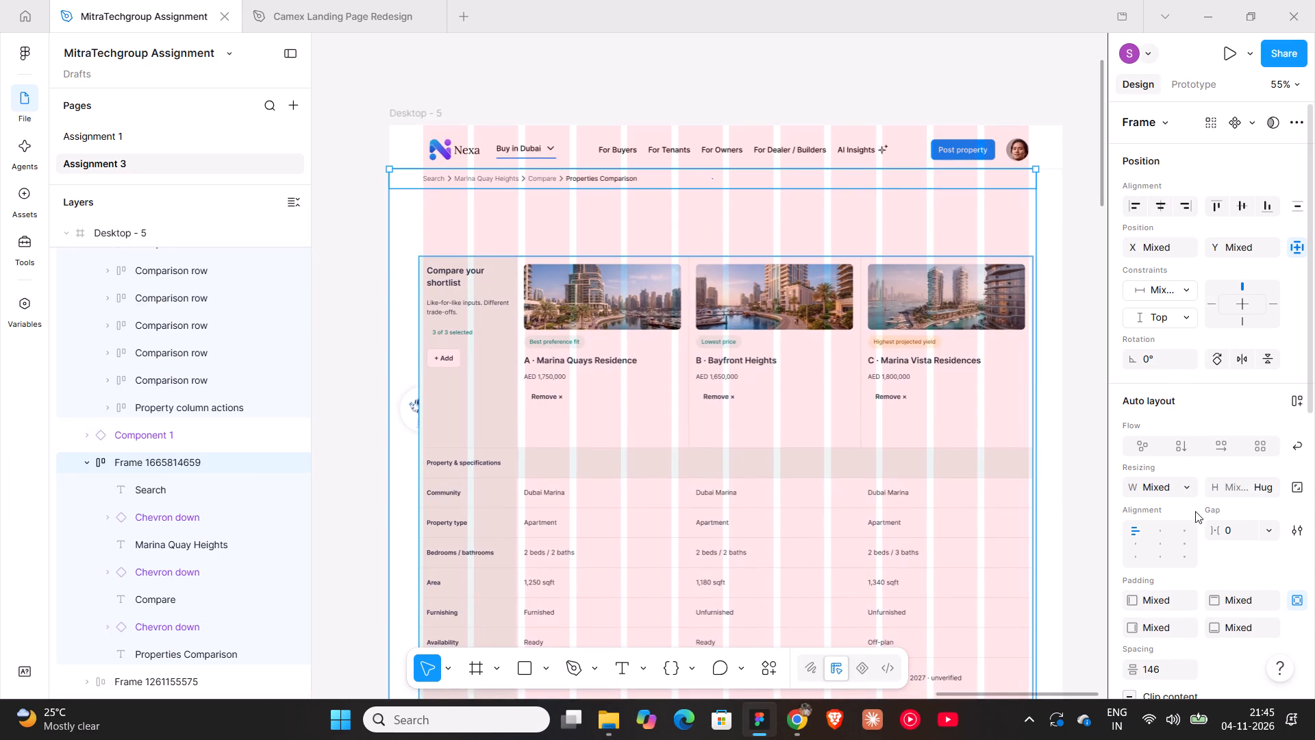
click(1162, 666)
text(36)
key(Return)
click(1064, 117)
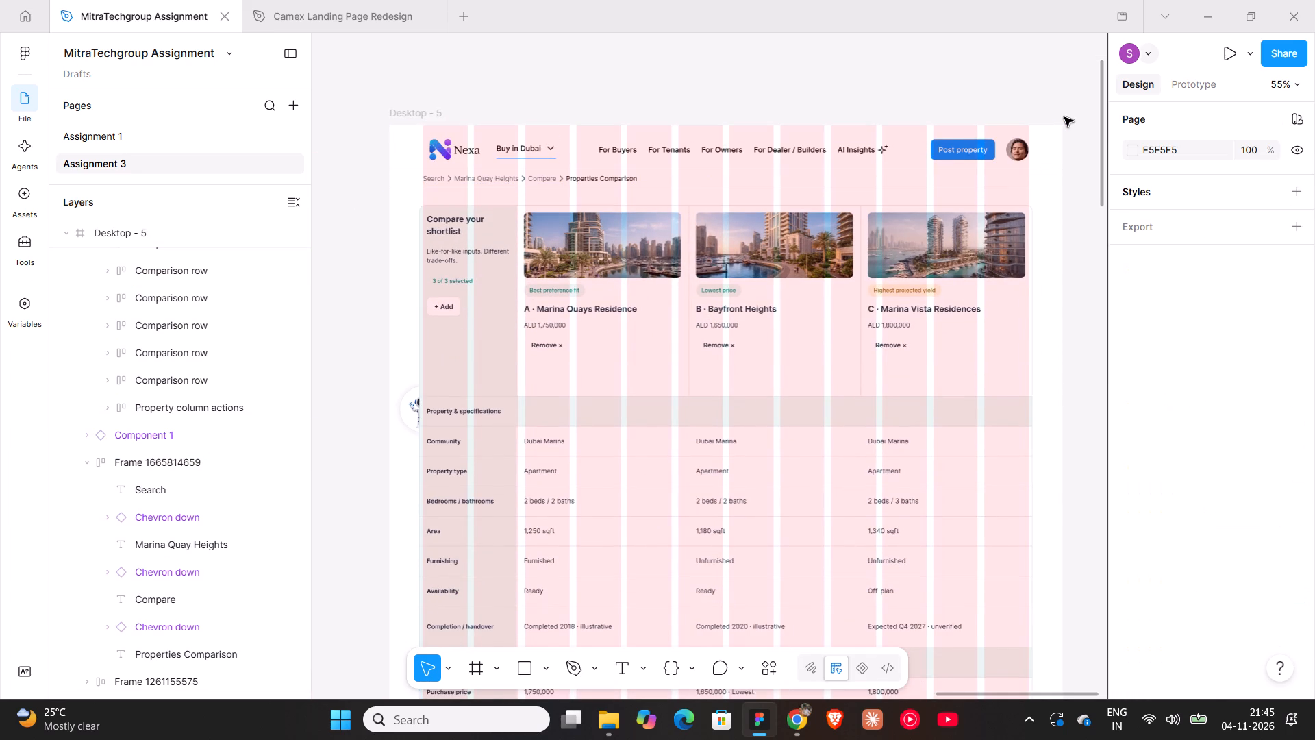
click(753, 277)
click(1165, 206)
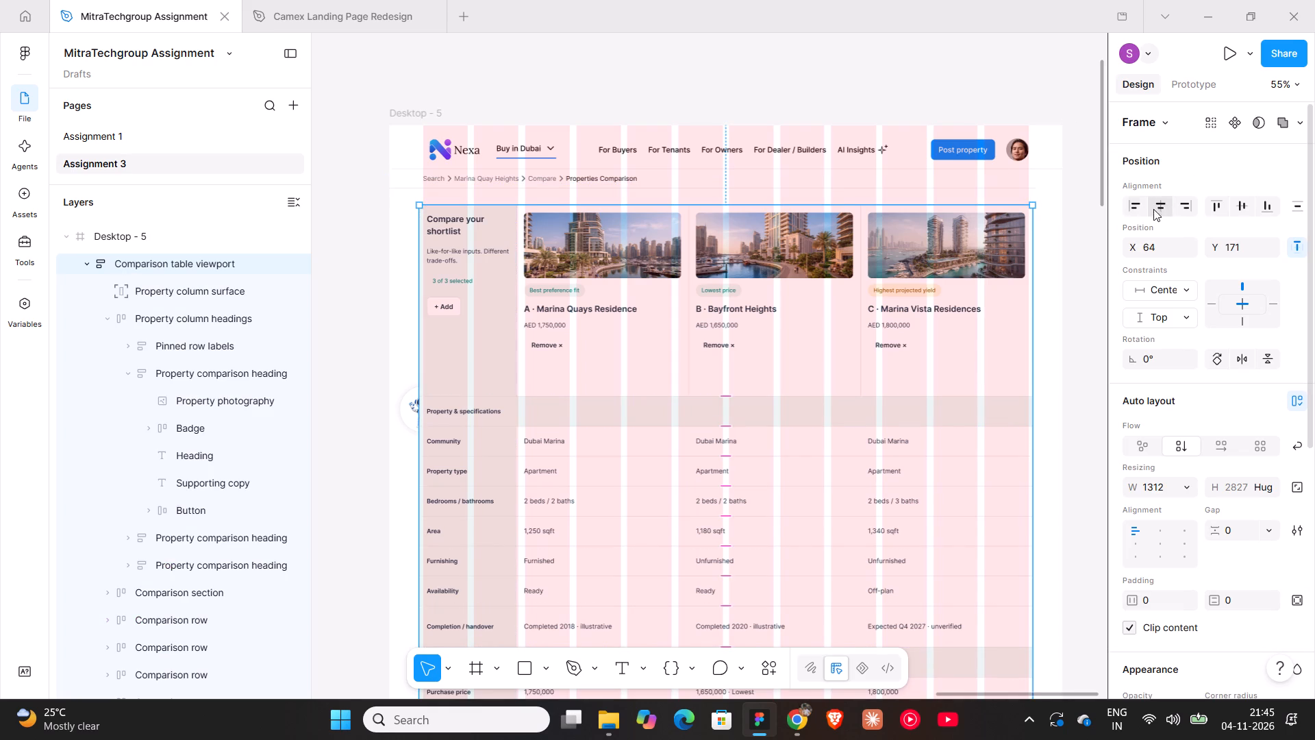
click(951, 75)
Copy the red Remove button from Desktop - 4's compare popup and replace property A's Remove button in Desktop - 5 with it.
scroll(951, 75, down, 4)
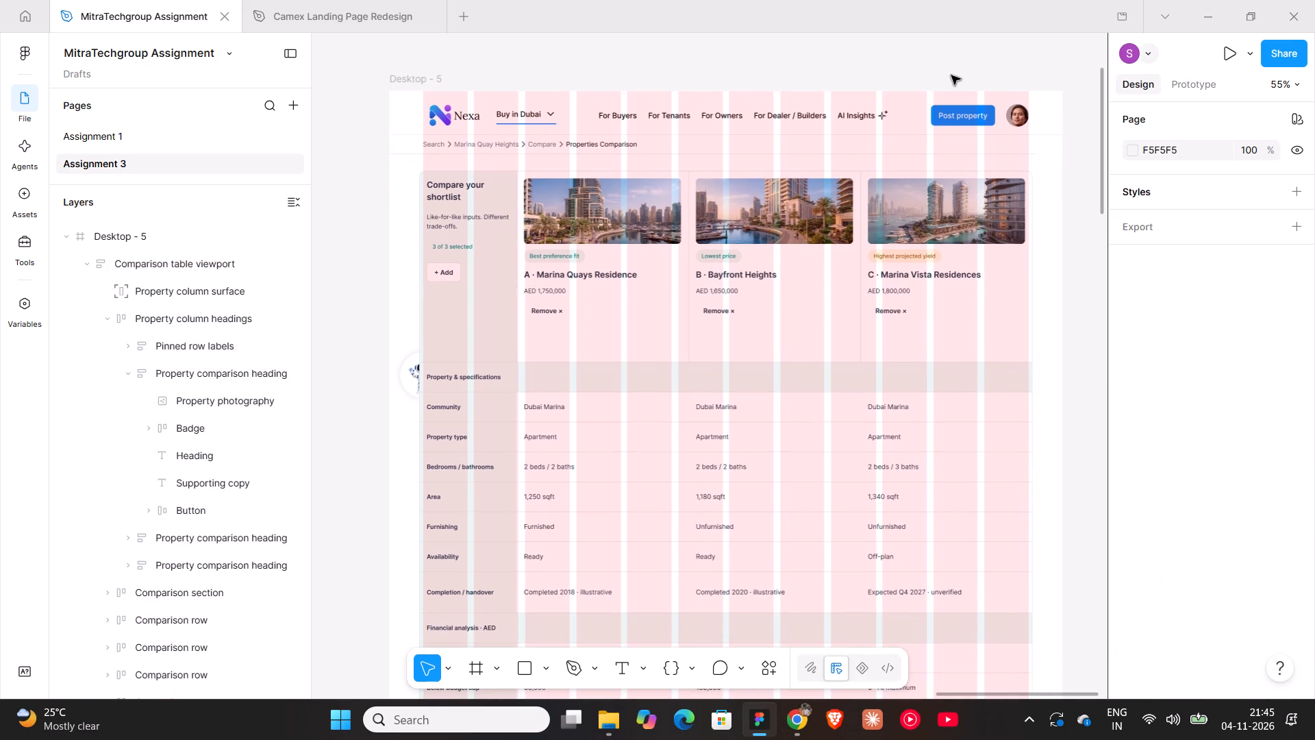
scroll(951, 75, down, 3)
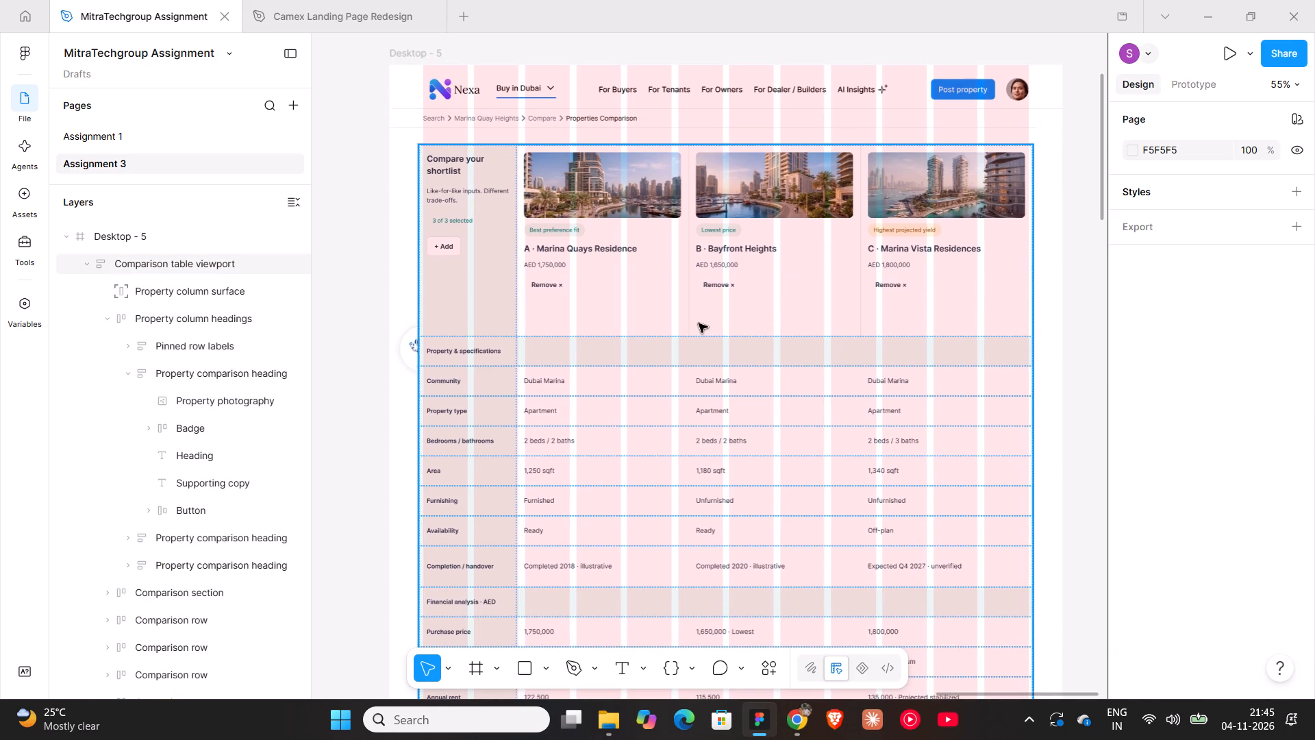
ctrl+scroll(559, 286, down, 5)
shift+scroll(559, 286, up, 6)
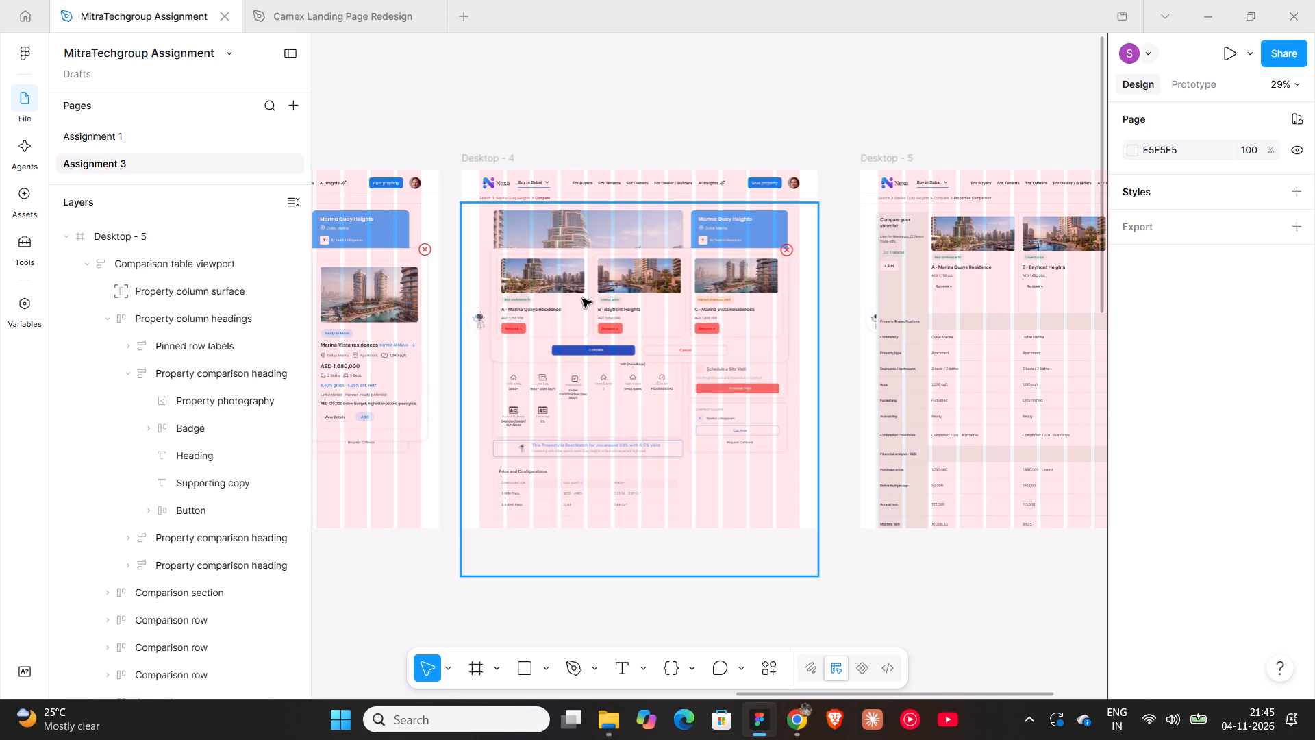
triple_click(515, 328)
double_click(515, 328)
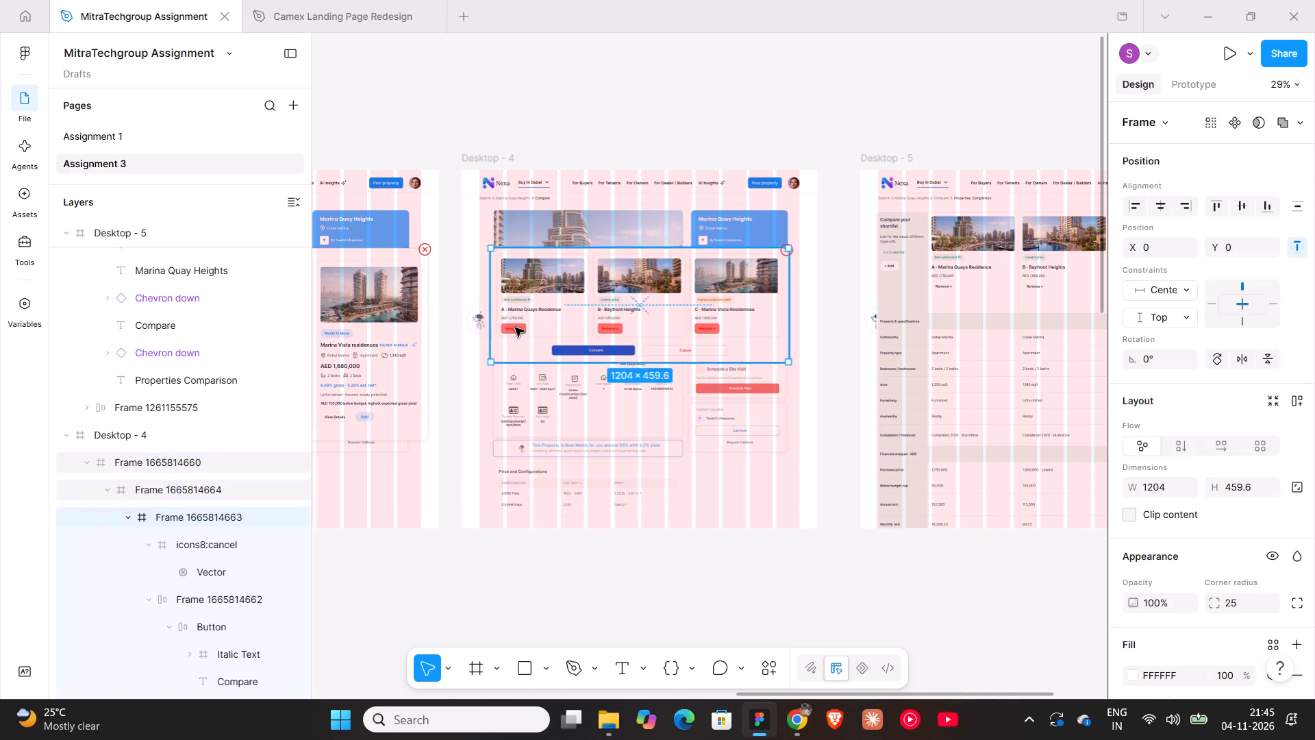
double_click(515, 328)
ctrl+scroll(515, 328, up, 6)
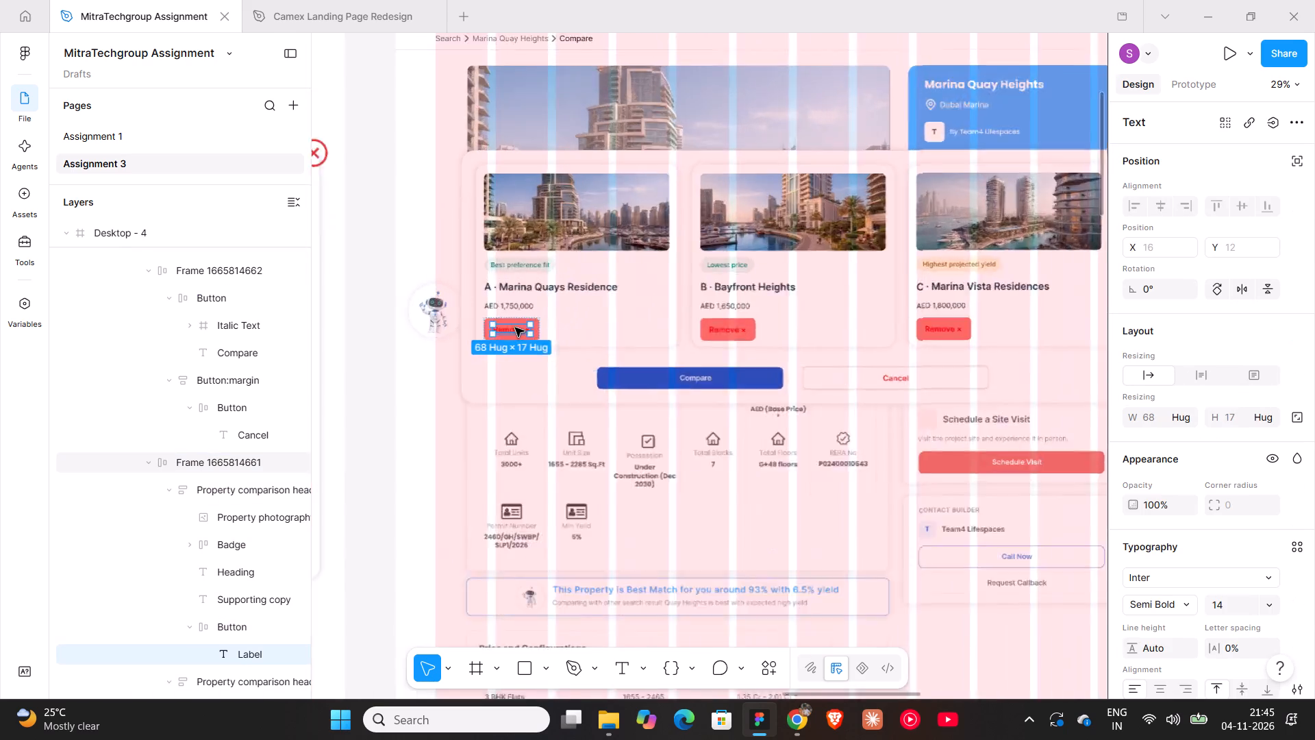
ctrl+scroll(515, 328, up, 15)
click(532, 303)
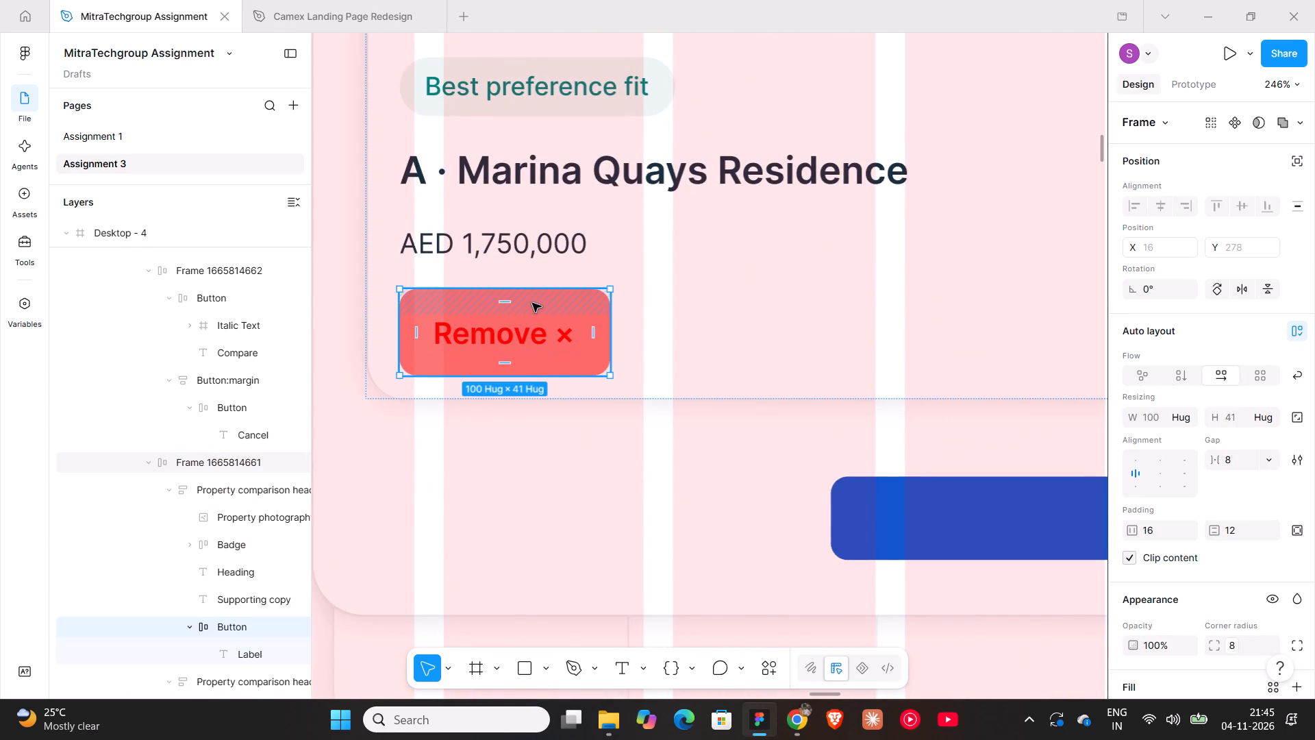
key(ctrl+c)
ctrl+scroll(532, 303, down, 20)
ctrl+scroll(532, 303, down, 13)
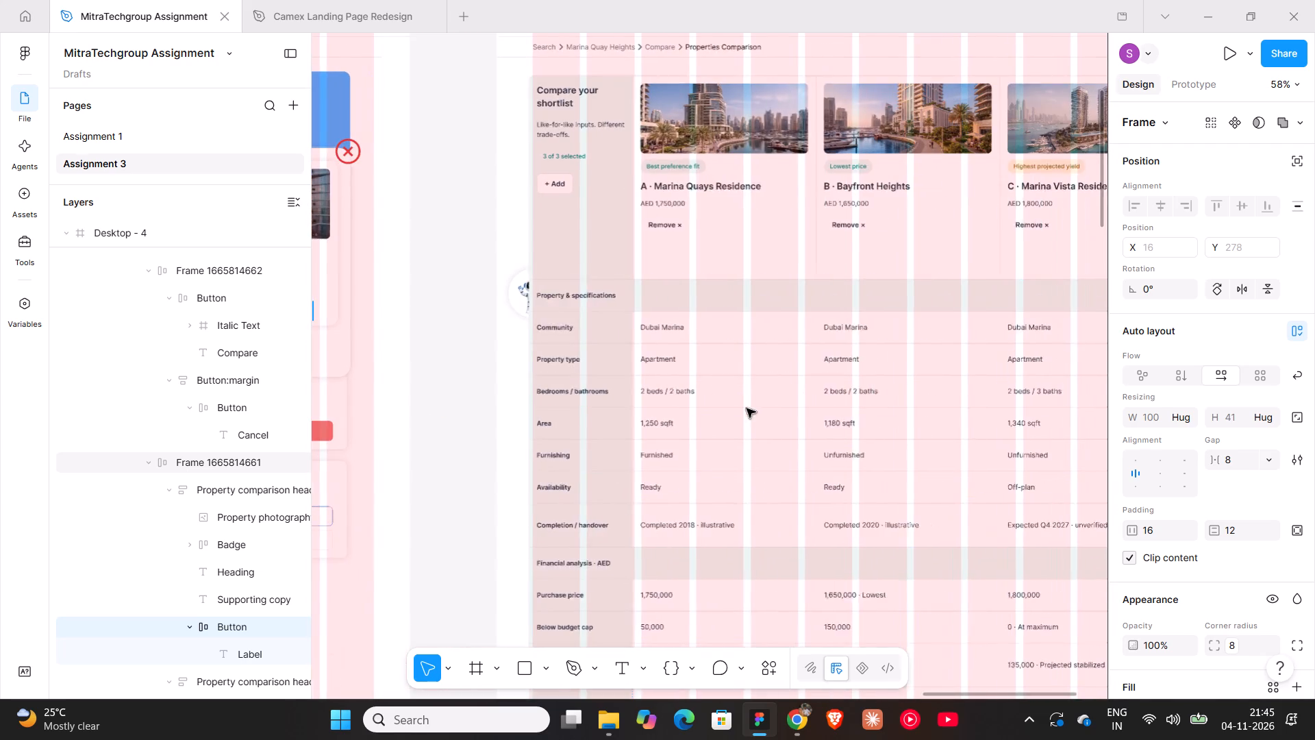
triple_click(676, 232)
double_click(676, 232)
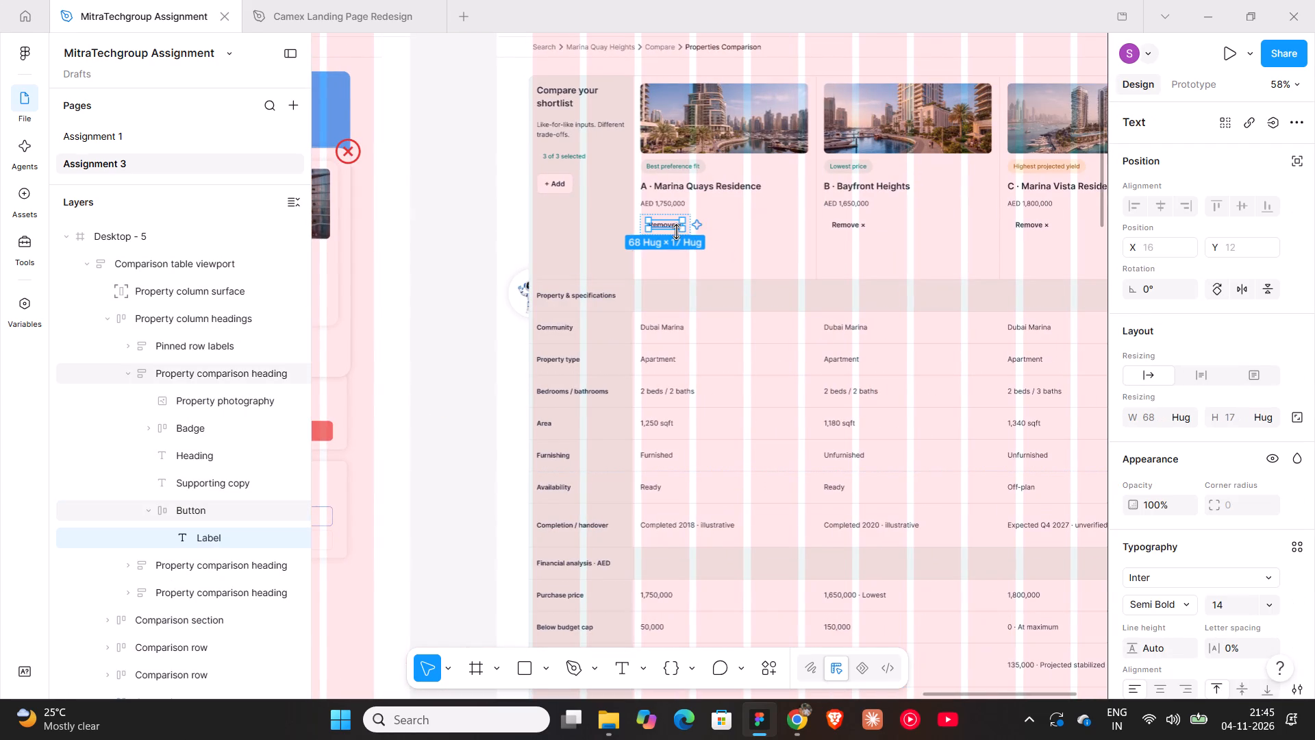
ctrl+scroll(705, 232, up, 9)
click(649, 202)
ctrl+scroll(649, 202, down, 9)
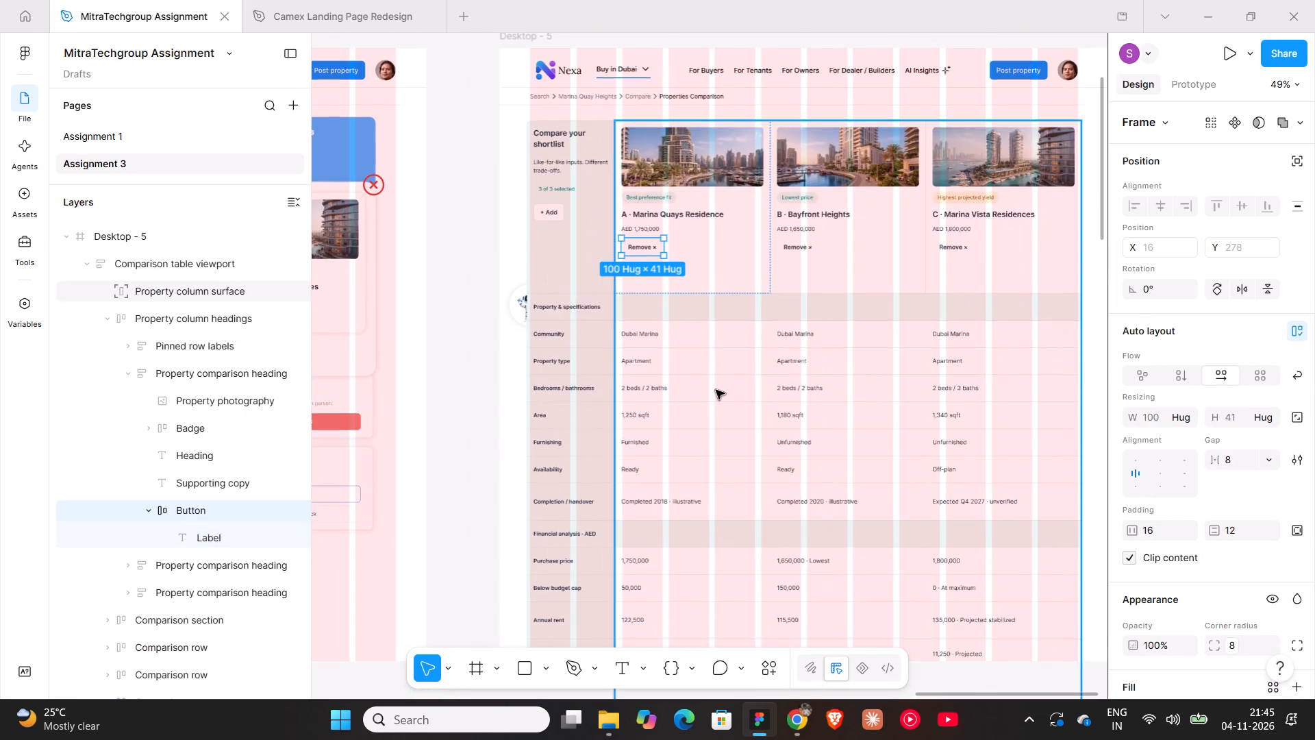
key(ctrl+shift+r)
Replace the Remove buttons of Bayfront Heights and Marina Vista Residences in Desktop - 5 with the copied red button.
shift+scroll(716, 390, down, 4)
double_click(751, 247)
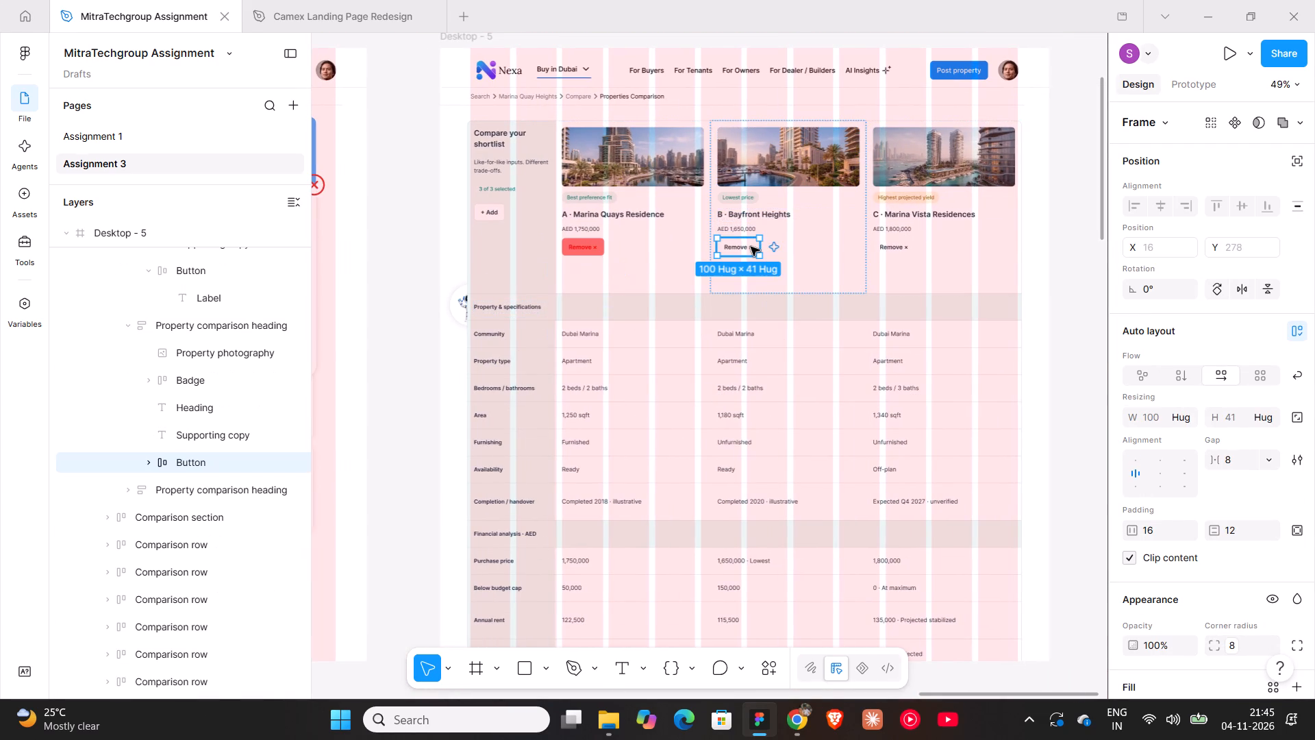
key(ctrl+shift+r)
double_click(911, 242)
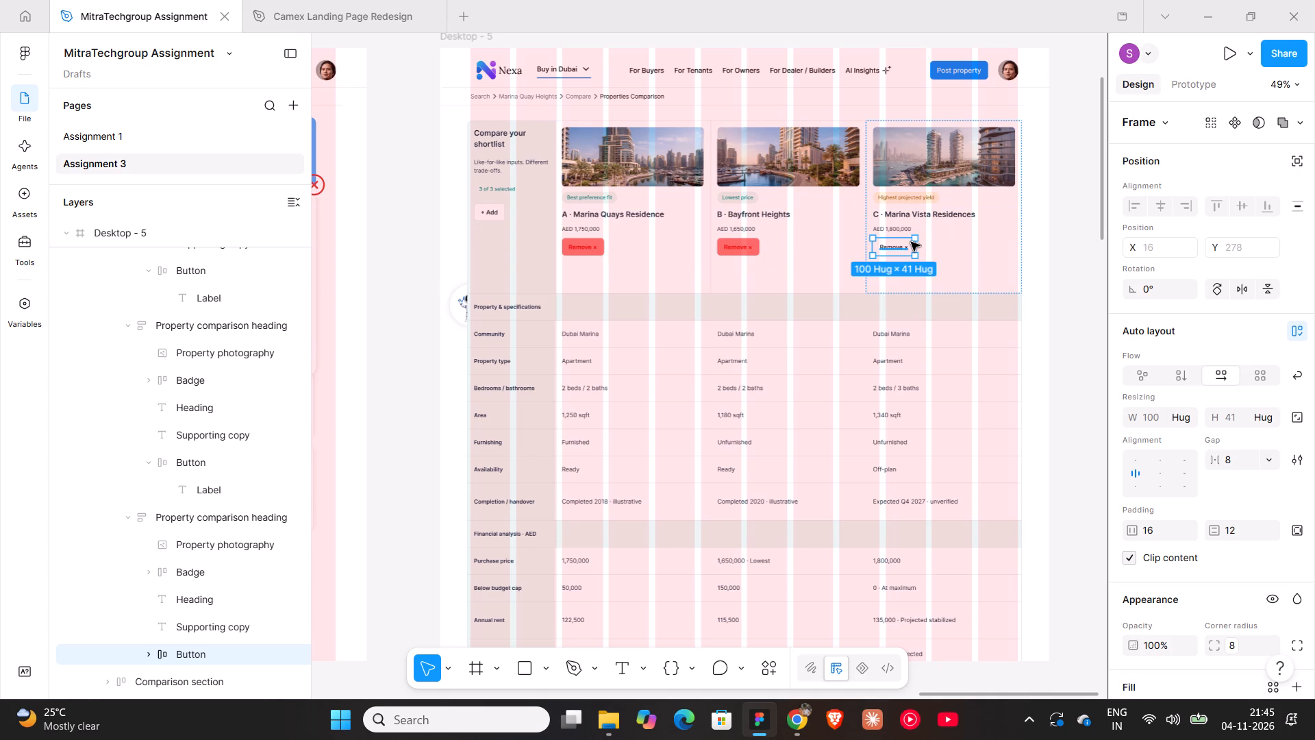
key(ctrl+shift+r)
Extend the Desktop - 5 frame downward to a height of 3165 so it contains the whole comparison table.
ctrl+scroll(911, 242, down, 6)
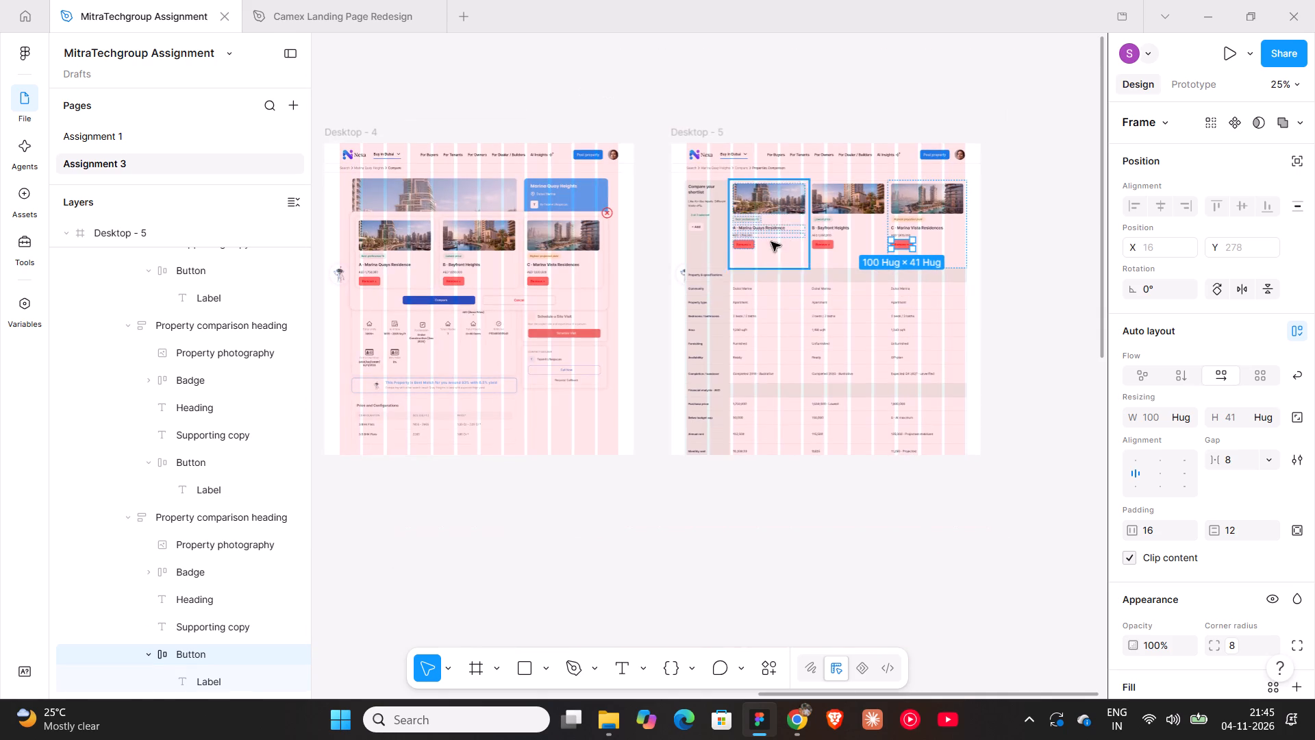
click(810, 106)
click(677, 129)
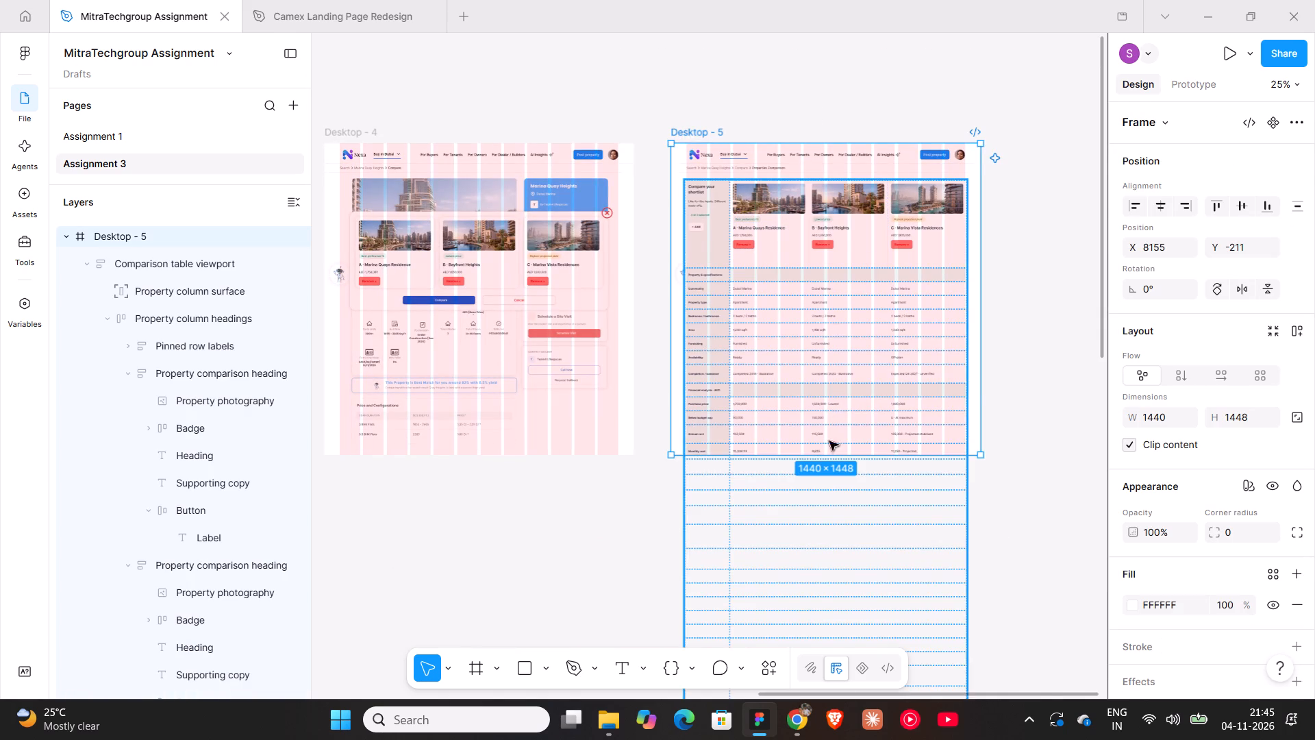
drag(826, 454, 818, 705)
scroll(747, 350, down, 3)
scroll(781, 406, down, 3)
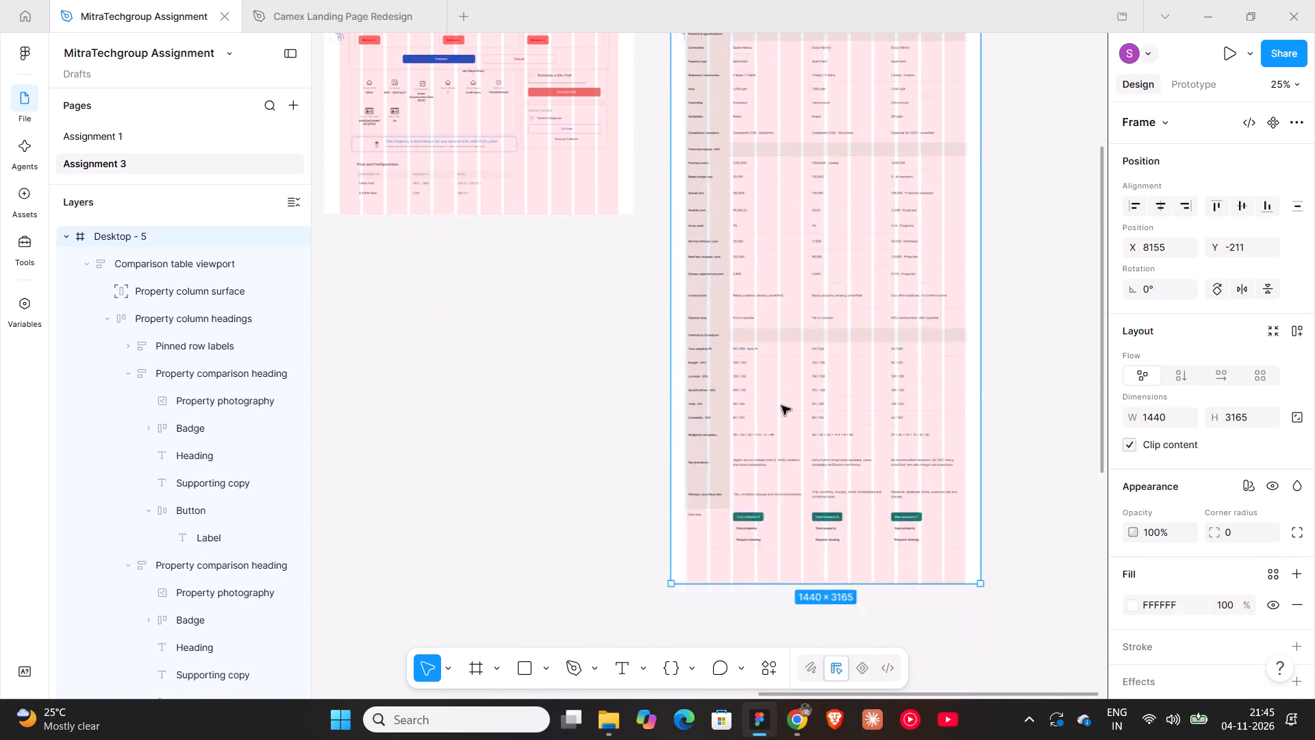
Recolour the View property A, B and C buttons in the Next step row with the blue fill 0584FD.
scroll(781, 406, down, 2)
ctrl+scroll(748, 271, up, 11)
shift+scroll(754, 363, down, 5)
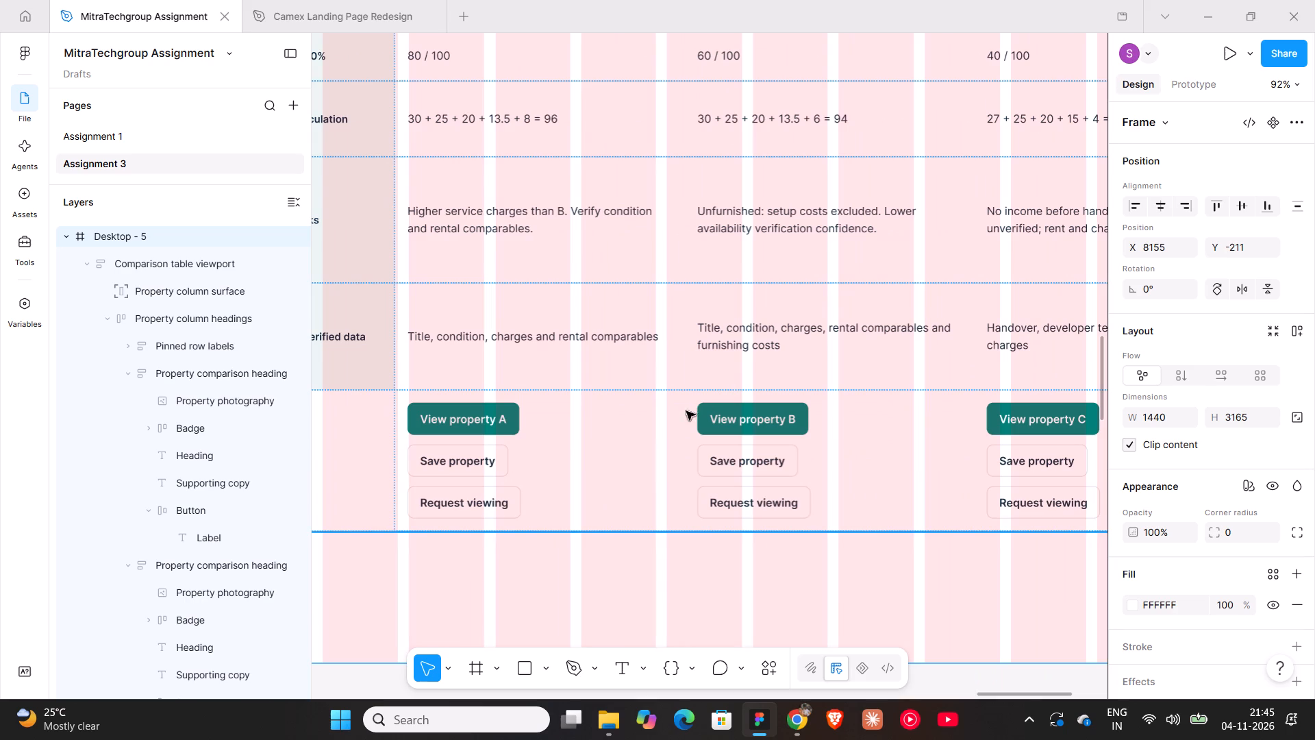
triple_click(487, 428)
double_click(487, 428)
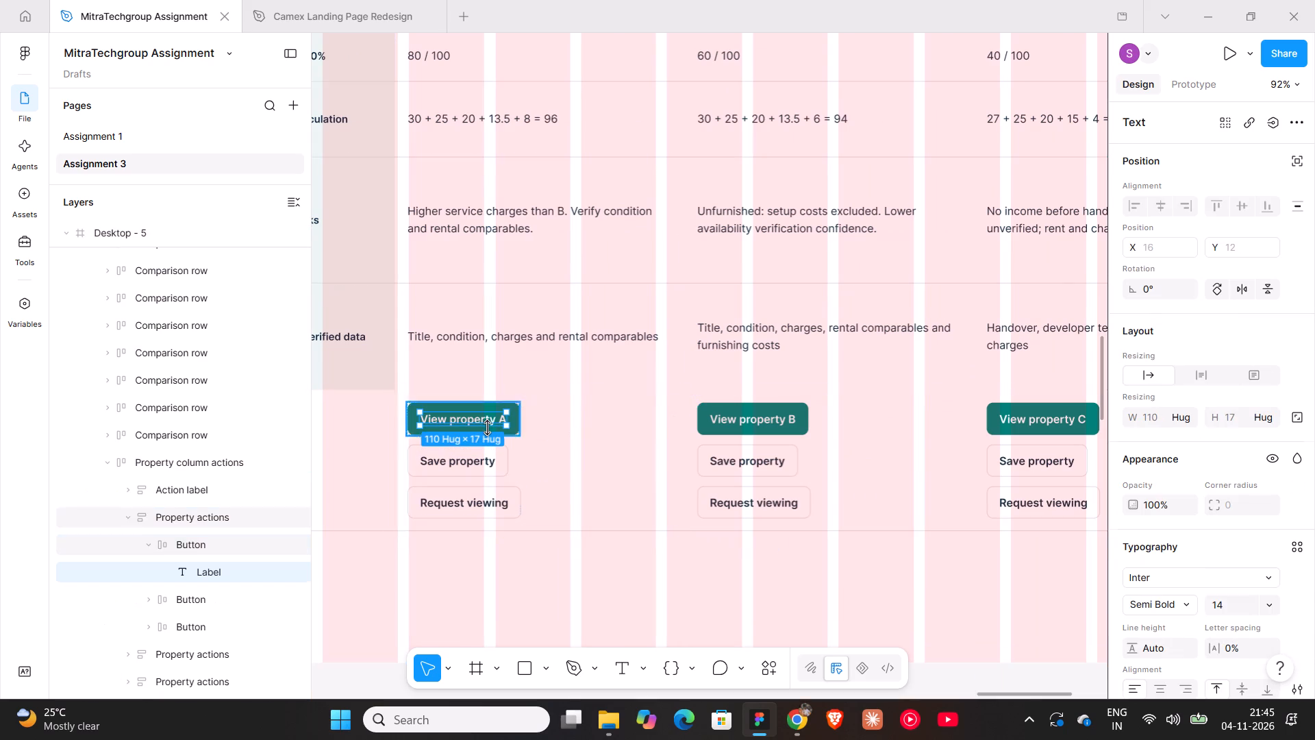
ctrl+scroll(484, 412, up, 7)
click(489, 402)
ctrl+scroll(489, 401, down, 10)
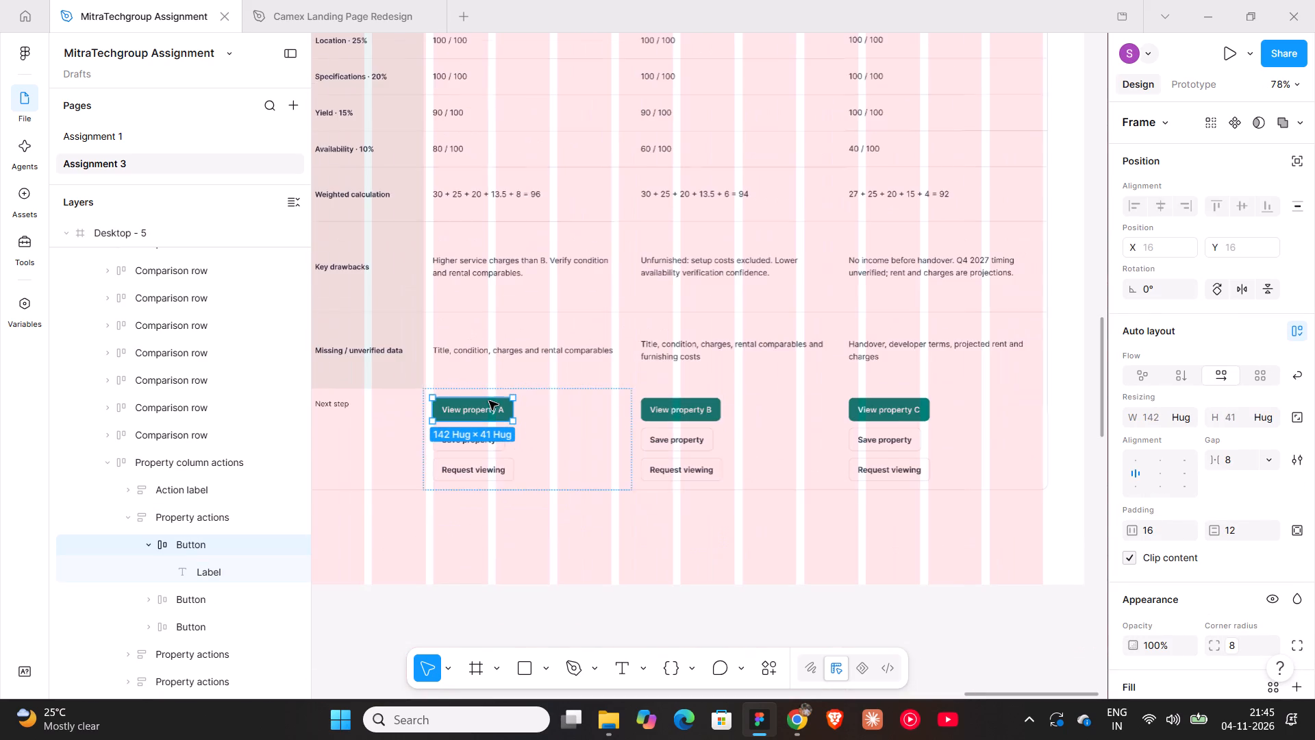
shift+double_click(705, 402)
shift+double_click(882, 408)
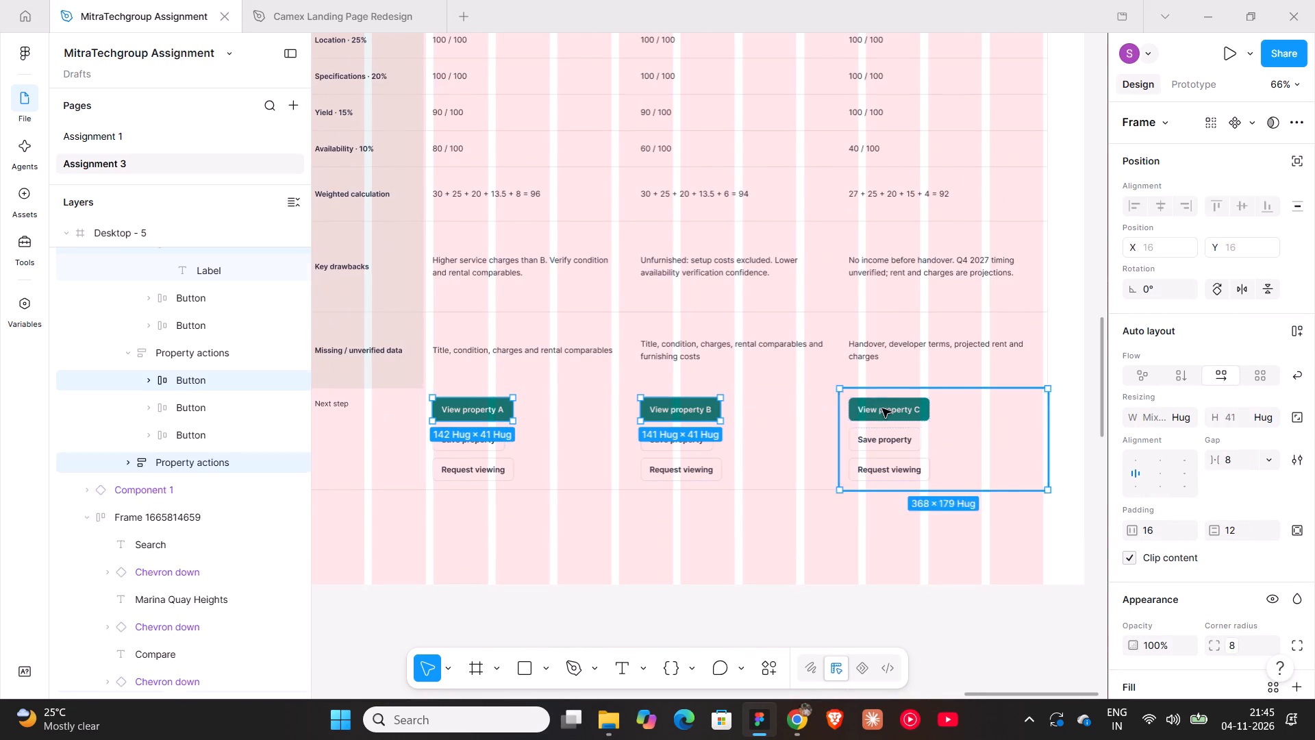
scroll(1220, 480, down, 5)
click(1251, 391)
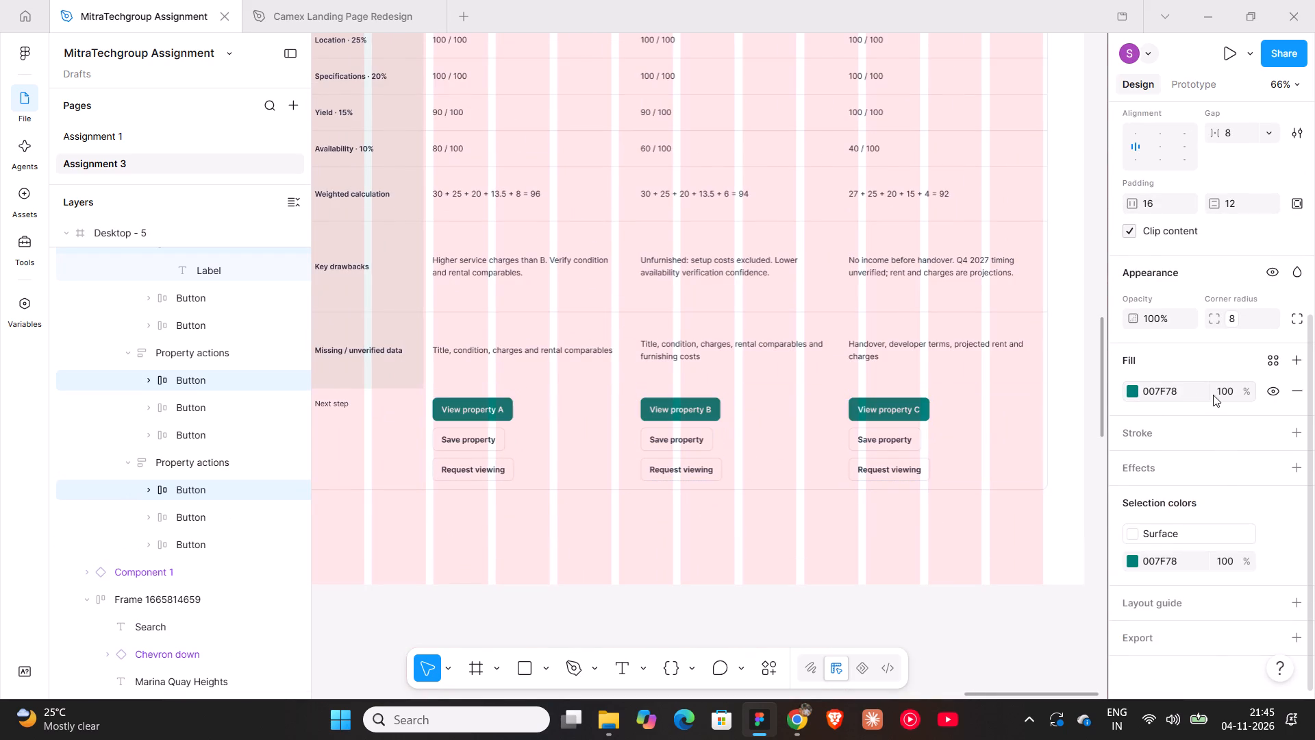
click(1132, 393)
click(981, 625)
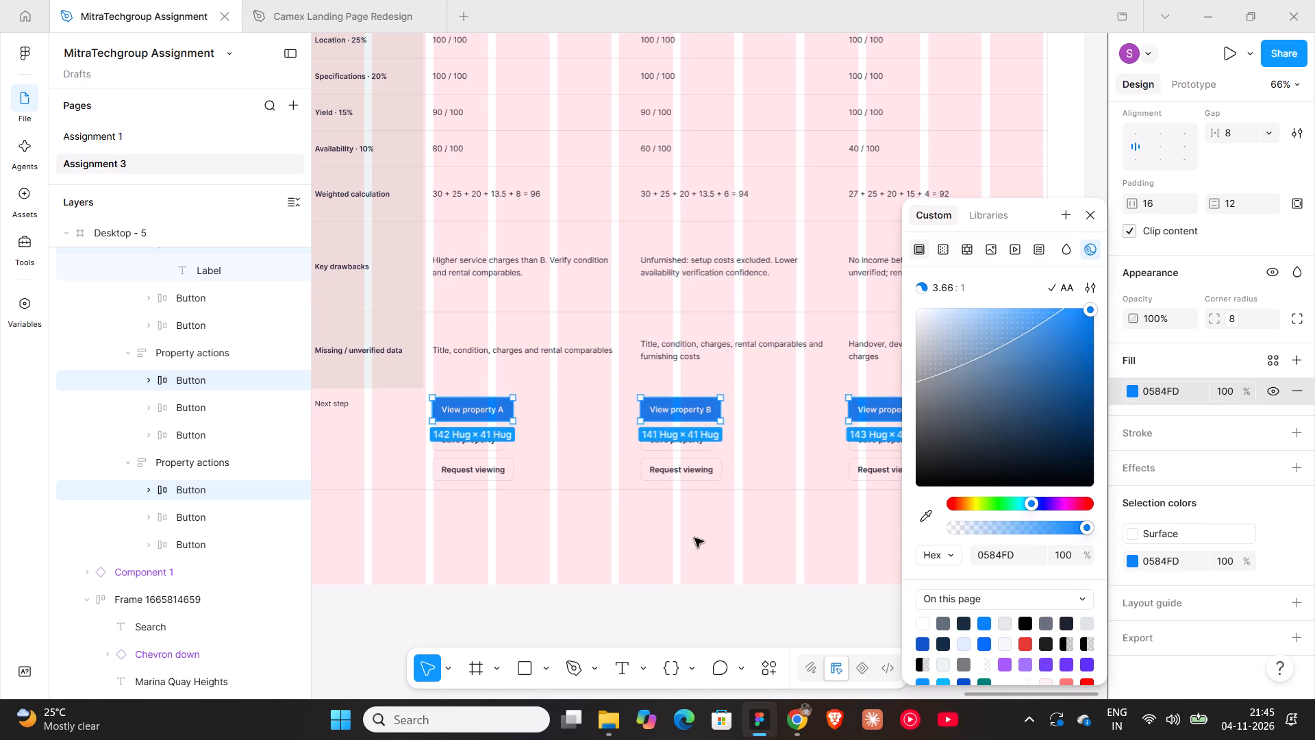
ctrl+scroll(694, 538, down, 6)
click(875, 175)
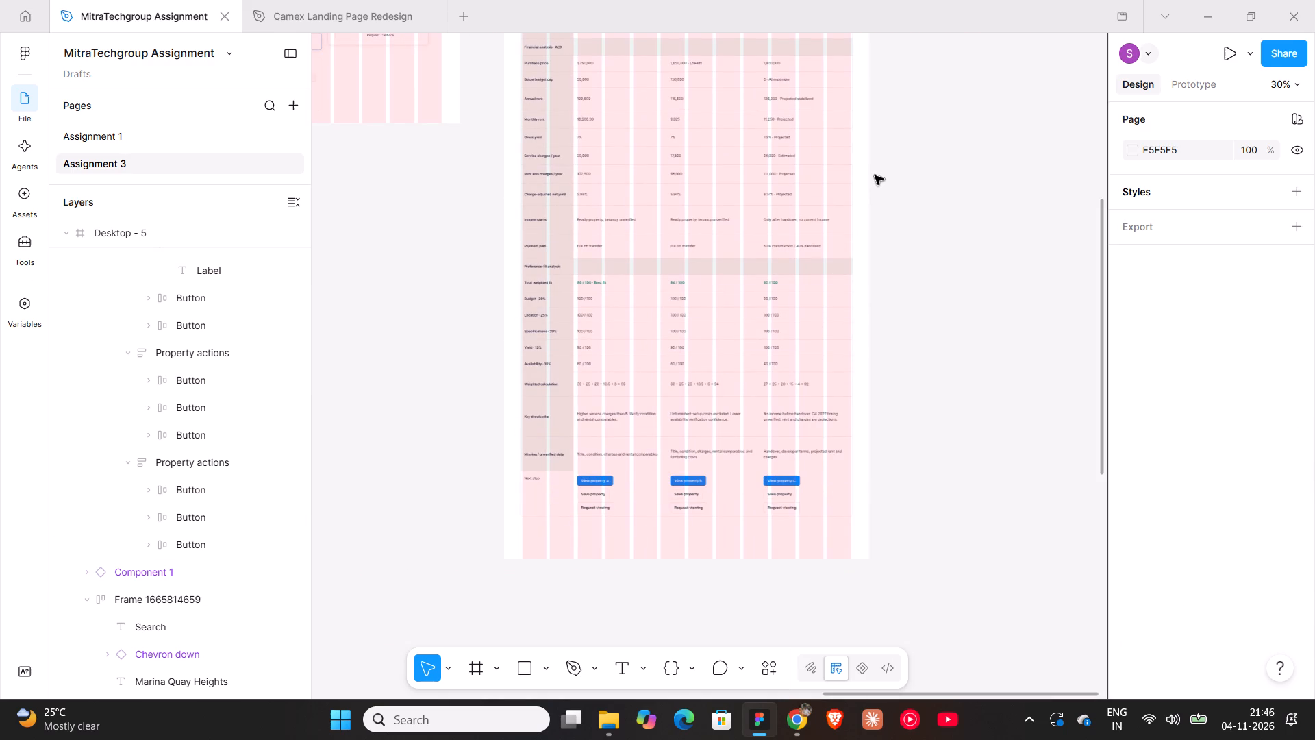
Set the fill of the three Save property buttons in the Next step row to green 00C607.
ctrl+scroll(588, 501, up, 11)
double_click(646, 464)
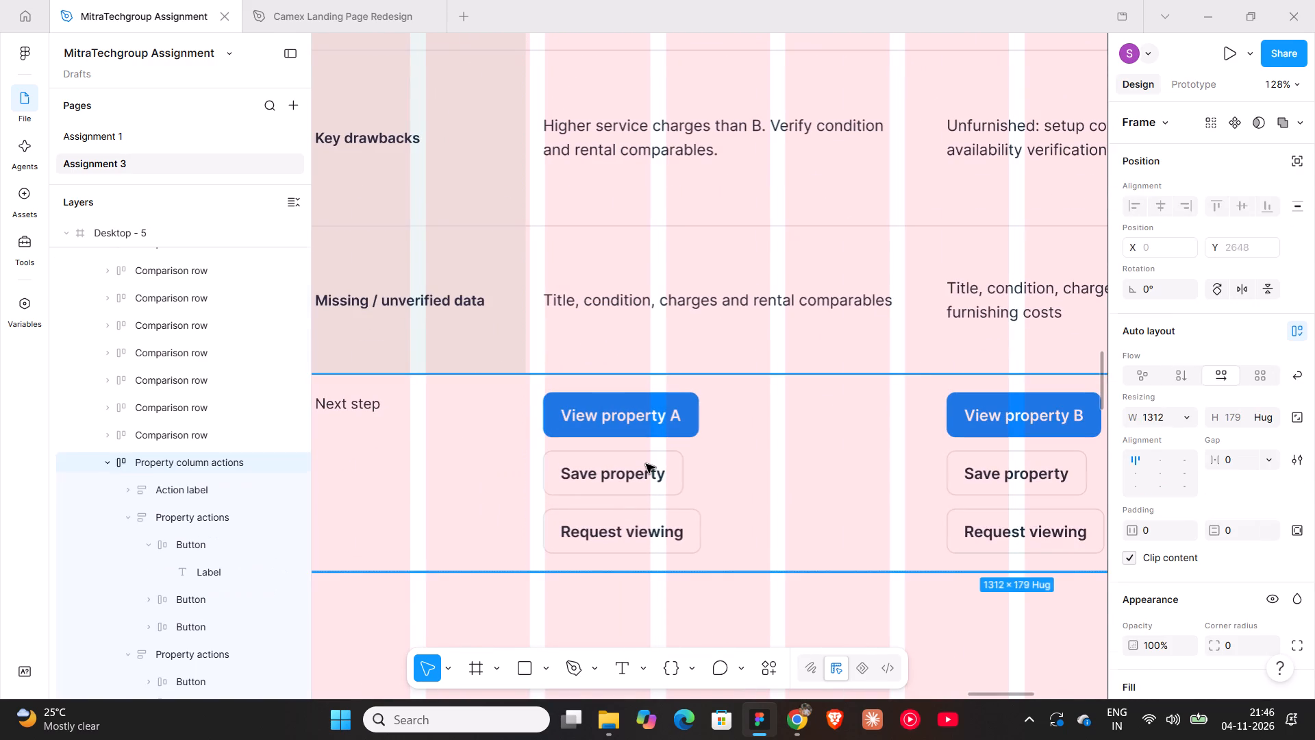
double_click(646, 464)
shift+scroll(646, 464, down, 7)
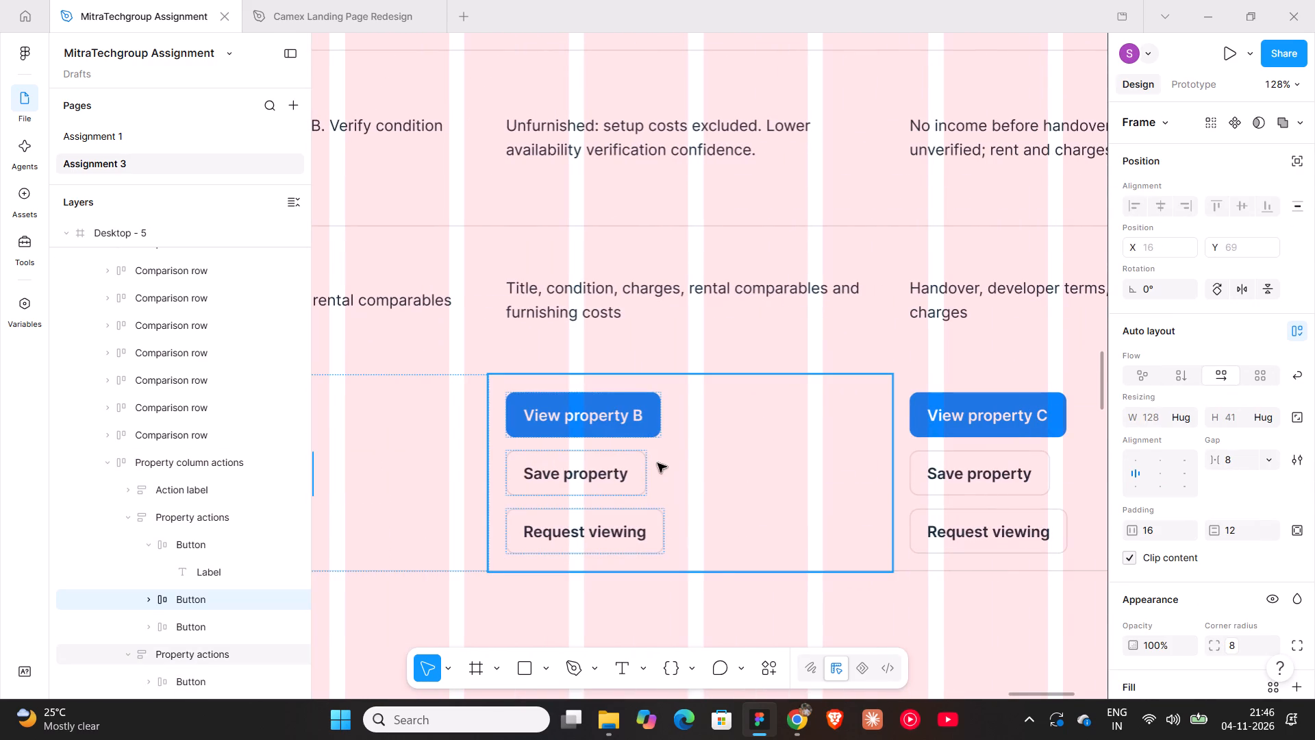
shift+double_click(624, 463)
shift+double_click(954, 479)
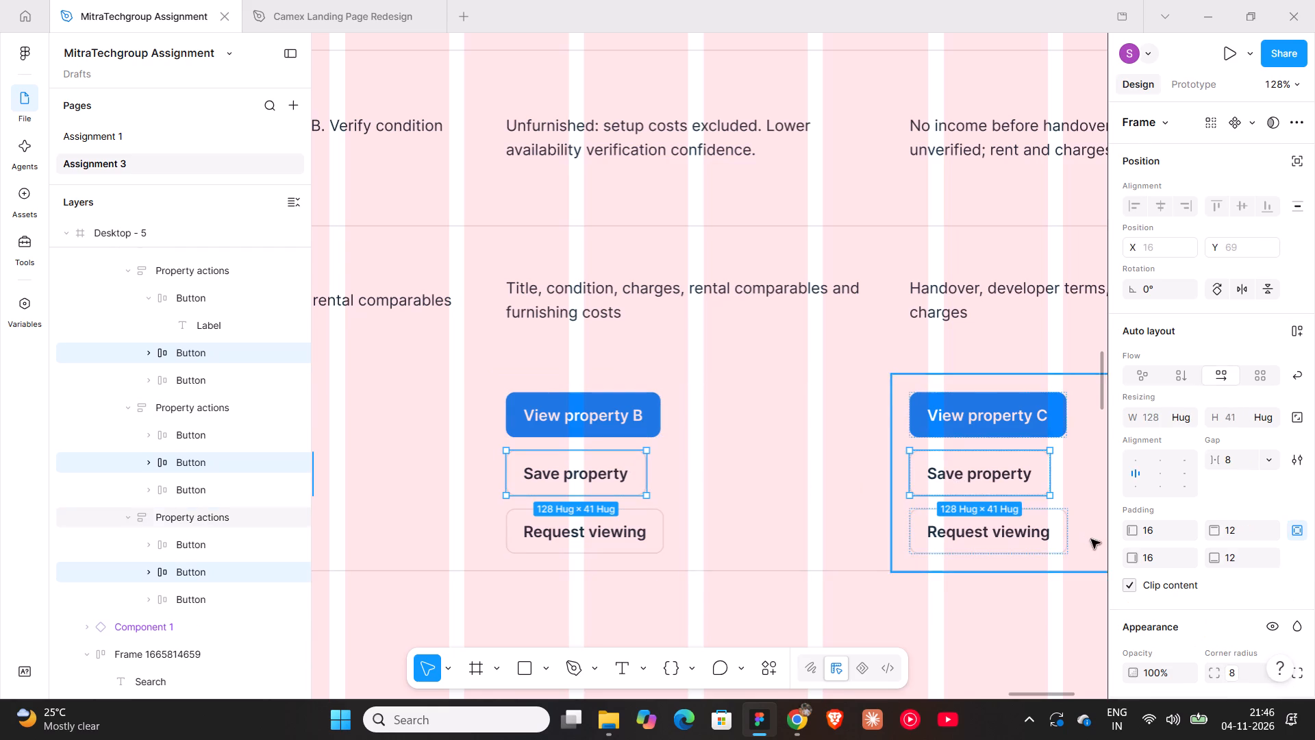
scroll(1133, 556, down, 3)
click(1241, 489)
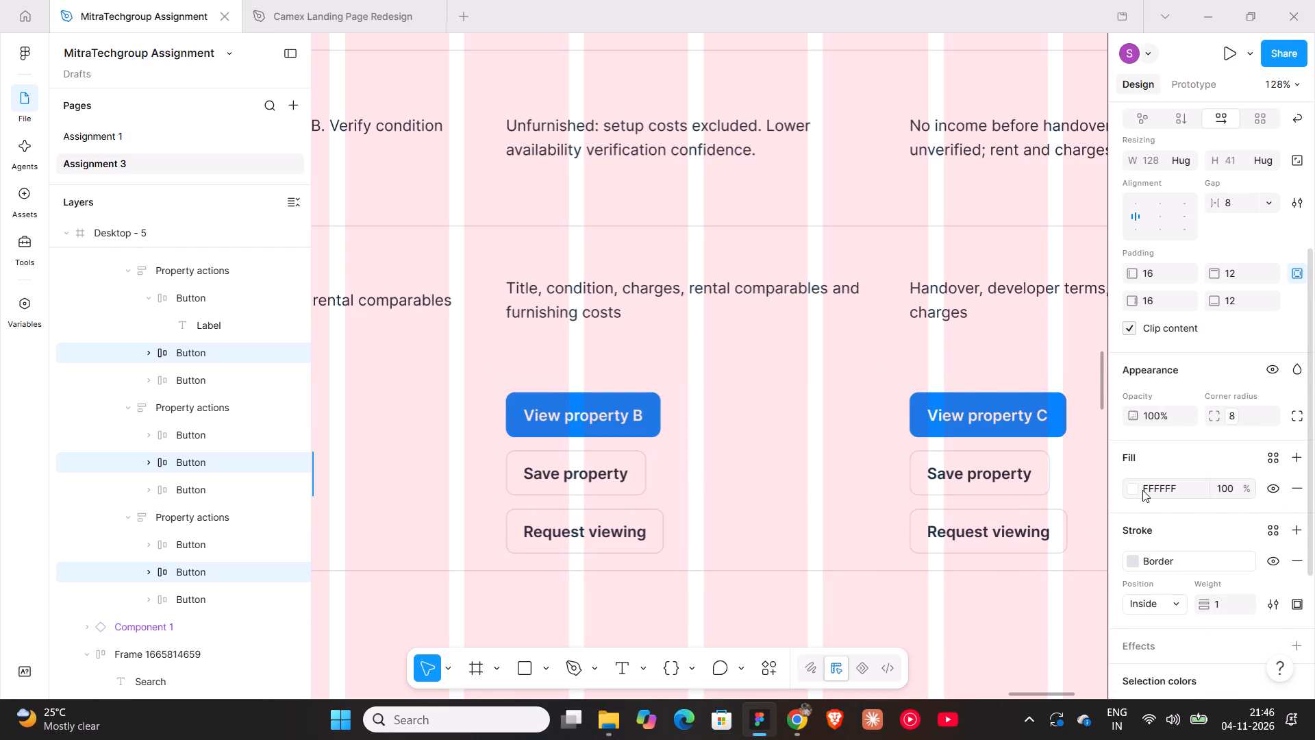
click(1138, 490)
scroll(1051, 619, down, 1)
click(1001, 644)
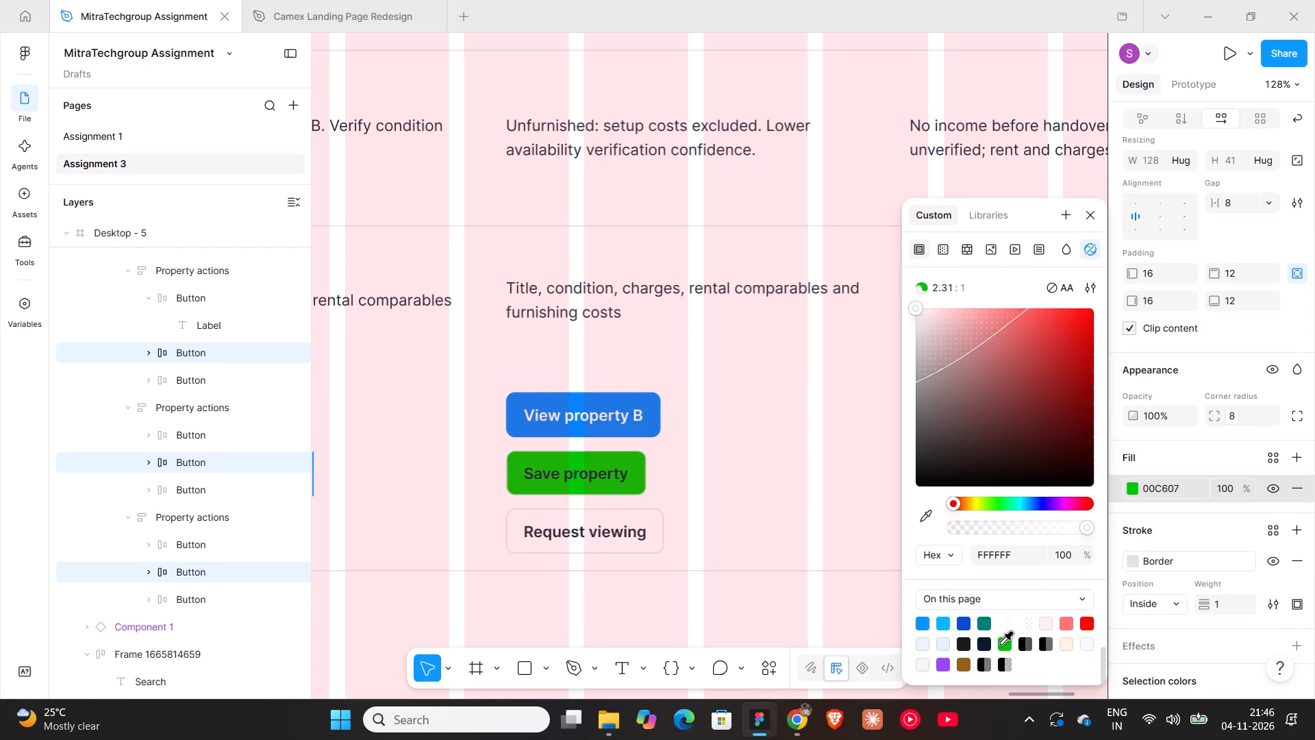
Detach the Primary text colour style from the three Save property labels and set their text colour to white FFFFFF.
scroll(1246, 624, down, 3)
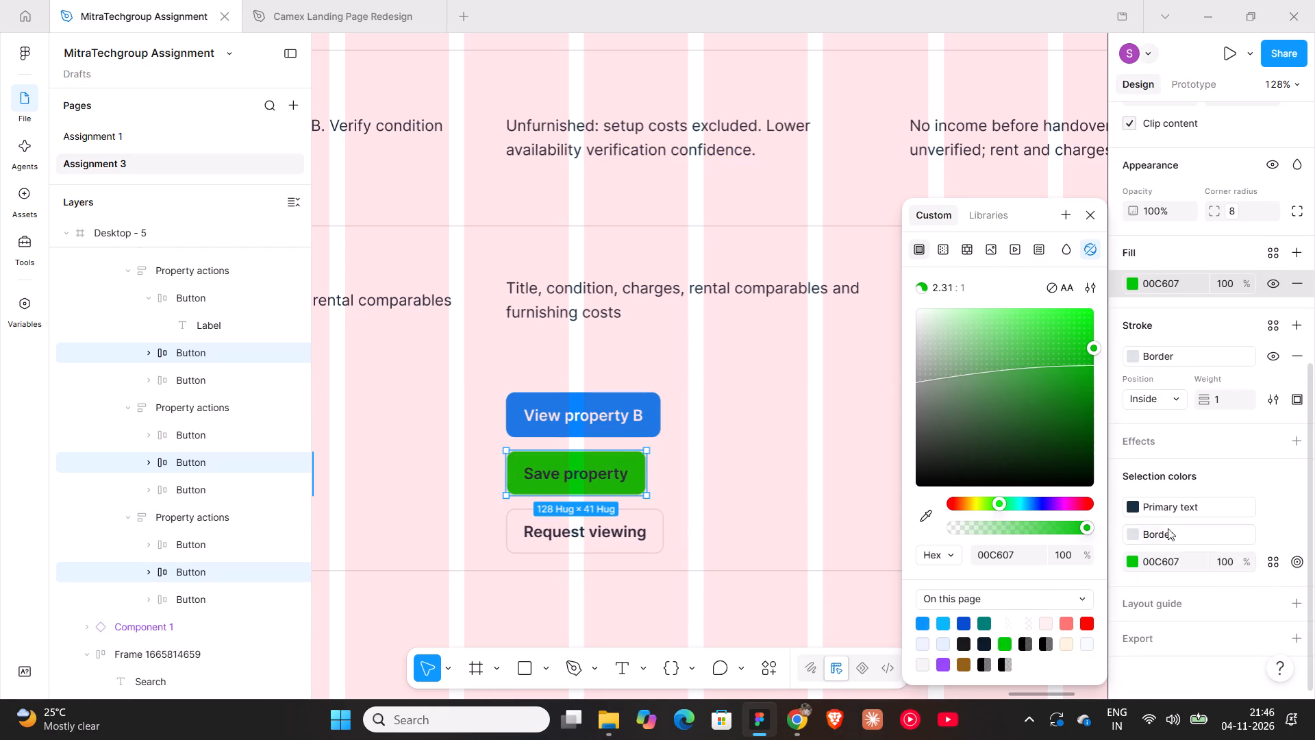
click(1267, 506)
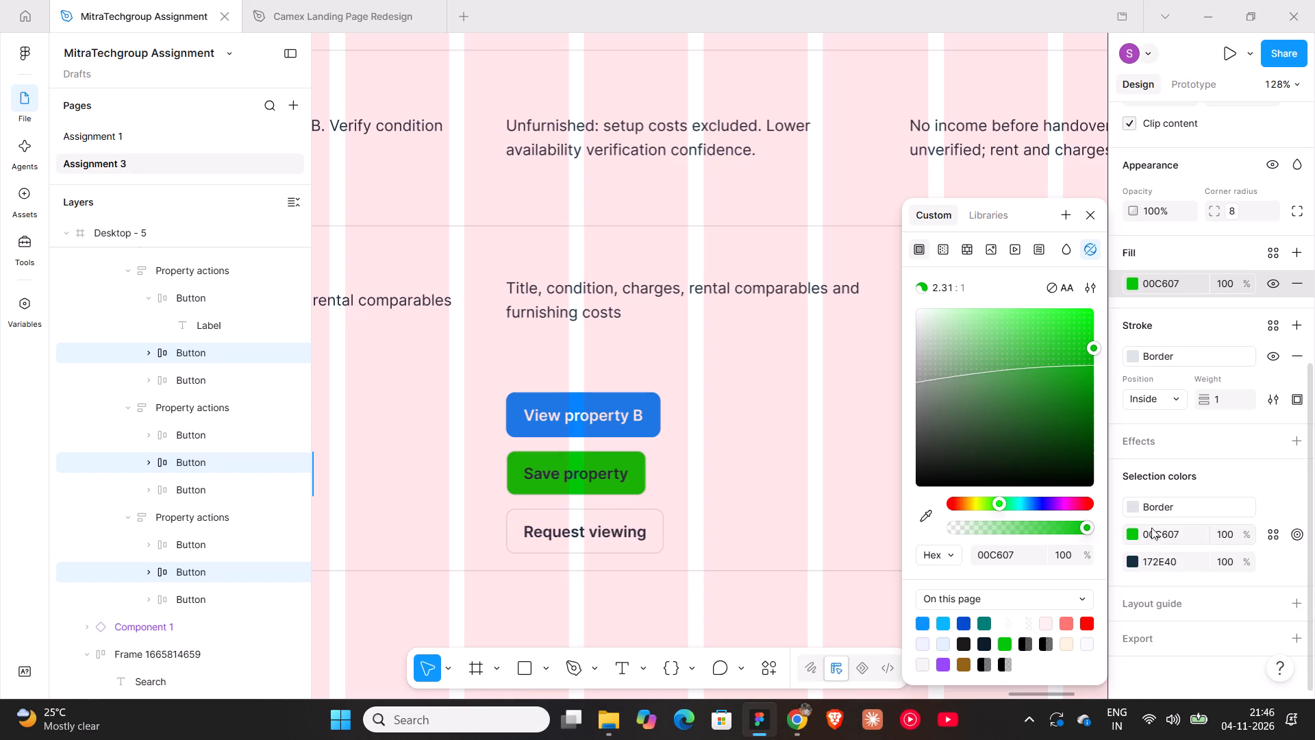
click(1160, 560)
key(f)
key(Return)
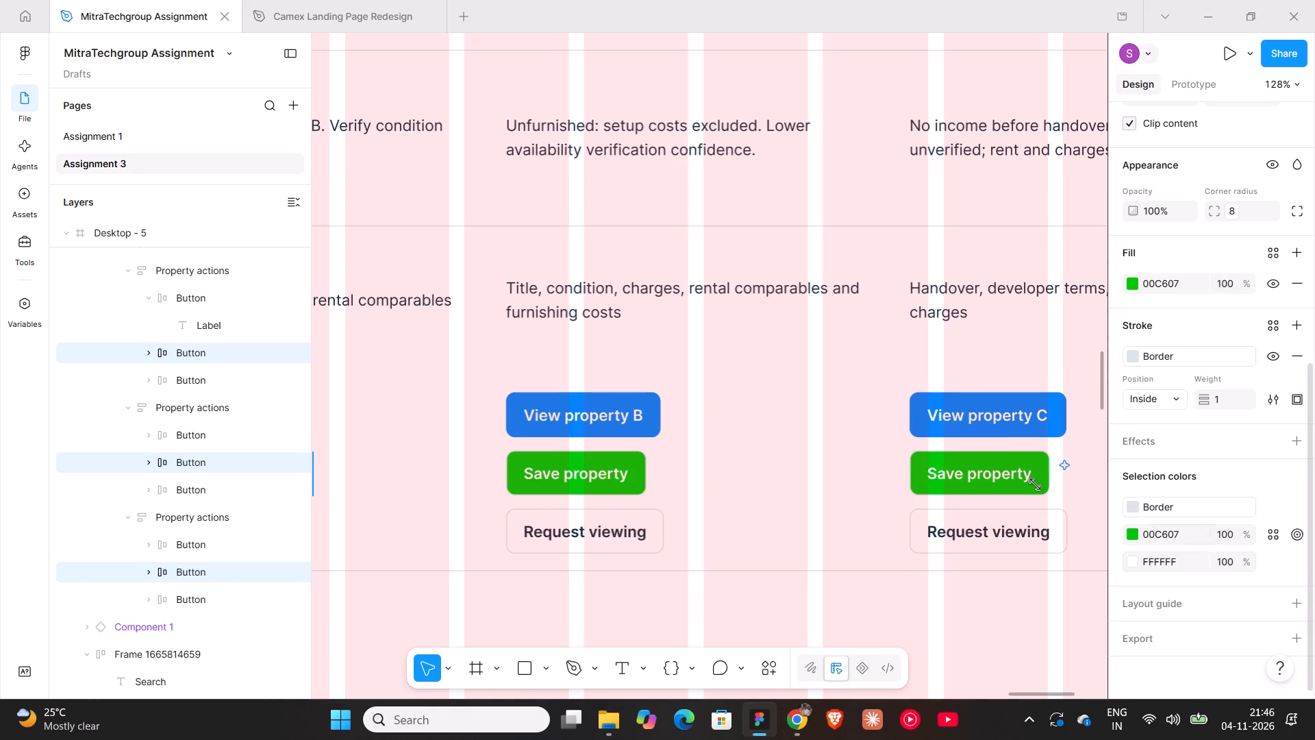
ctrl+scroll(988, 521, down, 8)
click(640, 555)
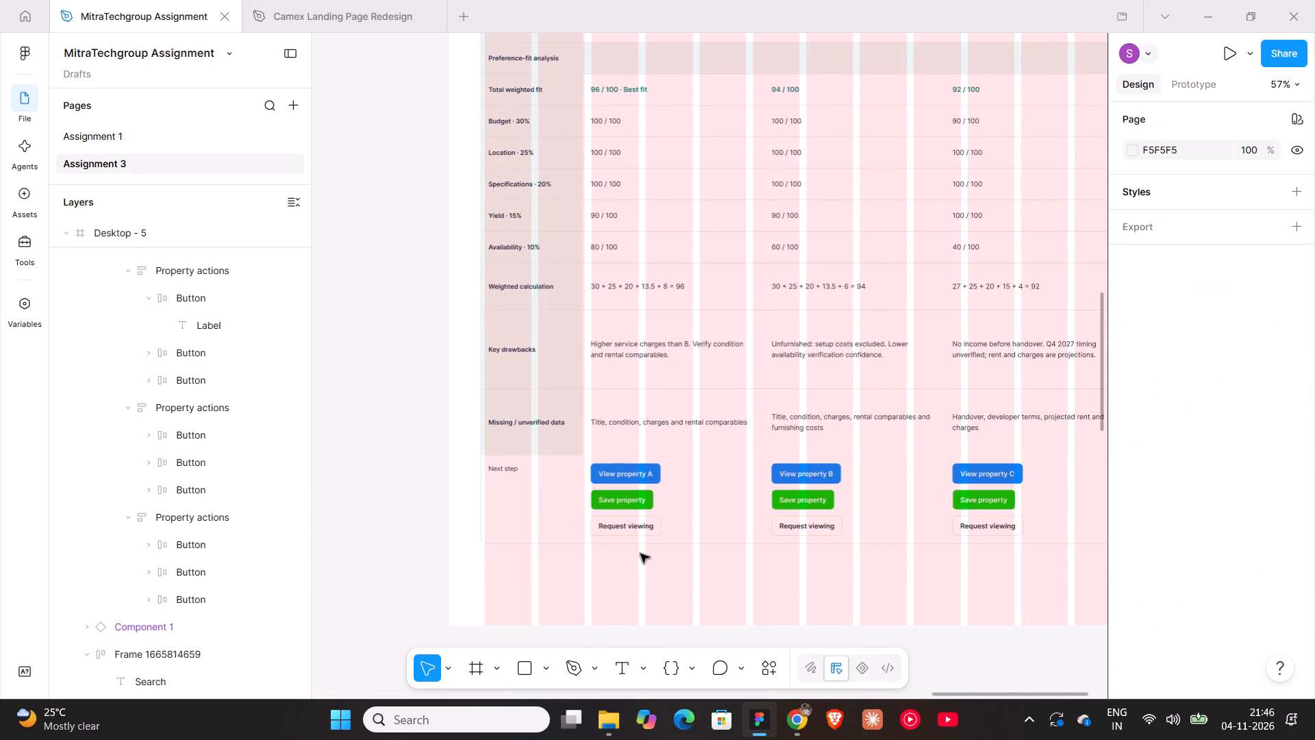
Delete the Request viewing buttons under properties A and B in the Next step row.
triple_click(642, 525)
double_click(642, 525)
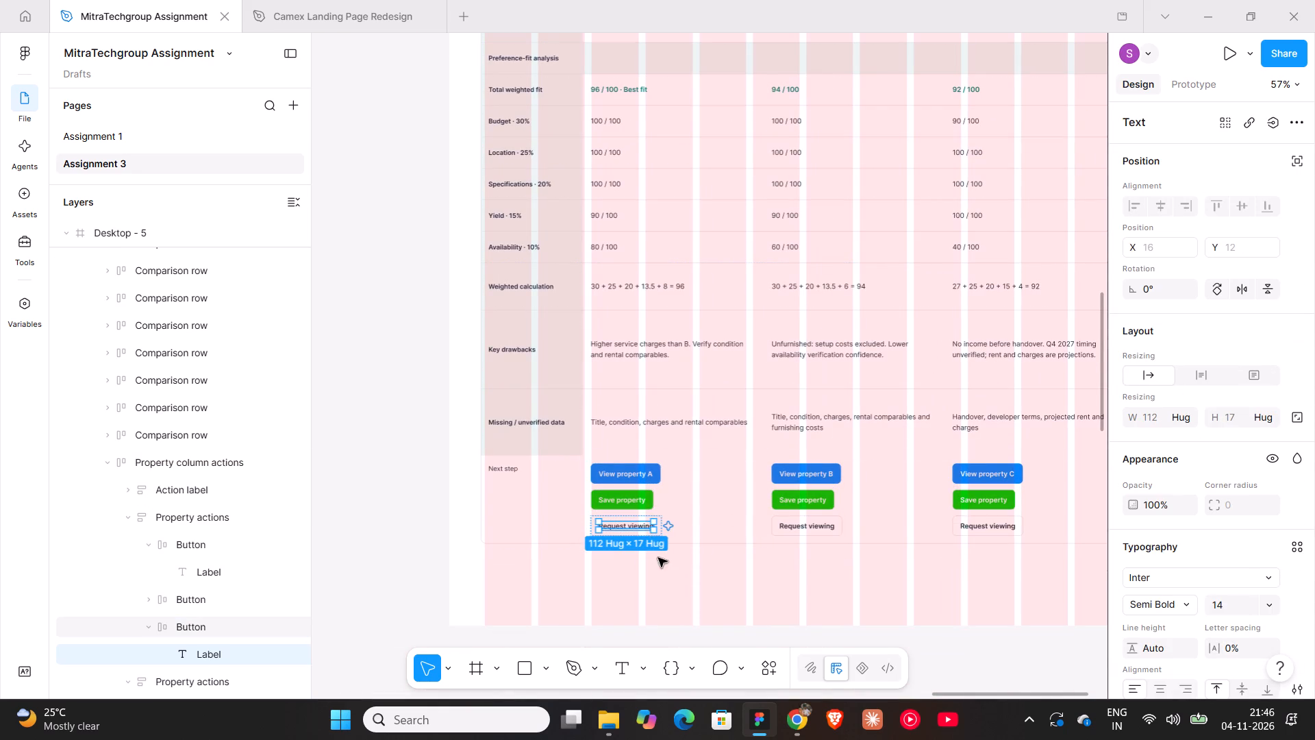
ctrl+scroll(646, 534, up, 7)
click(679, 515)
click(684, 503)
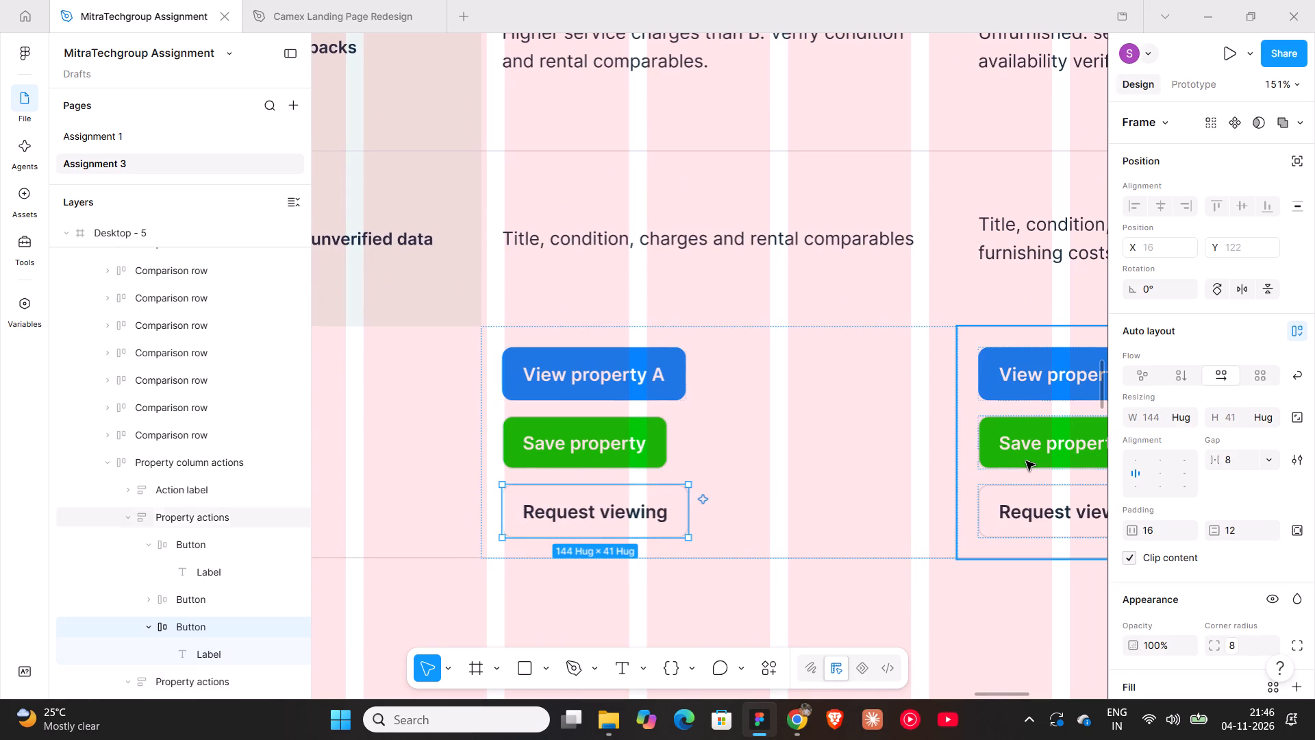
key(Delete)
shift+scroll(1026, 461, down, 5)
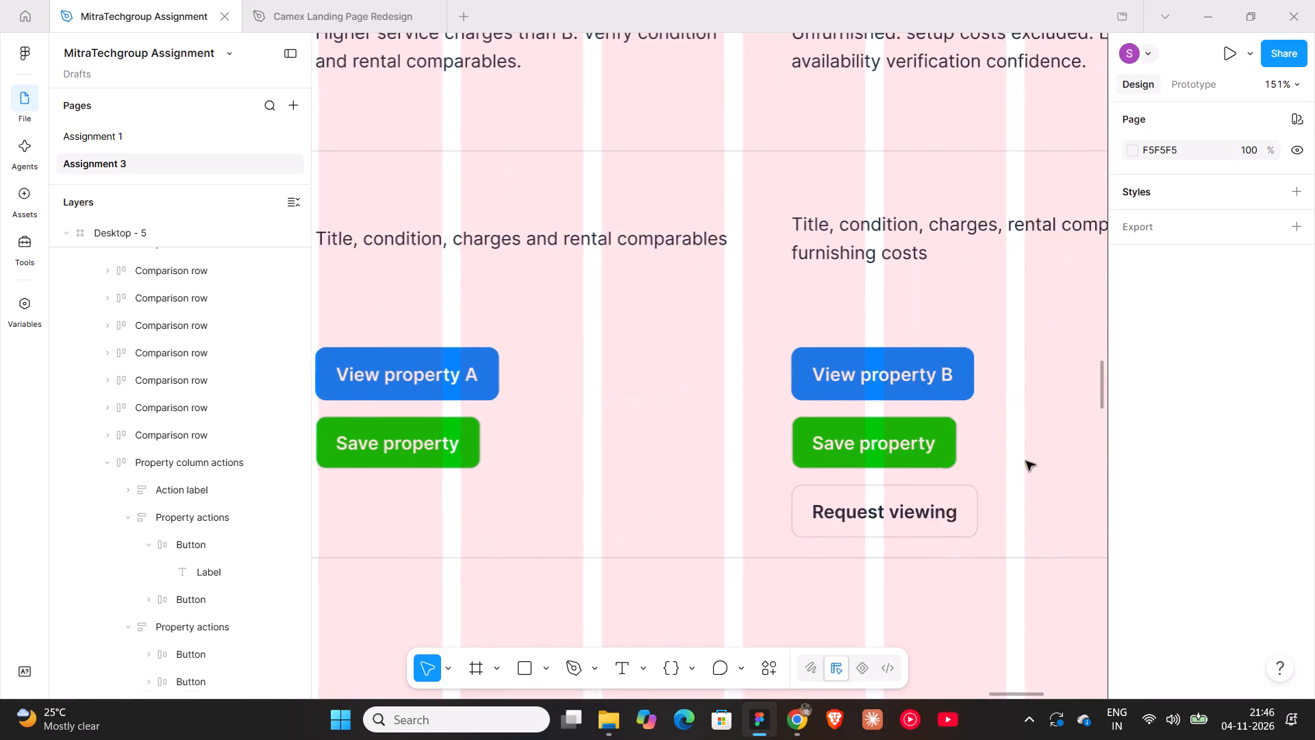
shift+scroll(1026, 461, down, 2)
click(778, 518)
triple_click(757, 510)
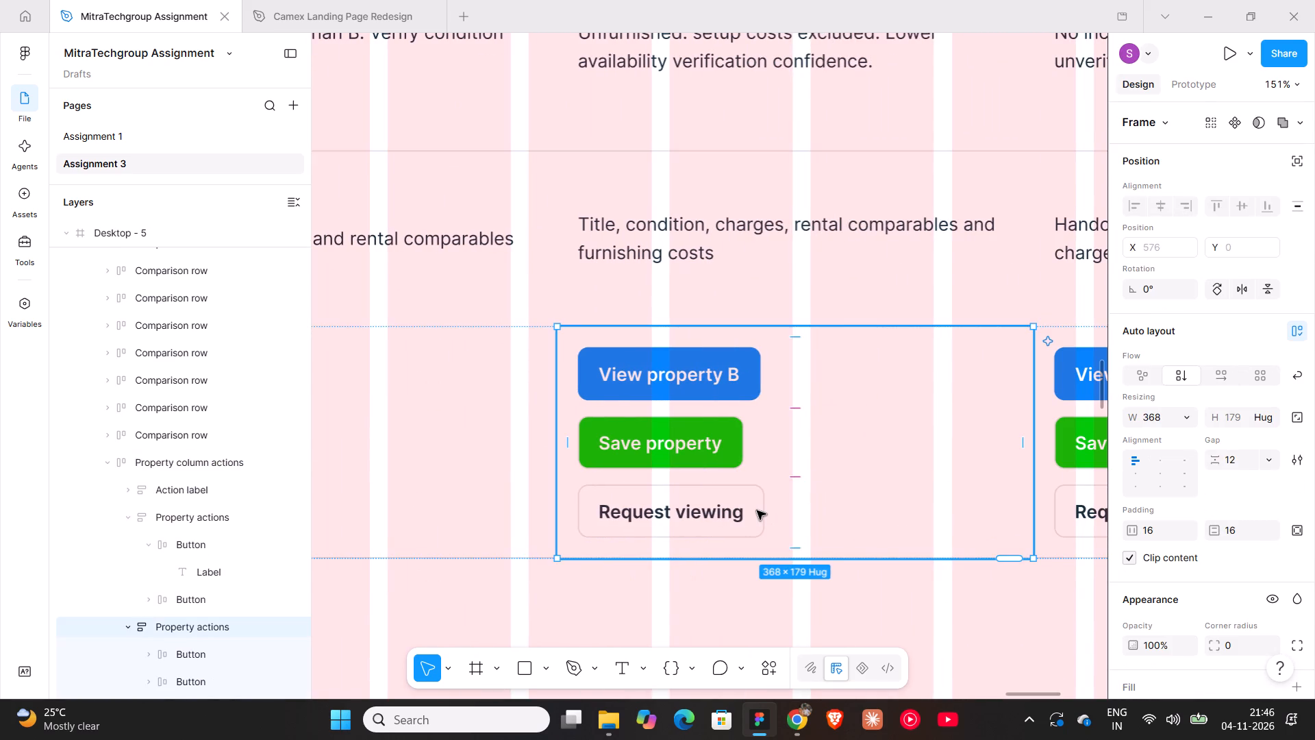
double_click(757, 510)
key(Delete)
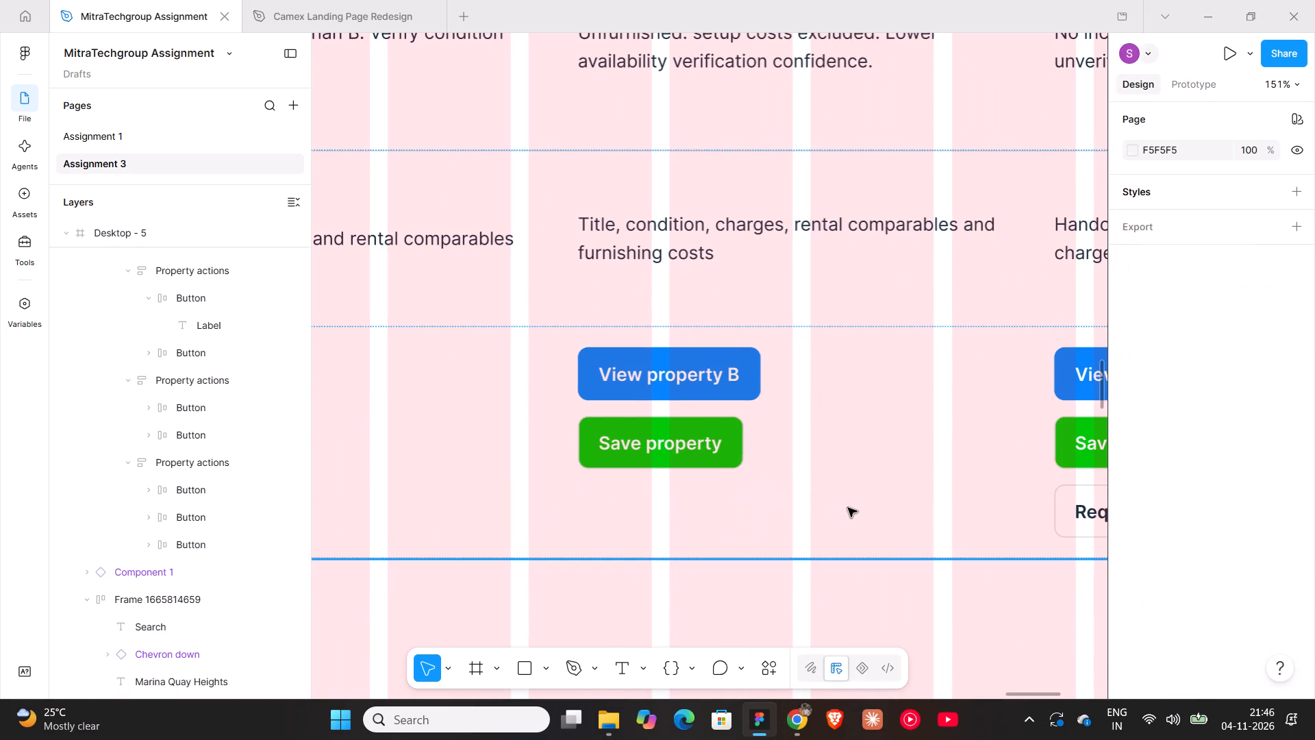
Delete the Request viewing button under property C in the Next step row.
shift+scroll(848, 508, down, 5)
triple_click(929, 493)
double_click(929, 493)
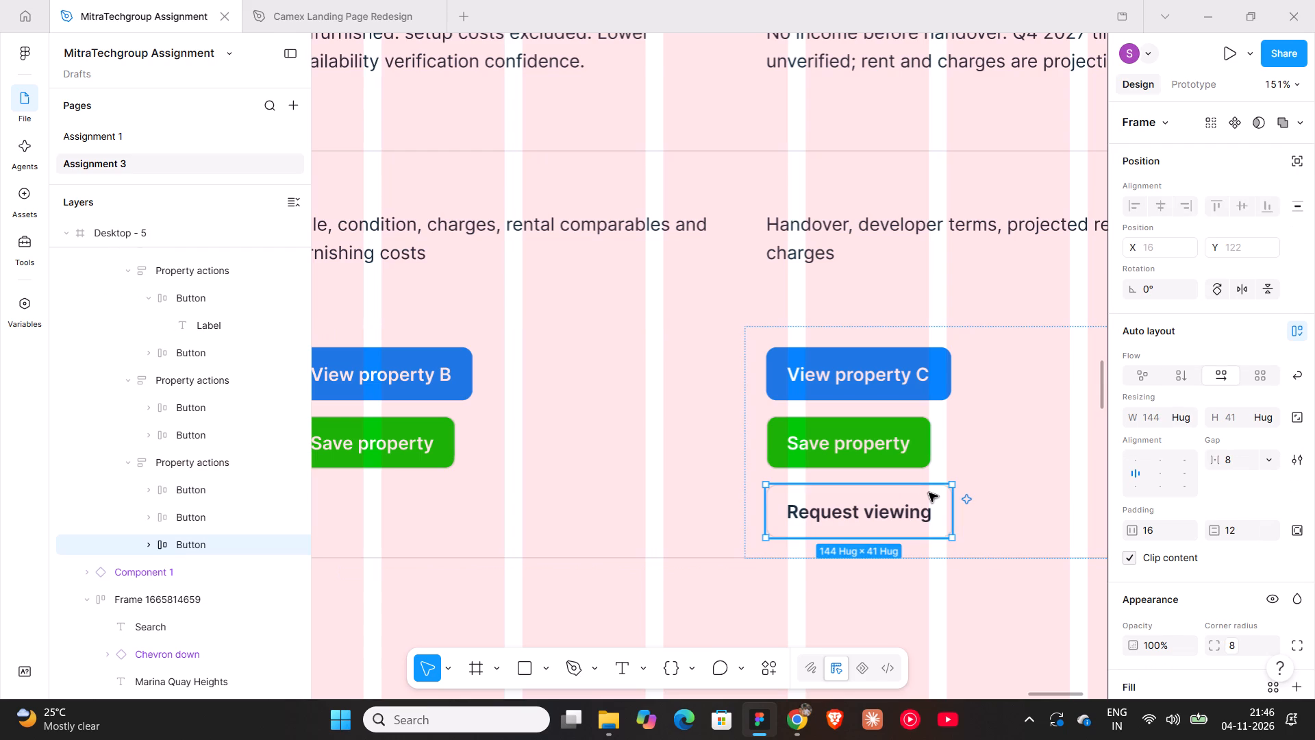
key(Delete)
Delete the two leftover property card frames lying on the canvas below the Desktop screens.
ctrl+scroll(897, 422, down, 8)
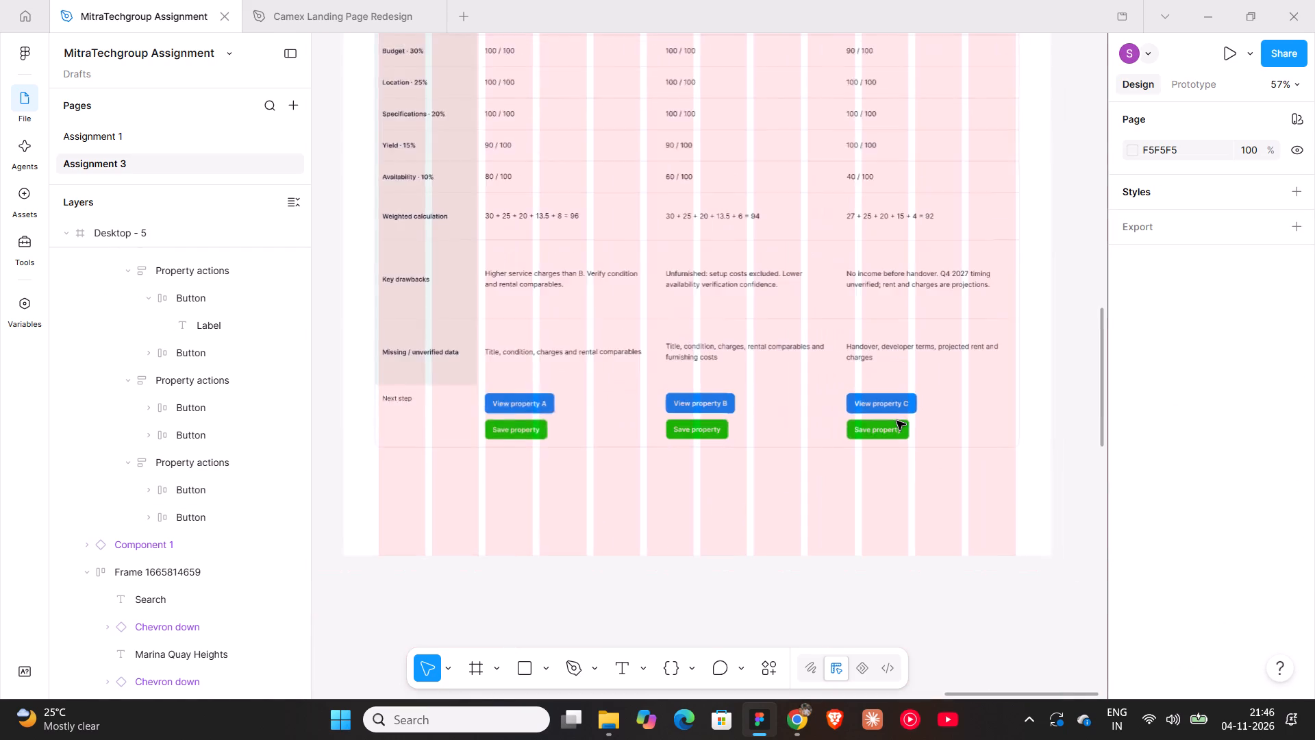
ctrl+scroll(897, 421, down, 15)
click(777, 472)
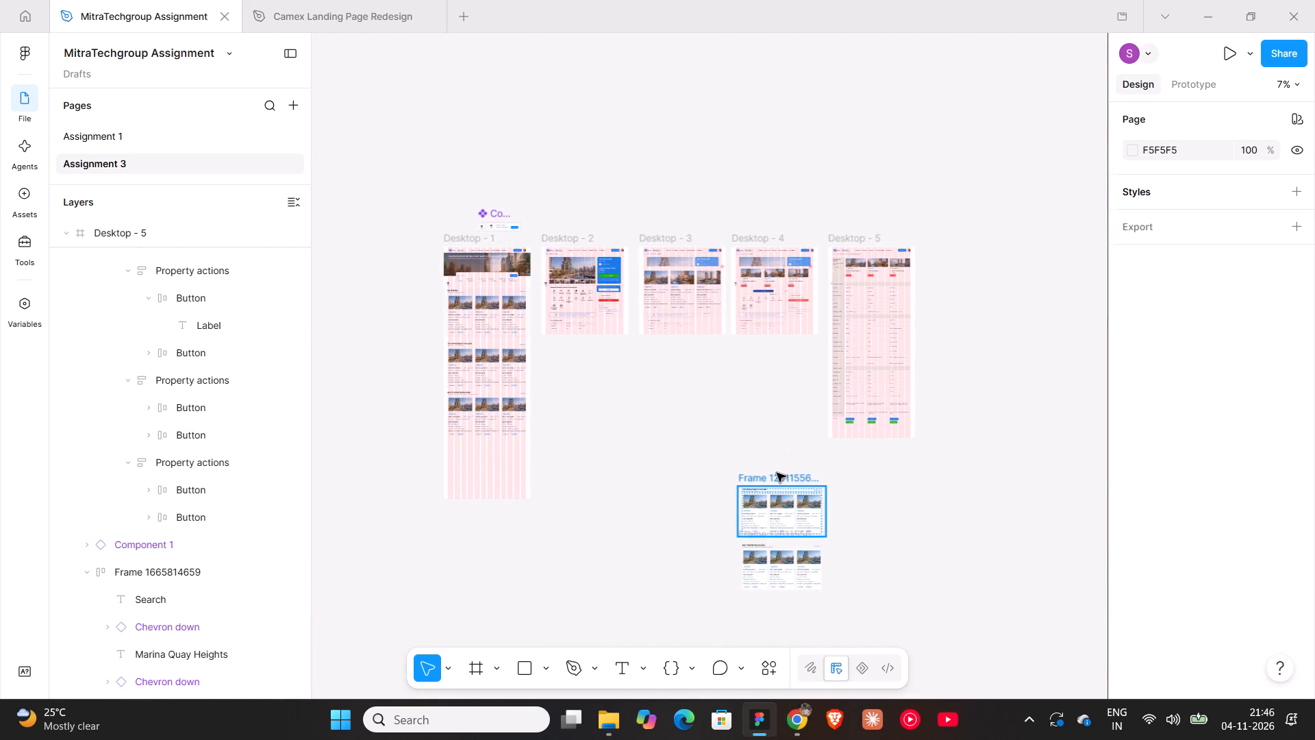
click(721, 454)
drag(745, 470, 888, 580)
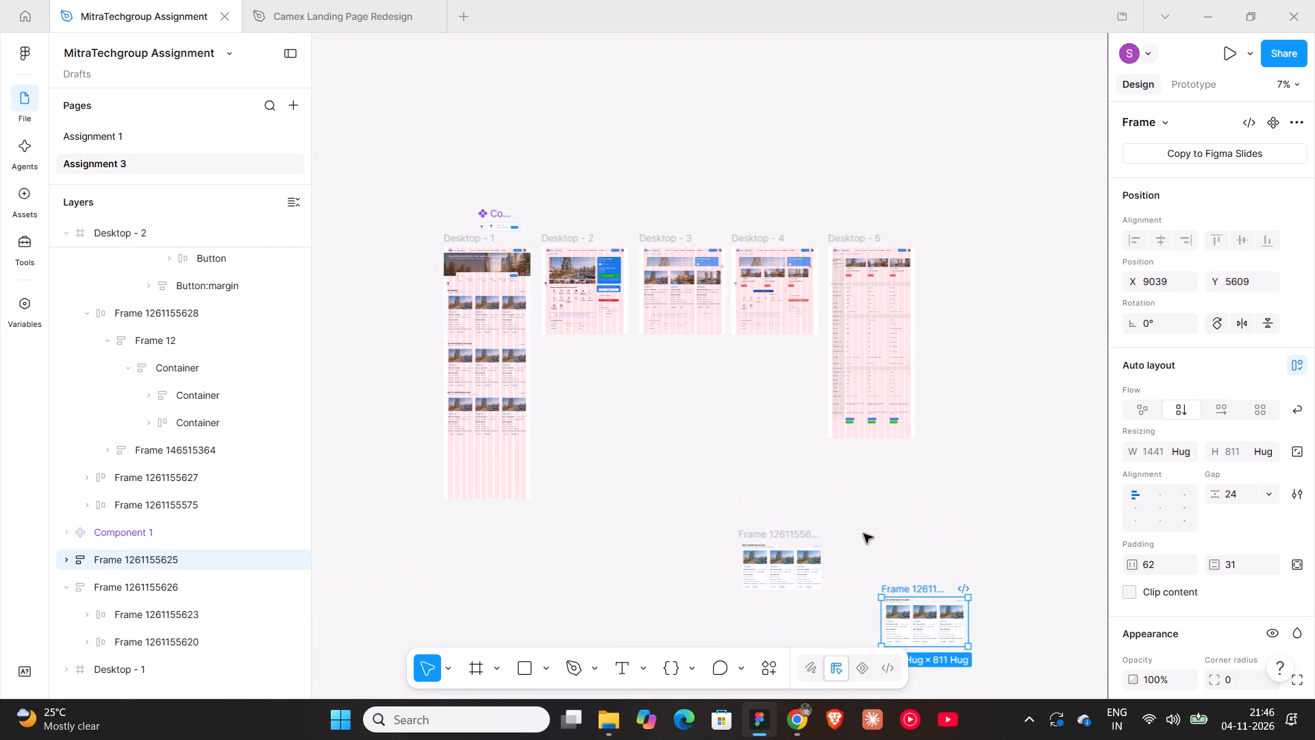
key(Delete)
drag(680, 480, 879, 657)
key(Delete)
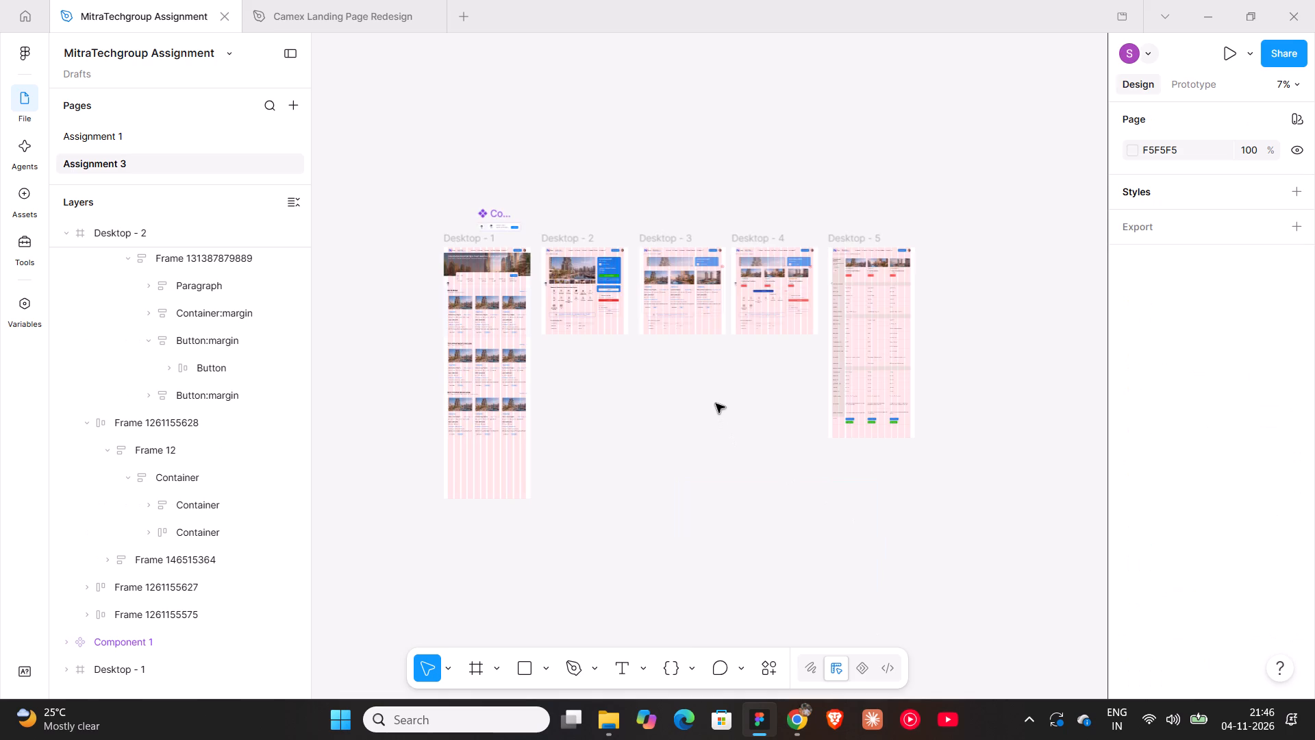
Switch to the Camex Landing Page Redesign file and examine the Comparison / 1440 reference screen's shortlist and comparison table.
ctrl+scroll(718, 402, down, 16)
click(286, 21)
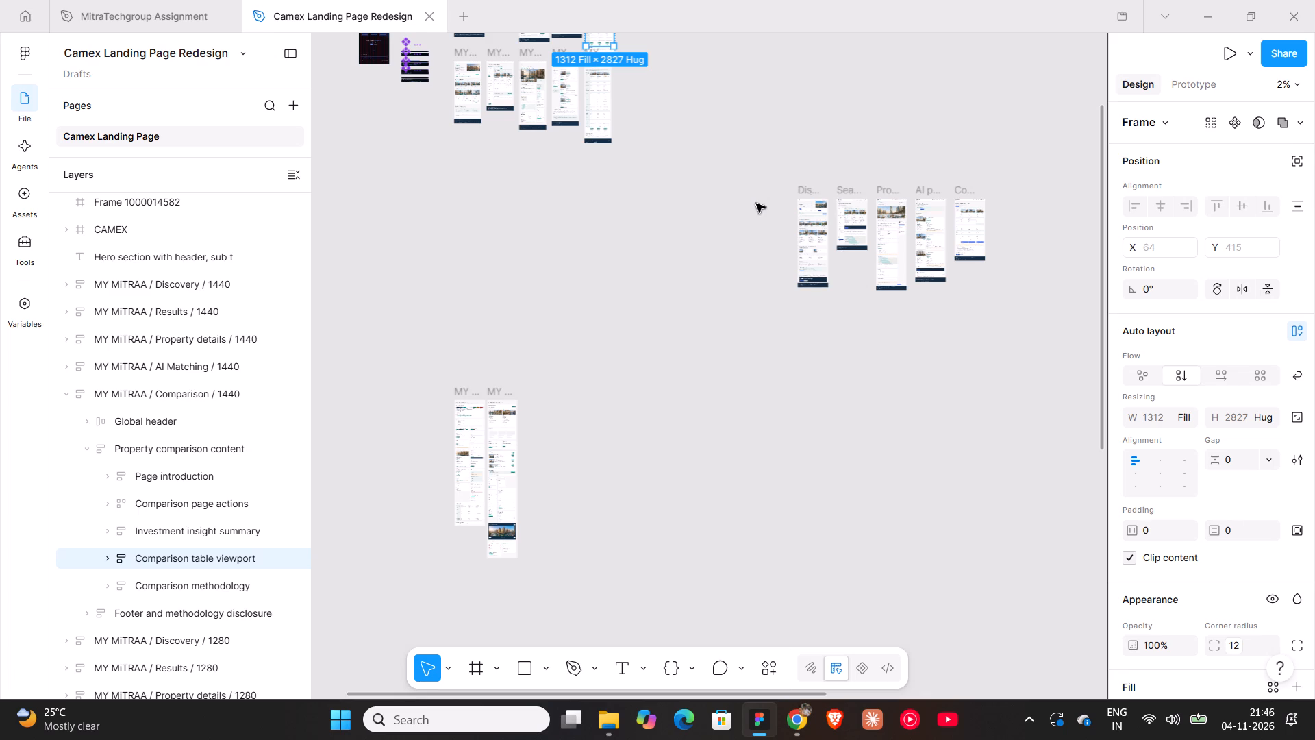
ctrl+scroll(984, 189, up, 12)
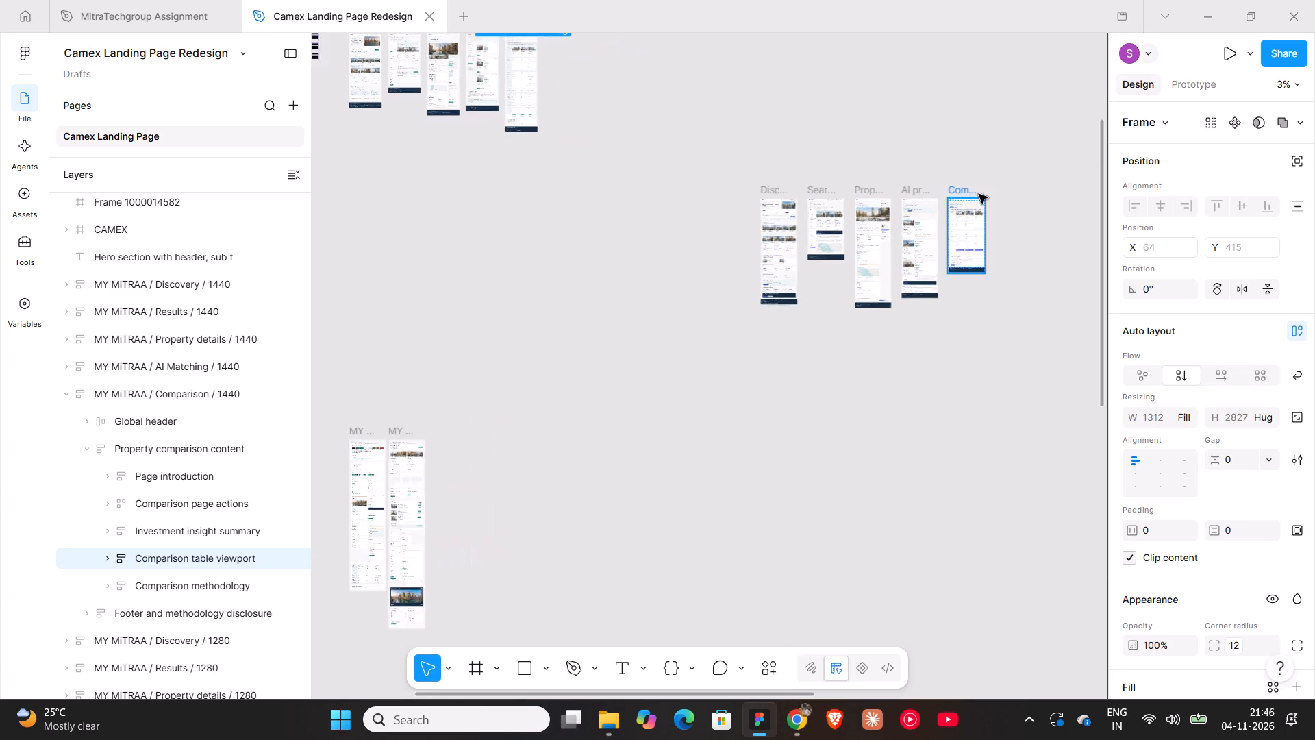
ctrl+scroll(979, 194, up, 8)
ctrl+scroll(981, 264, up, 20)
ctrl+scroll(981, 264, up, 20)
ctrl+scroll(981, 264, up, 2)
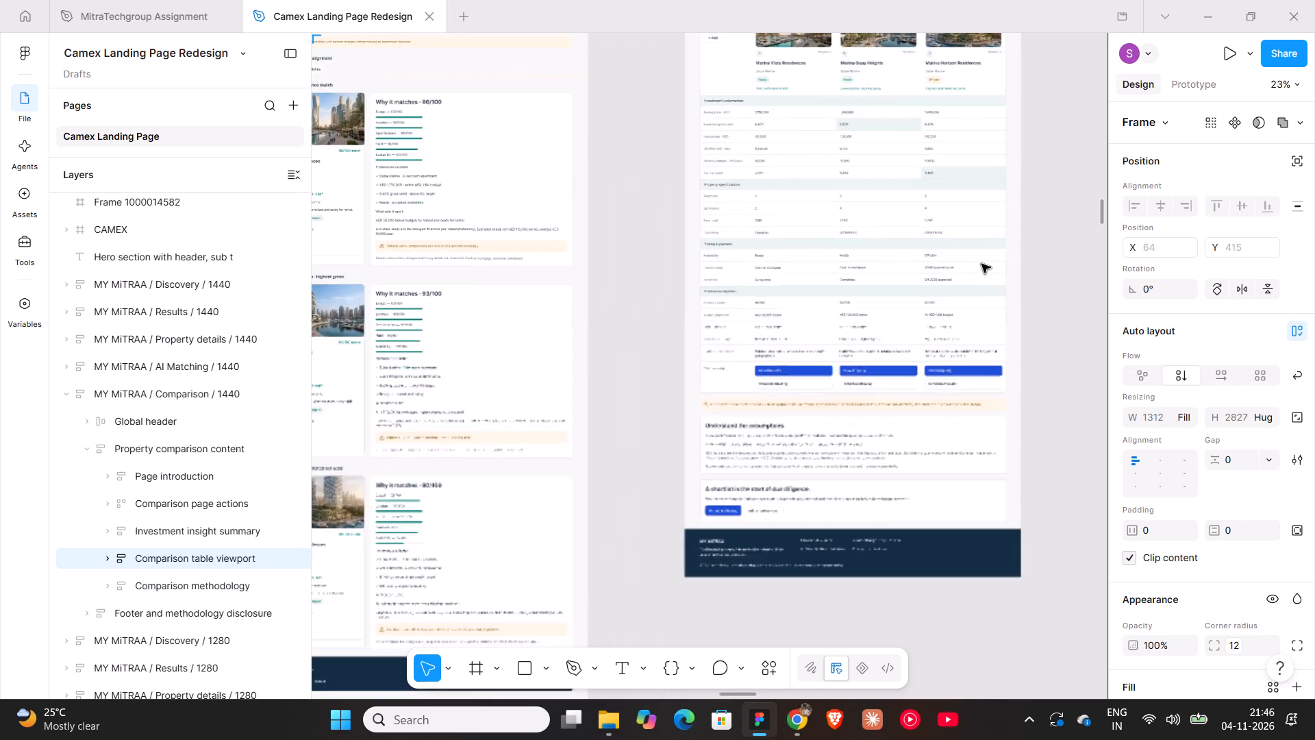
ctrl+scroll(981, 264, up, 8)
scroll(981, 264, up, 17)
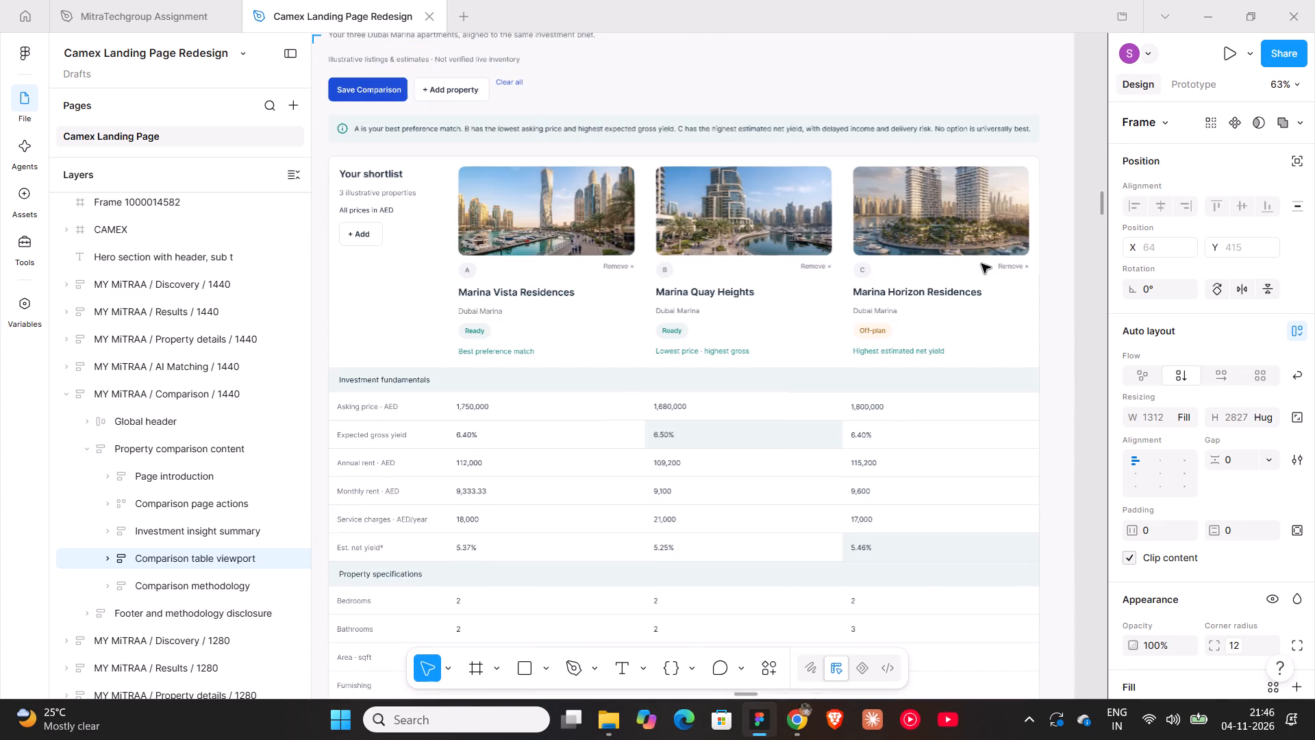
ctrl+scroll(981, 264, down, 2)
ctrl+scroll(981, 264, up, 1)
ctrl+scroll(981, 264, down, 16)
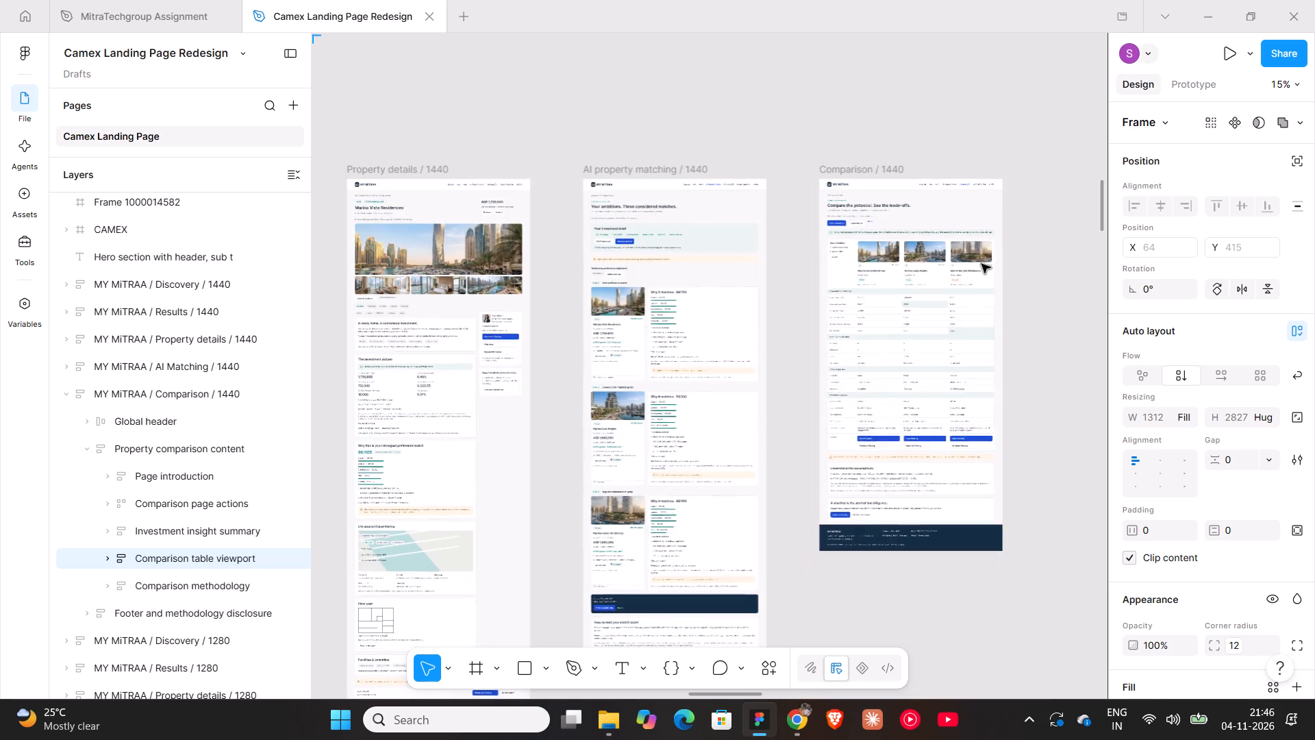
Delete the row of five reference screens running from Discover to Comparison / 1440.
ctrl+scroll(981, 264, down, 11)
drag(590, 197, 1009, 267)
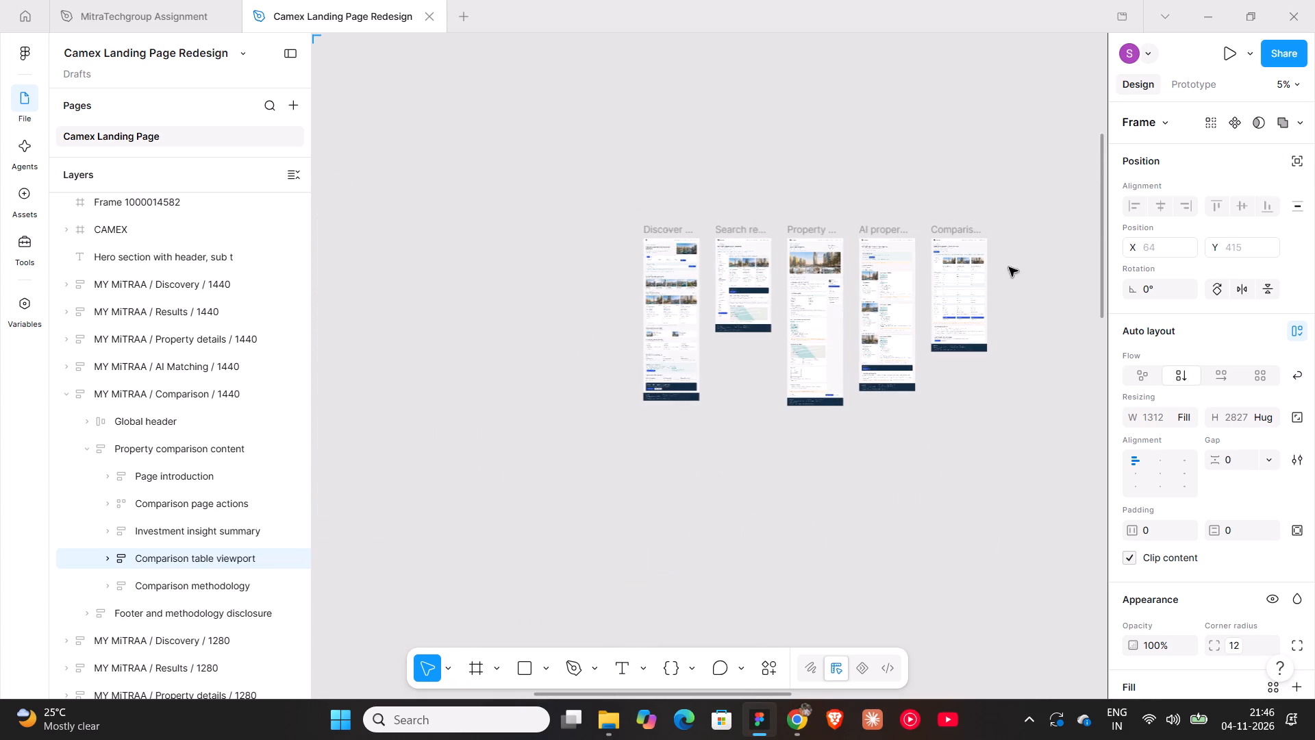
drag(1009, 267, 1044, 509)
key(Delete)
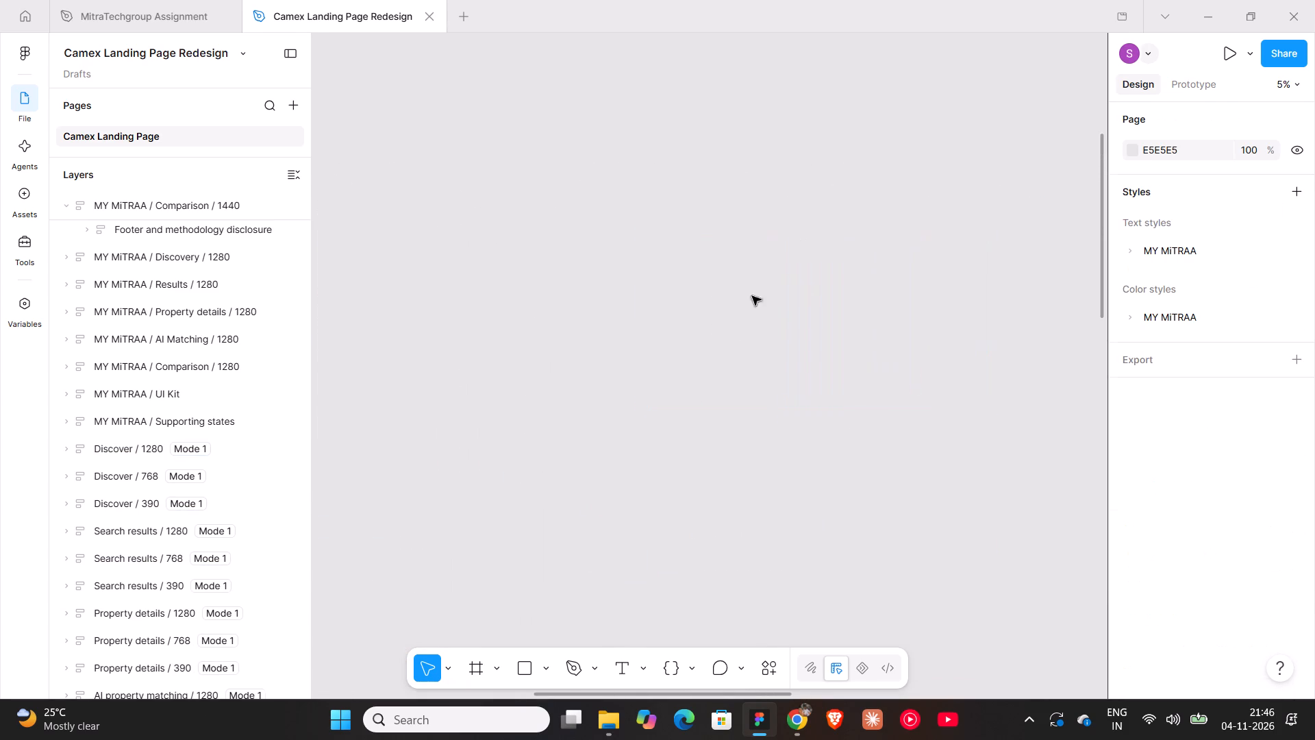
Delete the two rows of MY MiTRAA screens, Discovery to Comparison, in both the 1440 and 1280 sets.
ctrl+scroll(688, 225, down, 17)
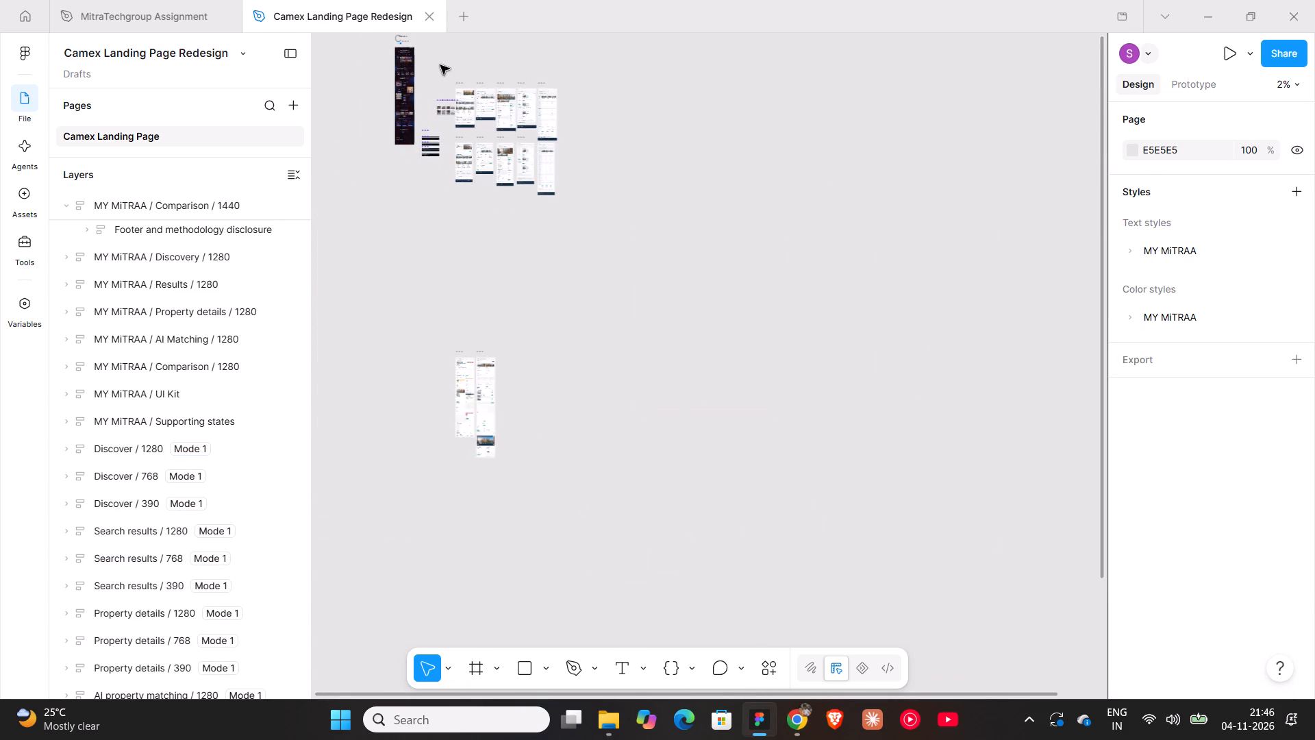
drag(437, 55, 592, 105)
click(590, 83)
drag(592, 65, 580, 192)
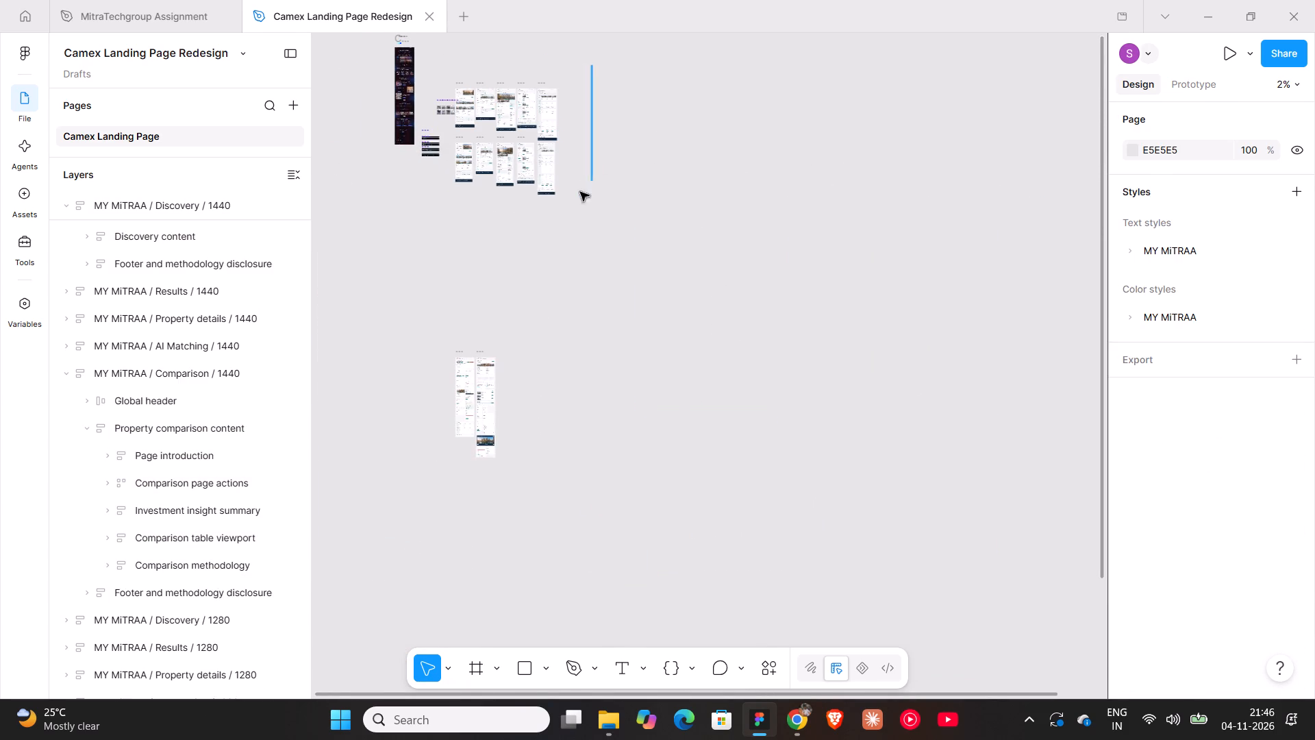
drag(580, 192, 462, 241)
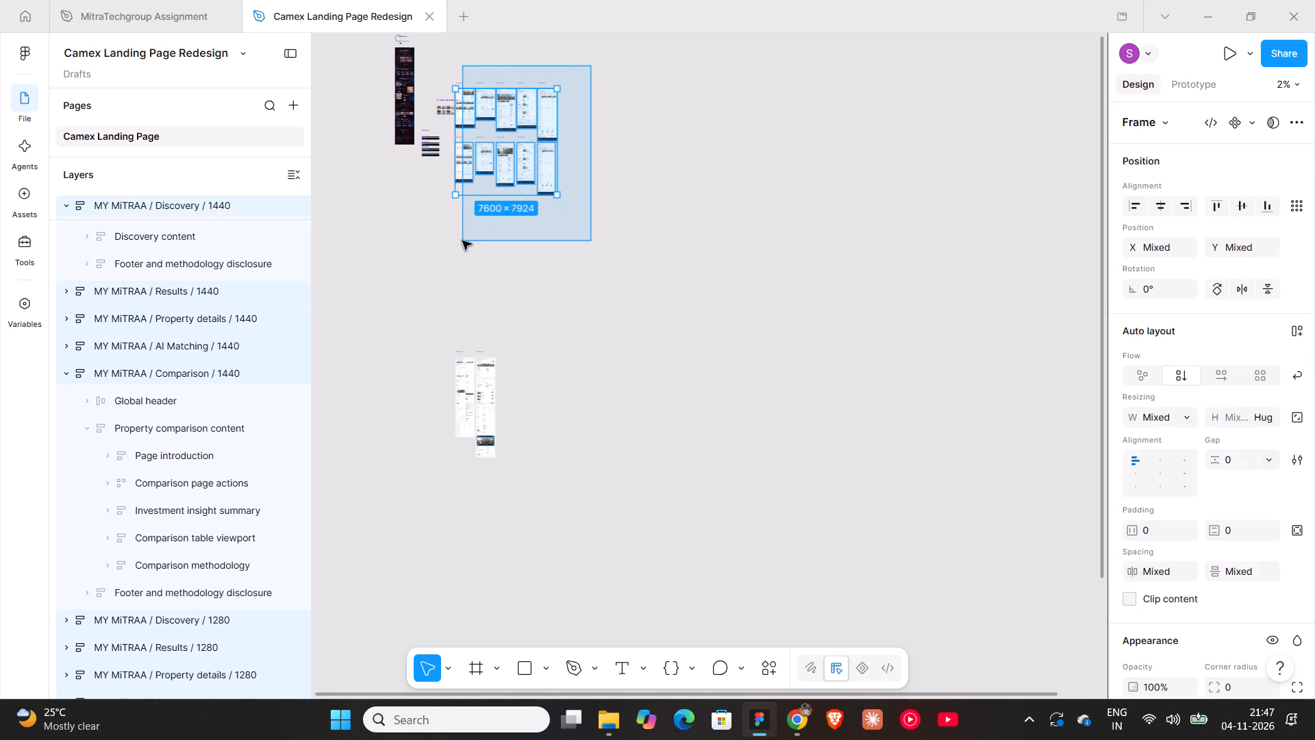
key(Delete)
Delete the MY MiTRAA / UI Kit and MY MiTRAA / Supporting states frames.
drag(371, 291, 689, 619)
key(Delete)
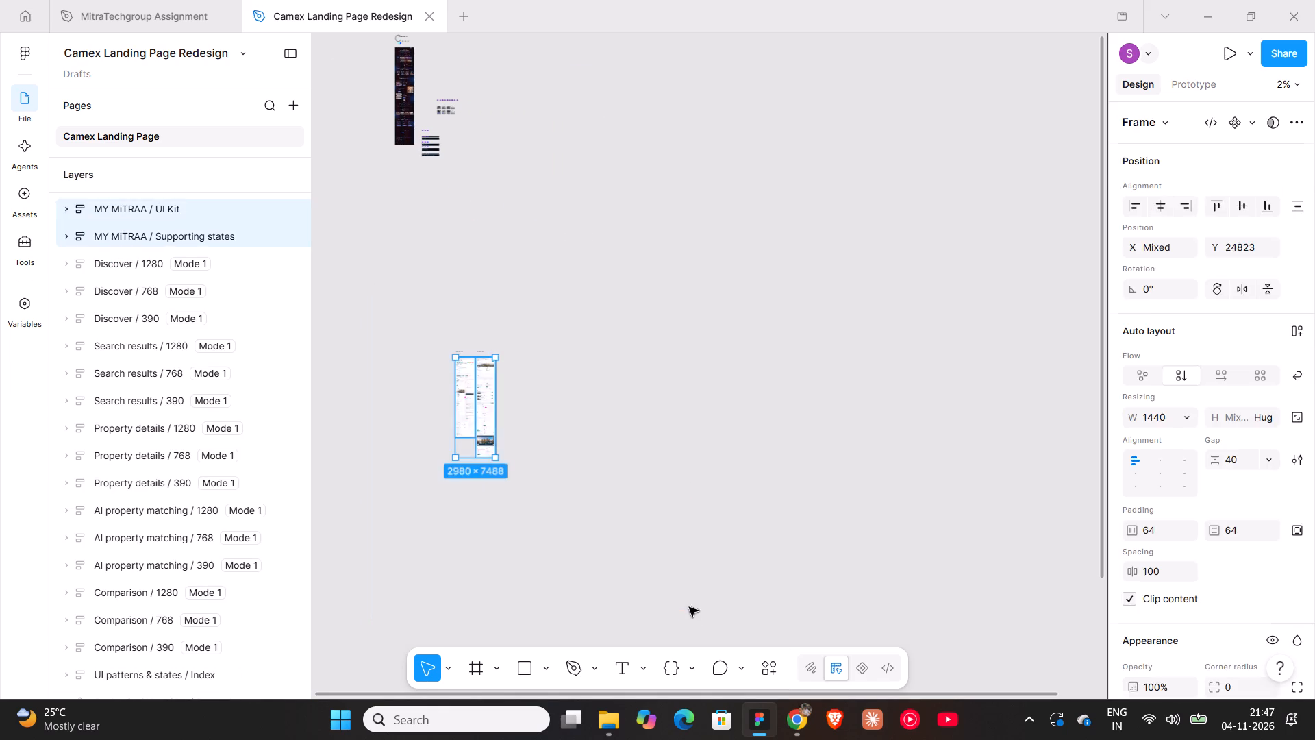
key(ctrl+z)
ctrl+scroll(444, 419, up, 14)
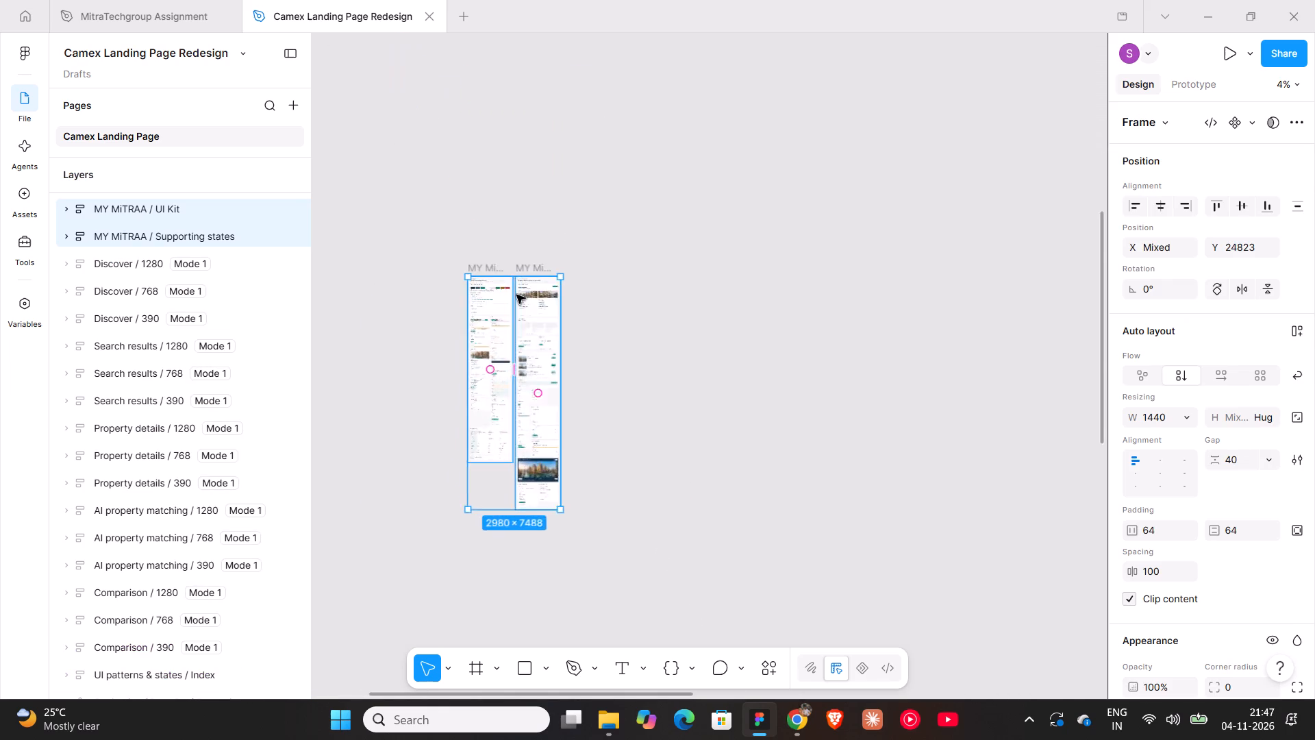
ctrl+scroll(516, 295, up, 19)
ctrl+scroll(520, 293, down, 8)
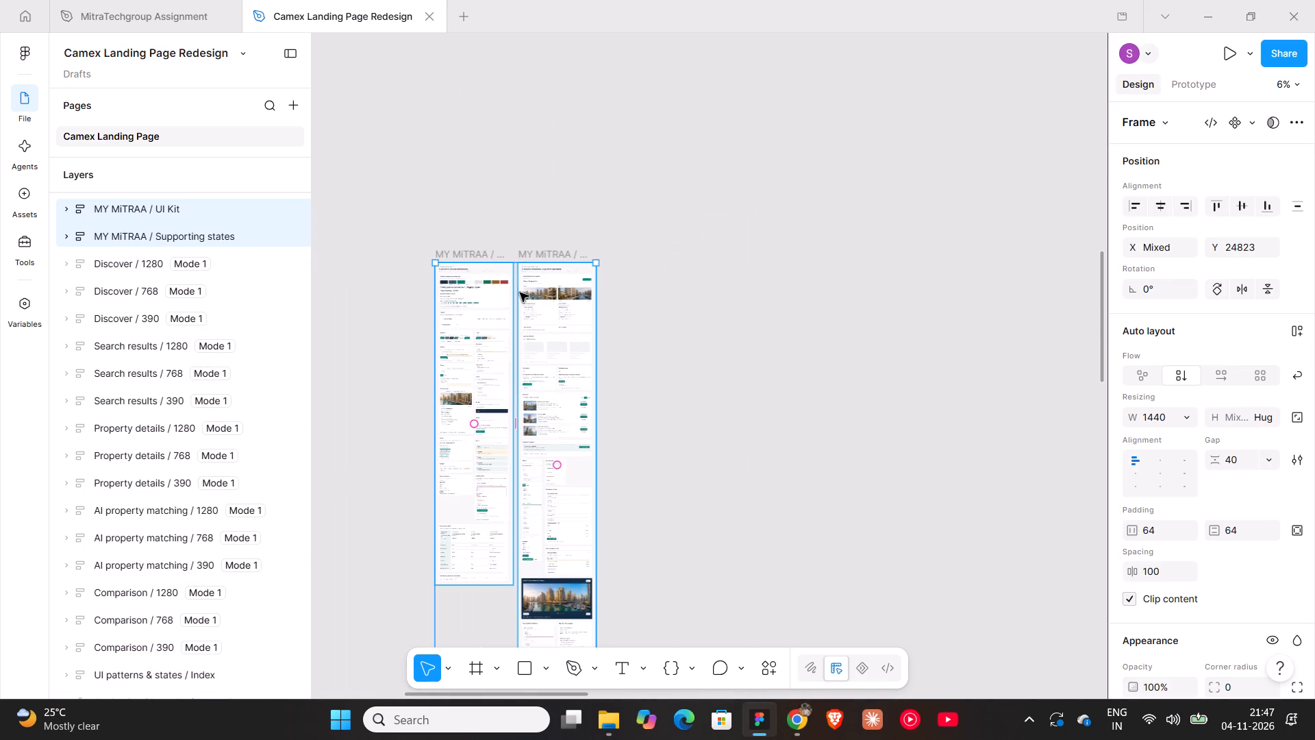
key(Delete)
Close the Camex Landing Page Redesign file.
ctrl+scroll(583, 251, down, 9)
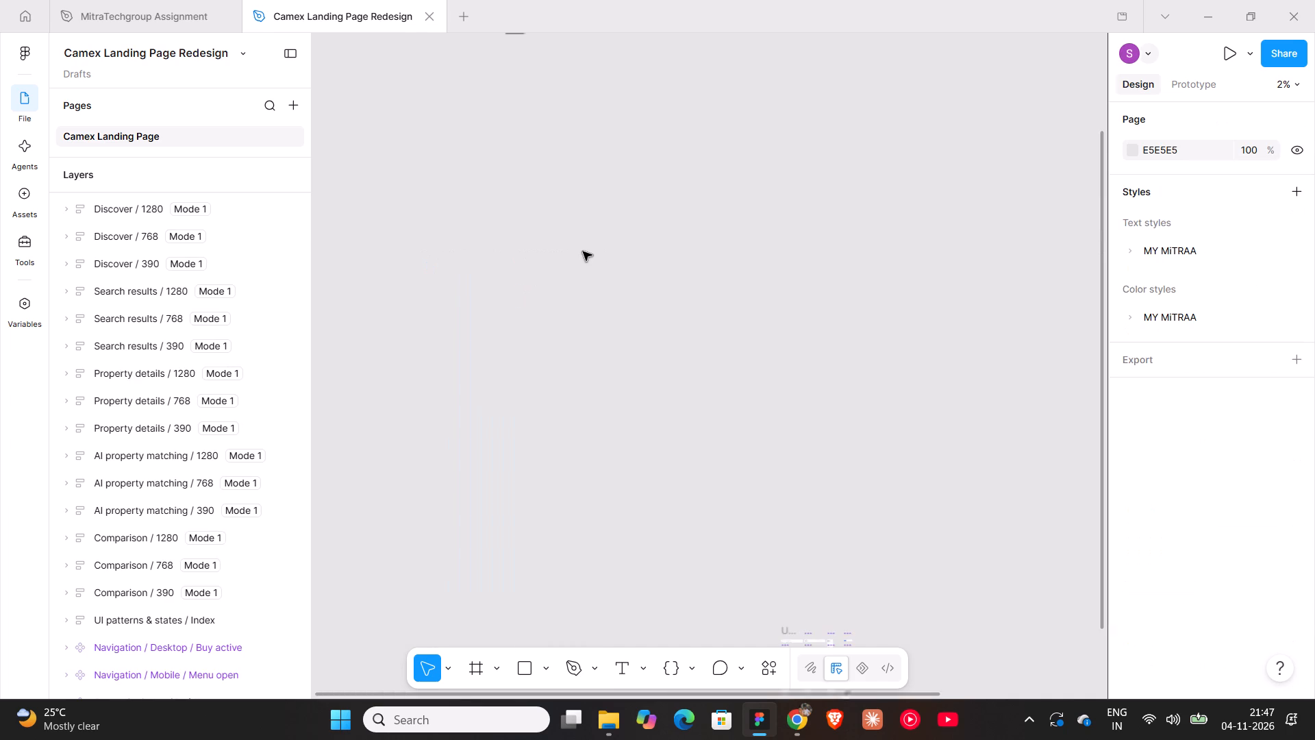
ctrl+scroll(583, 251, down, 8)
scroll(477, 180, up, 6)
click(437, 19)
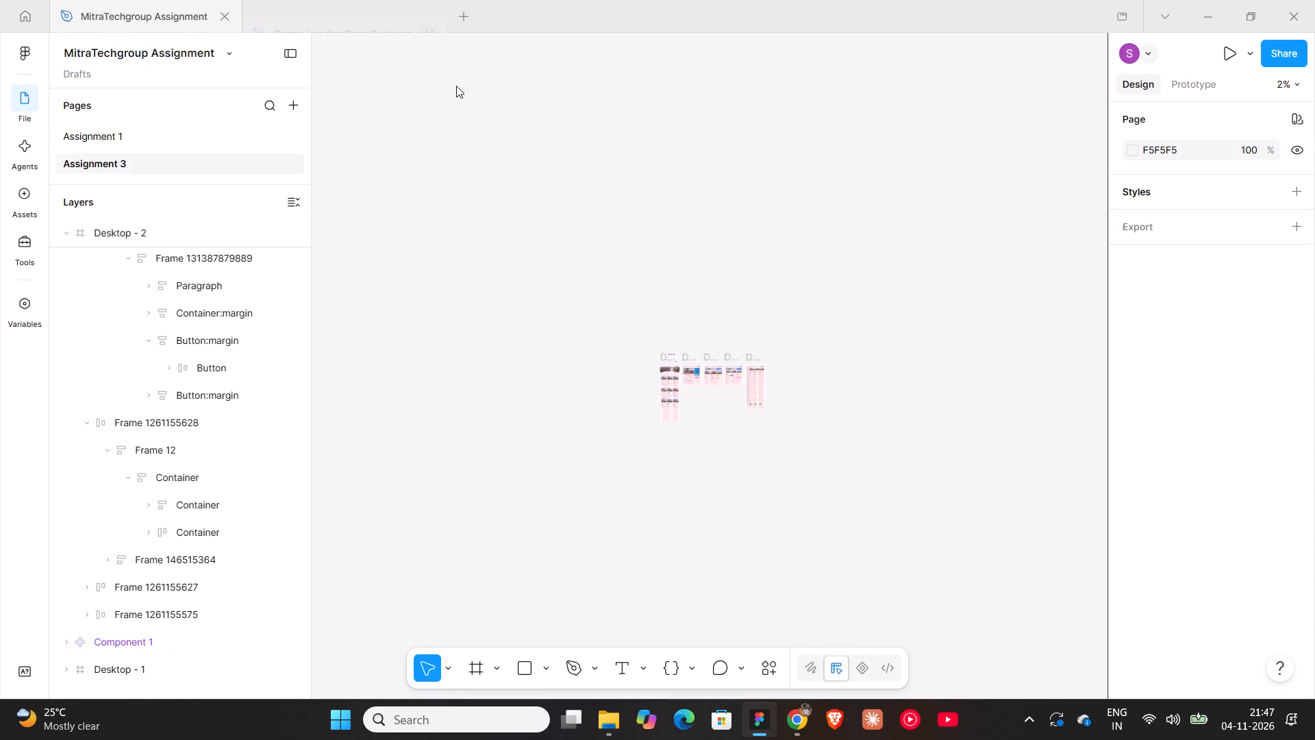
Review the five Desktop screens on the Assignment 3 page against the Assignment 3 brief in the PDF open in Chrome.
ctrl+scroll(713, 389, up, 20)
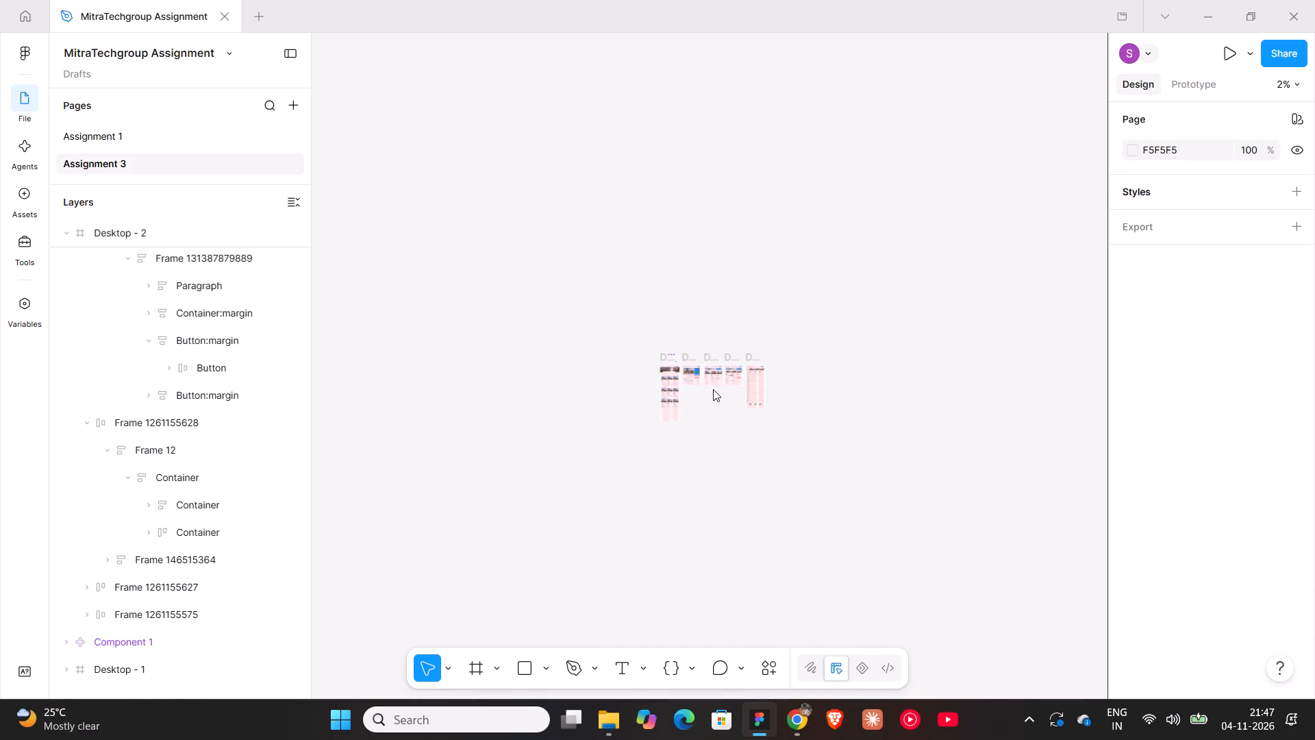
click(713, 389)
ctrl+scroll(713, 389, up, 15)
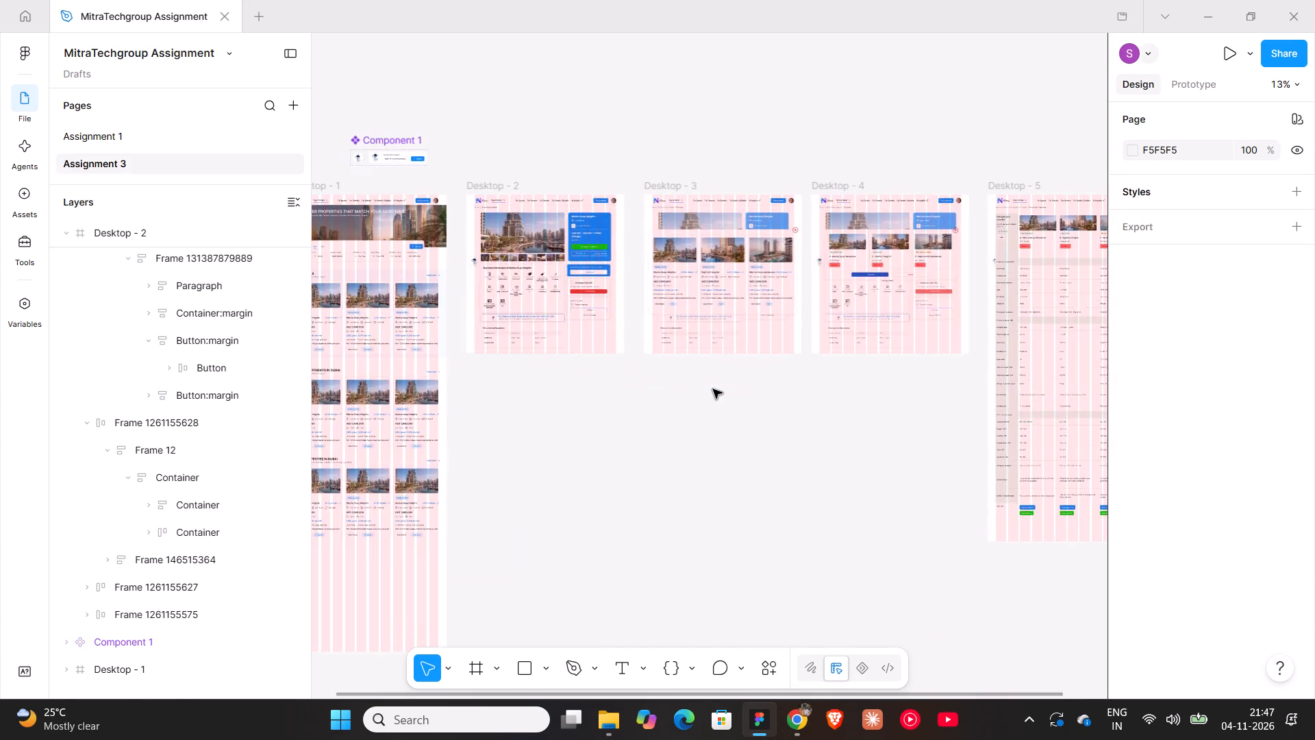
ctrl+scroll(713, 389, down, 5)
scroll(713, 389, down, 4)
click(780, 720)
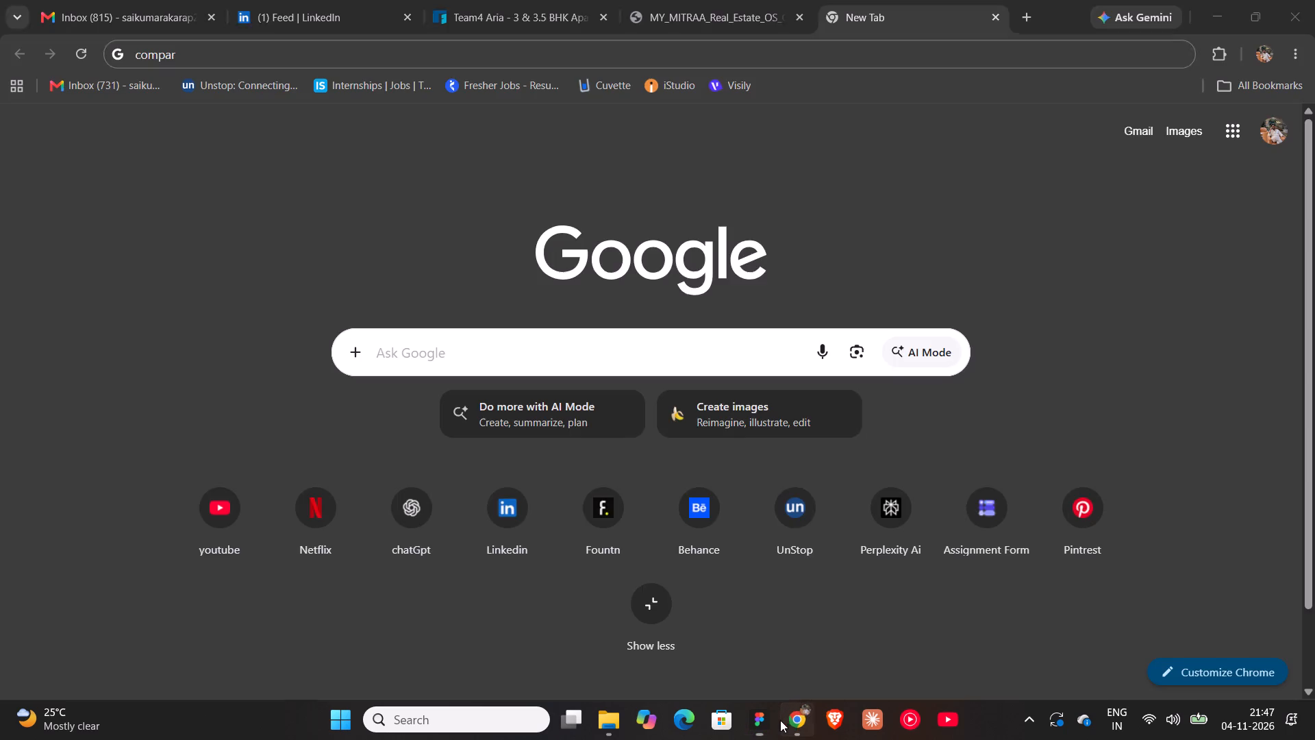
click(663, 0)
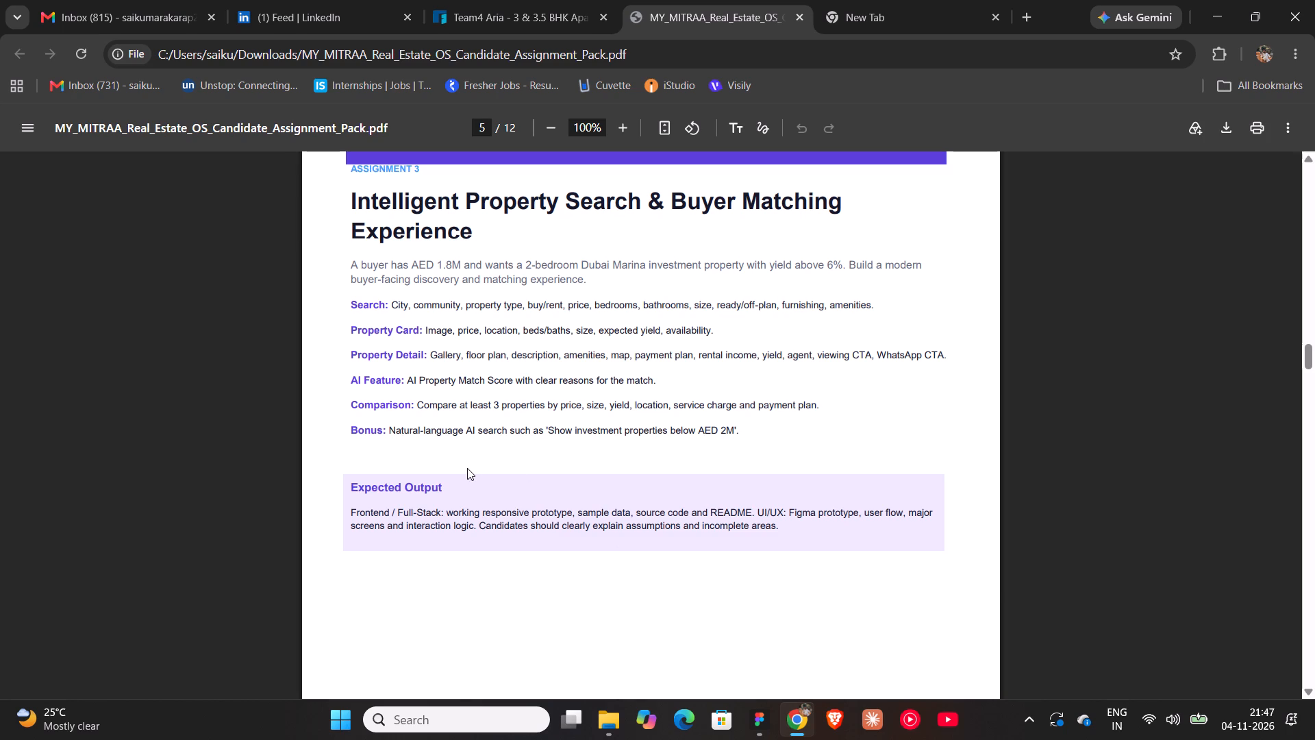
click(762, 711)
scroll(722, 314, up, 4)
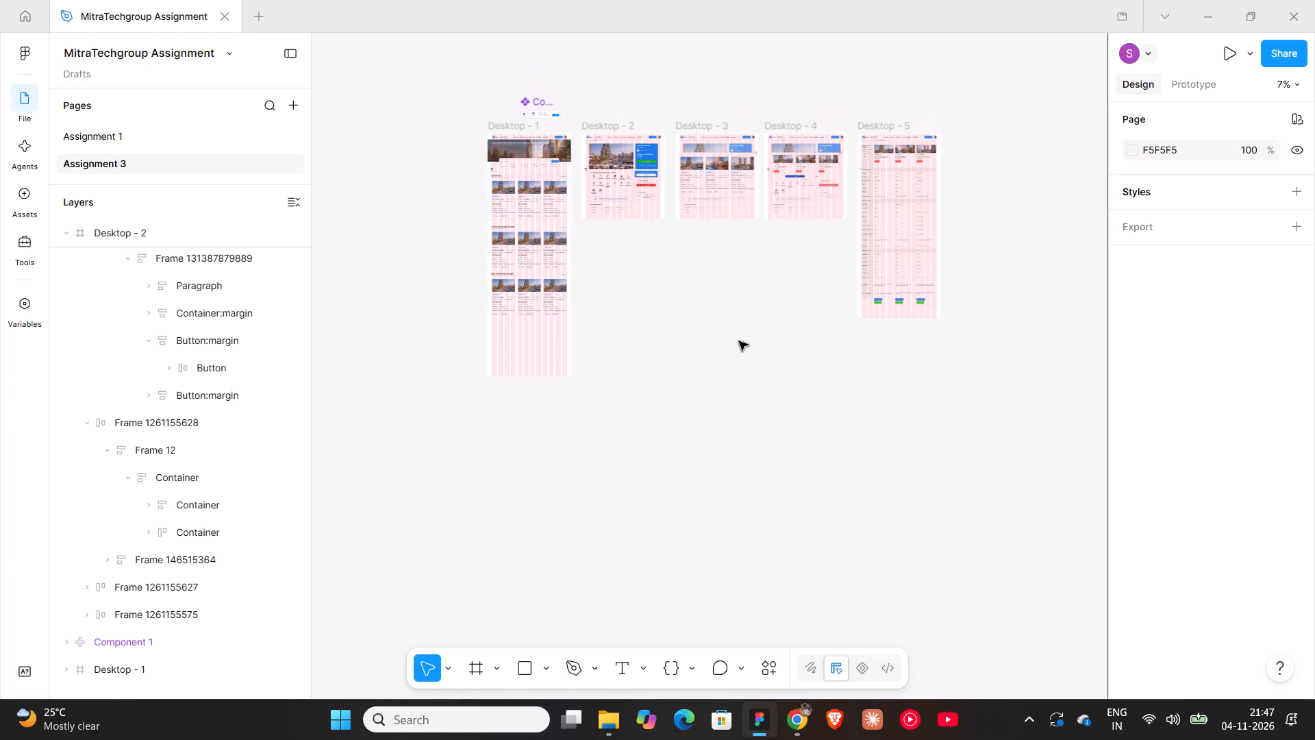
Close the Figma, Chrome and File Explorer windows.
click(1314, 0)
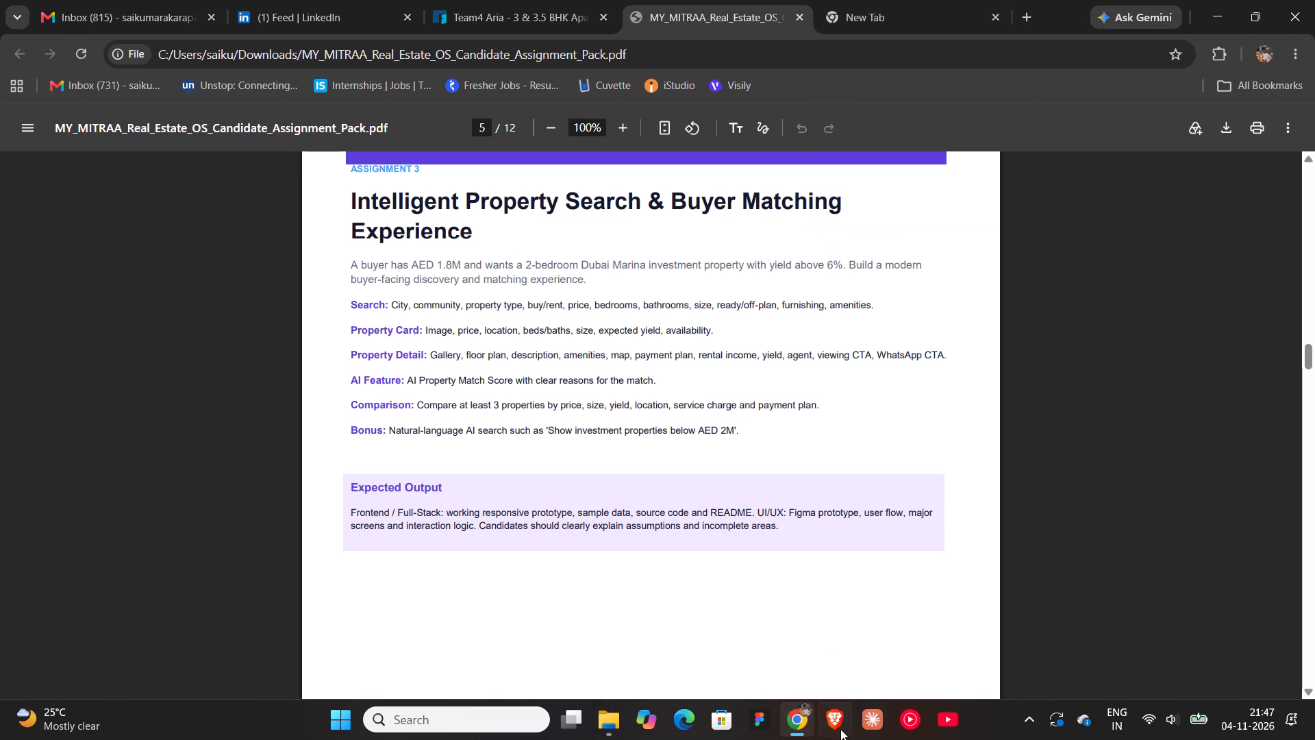
click(1314, 0)
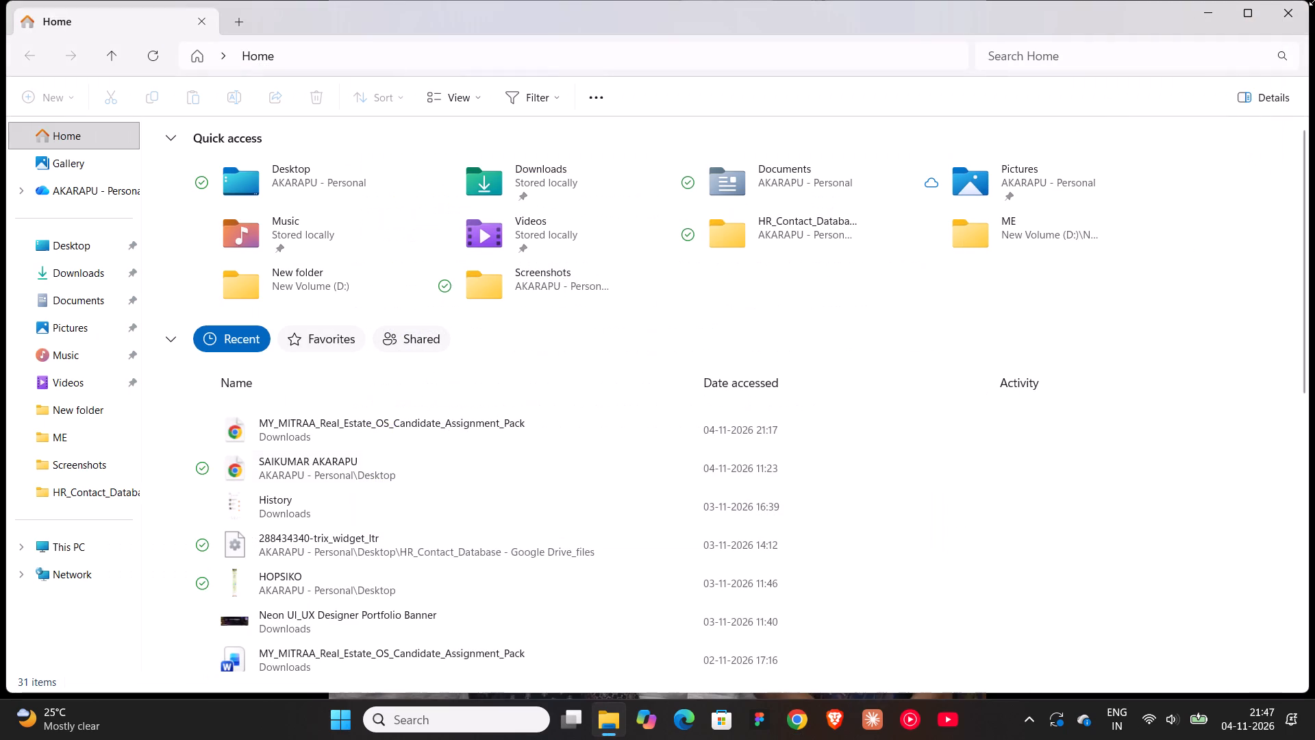
click(1278, 29)
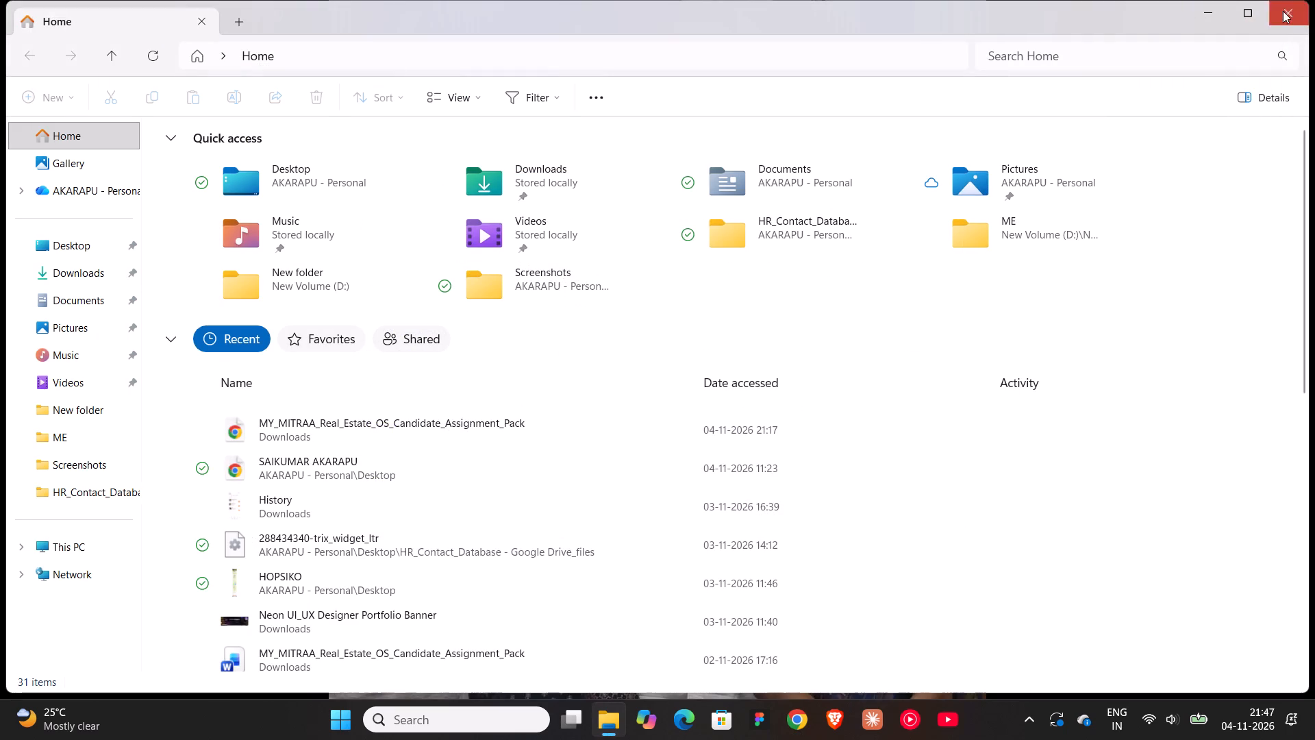